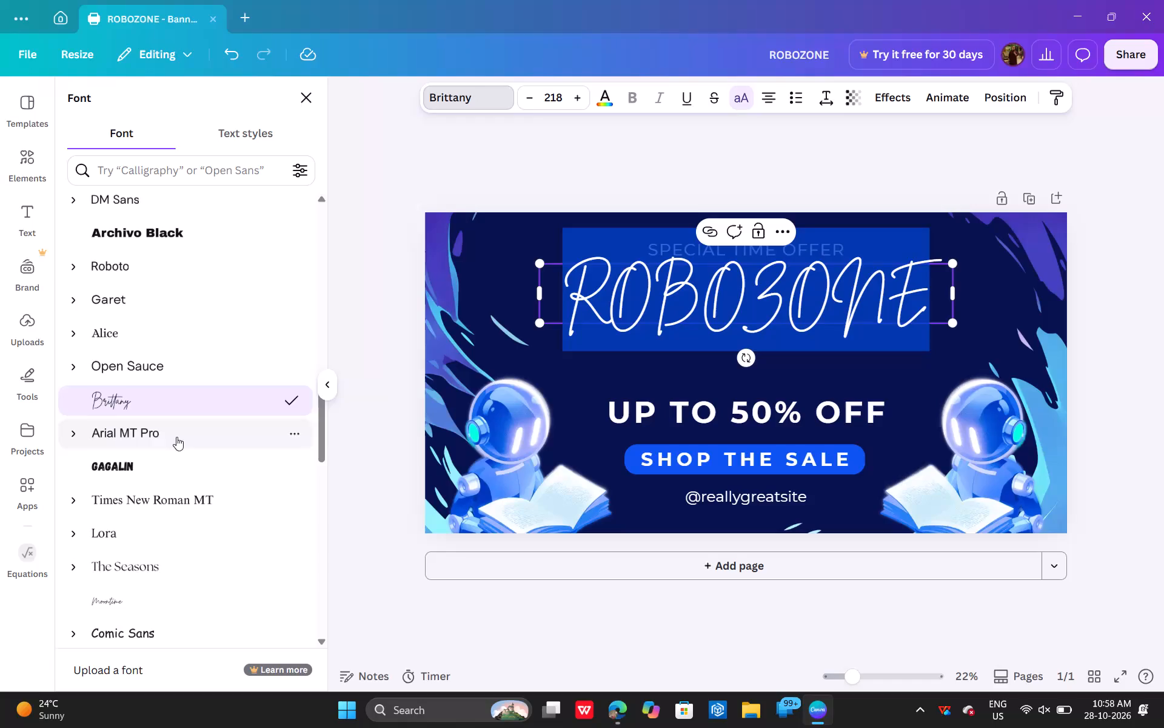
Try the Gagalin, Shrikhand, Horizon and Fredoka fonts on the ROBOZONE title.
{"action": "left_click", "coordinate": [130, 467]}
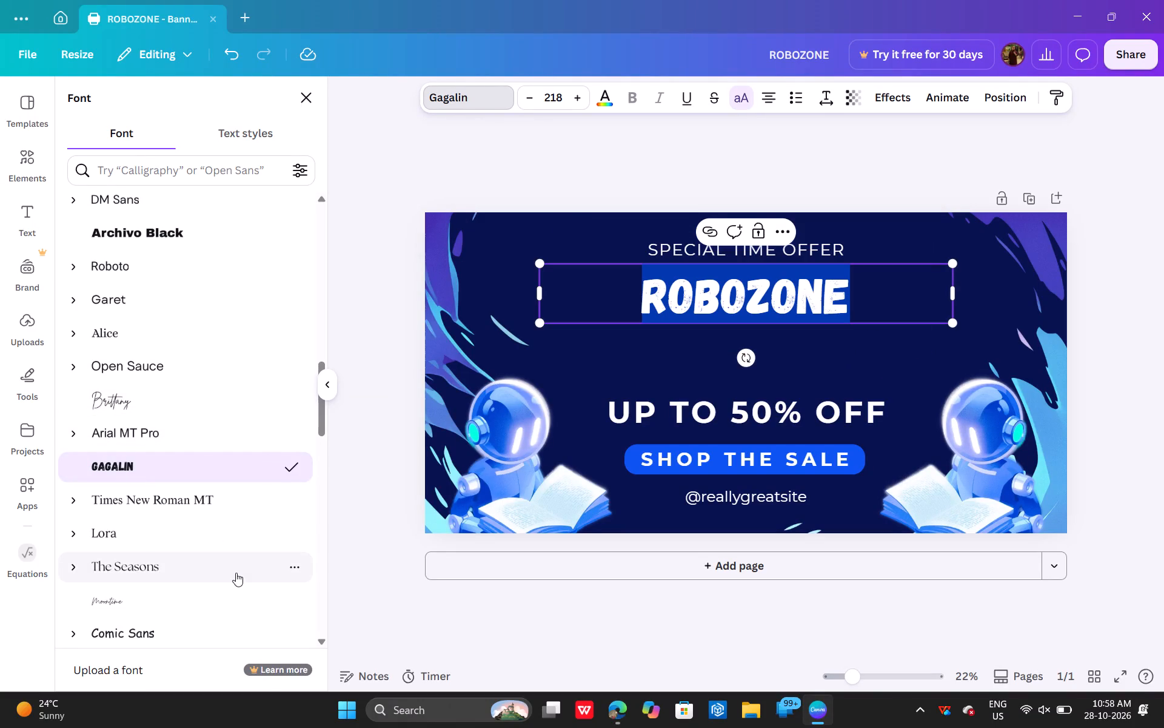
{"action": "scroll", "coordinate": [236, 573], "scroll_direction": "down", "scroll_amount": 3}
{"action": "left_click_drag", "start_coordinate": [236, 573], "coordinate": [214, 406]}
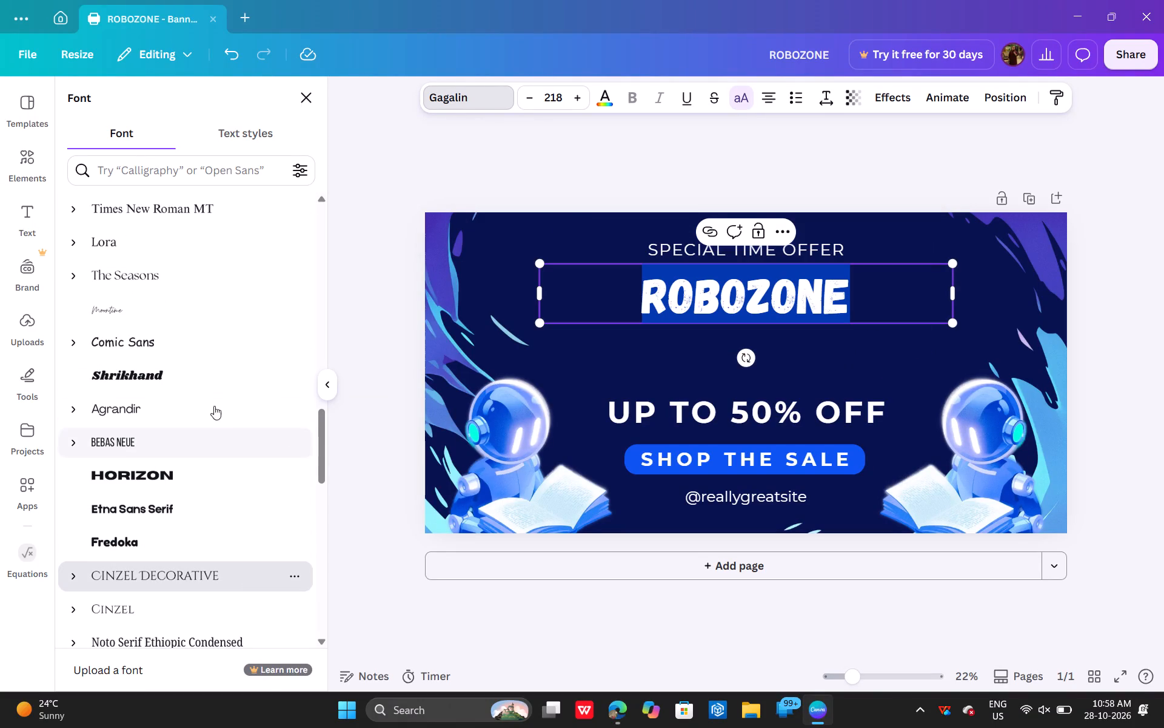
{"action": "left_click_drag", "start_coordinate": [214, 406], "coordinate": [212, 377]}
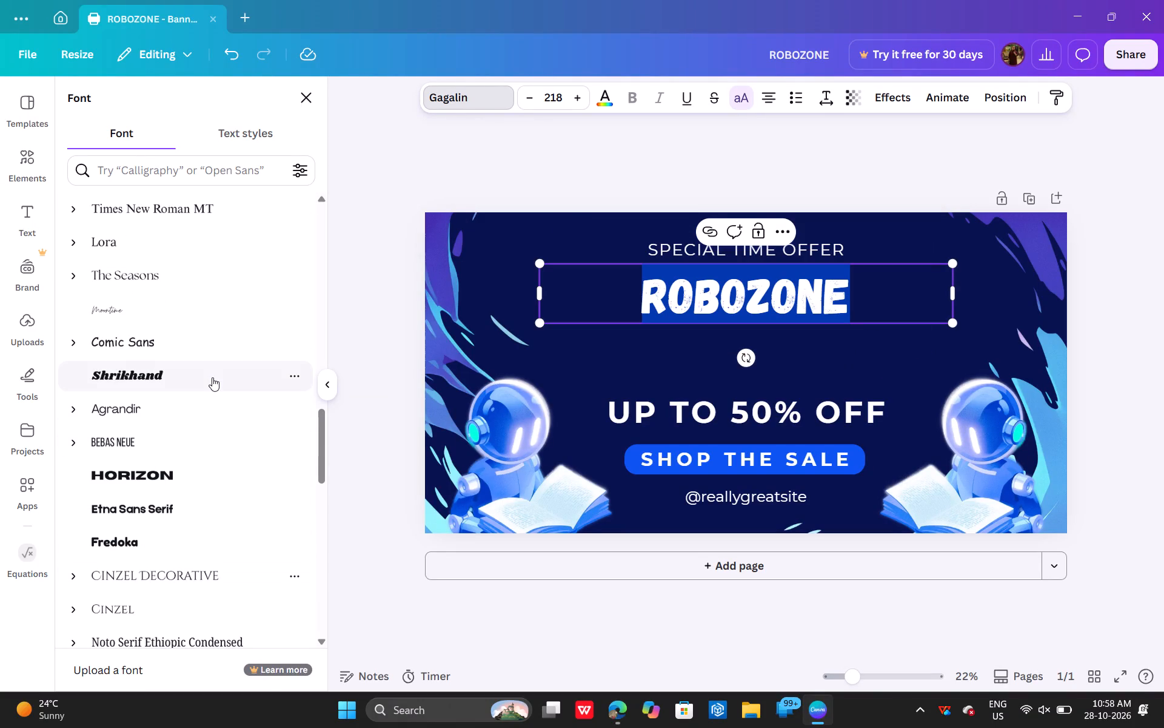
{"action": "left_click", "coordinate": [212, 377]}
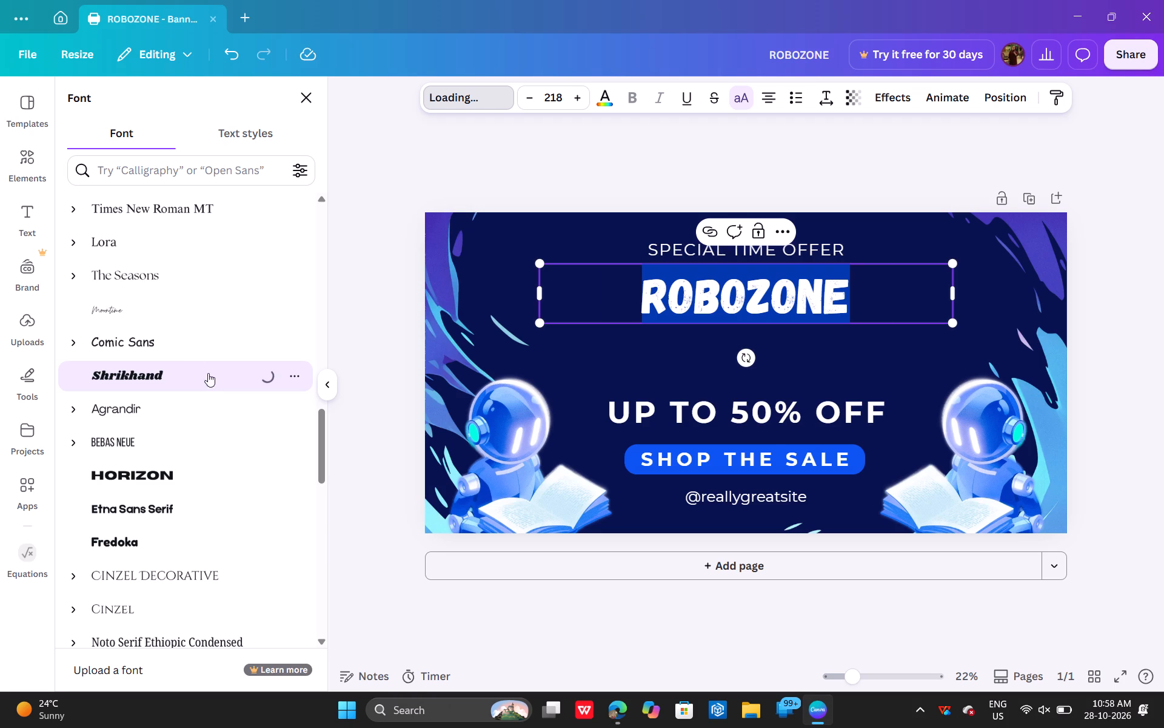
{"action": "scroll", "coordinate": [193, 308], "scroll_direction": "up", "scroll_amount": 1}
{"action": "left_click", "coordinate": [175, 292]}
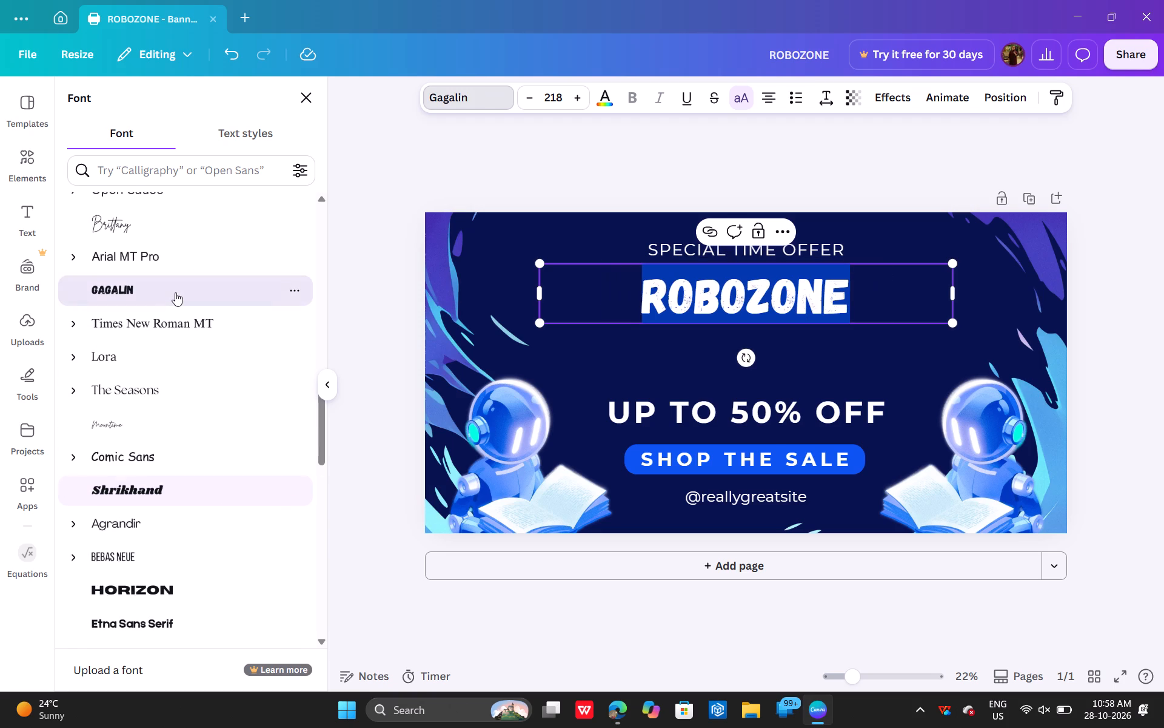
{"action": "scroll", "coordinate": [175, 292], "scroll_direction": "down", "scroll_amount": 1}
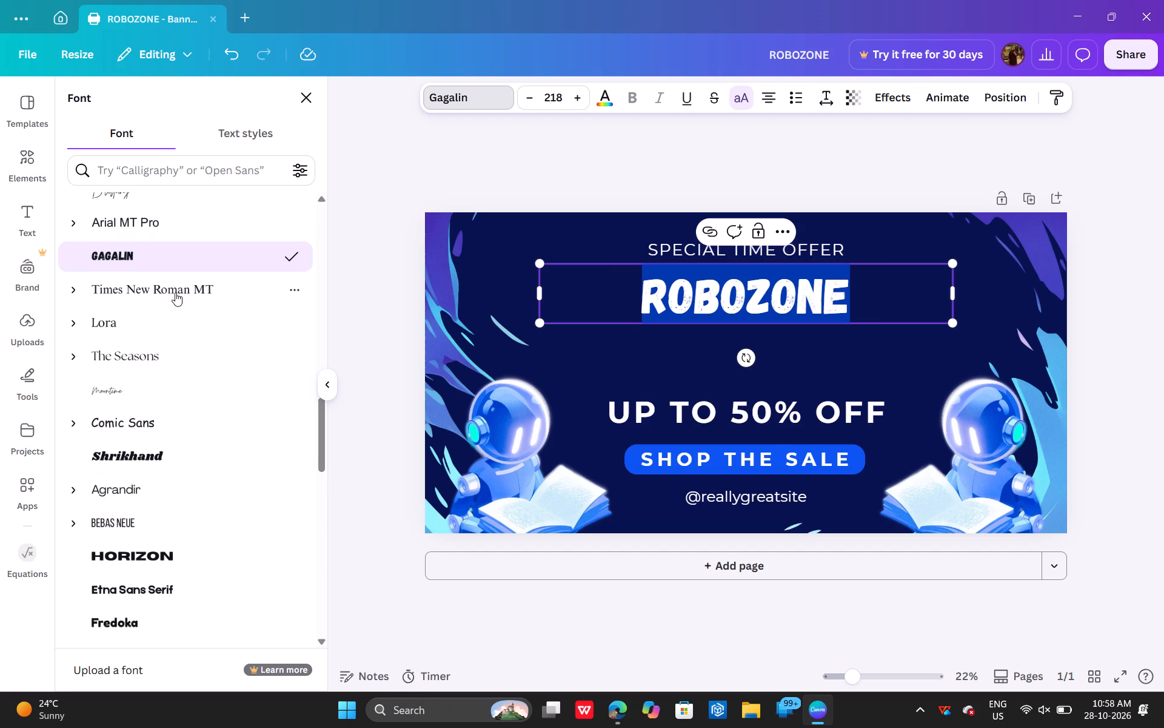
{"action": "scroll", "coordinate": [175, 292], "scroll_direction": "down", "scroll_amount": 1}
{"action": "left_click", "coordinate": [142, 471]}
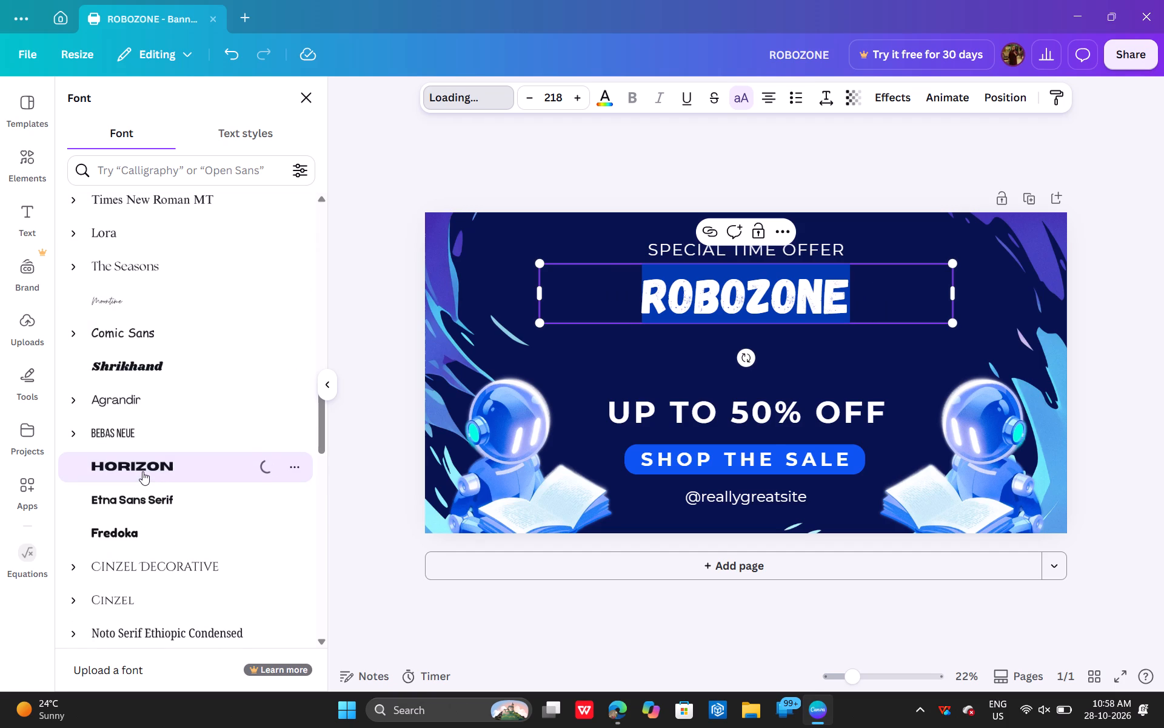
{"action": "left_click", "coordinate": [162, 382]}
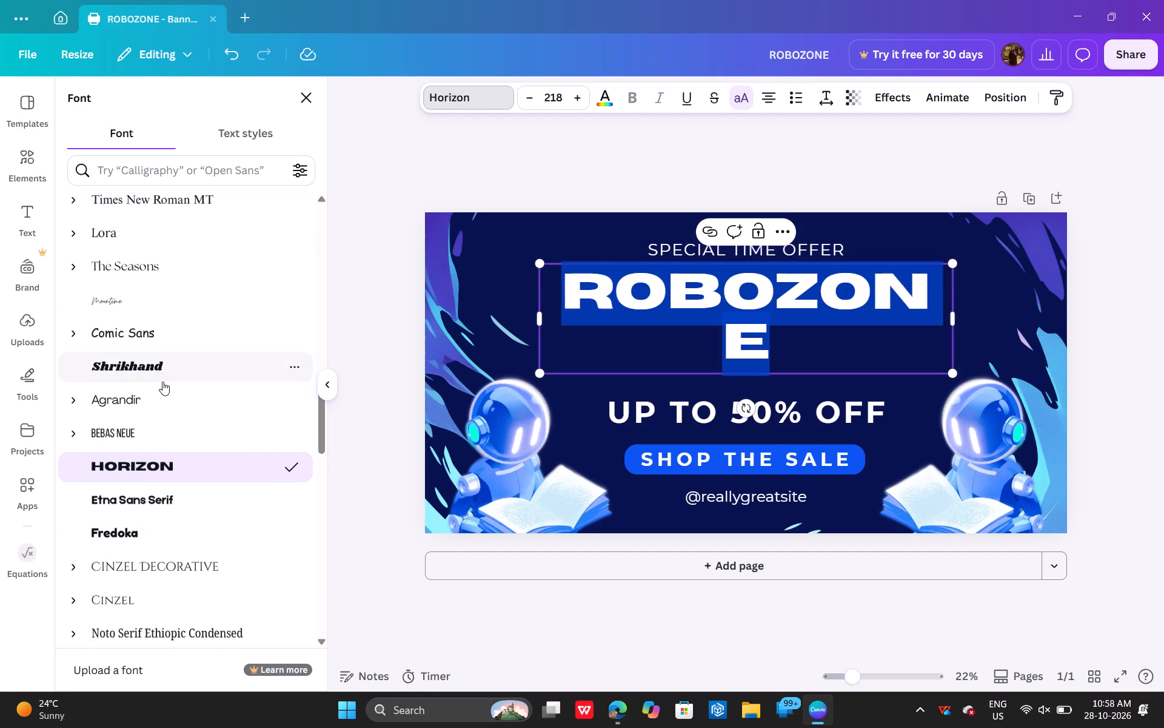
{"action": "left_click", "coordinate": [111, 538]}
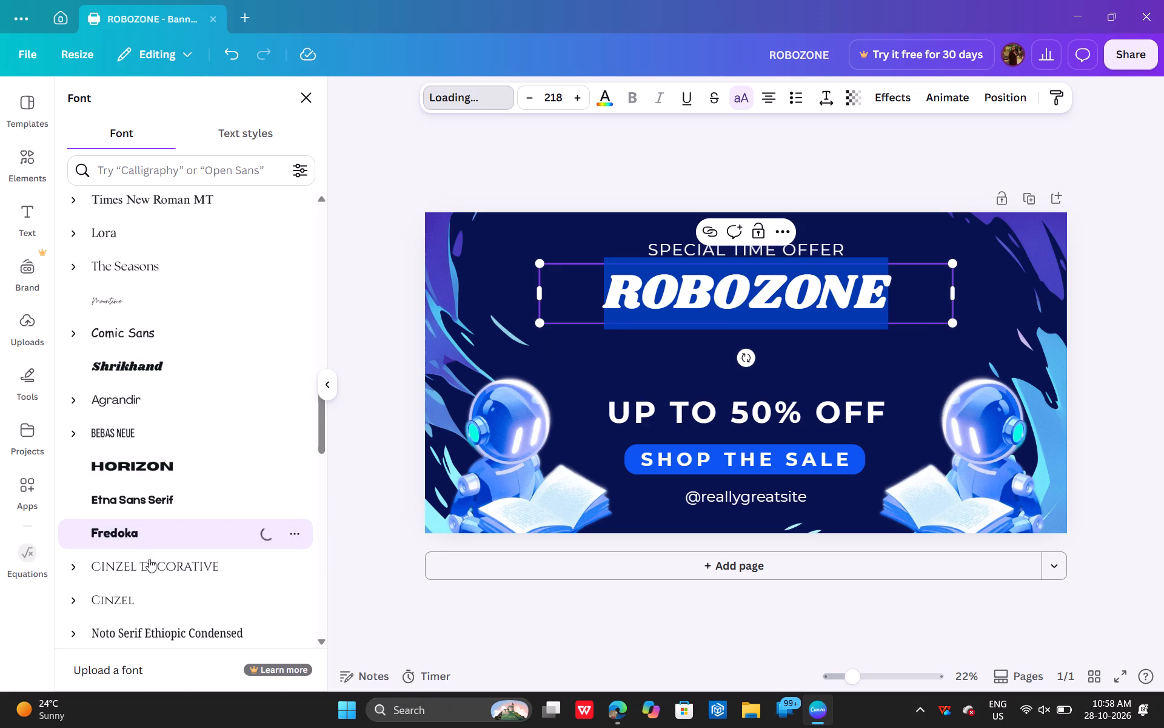
Set the ROBOZONE title's font to Lilita One.
{"action": "scroll", "coordinate": [144, 604], "scroll_direction": "down", "scroll_amount": 3}
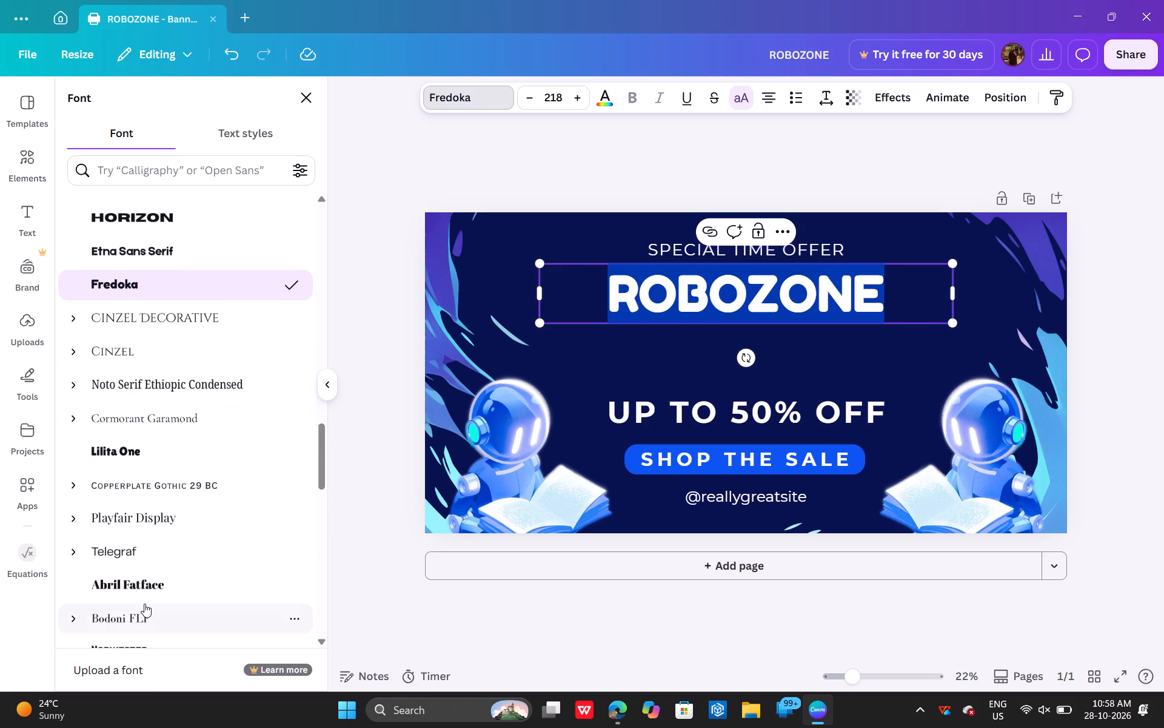
{"action": "scroll", "coordinate": [144, 604], "scroll_direction": "down", "scroll_amount": 1}
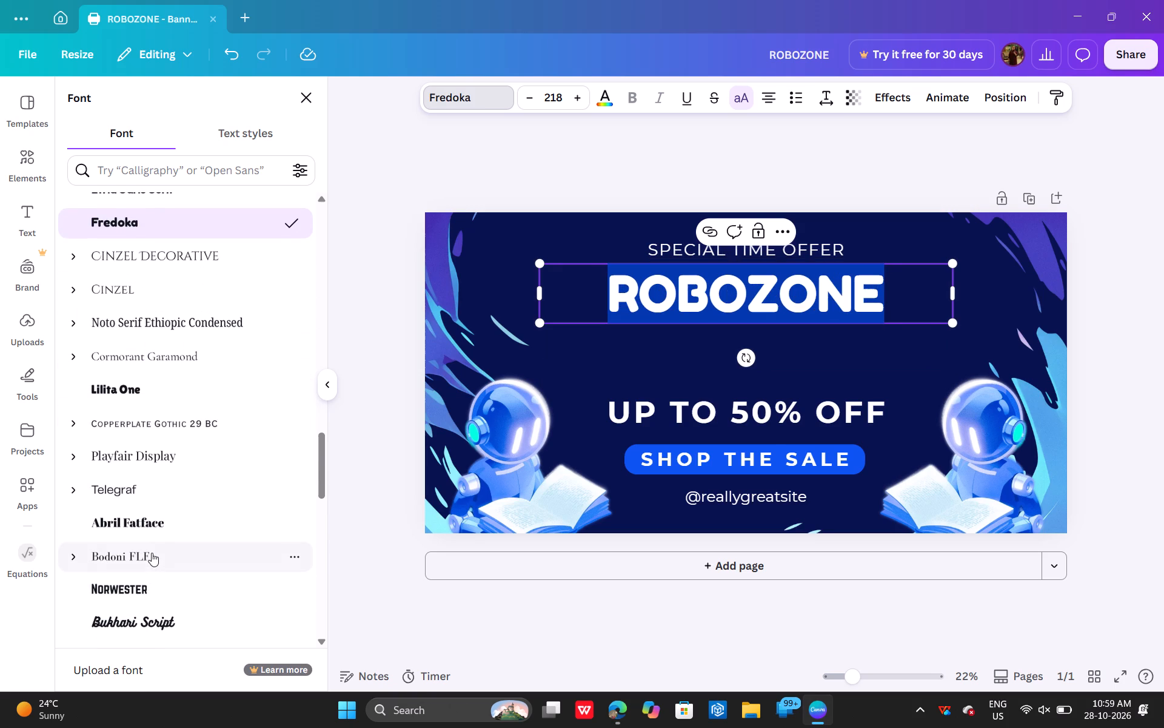
{"action": "left_click", "coordinate": [209, 387]}
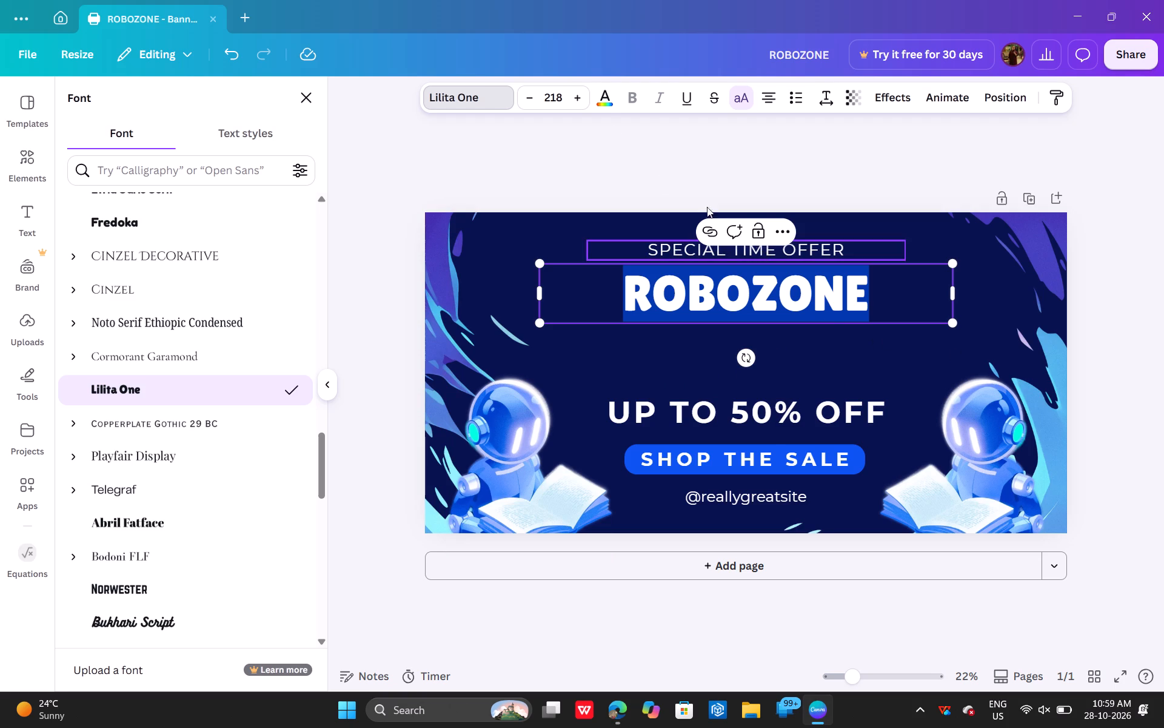
Increase the ROBOZONE title's font size to 267.
{"action": "triple_click", "coordinate": [575, 98]}
{"action": "triple_click", "coordinate": [575, 98]}
{"action": "triple_click", "coordinate": [575, 98]}
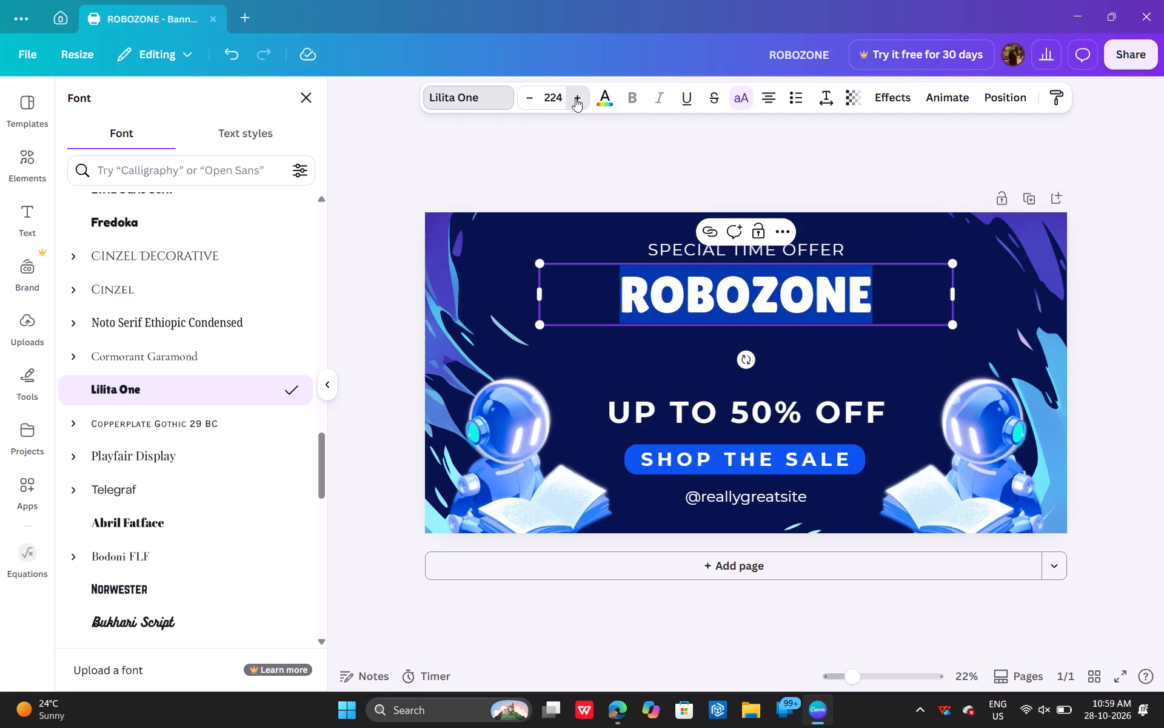
{"action": "triple_click", "coordinate": [575, 98]}
{"action": "triple_click", "coordinate": [575, 98]}
{"action": "triple_click", "coordinate": [575, 98]}
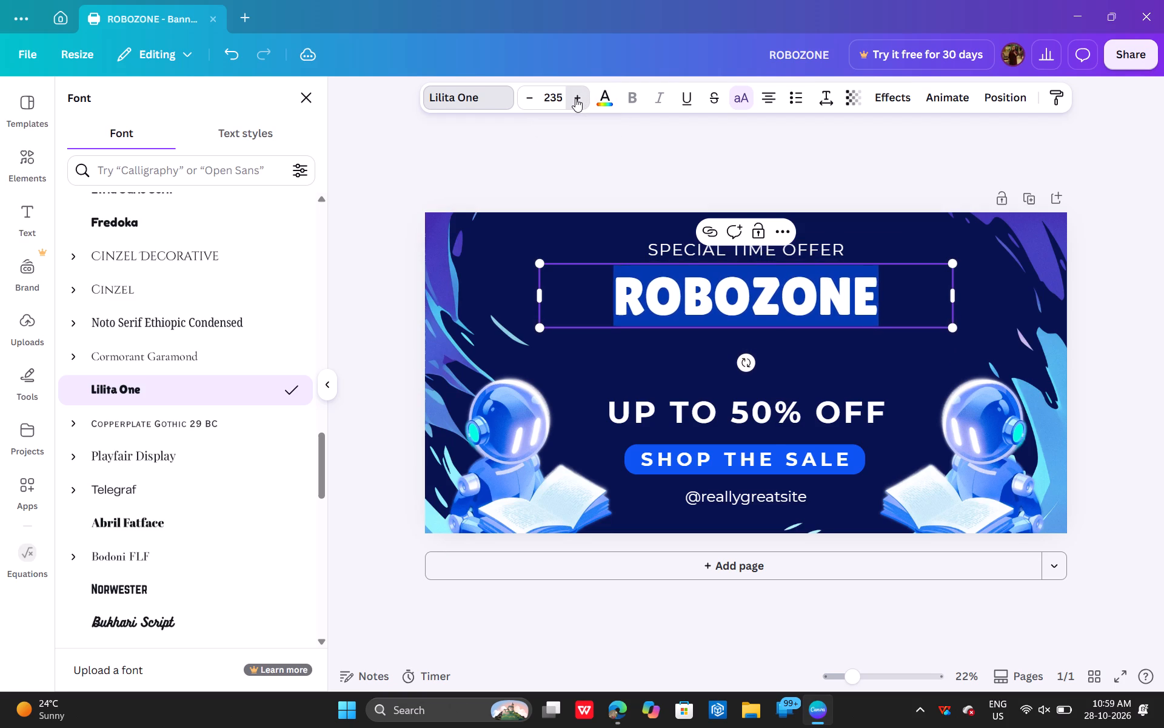
{"action": "triple_click", "coordinate": [575, 98]}
{"action": "triple_click", "coordinate": [575, 98]}
{"action": "triple_click", "coordinate": [575, 98]}
{"action": "triple_click", "coordinate": [575, 98]}
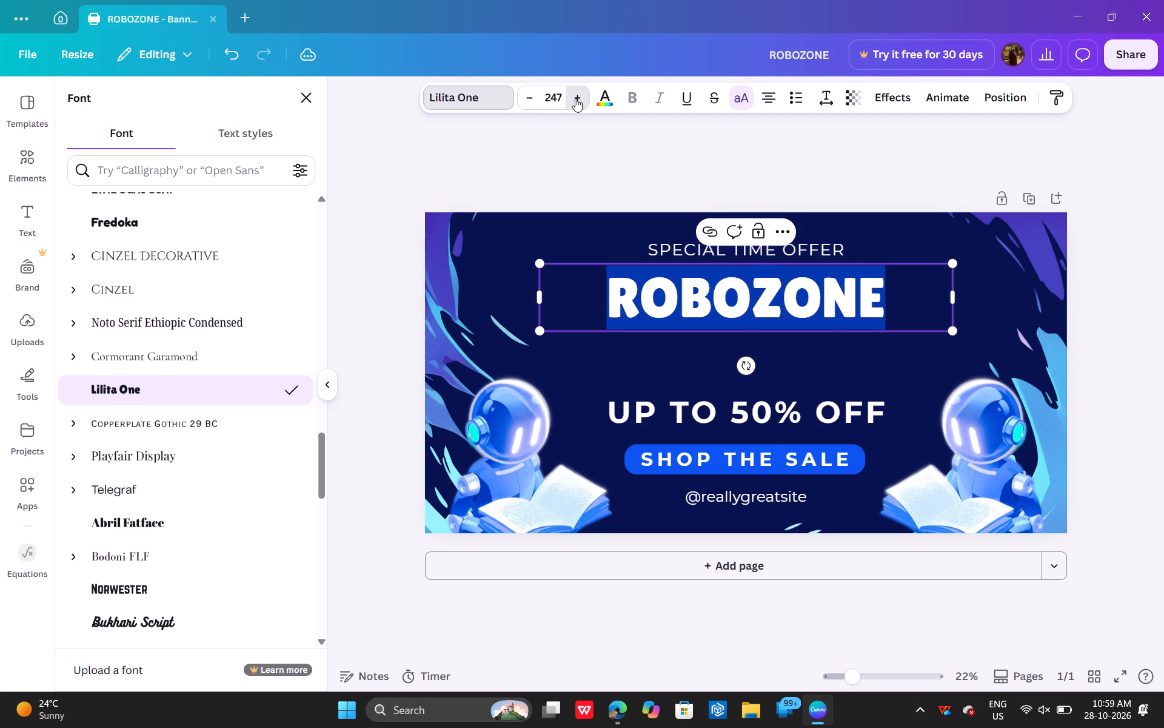
{"action": "triple_click", "coordinate": [575, 98]}
{"action": "triple_click", "coordinate": [575, 98]}
{"action": "triple_click", "coordinate": [575, 98]}
{"action": "triple_click", "coordinate": [575, 98]}
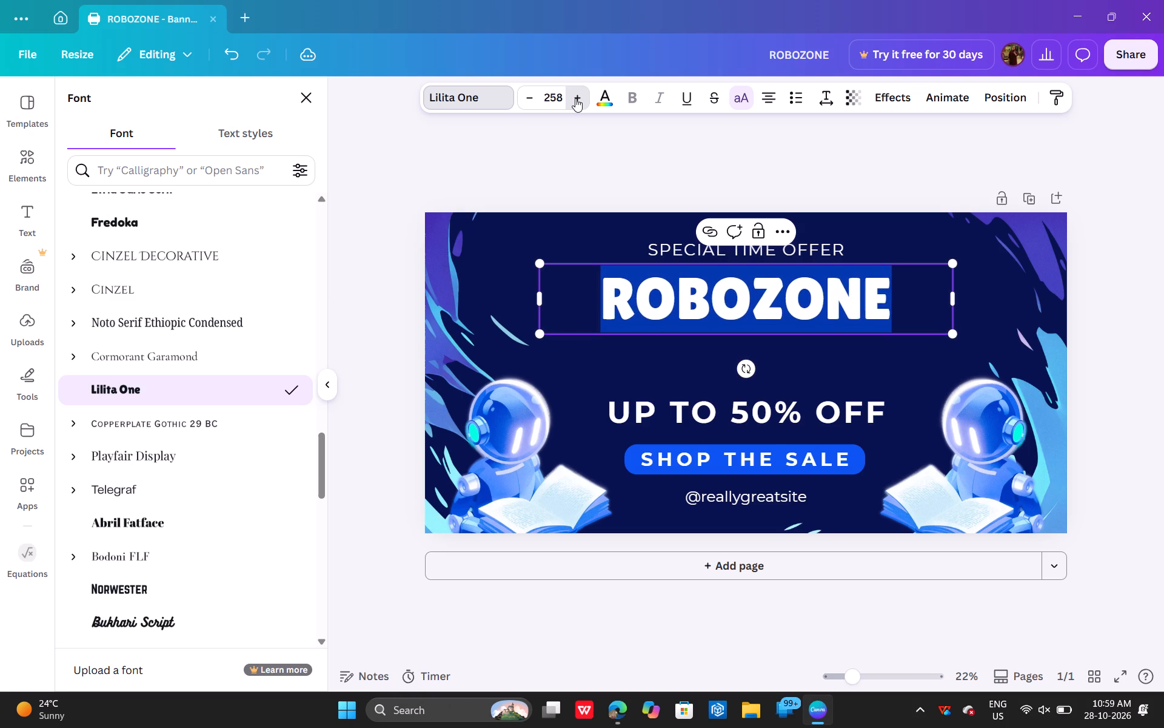
{"action": "triple_click", "coordinate": [575, 98]}
{"action": "triple_click", "coordinate": [575, 98]}
{"action": "left_click", "coordinate": [575, 98]}
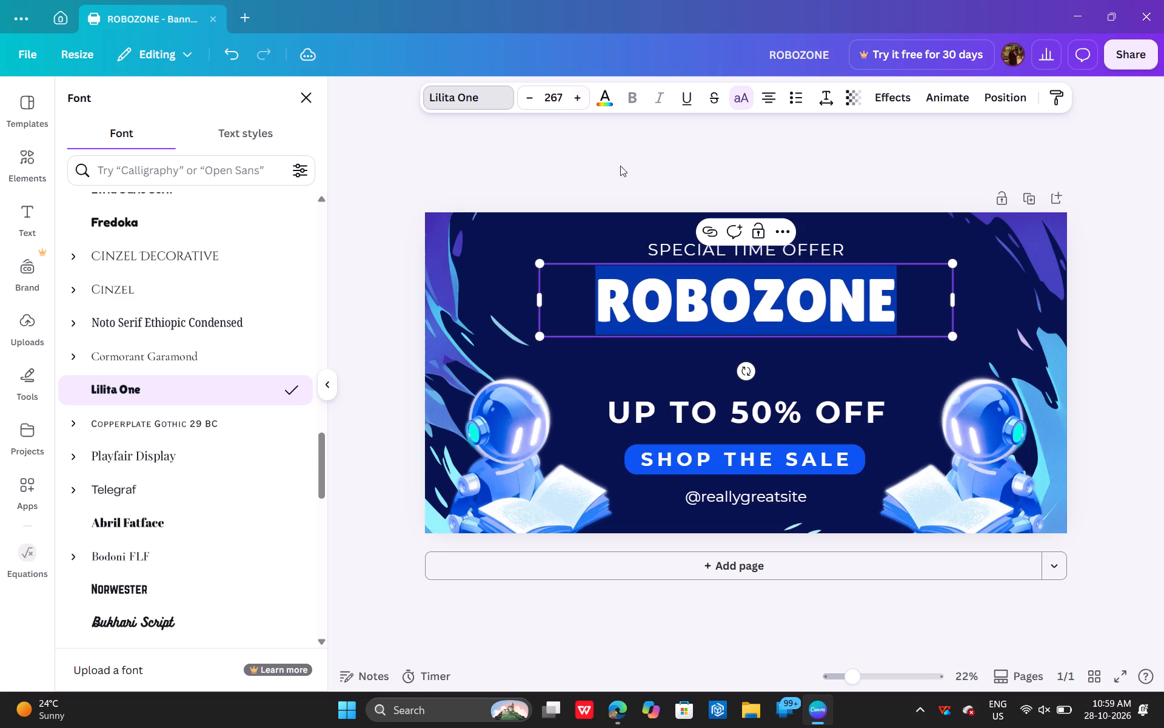
{"action": "left_click", "coordinate": [627, 175]}
Move the ROBOZONE title slightly down, keeping it horizontally centred between the "SPECIAL TIME OFFER" and "UP TO 50% OFF" lines.
{"action": "left_click", "coordinate": [737, 324]}
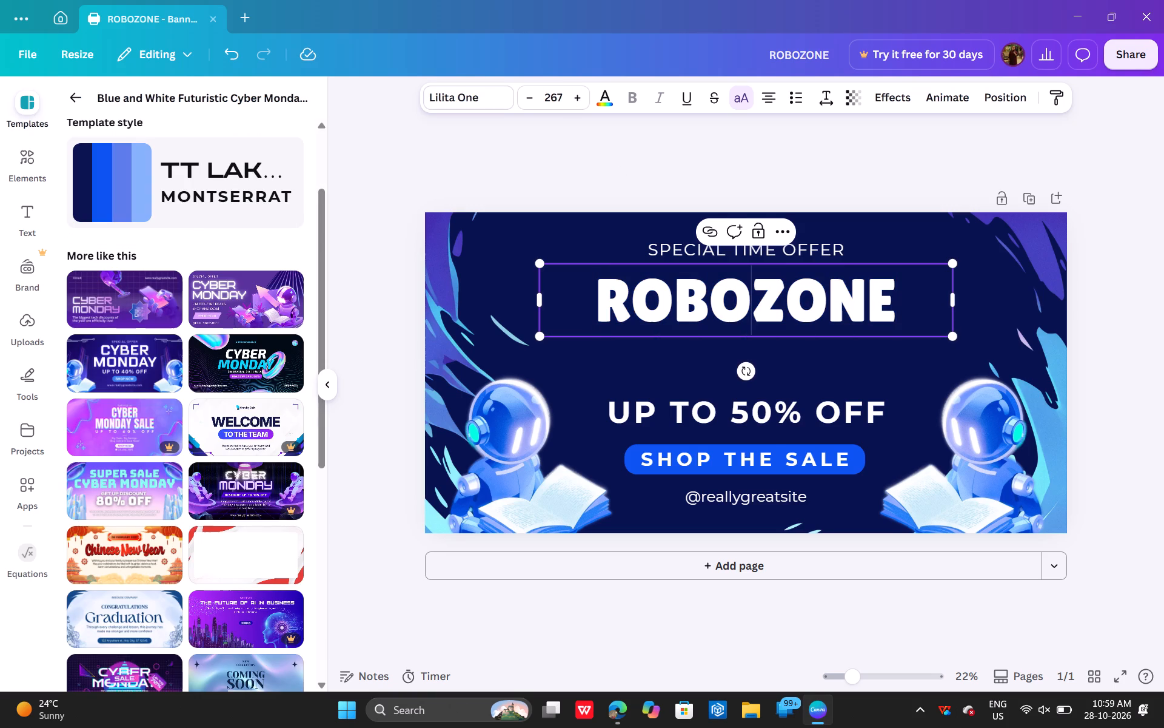
{"action": "left_click", "coordinate": [840, 127]}
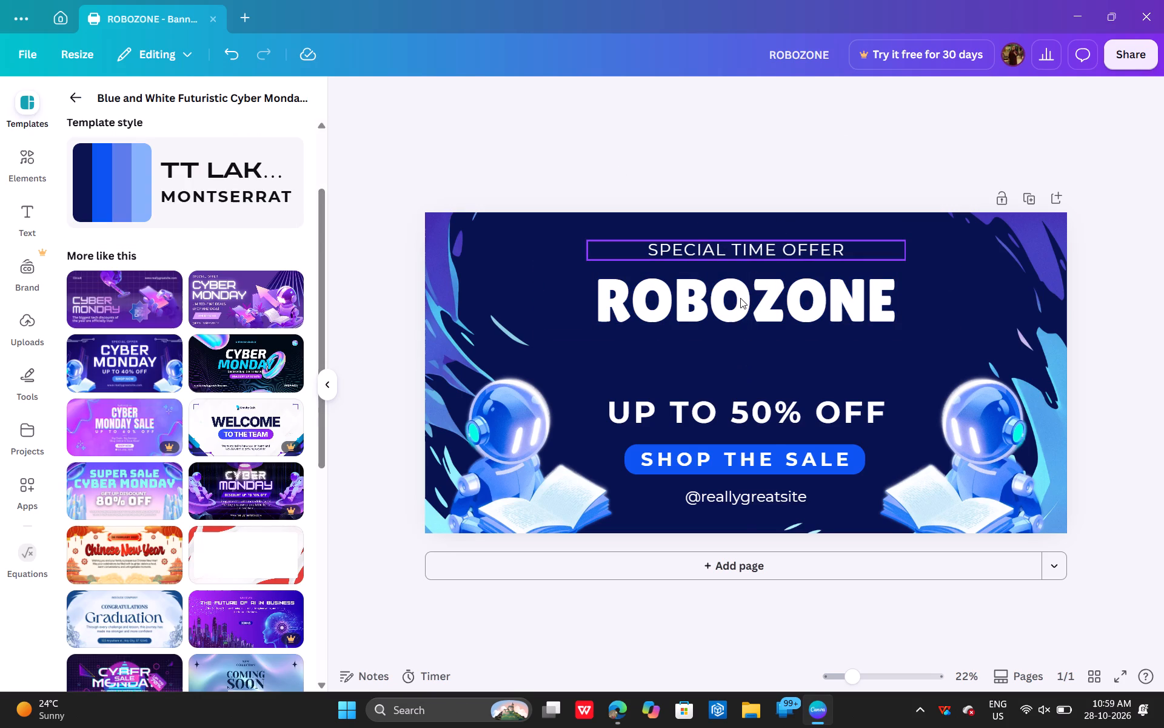
{"action": "left_click_drag", "start_coordinate": [740, 298], "coordinate": [741, 317]}
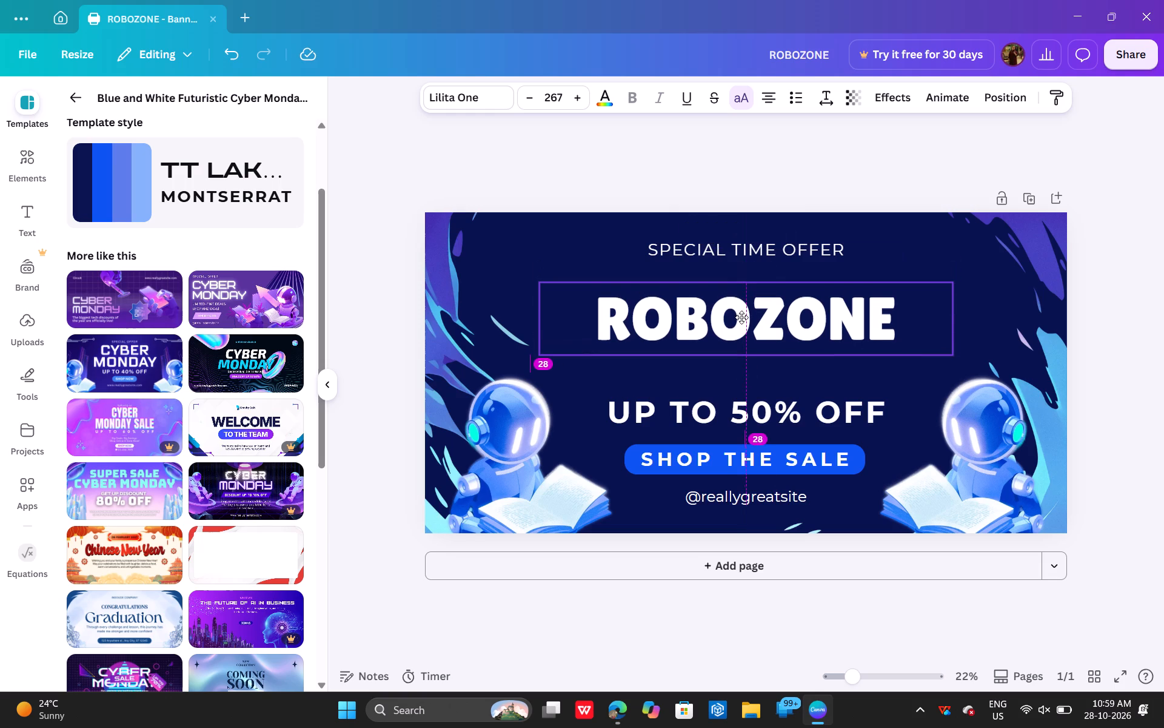
{"action": "left_click_drag", "start_coordinate": [741, 317], "coordinate": [741, 320]}
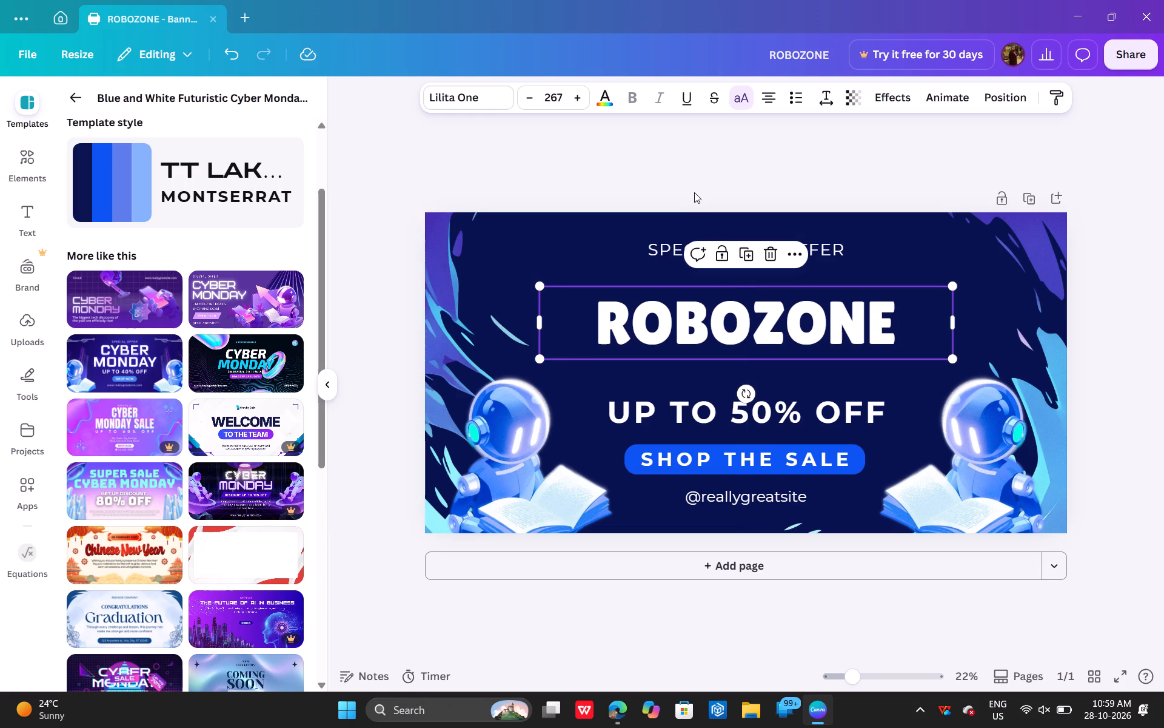
{"action": "left_click", "coordinate": [694, 192]}
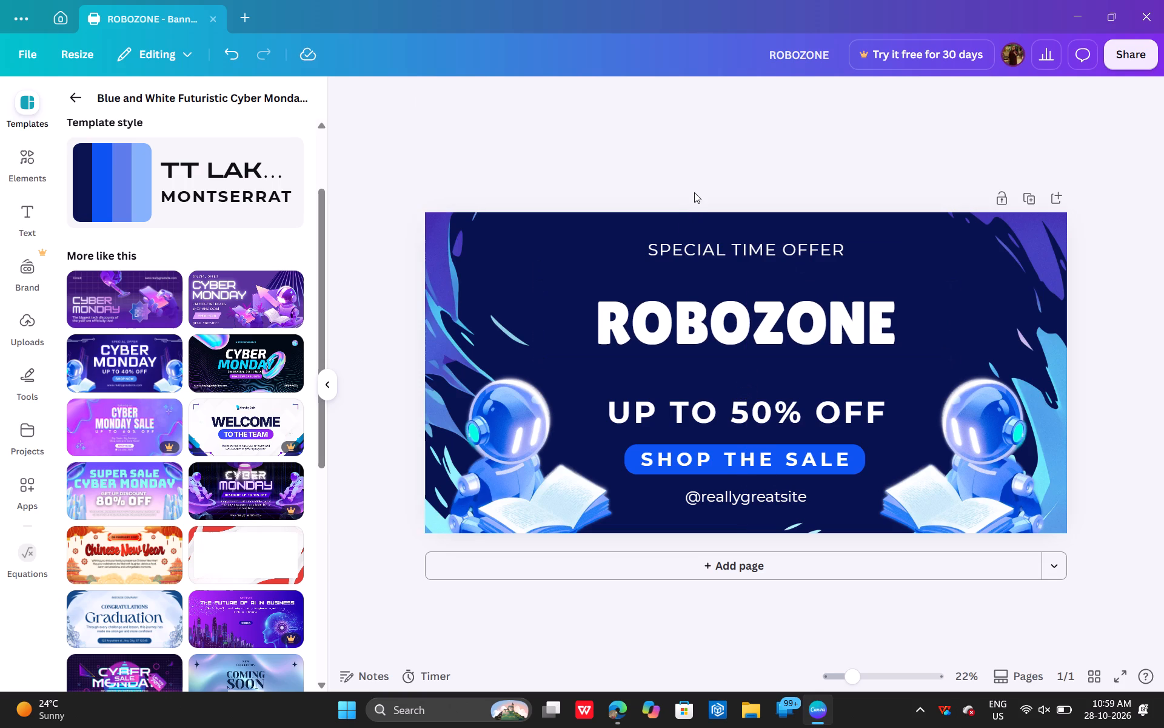
Clear the "SPECIAL TIME OFFER" text from the line above the ROBOZONE title.
{"action": "left_click", "coordinate": [832, 250]}
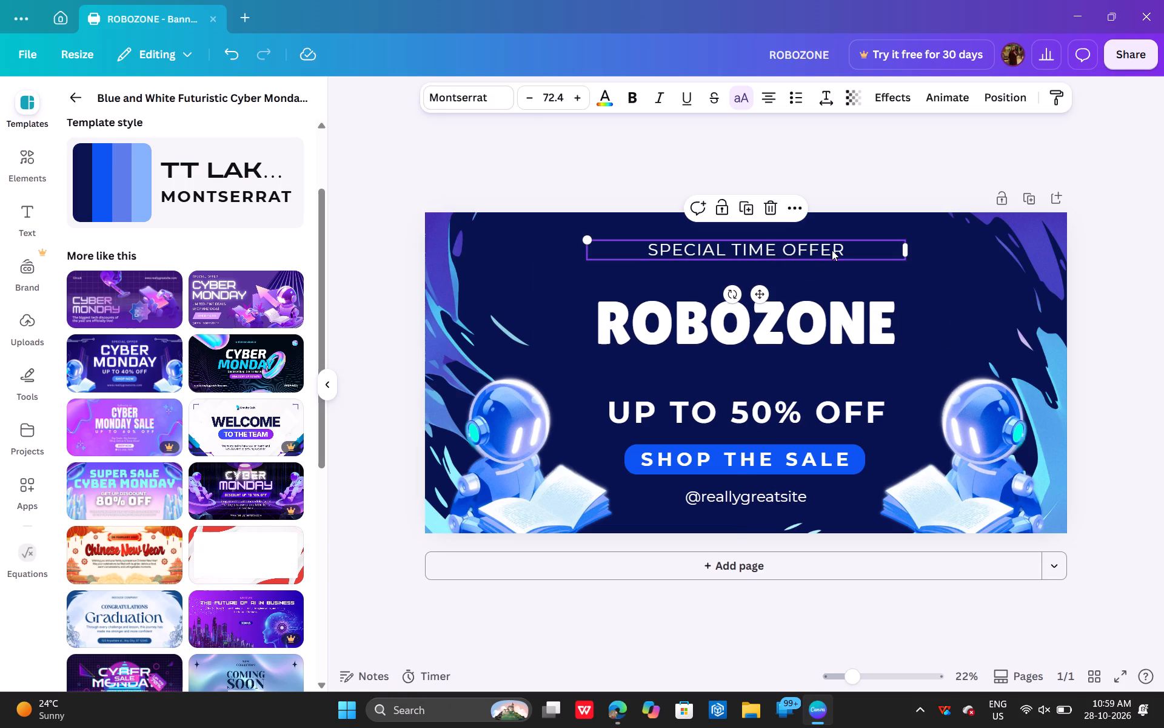
{"action": "left_click", "coordinate": [845, 248]}
{"action": "key", "text": "BackSpace"}
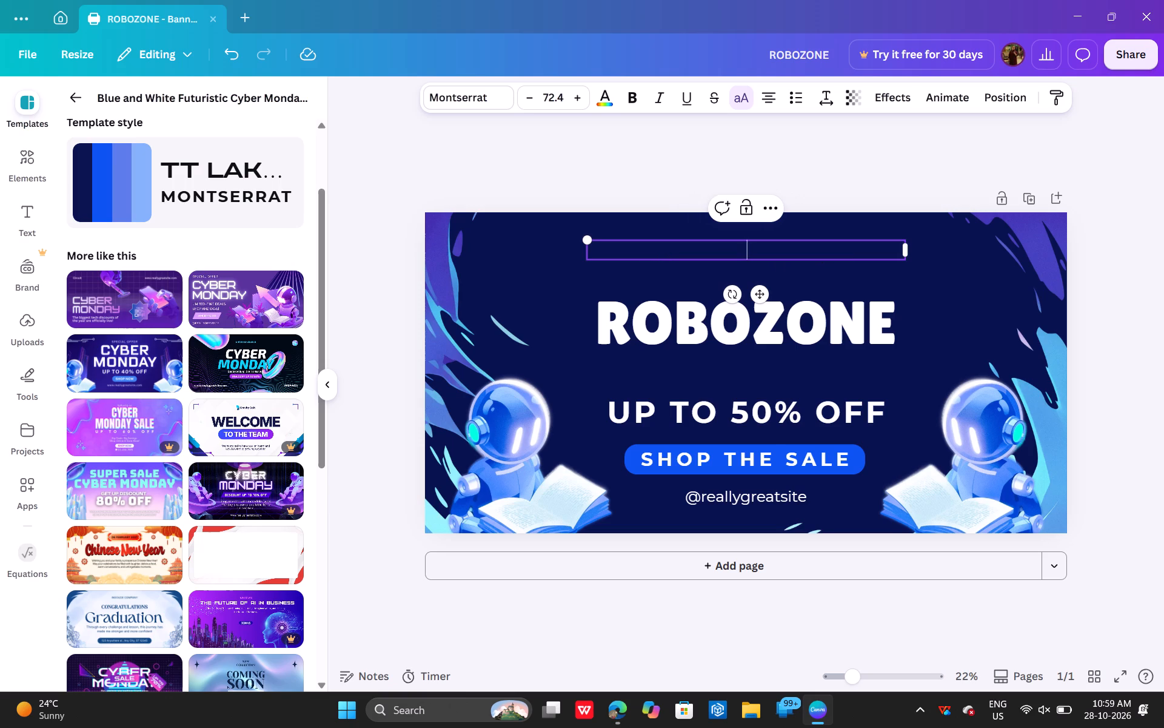
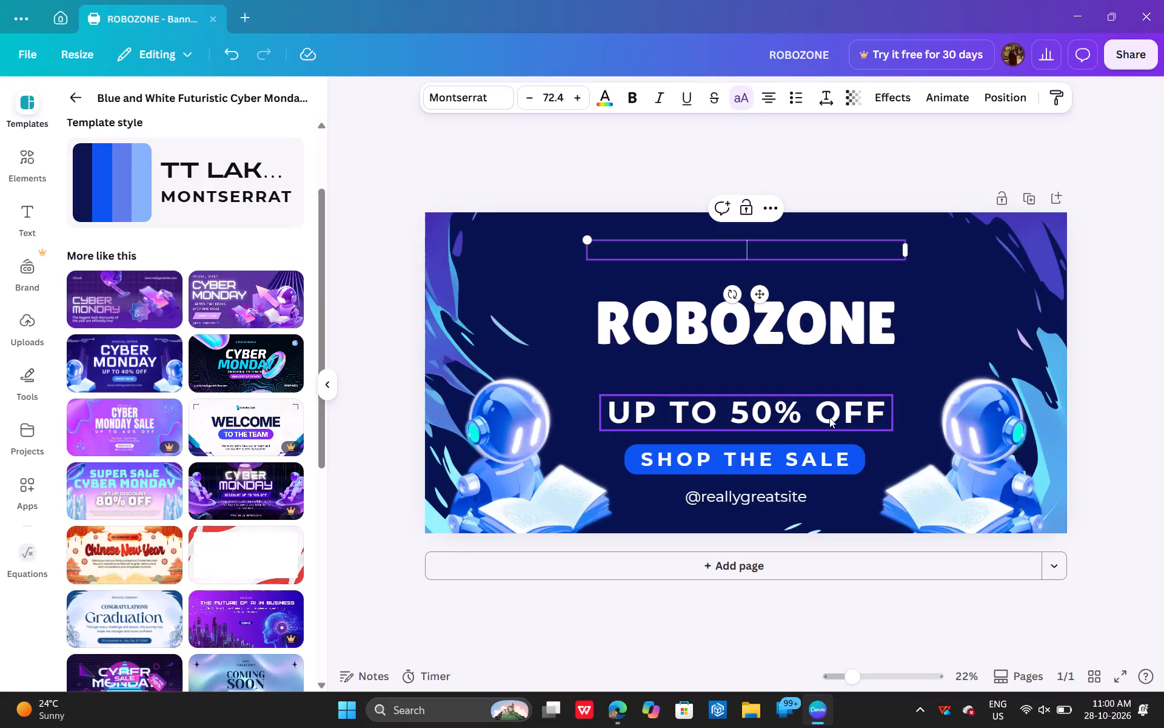
Replace the "UP TO 50% OFF" line below the ROBOZONE title with "APEX 2026".
{"action": "left_click", "coordinate": [871, 413]}
{"action": "left_click", "coordinate": [883, 413]}
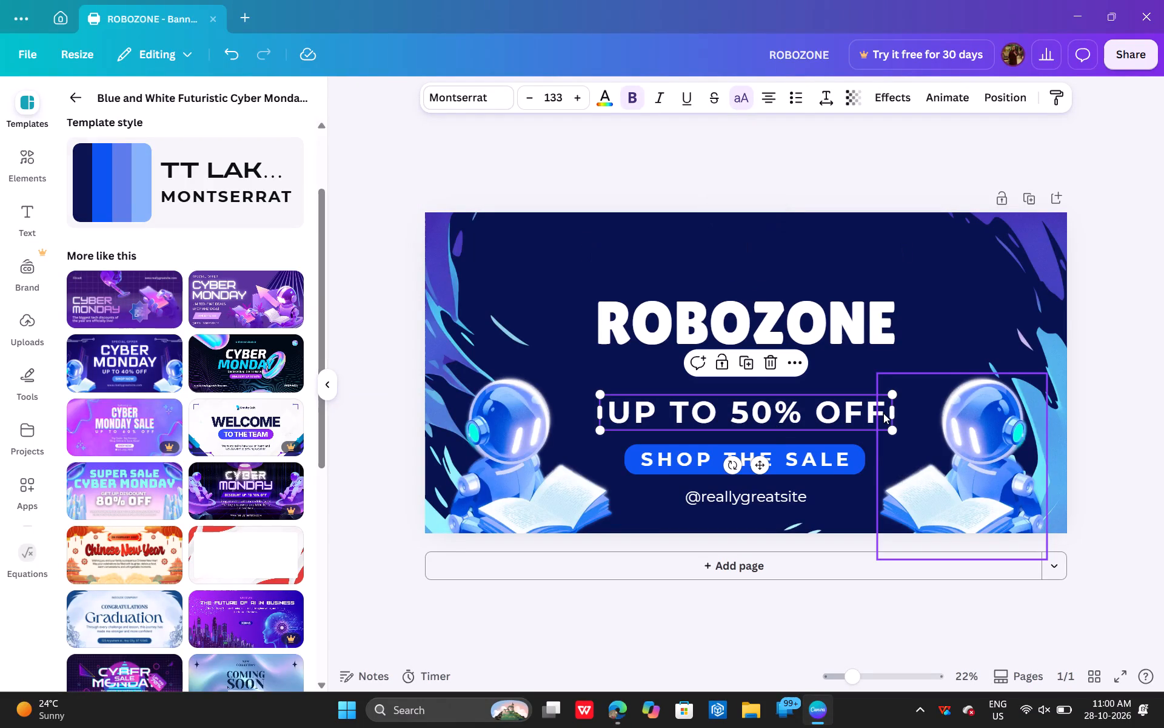
{"action": "left_click", "coordinate": [858, 414]}
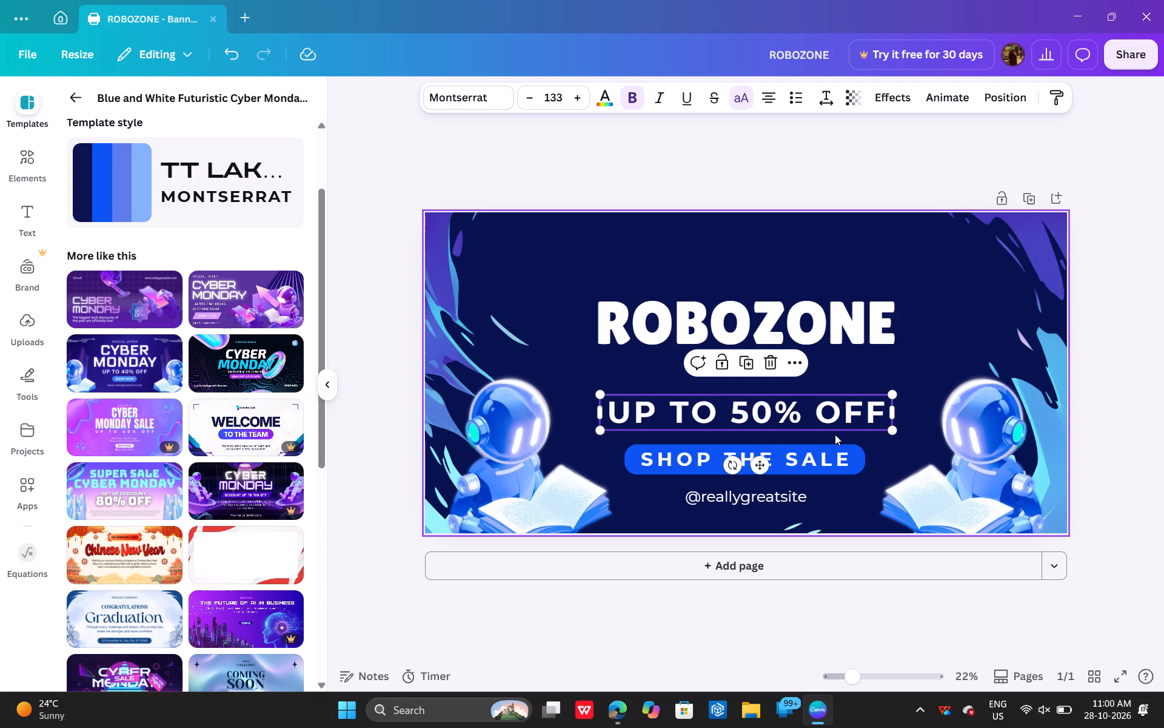
{"action": "left_click", "coordinate": [854, 409]}
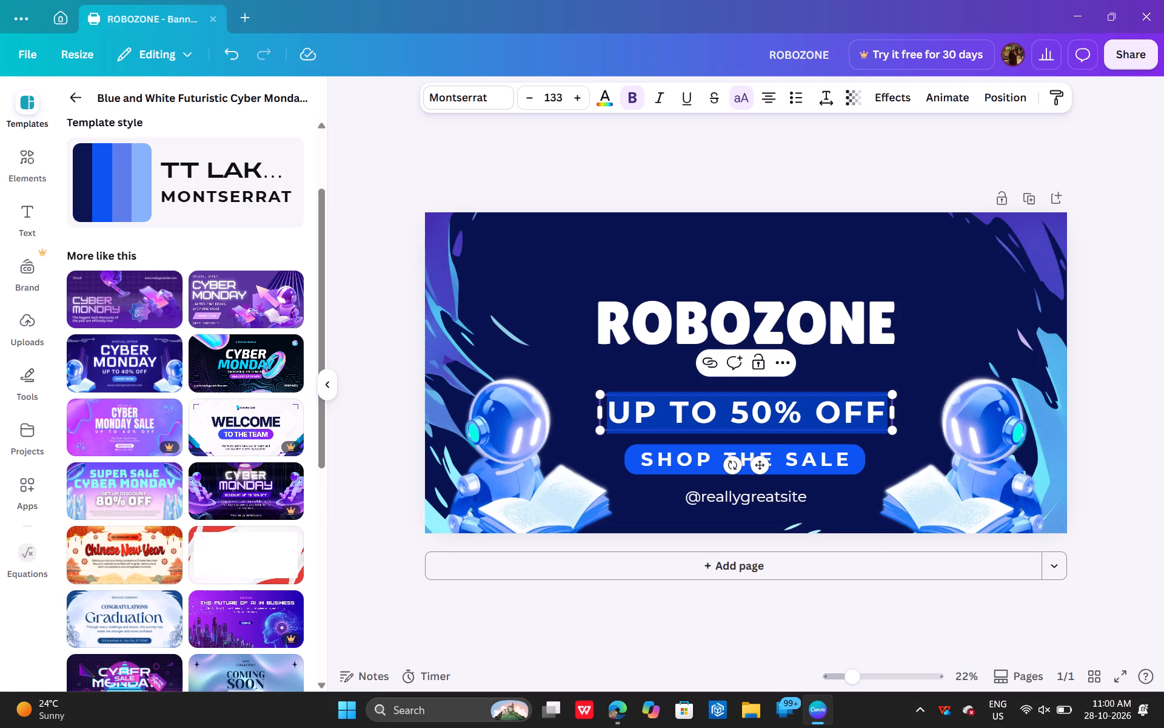
{"action": "key", "text": "BackSpace"}
{"action": "type", "text": "APEX"}
{"action": "key", "text": "space"}
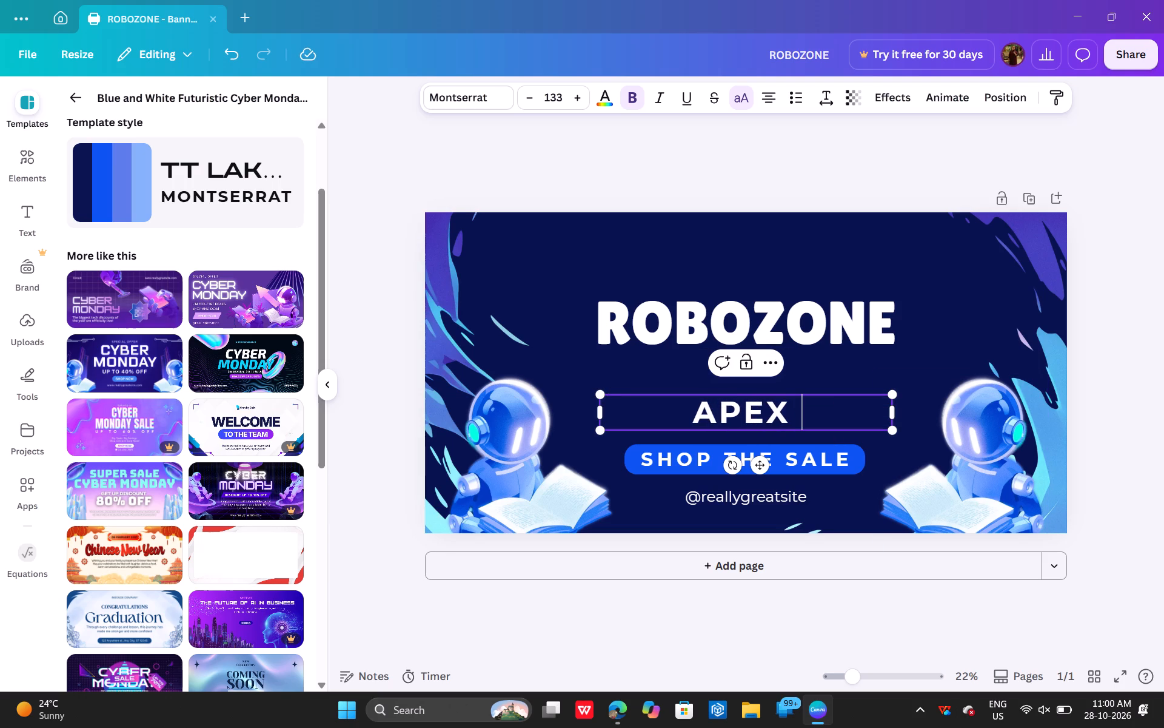
{"action": "key", "text": "apostrophe"}
{"action": "type", "text": "26"}
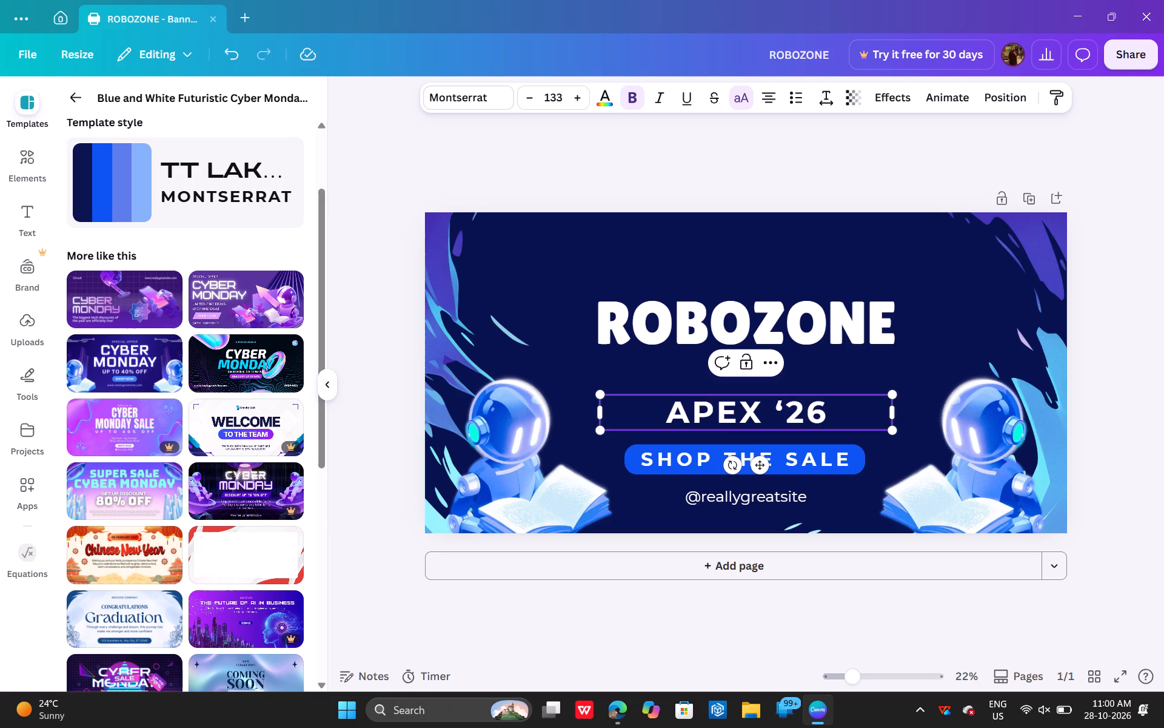
{"action": "key", "text": "BackSpace"}
{"action": "key", "text": "BackSpace"}
{"action": "key", "text": "BackSpace"}
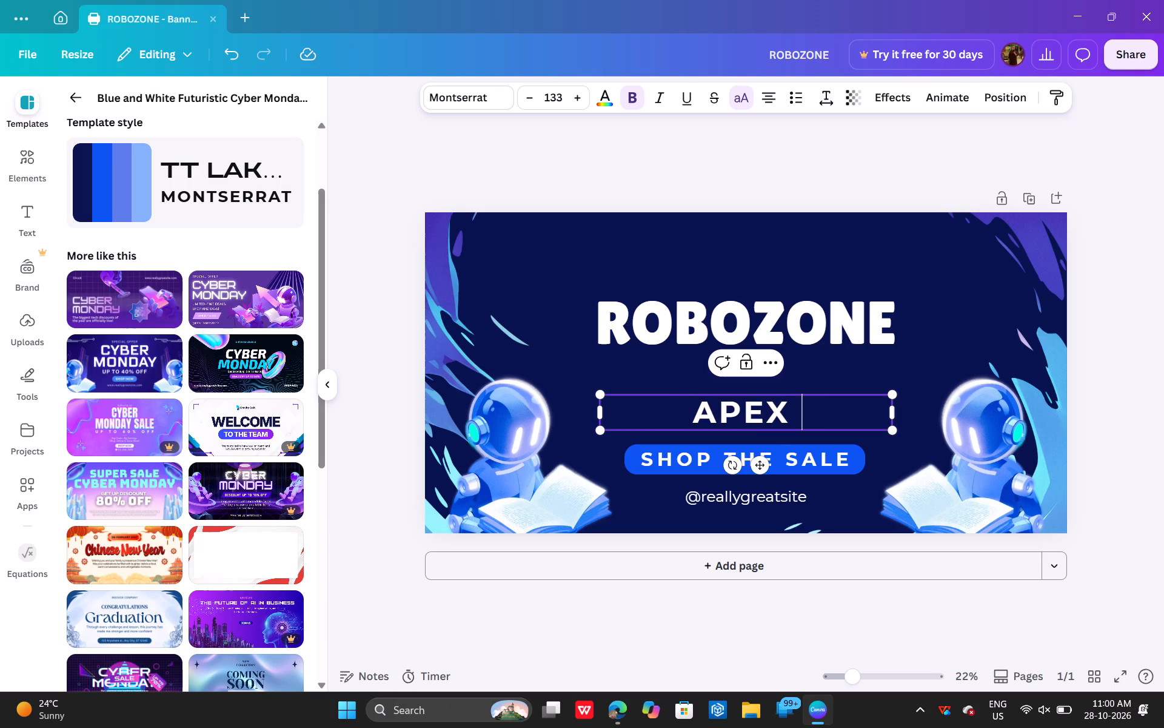
{"action": "key", "text": "2"}
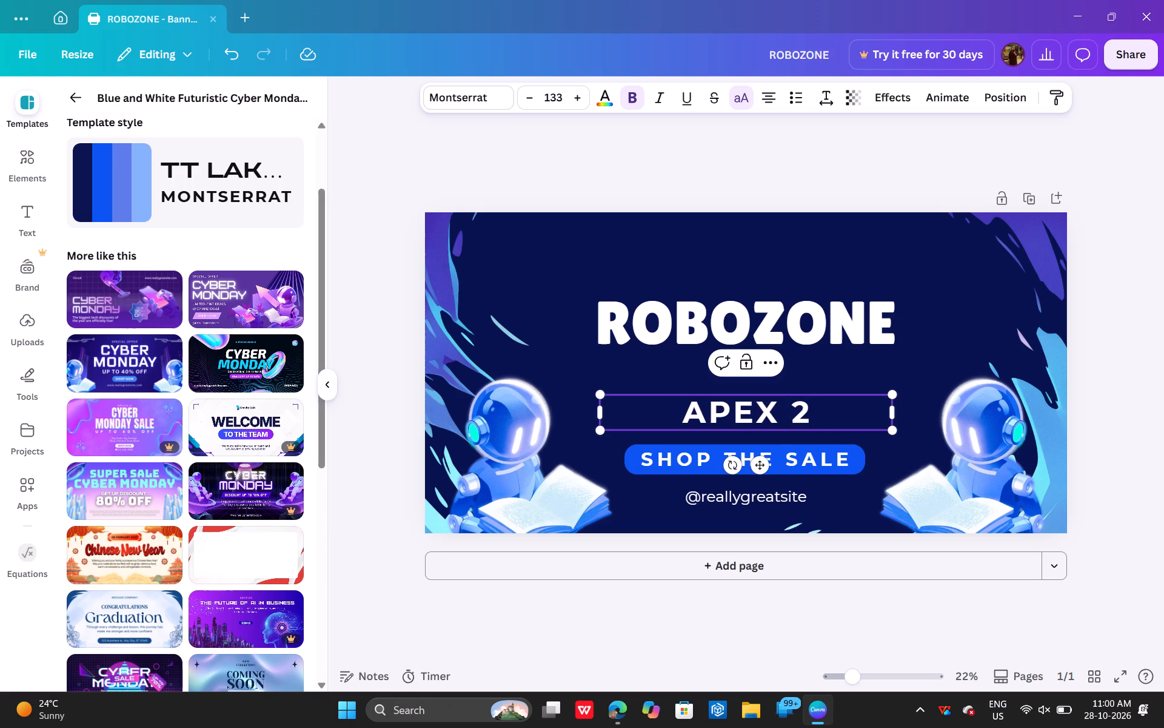
{"action": "type", "text": "025"}
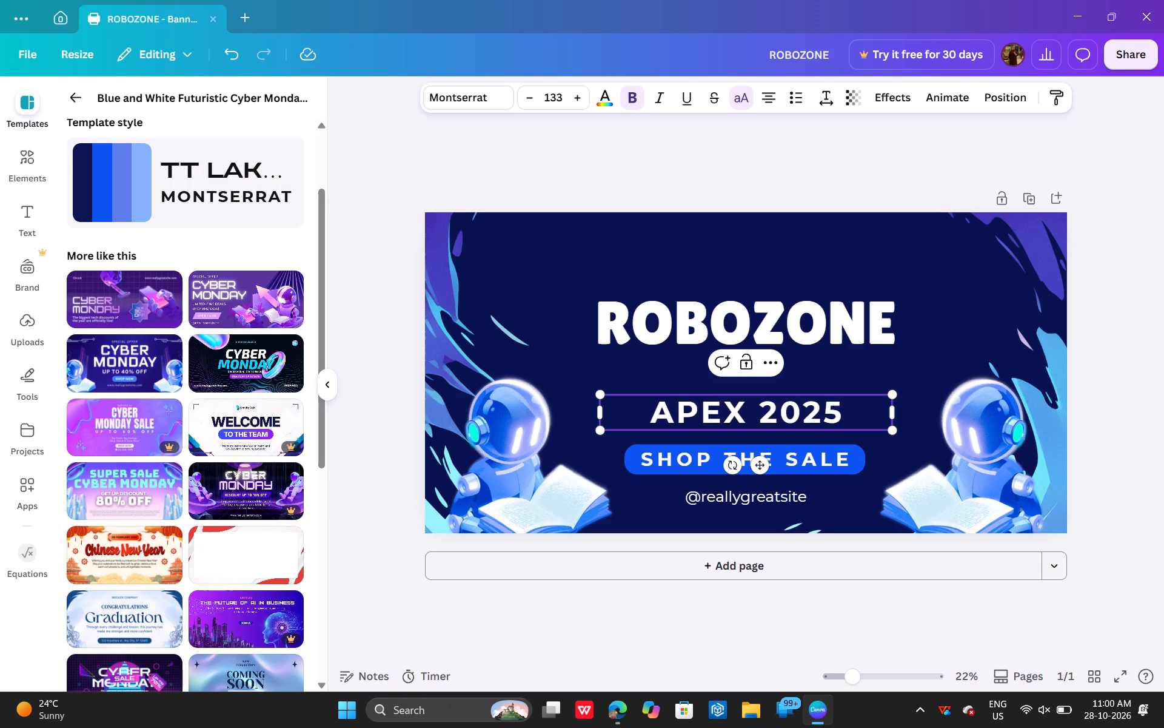
{"action": "key", "text": "BackSpace"}
{"action": "key", "text": "6"}
Set the font of the whole "APEX 2026" line to Lilita One.
{"action": "key", "text": "shift+Left"}
{"action": "key", "text": "shift+Left"}
{"action": "key", "text": "shift+Left"}
{"action": "key", "text": "shift+Left"}
{"action": "key", "text": "shift+Left"}
{"action": "key", "text": "shift+Left"}
{"action": "key", "text": "shift+Left"}
{"action": "key", "text": "shift+Left"}
{"action": "key", "text": "shift+Left"}
{"action": "key", "text": "shift+Left"}
{"action": "key", "text": "shift+Left"}
{"action": "key", "text": "shift+Left"}
{"action": "key", "text": "shift+Left"}
{"action": "key", "text": "shift+Left"}
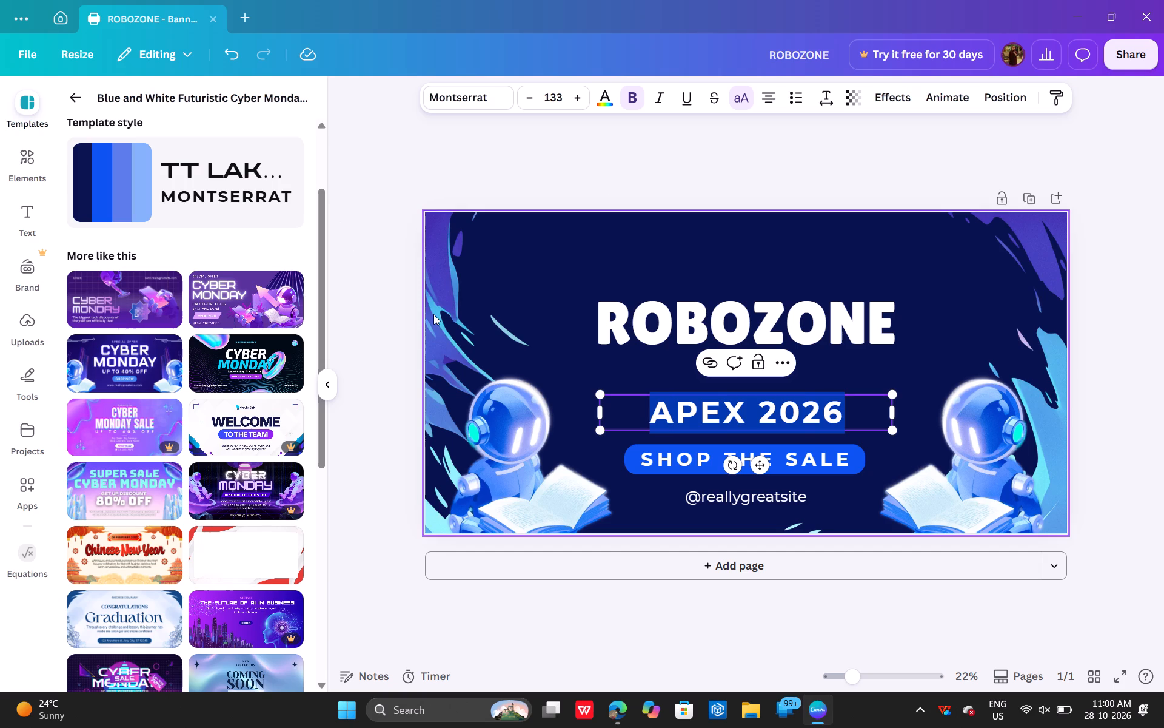
{"action": "left_click", "coordinate": [501, 103]}
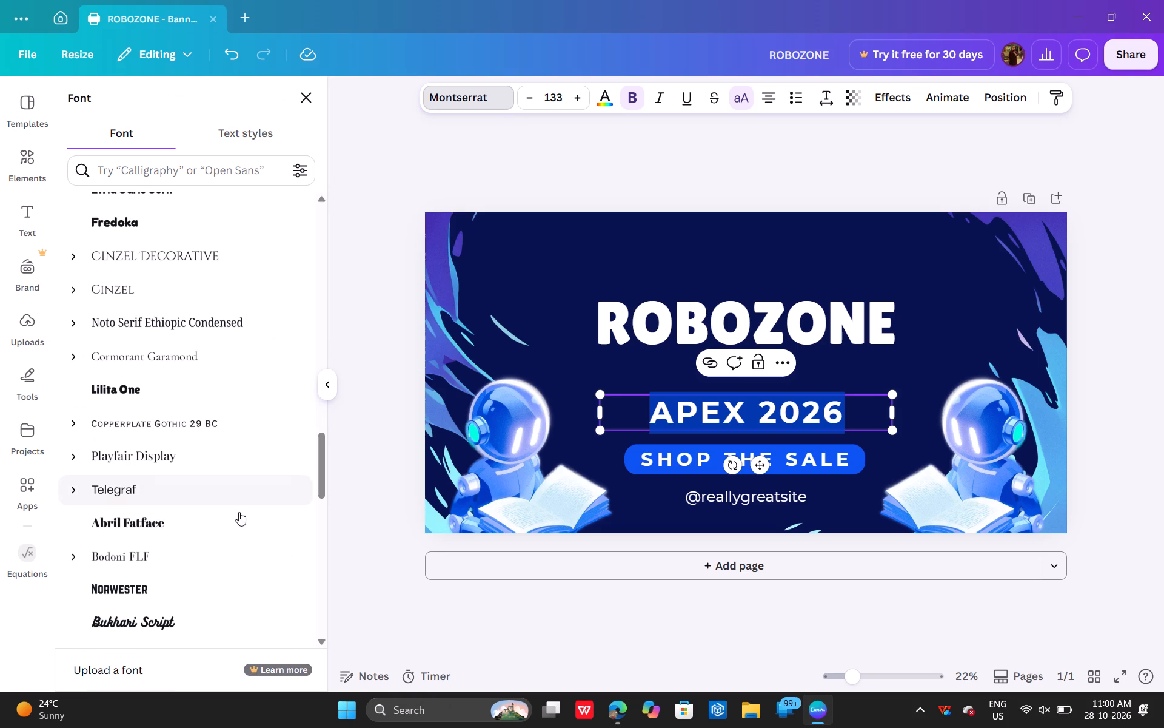
{"action": "left_click", "coordinate": [166, 399]}
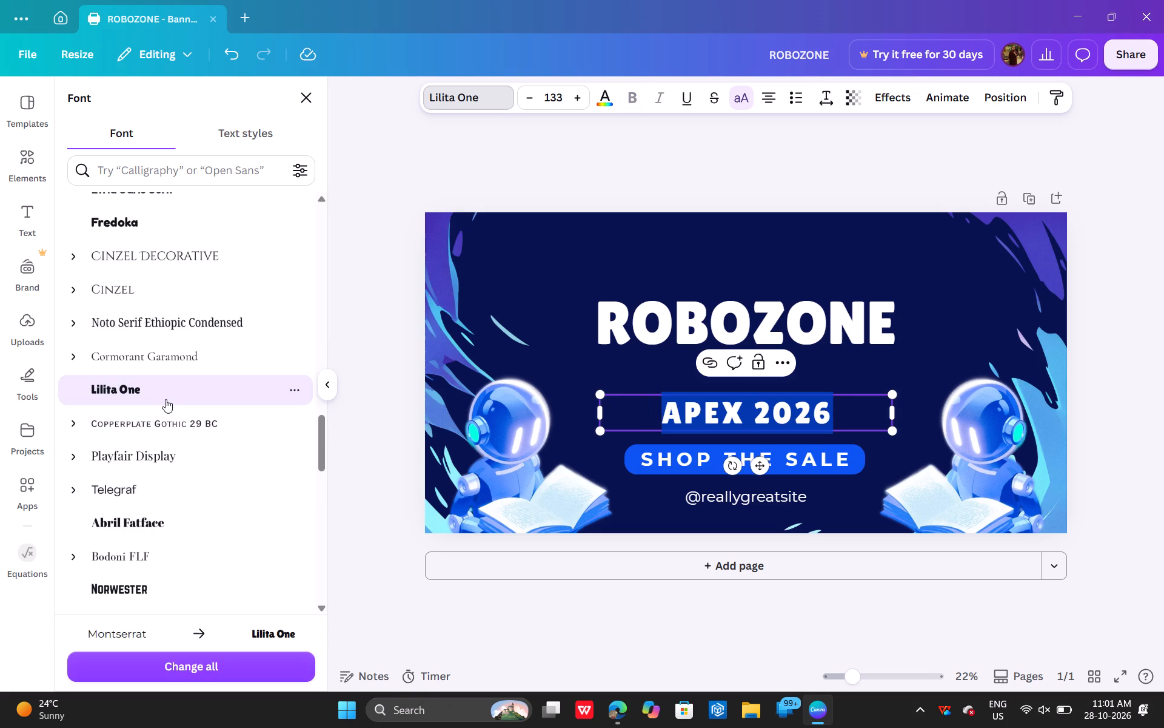
{"action": "left_click", "coordinate": [678, 177]}
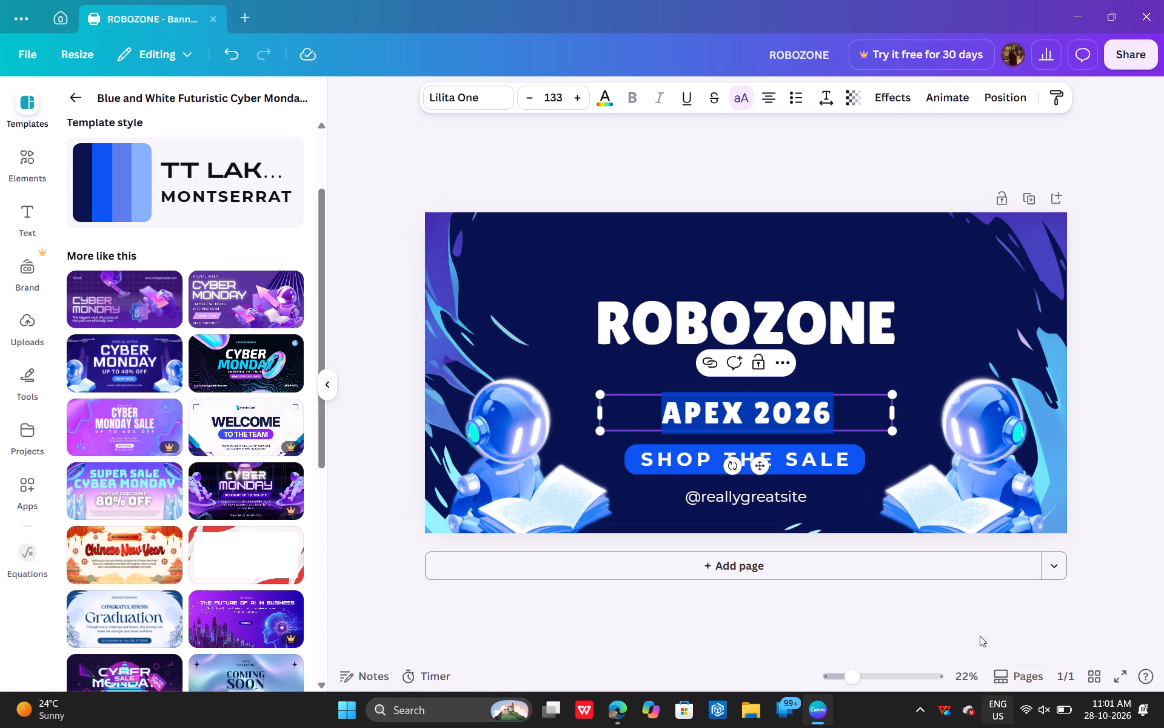
Delete the "SHOP THE SALE" text from the blue rounded bar, keeping the bar itself.
{"action": "left_click", "coordinate": [832, 467]}
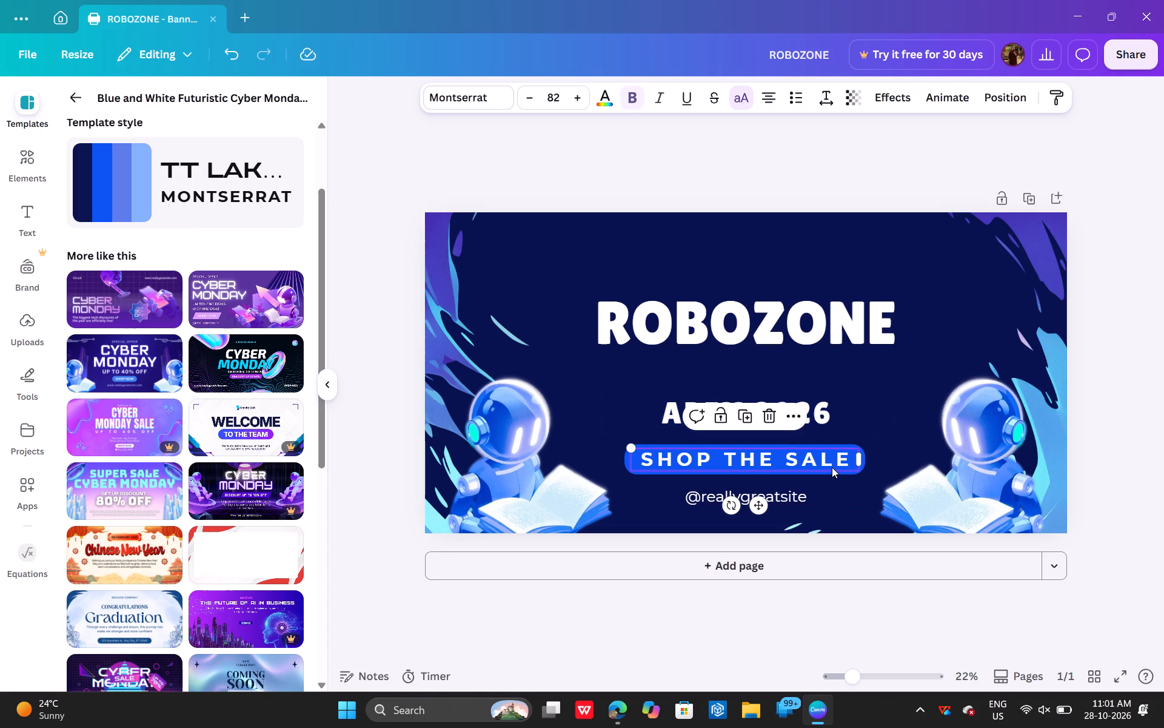
{"action": "key", "text": "BackSpace"}
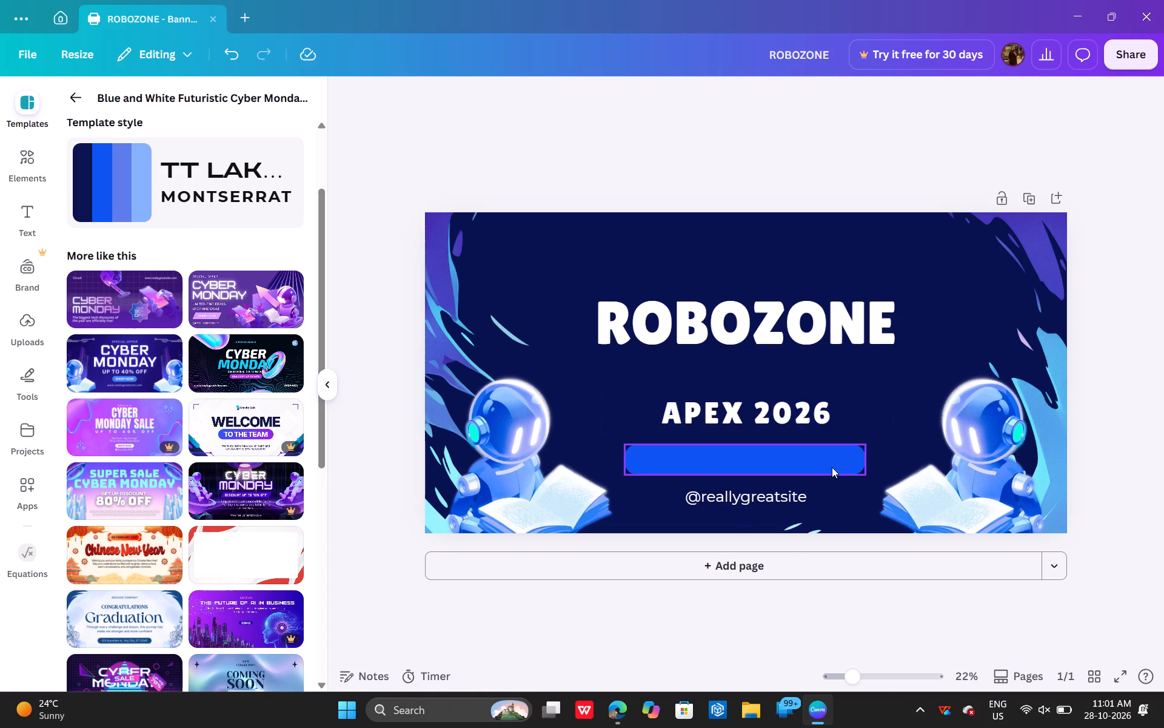
Search the design elements for "date" and narrow the results to graphics.
{"action": "left_click", "coordinate": [688, 462]}
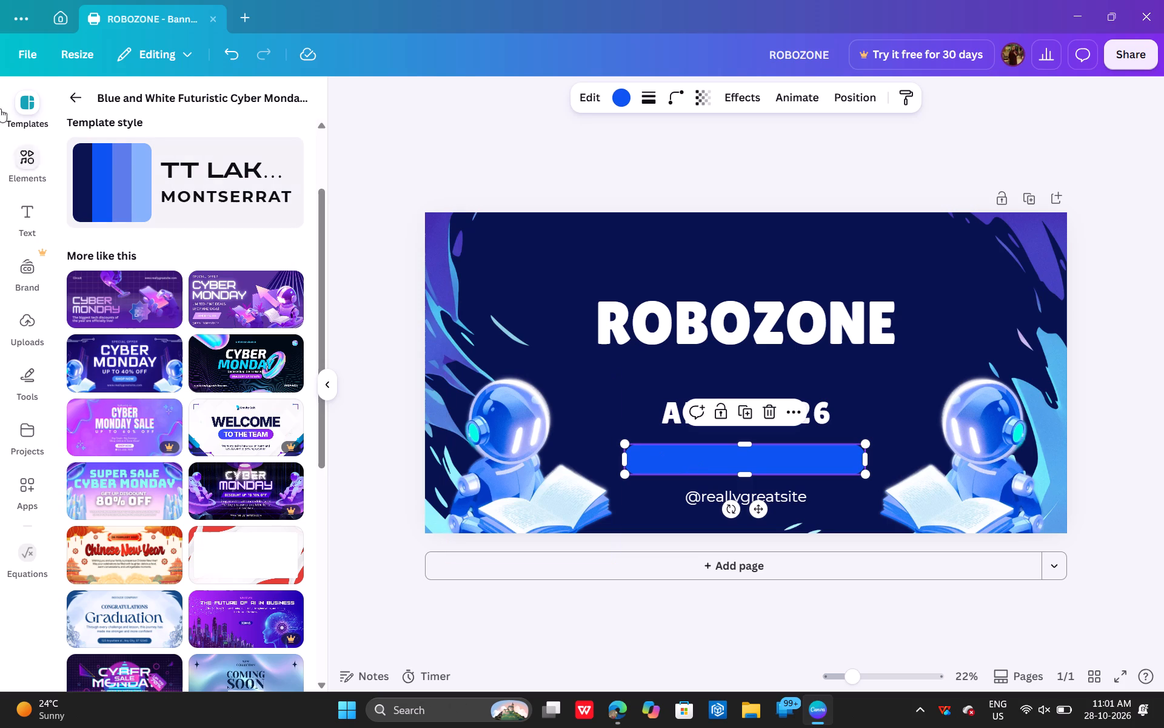
{"action": "left_click", "coordinate": [33, 177]}
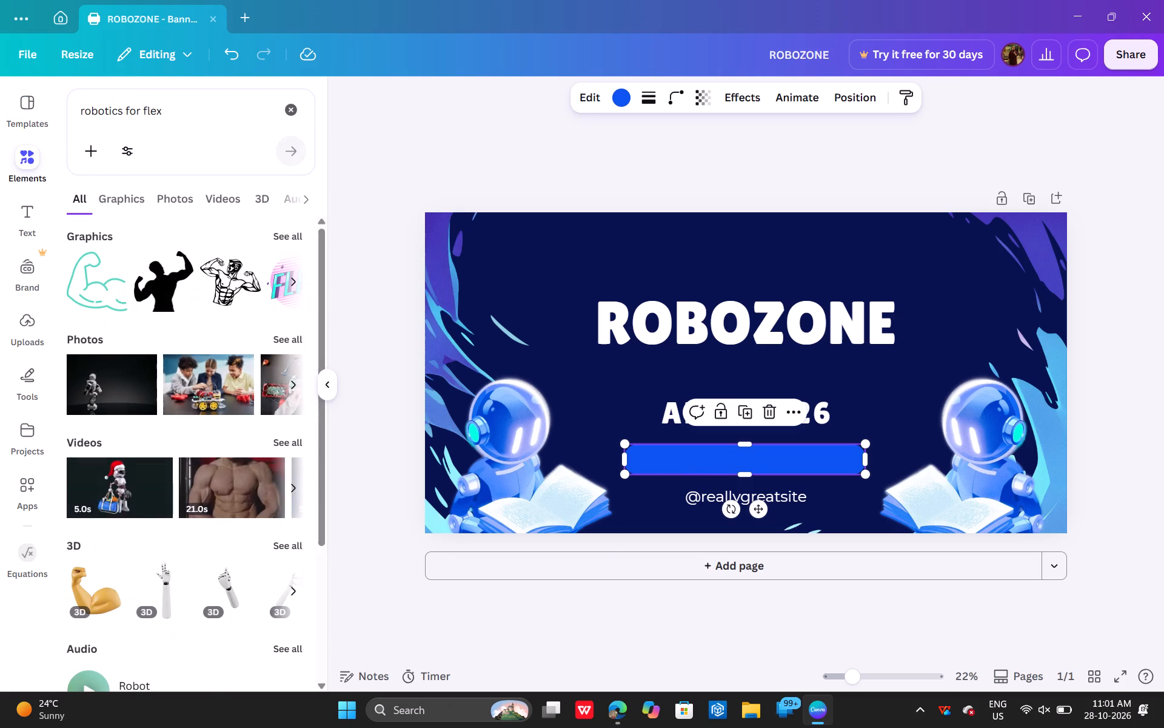
{"action": "left_click", "coordinate": [287, 108]}
{"action": "type", "text": "date"}
{"action": "key", "text": "Return"}
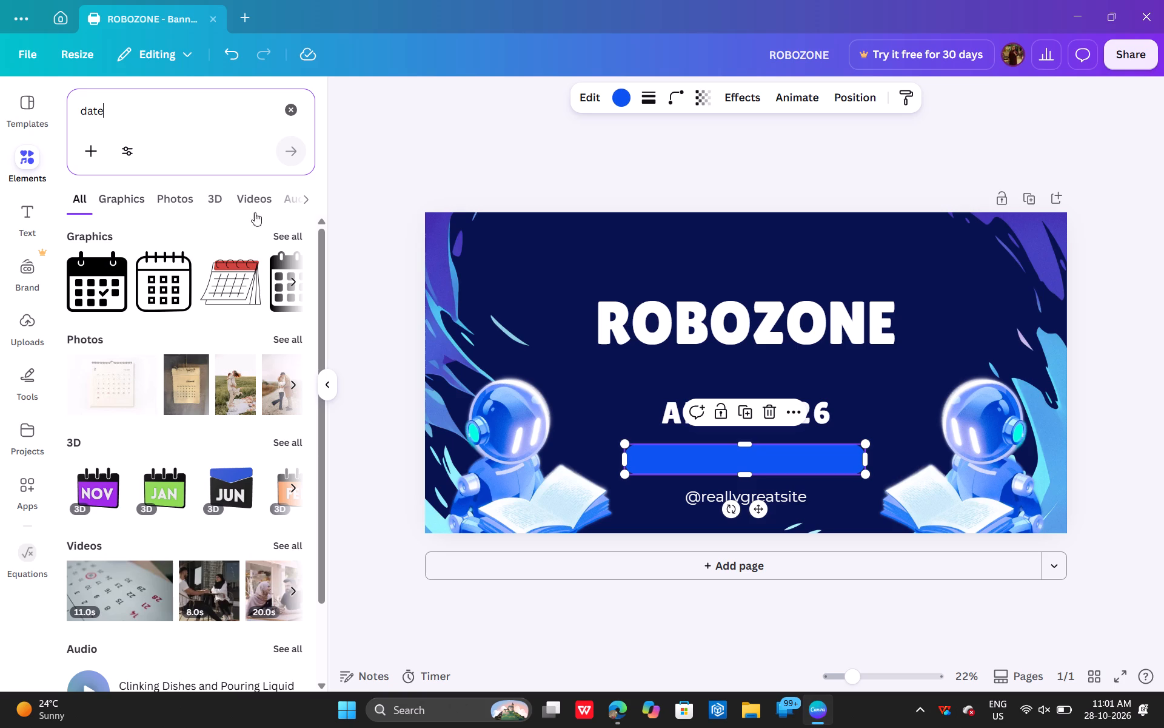
{"action": "left_click", "coordinate": [121, 199]}
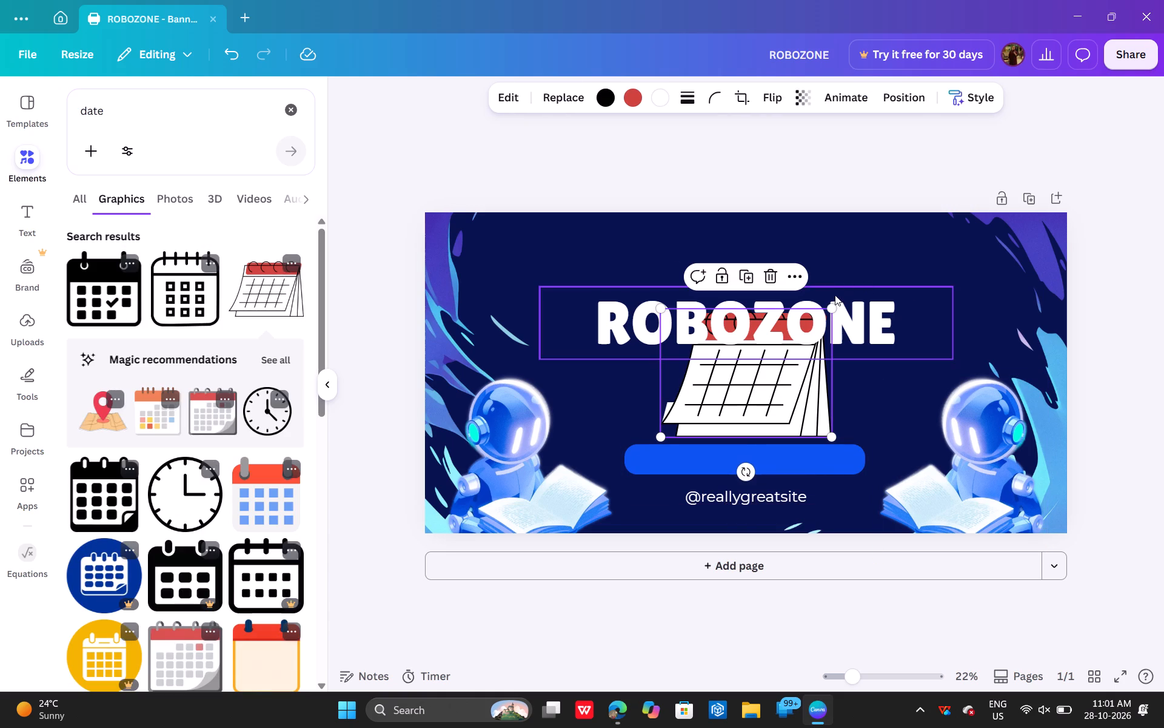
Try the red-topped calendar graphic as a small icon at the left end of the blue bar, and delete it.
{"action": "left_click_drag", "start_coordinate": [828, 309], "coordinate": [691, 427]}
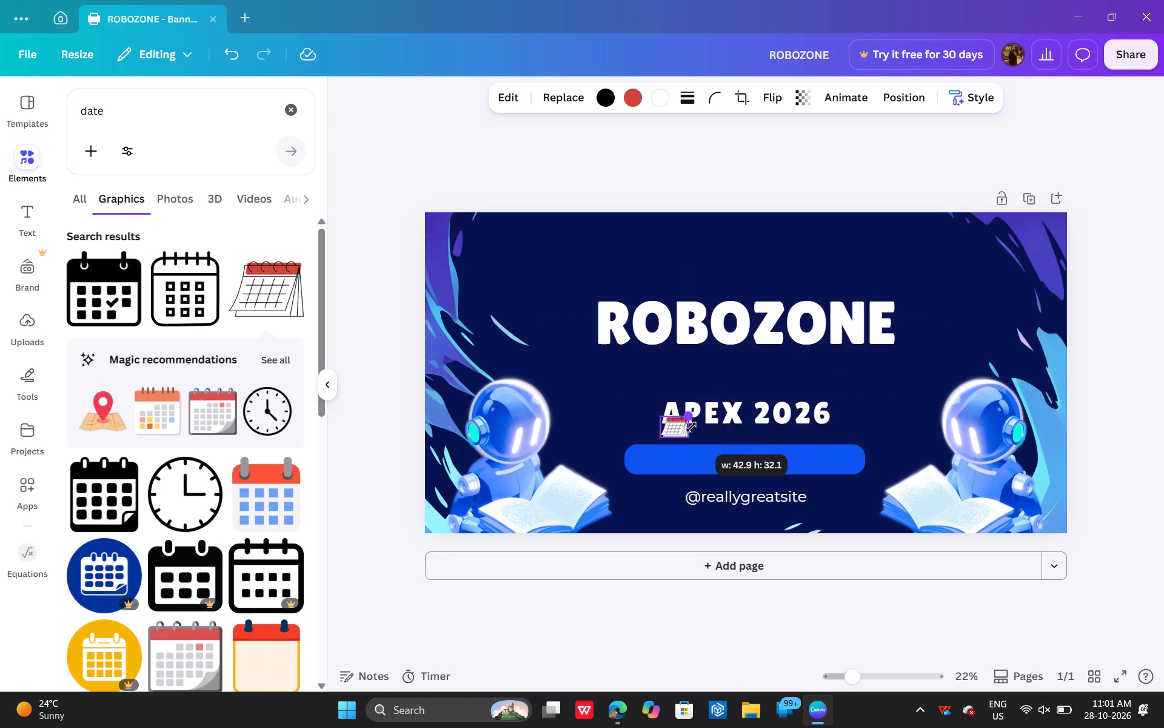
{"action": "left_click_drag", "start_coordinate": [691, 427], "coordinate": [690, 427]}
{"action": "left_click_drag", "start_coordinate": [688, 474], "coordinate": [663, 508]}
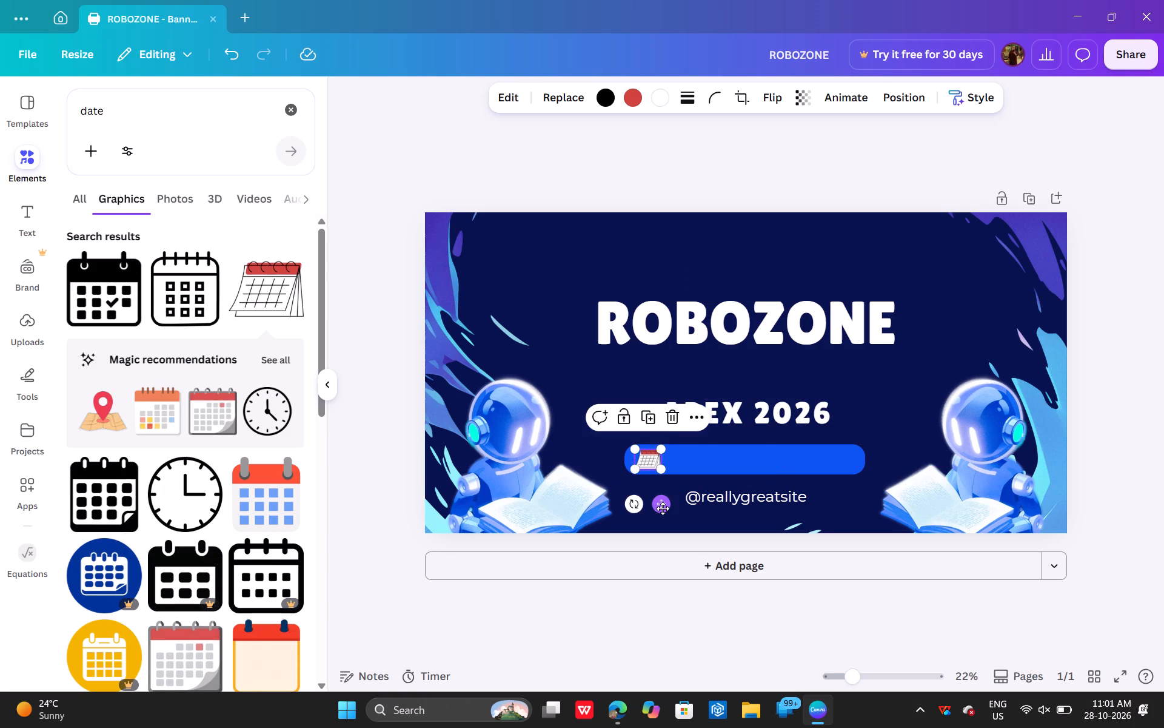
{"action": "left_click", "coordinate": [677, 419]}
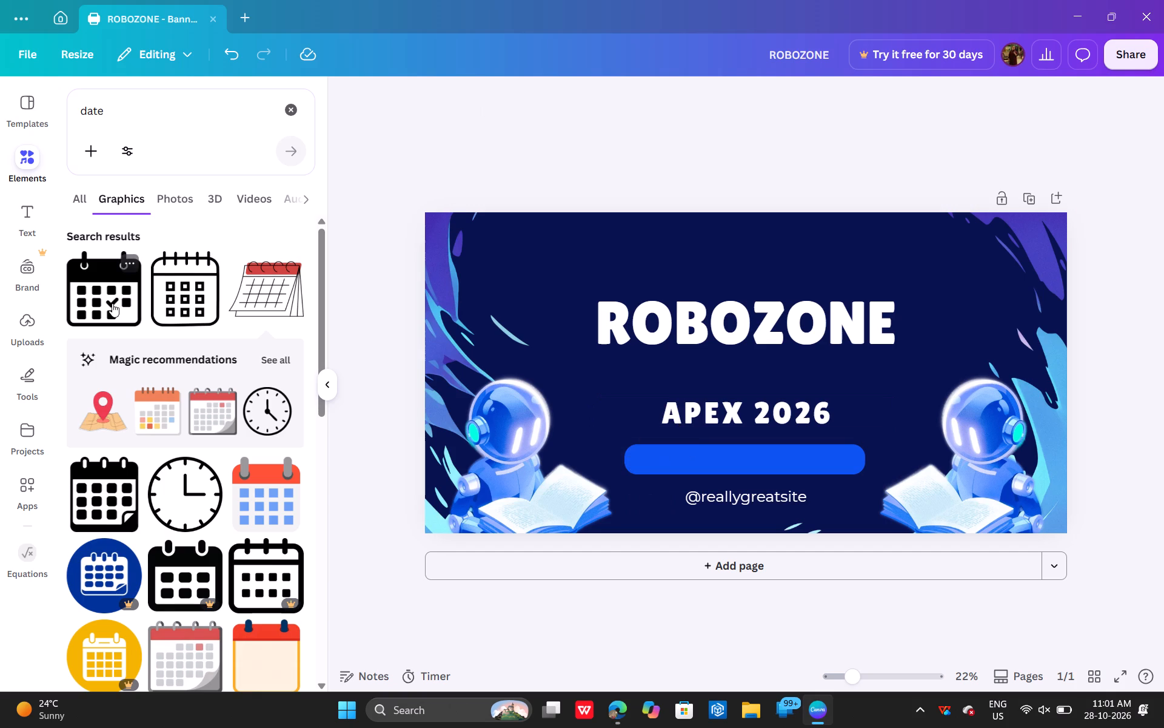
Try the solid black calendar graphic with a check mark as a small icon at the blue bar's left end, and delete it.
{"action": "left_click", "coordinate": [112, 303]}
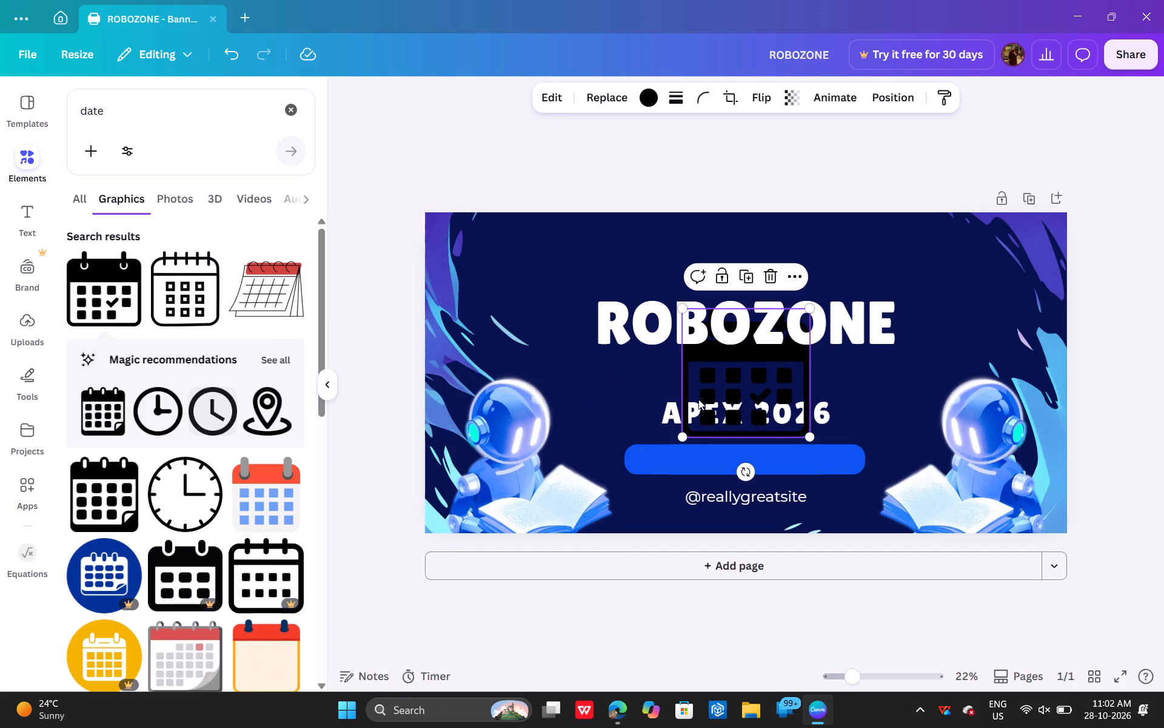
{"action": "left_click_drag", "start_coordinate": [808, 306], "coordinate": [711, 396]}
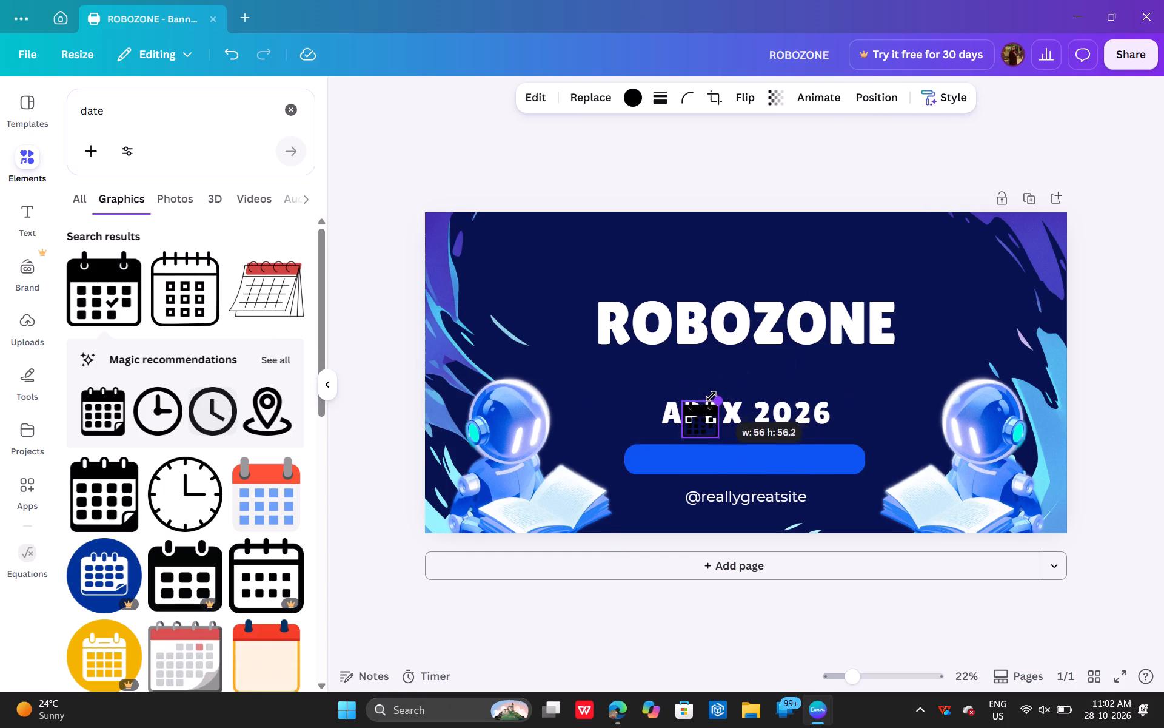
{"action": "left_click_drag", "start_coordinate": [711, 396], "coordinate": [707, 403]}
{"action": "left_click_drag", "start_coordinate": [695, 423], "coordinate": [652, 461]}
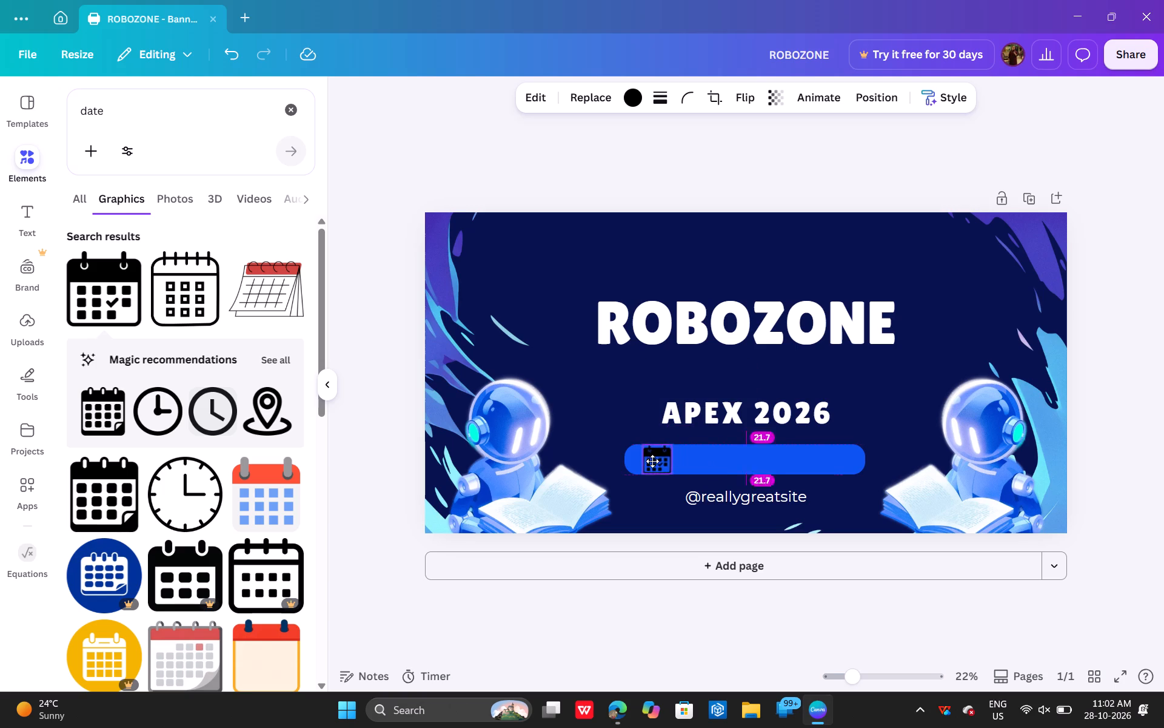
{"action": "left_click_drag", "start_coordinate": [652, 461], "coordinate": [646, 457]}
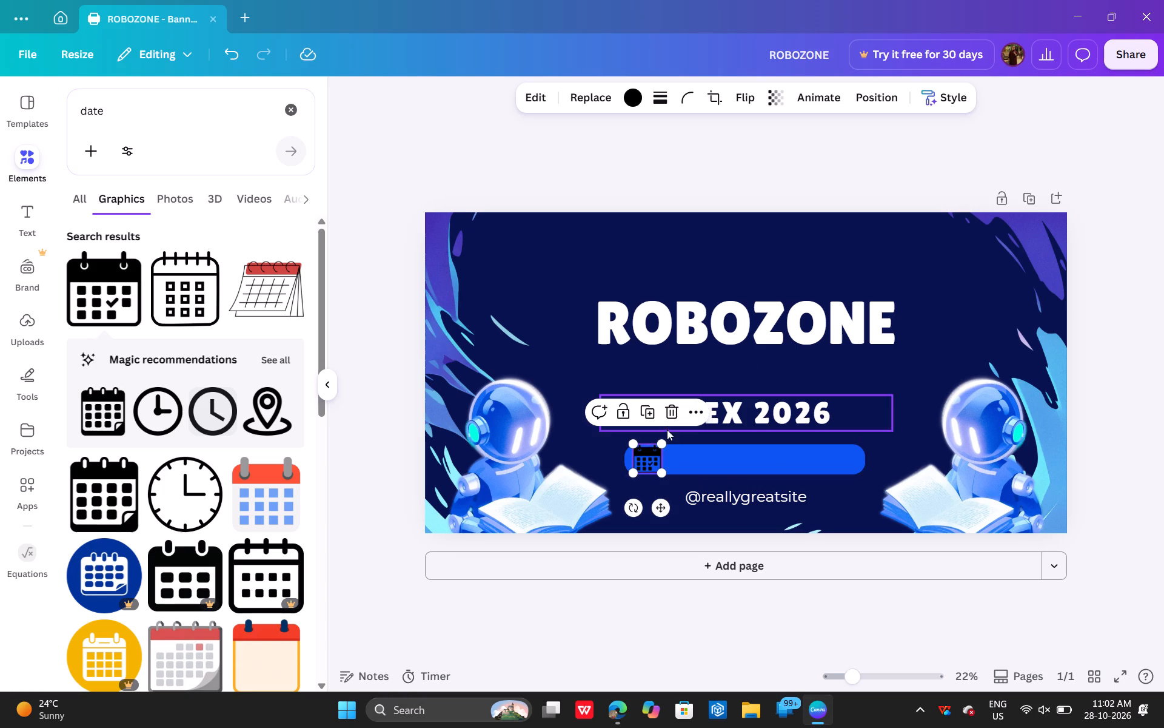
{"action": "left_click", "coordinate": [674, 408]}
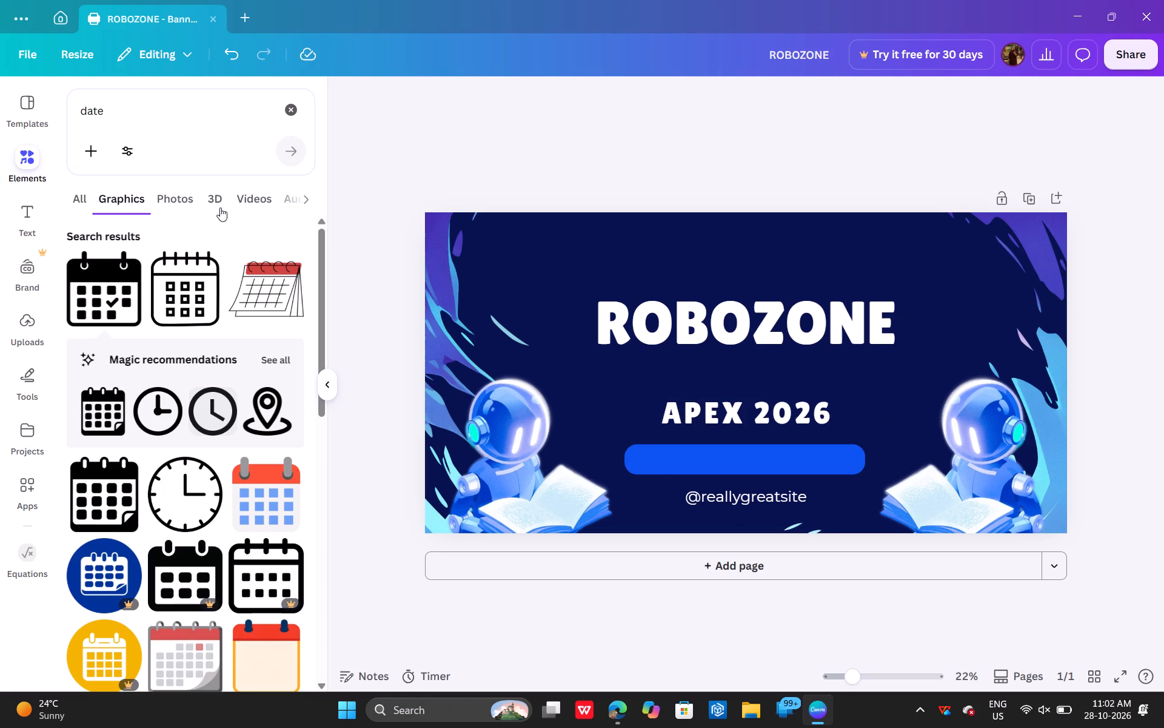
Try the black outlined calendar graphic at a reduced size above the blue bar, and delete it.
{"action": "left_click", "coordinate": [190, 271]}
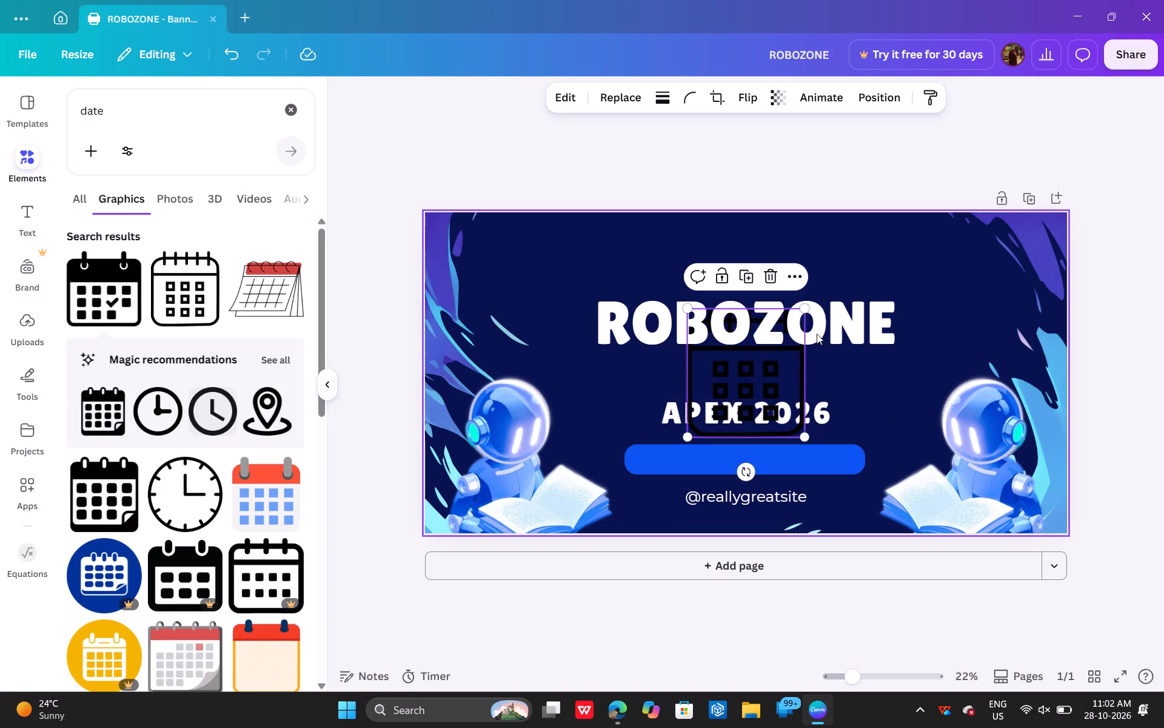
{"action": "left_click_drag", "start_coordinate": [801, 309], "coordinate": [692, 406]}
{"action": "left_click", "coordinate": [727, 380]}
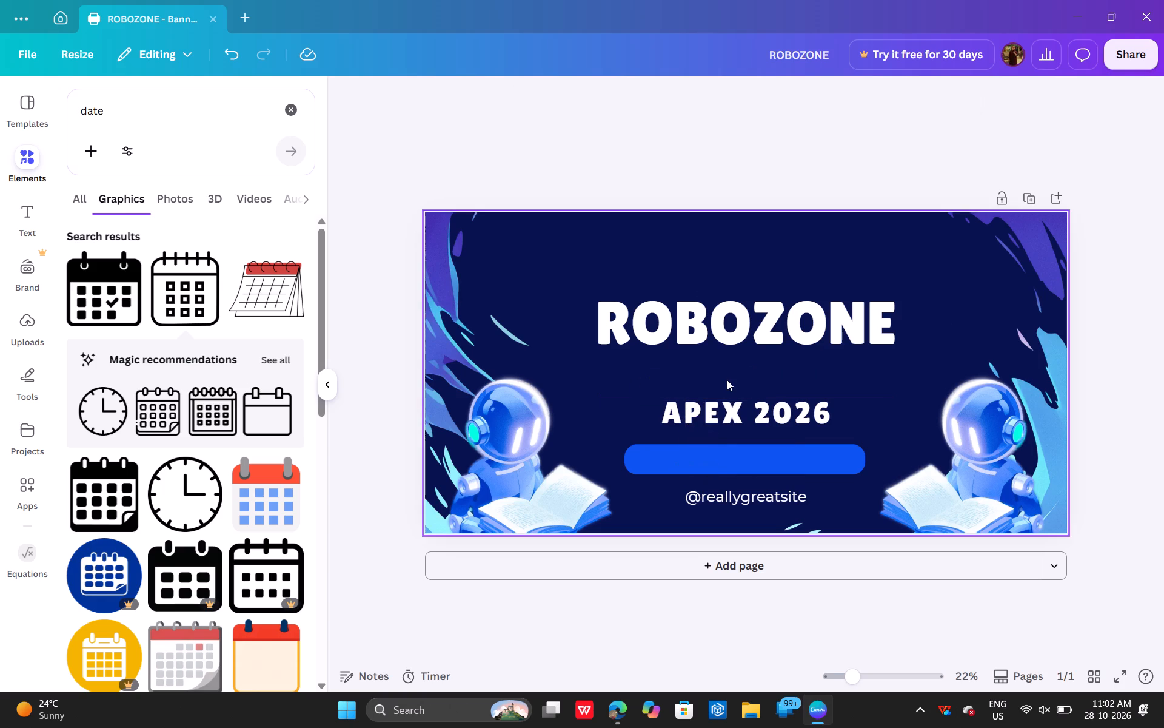
Recolour the blue rounded bar under "APEX 2026" with the palest periwinkle blue from the robot photo's colours.
{"action": "left_click", "coordinate": [722, 467]}
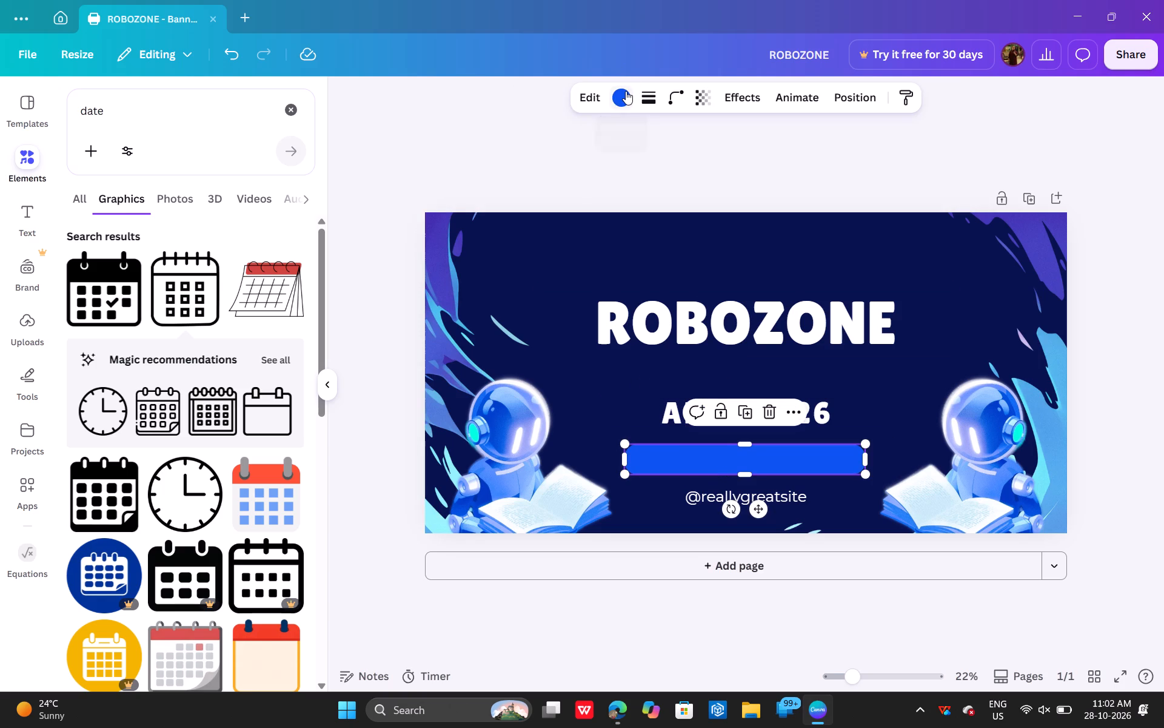
{"action": "left_click", "coordinate": [626, 91]}
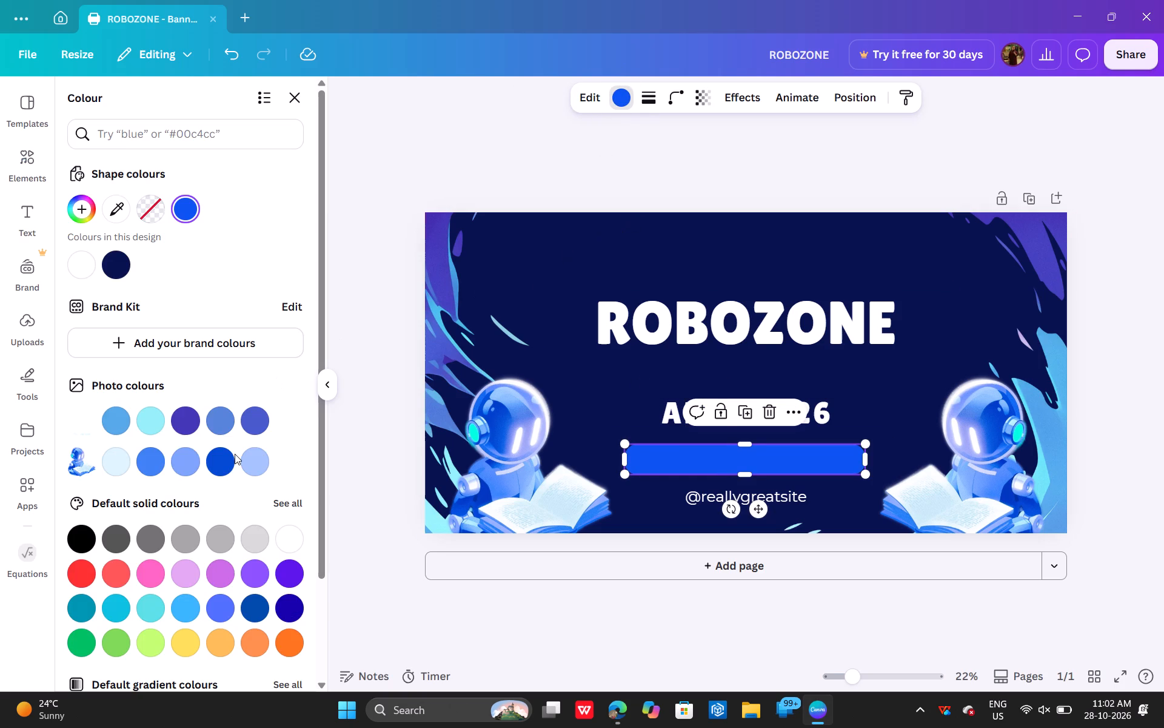
{"action": "left_click", "coordinate": [189, 460]}
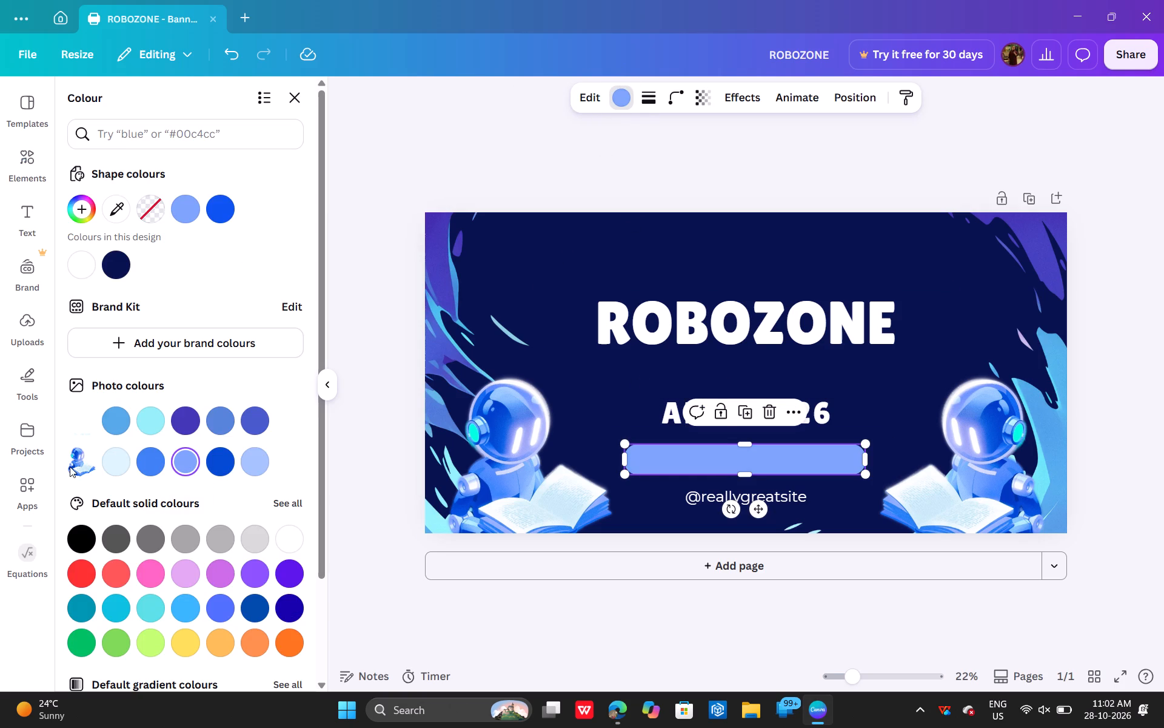
{"action": "left_click", "coordinate": [70, 466]}
{"action": "left_click", "coordinate": [122, 467]}
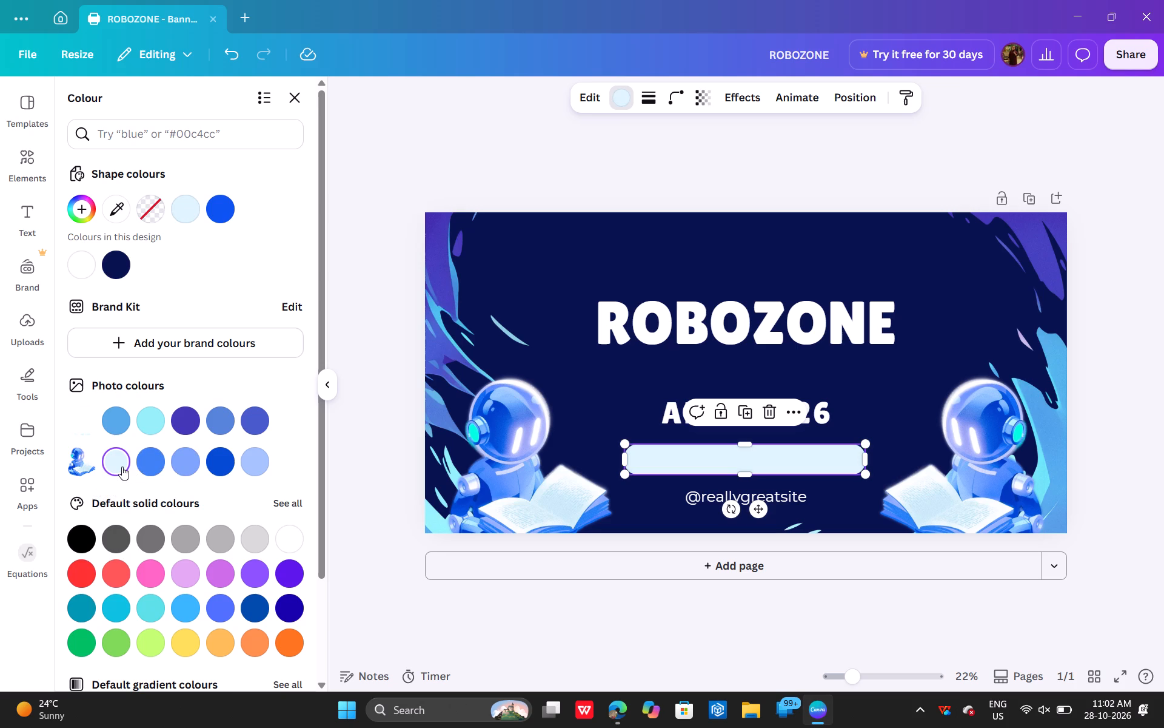
{"action": "left_click", "coordinate": [189, 465]}
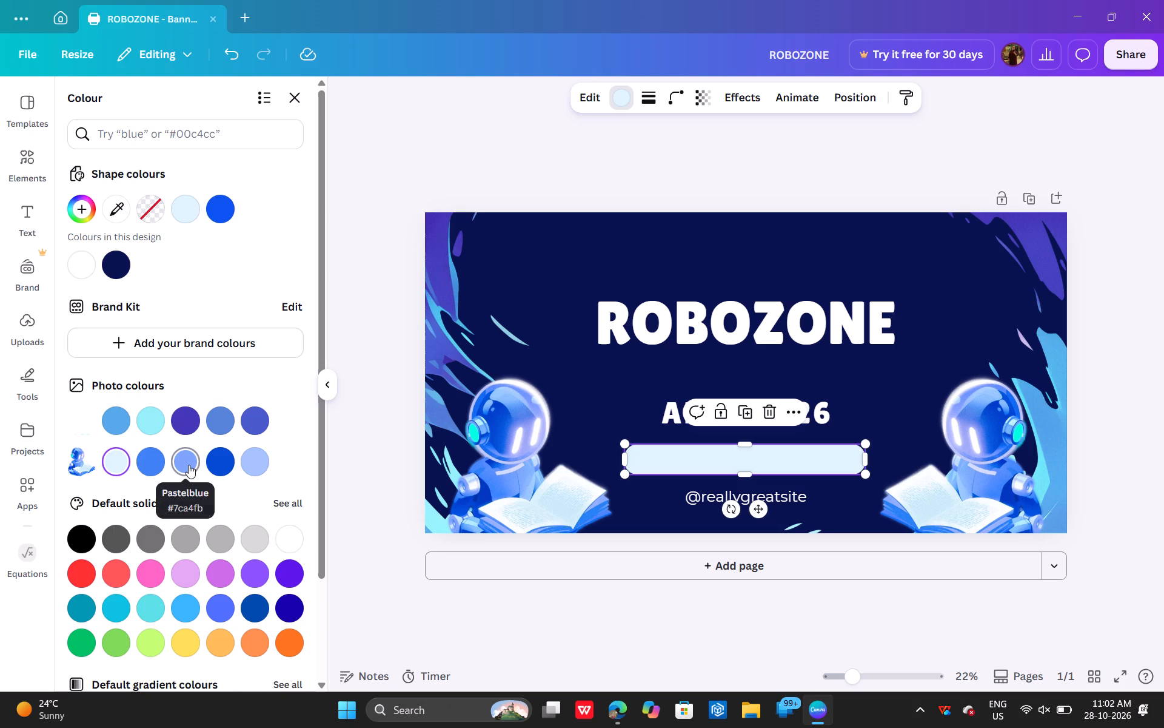
{"action": "left_click", "coordinate": [251, 459]}
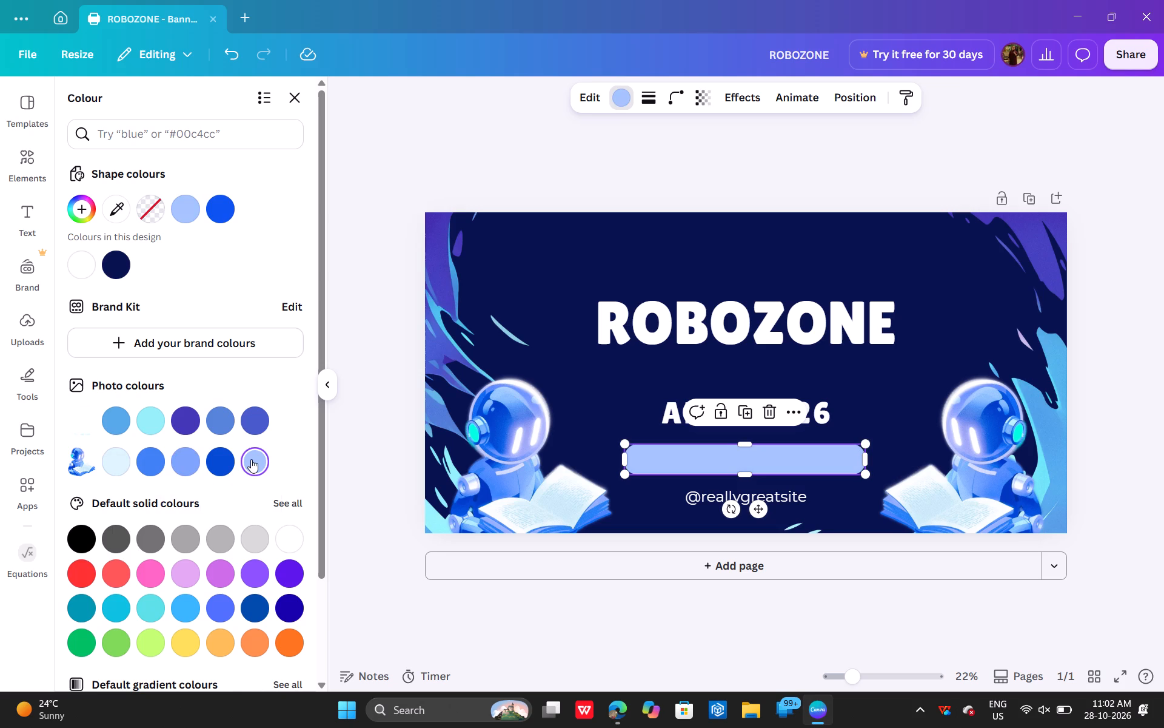
Recolour the rounded bar under "APEX 2026" with the very pale icy blue from the robot photo's colours.
{"action": "left_click", "coordinate": [121, 457]}
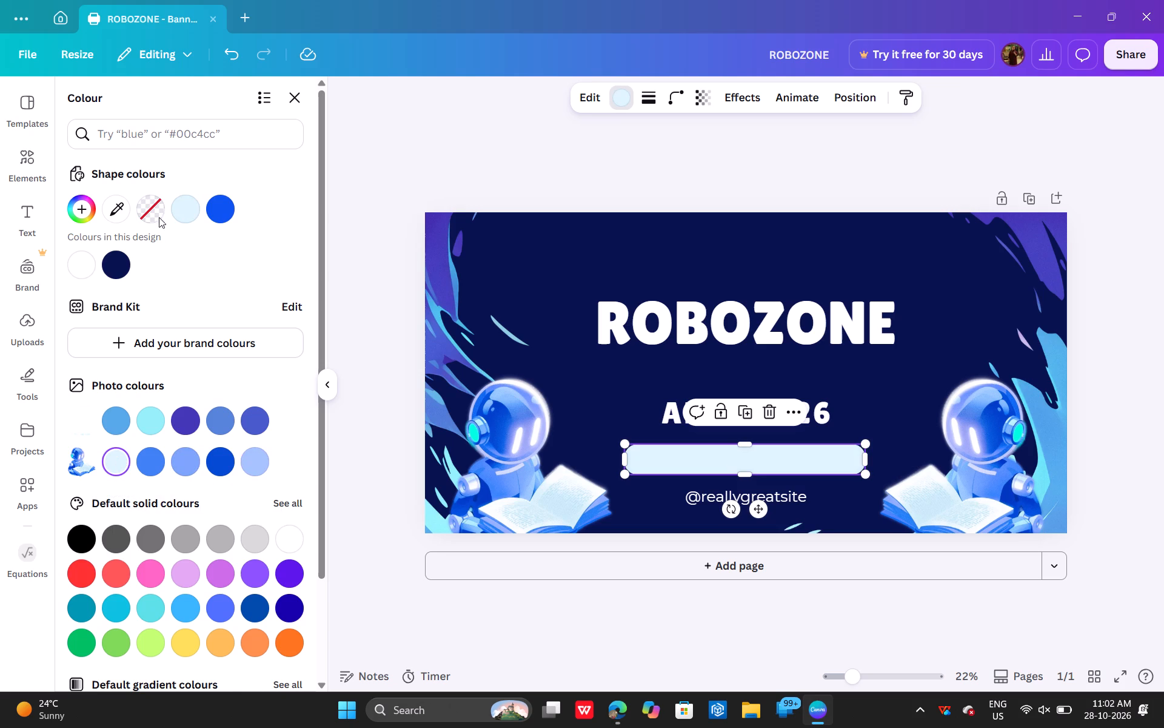
Add the solid black calendar graphic with a check mark as a small icon inside the pale bar's left end, and clear the graphics search.
{"action": "left_click", "coordinate": [36, 163]}
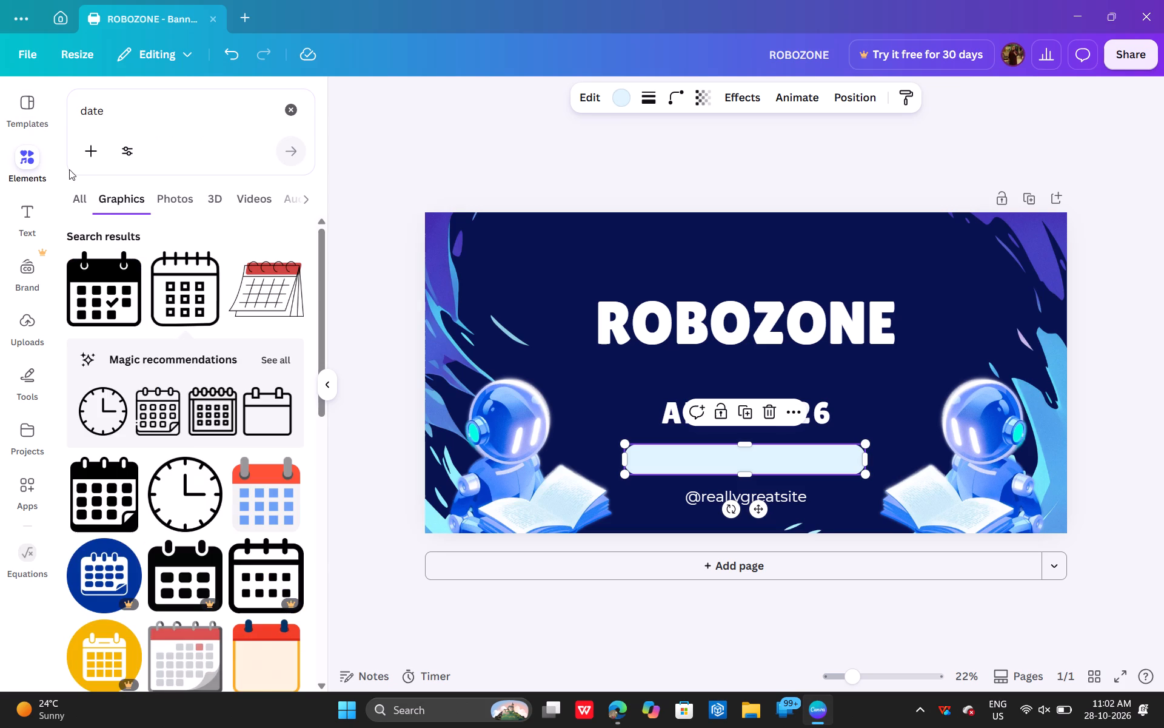
{"action": "left_click", "coordinate": [109, 299]}
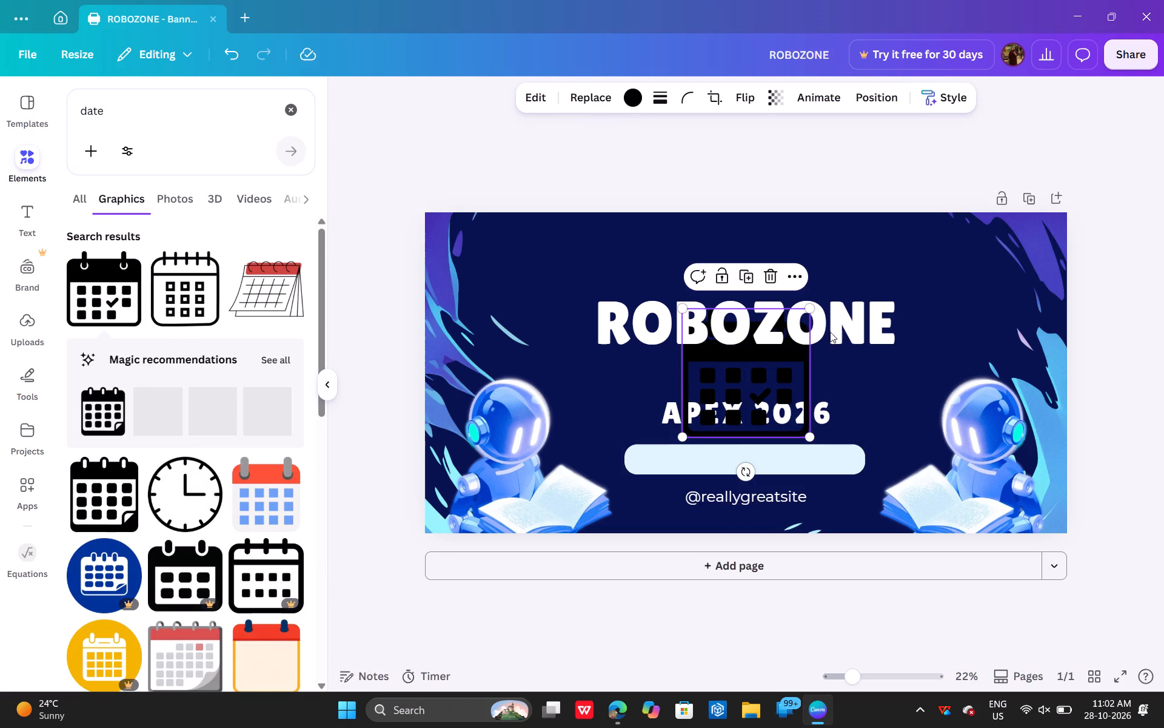
{"action": "left_click_drag", "start_coordinate": [808, 309], "coordinate": [706, 397]}
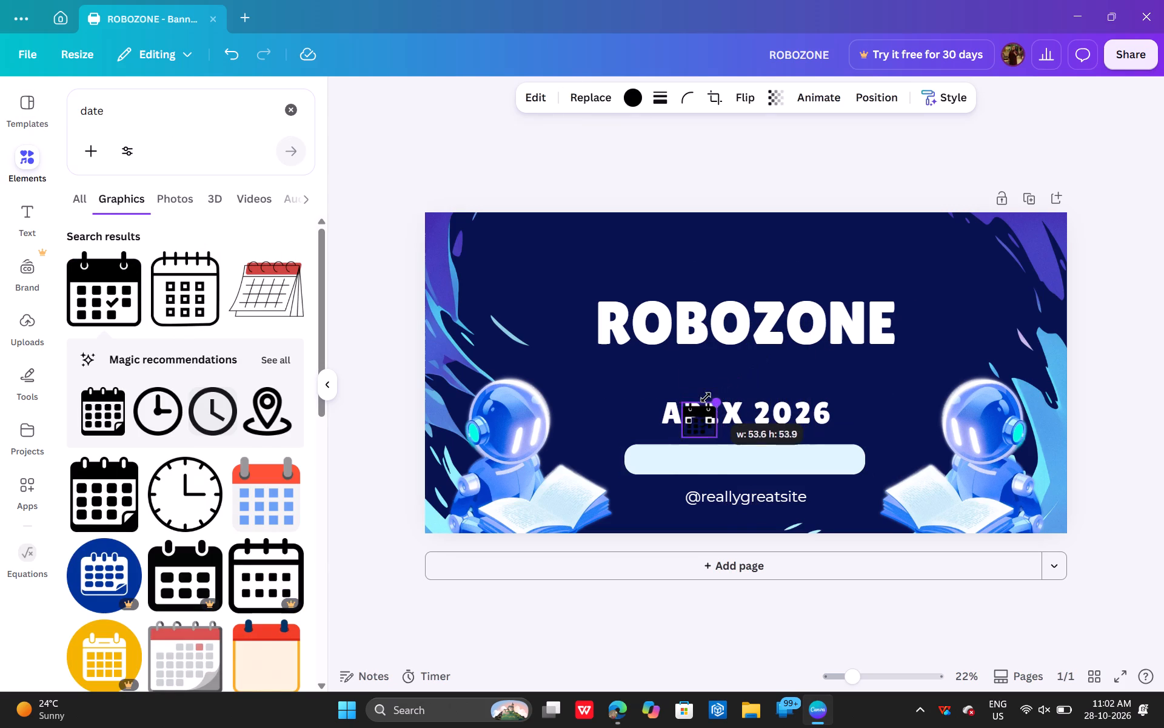
{"action": "left_click_drag", "start_coordinate": [706, 397], "coordinate": [699, 400]}
{"action": "left_click_drag", "start_coordinate": [694, 422], "coordinate": [653, 451]}
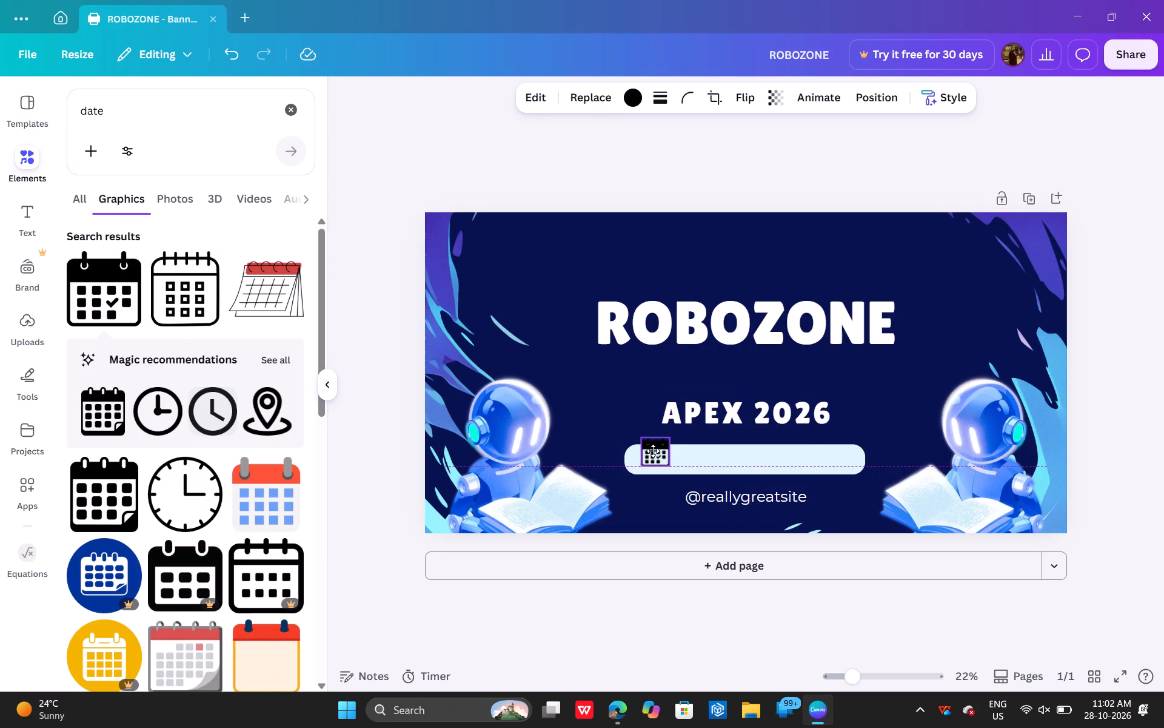
{"action": "left_click_drag", "start_coordinate": [653, 451], "coordinate": [651, 461]}
{"action": "left_click_drag", "start_coordinate": [664, 446], "coordinate": [654, 453]}
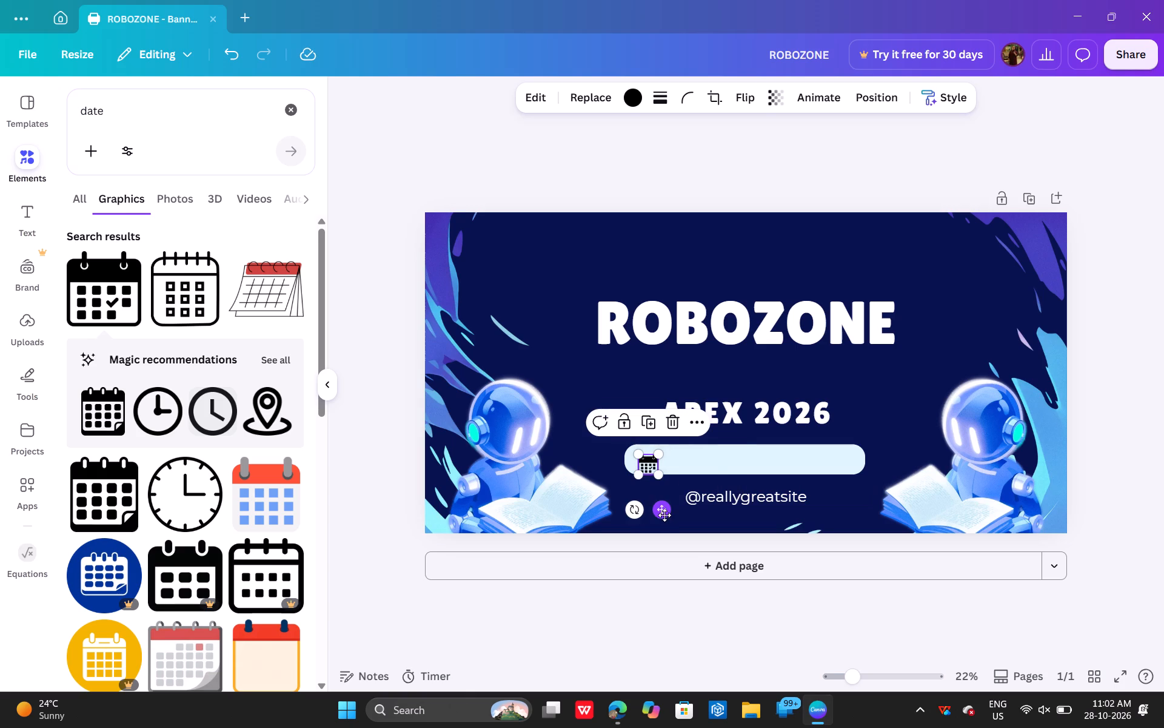
{"action": "left_click_drag", "start_coordinate": [664, 513], "coordinate": [666, 506]}
{"action": "left_click", "coordinate": [696, 456]}
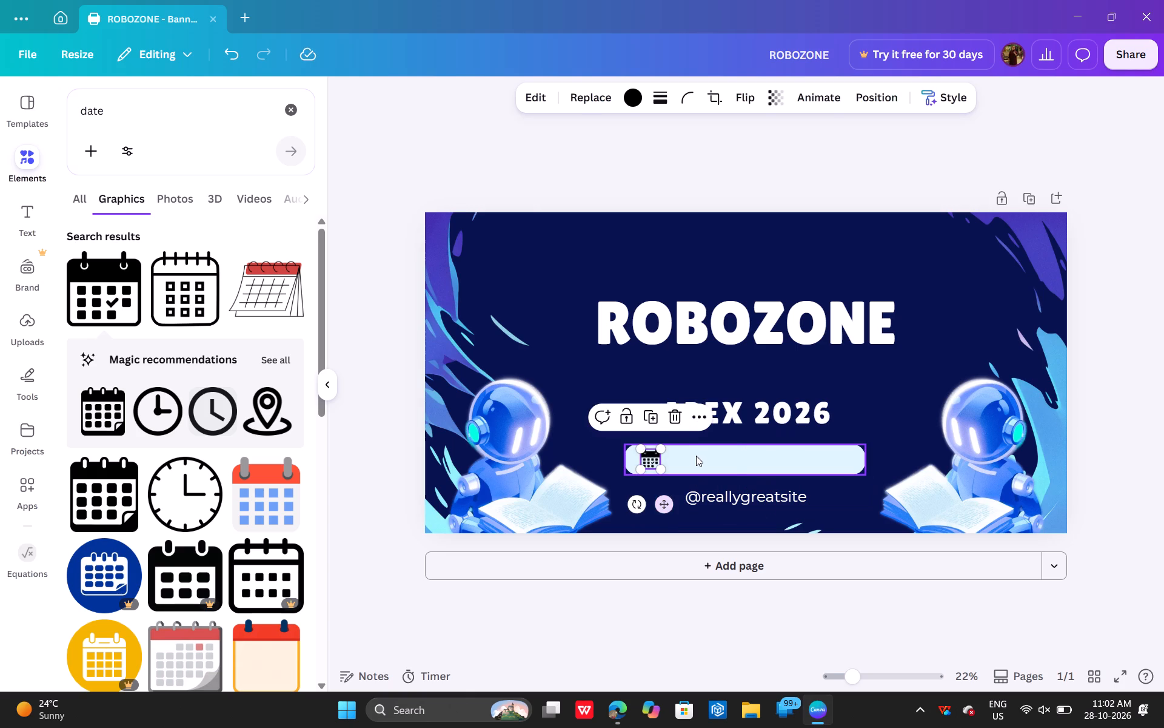
{"action": "left_click", "coordinate": [660, 159]}
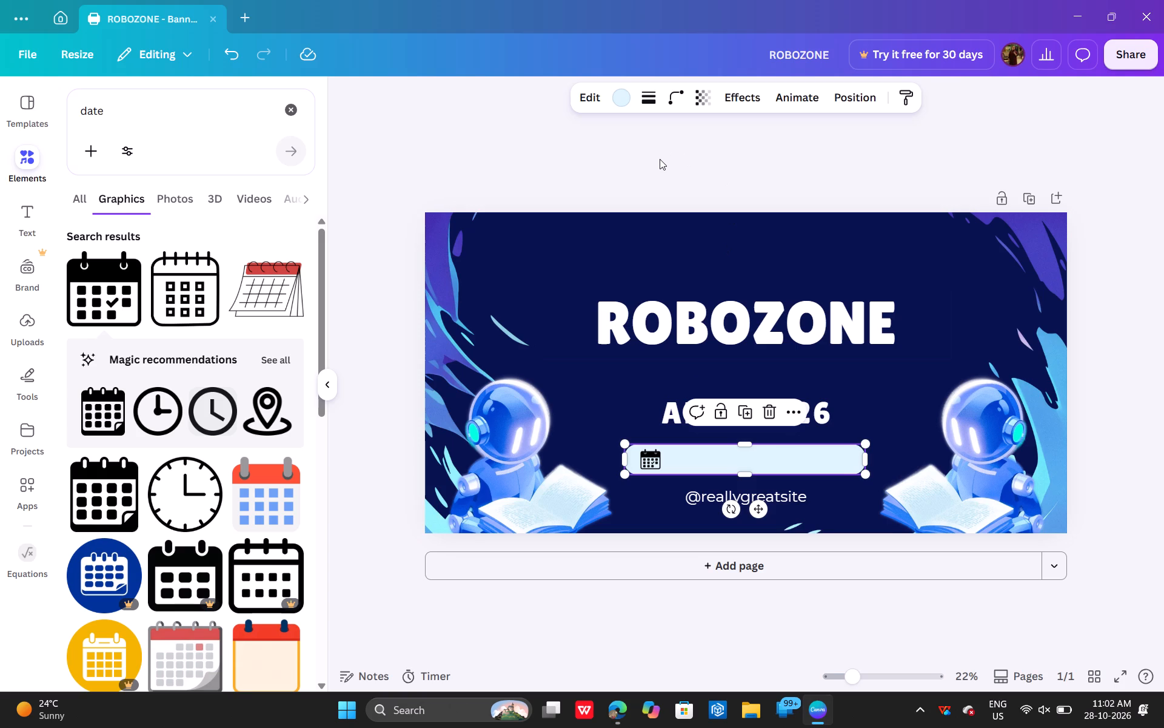
{"action": "left_click", "coordinate": [696, 460]}
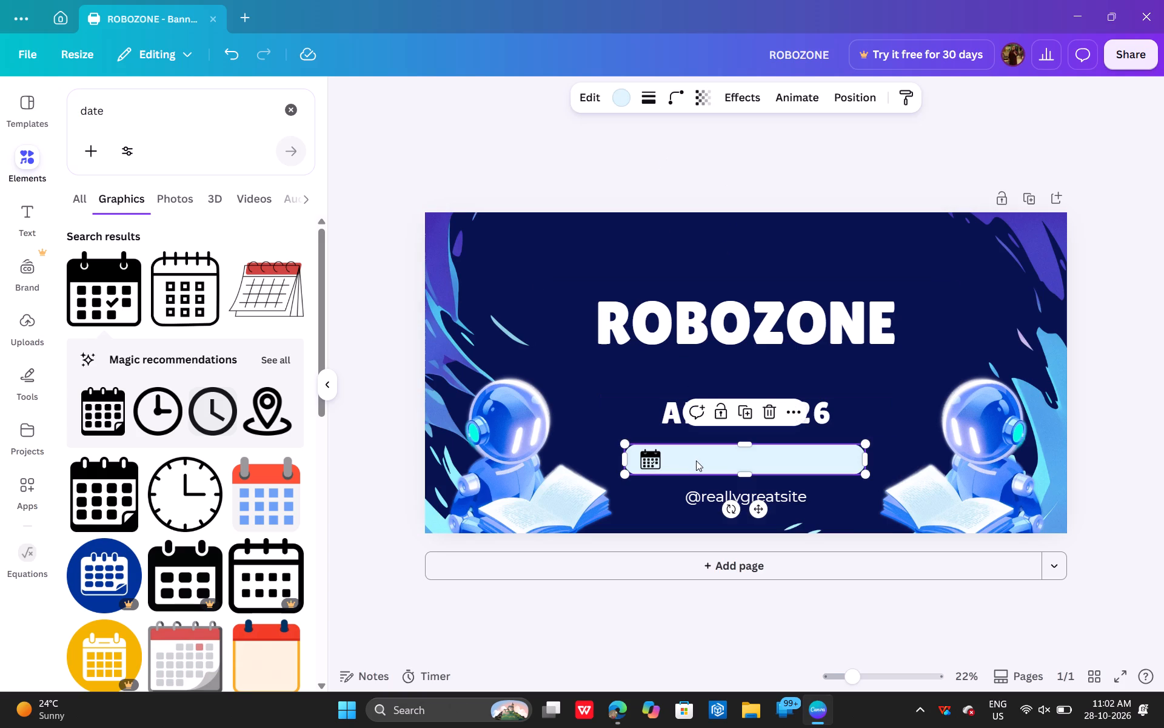
{"action": "left_click", "coordinate": [815, 130]}
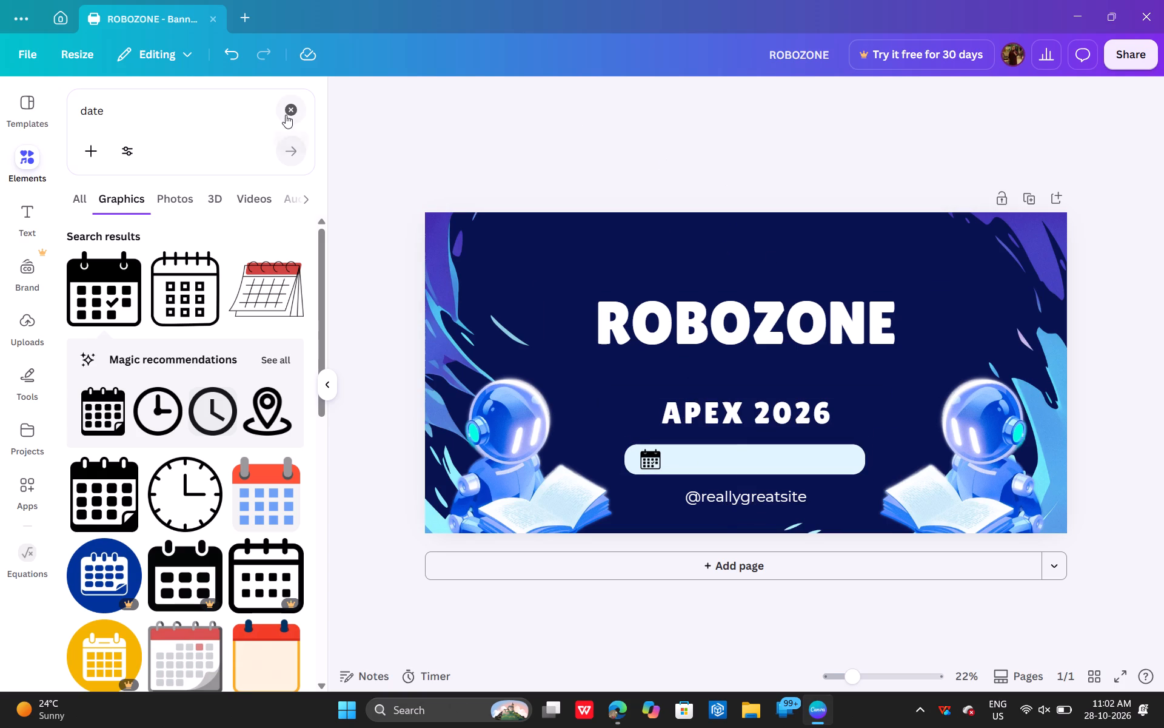
{"action": "left_click", "coordinate": [286, 115]}
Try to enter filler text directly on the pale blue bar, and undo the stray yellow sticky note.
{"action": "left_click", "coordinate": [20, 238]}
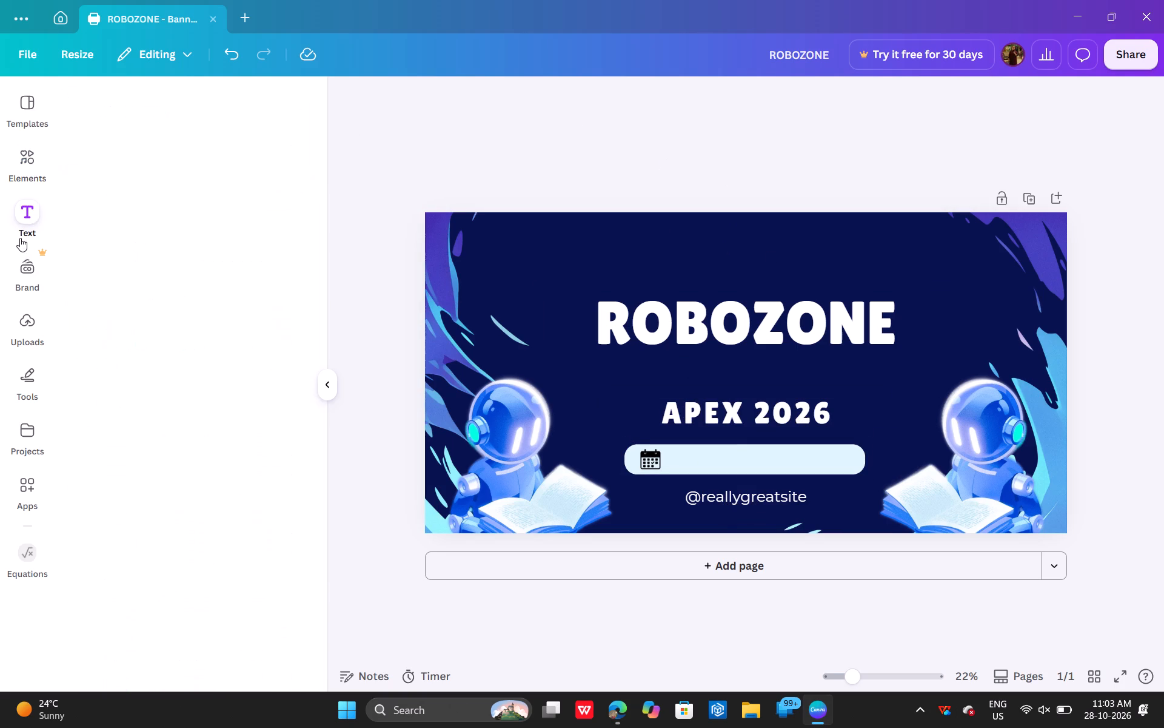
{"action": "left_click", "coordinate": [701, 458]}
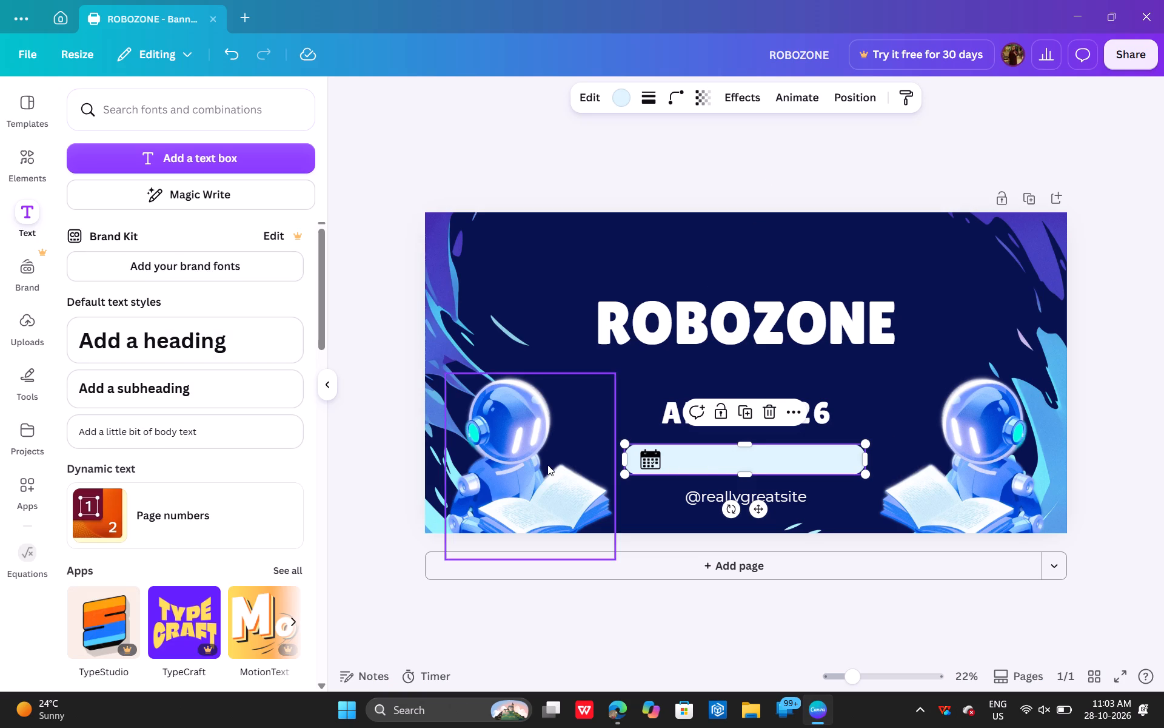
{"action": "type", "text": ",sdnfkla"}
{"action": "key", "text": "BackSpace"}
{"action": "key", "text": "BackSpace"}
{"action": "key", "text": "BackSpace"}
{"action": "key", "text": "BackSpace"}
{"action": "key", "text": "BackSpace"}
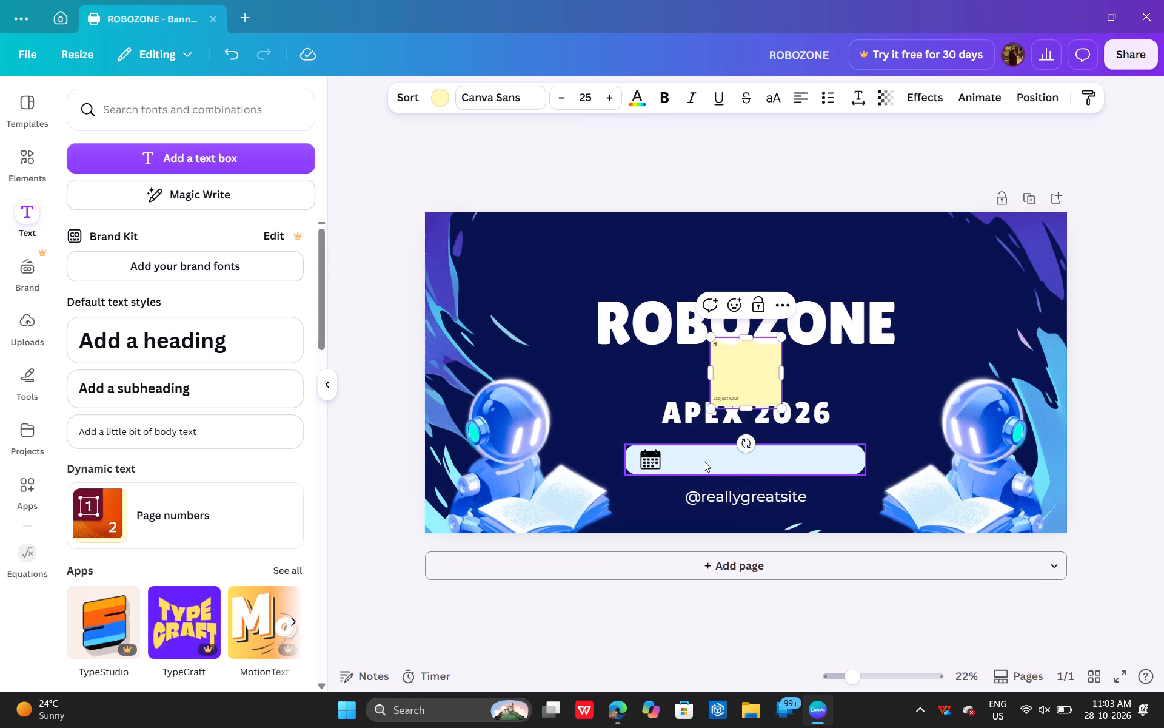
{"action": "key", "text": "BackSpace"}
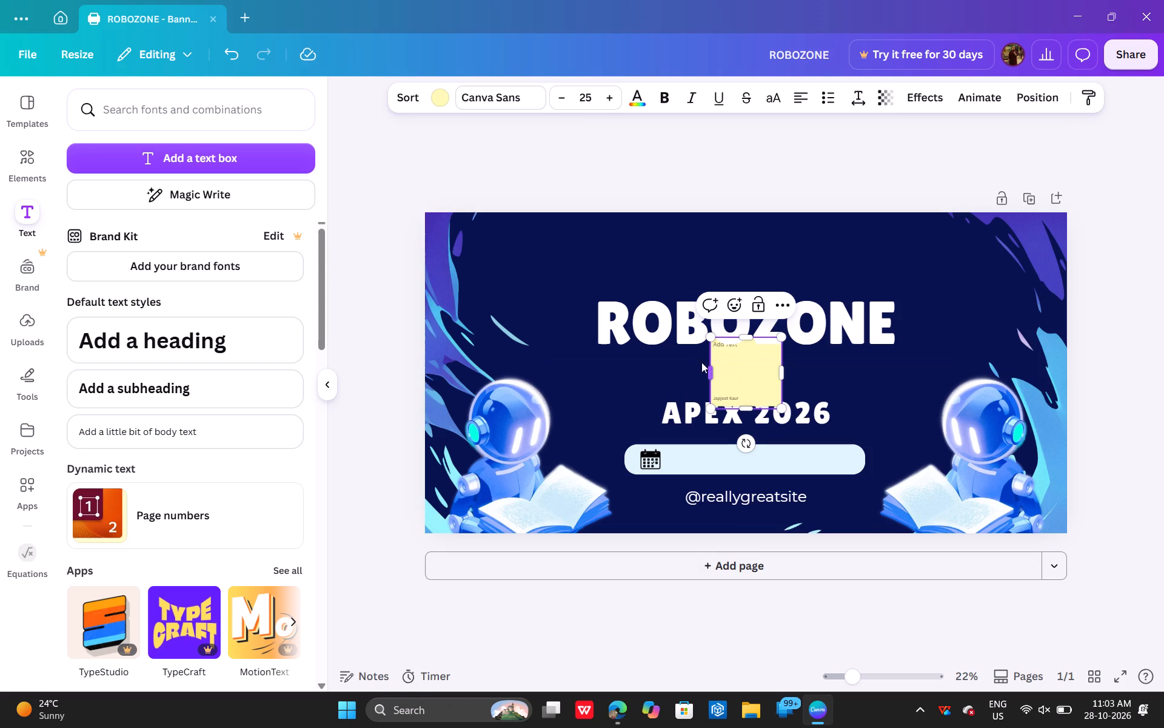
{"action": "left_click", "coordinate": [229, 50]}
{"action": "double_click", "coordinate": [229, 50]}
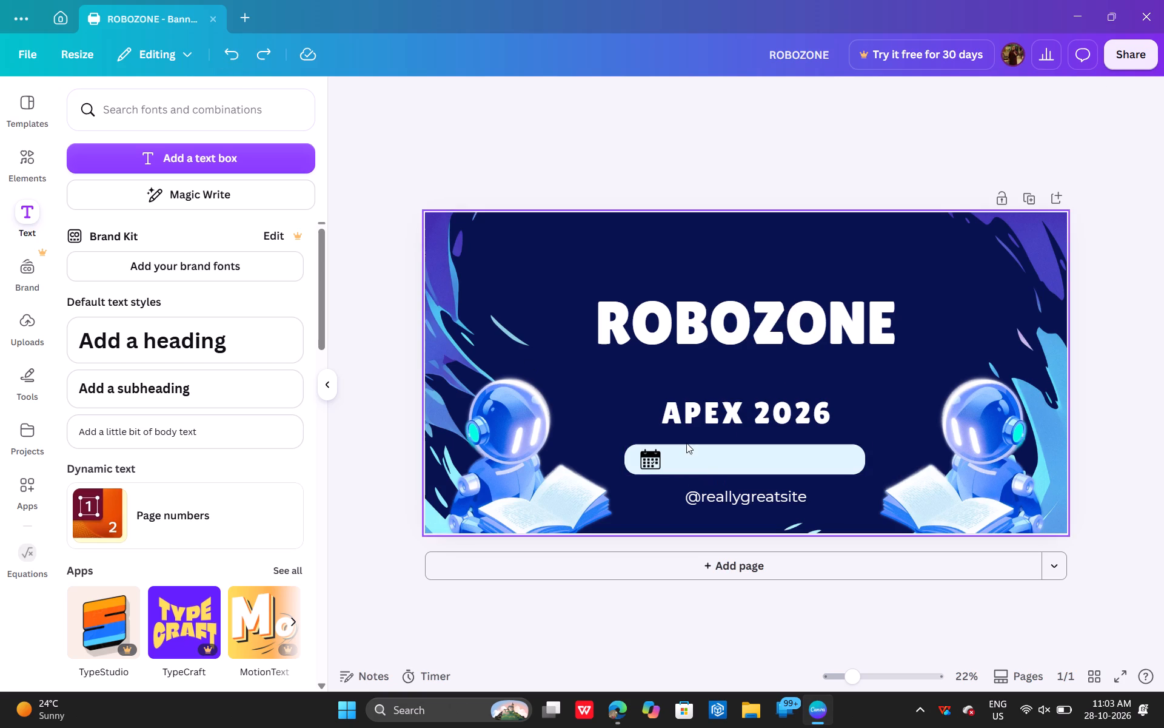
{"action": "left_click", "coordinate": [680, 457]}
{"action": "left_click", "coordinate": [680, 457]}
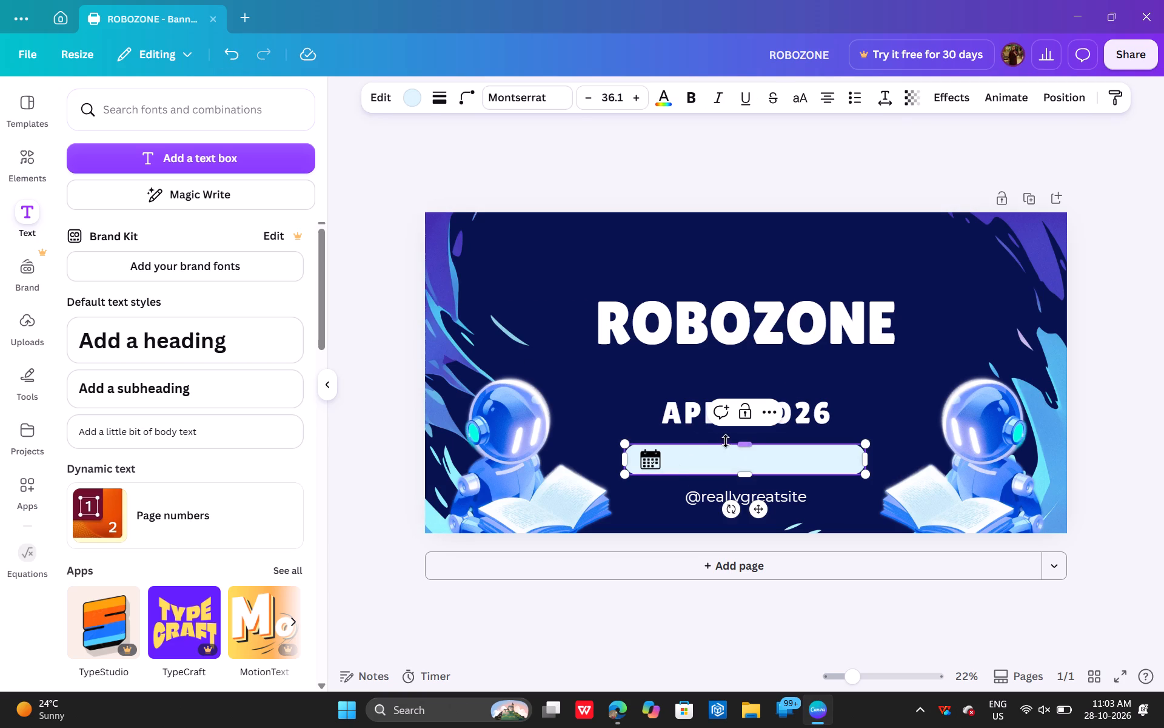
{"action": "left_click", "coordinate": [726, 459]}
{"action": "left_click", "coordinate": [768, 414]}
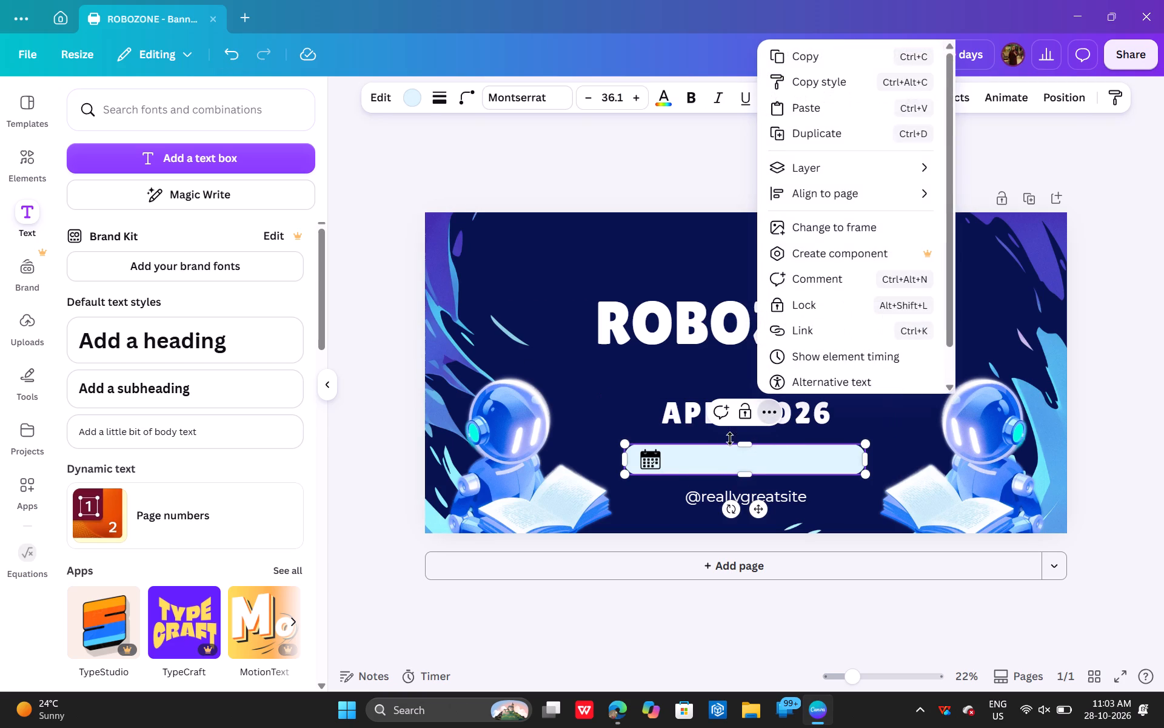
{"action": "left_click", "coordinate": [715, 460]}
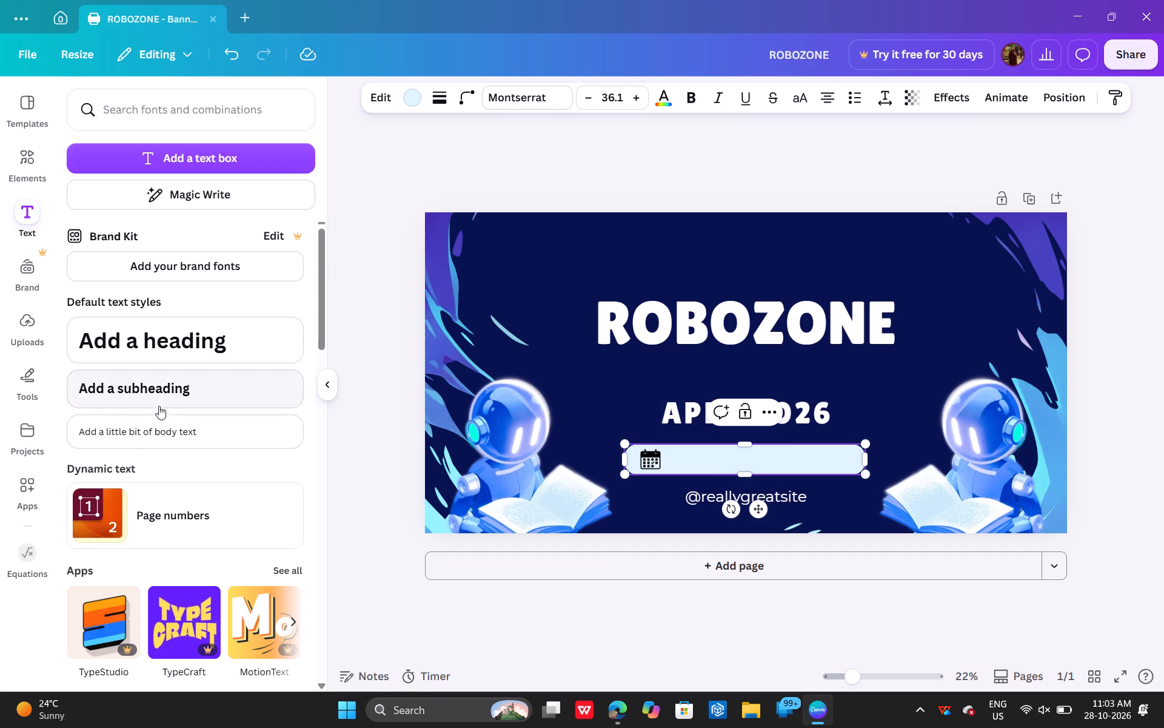
Add a body text box just below the pale blue bar reading "30 OCTOBER 2026".
{"action": "left_click", "coordinate": [152, 427]}
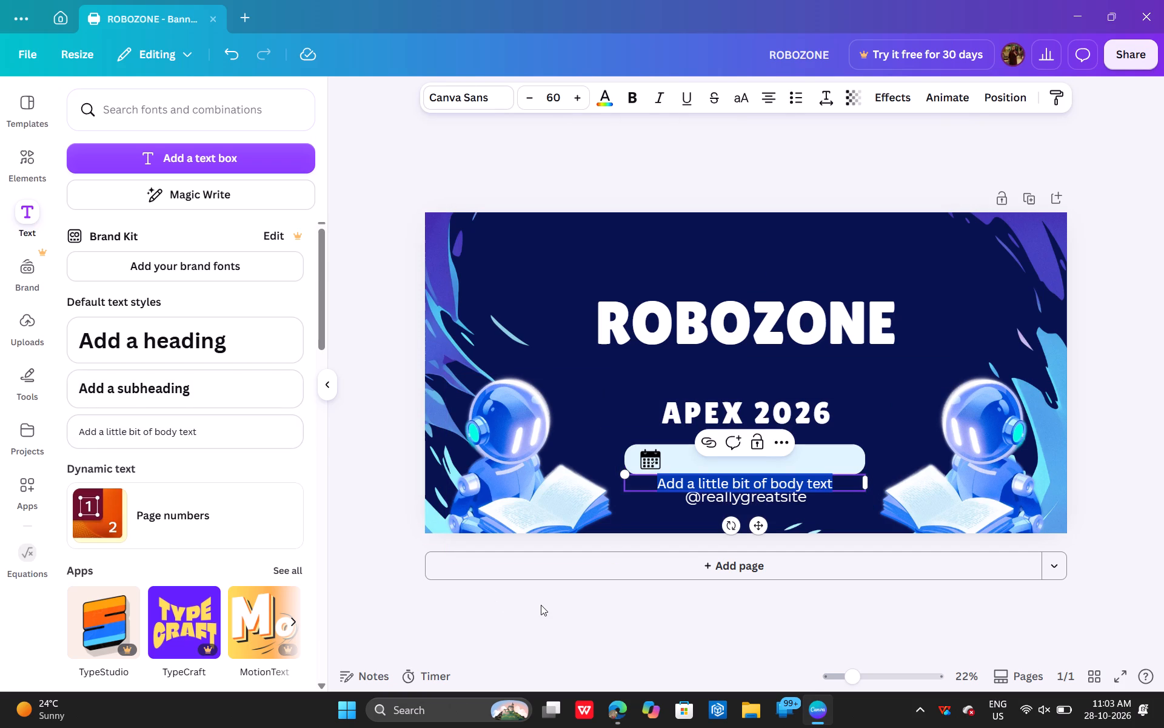
{"action": "key", "text": "BackSpace"}
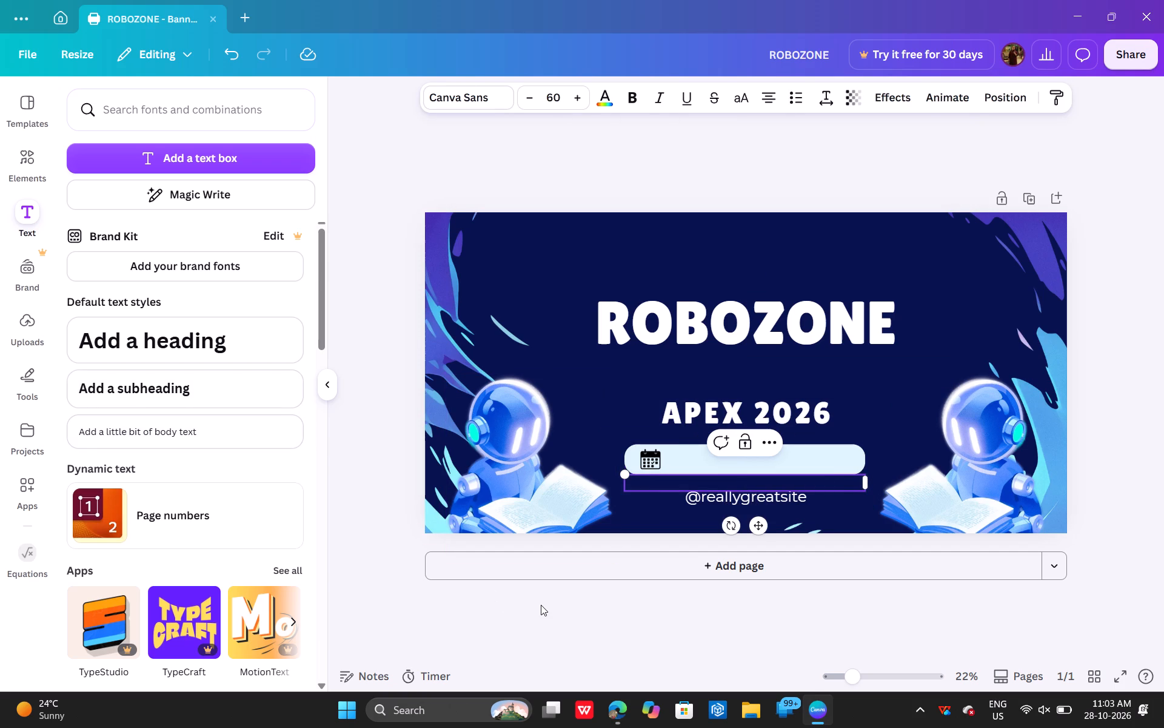
{"action": "key", "text": "shift+numbersign"}
{"action": "key", "text": "BackSpace"}
{"action": "type", "text": "30"}
{"action": "key", "text": "space"}
{"action": "key", "text": "BackSpace"}
{"action": "key", "text": "space"}
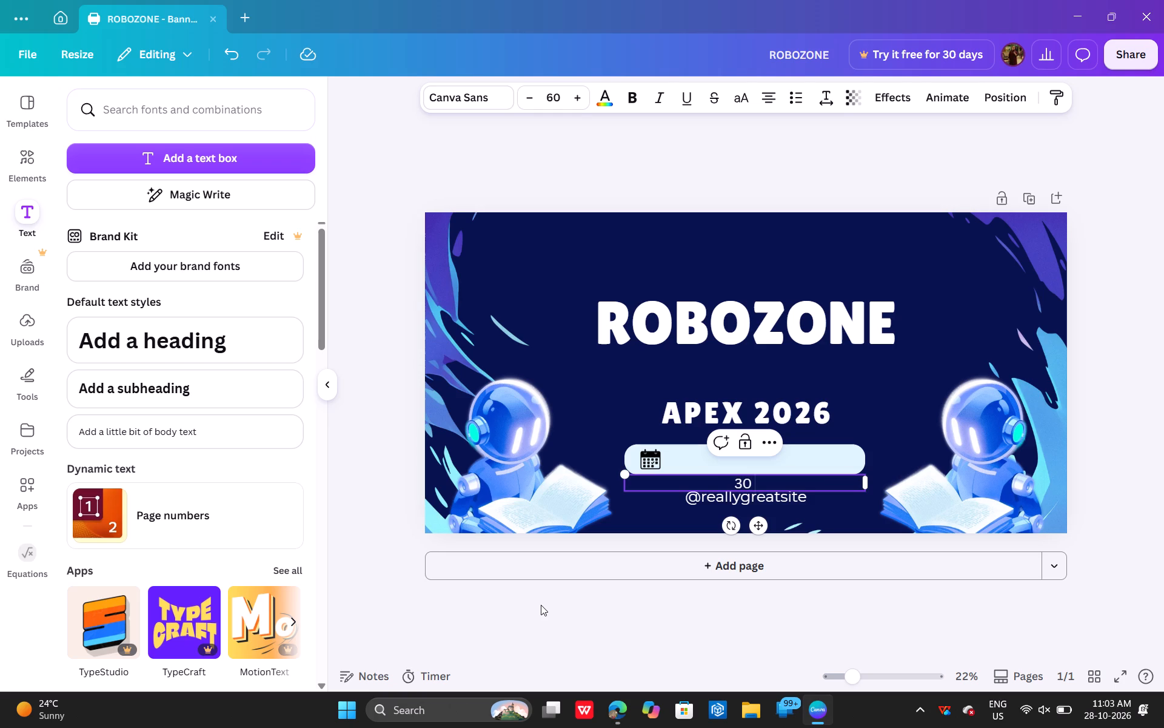
{"action": "type", "text": "October"}
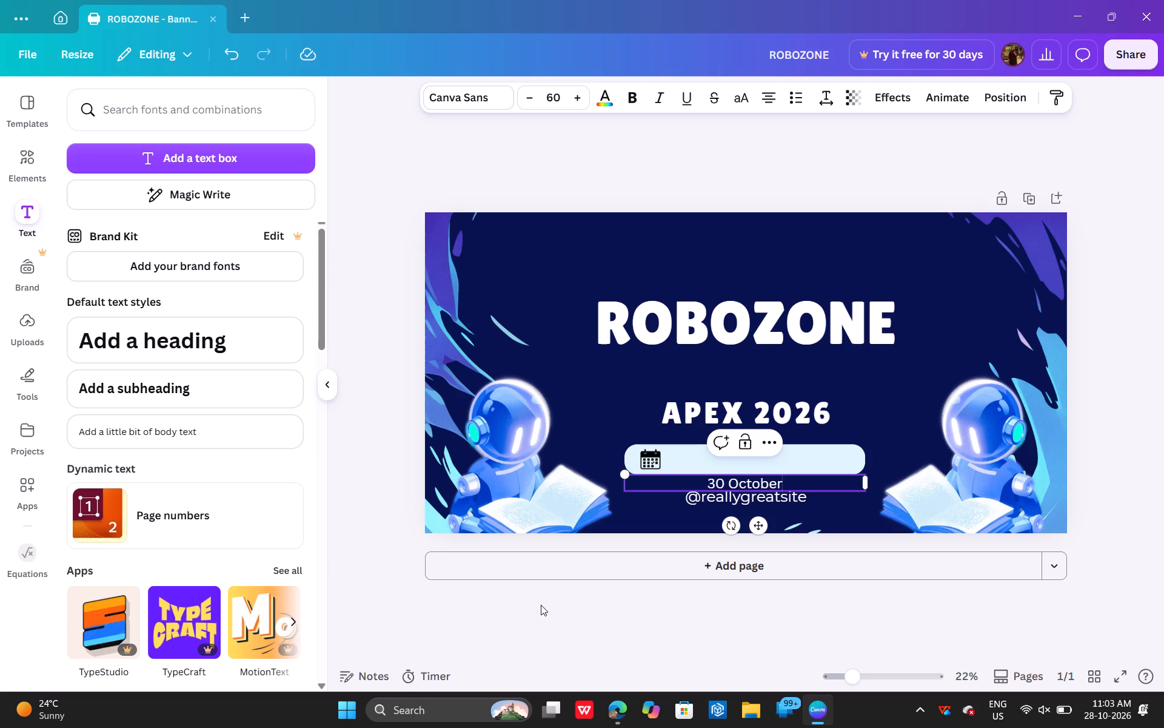
{"action": "key", "text": "BackSpace"}
{"action": "key", "text": "BackSpace"}
{"action": "key", "text": "BackSpace"}
{"action": "key", "text": "BackSpace"}
{"action": "key", "text": "BackSpace"}
{"action": "key", "text": "BackSpace"}
{"action": "key", "text": "BackSpace"}
{"action": "key", "text": "BackSpace"}
{"action": "type", "text": "OCTOBER @)@"}
{"action": "key", "text": "BackSpace"}
{"action": "key", "text": "BackSpace"}
{"action": "key", "text": "BackSpace"}
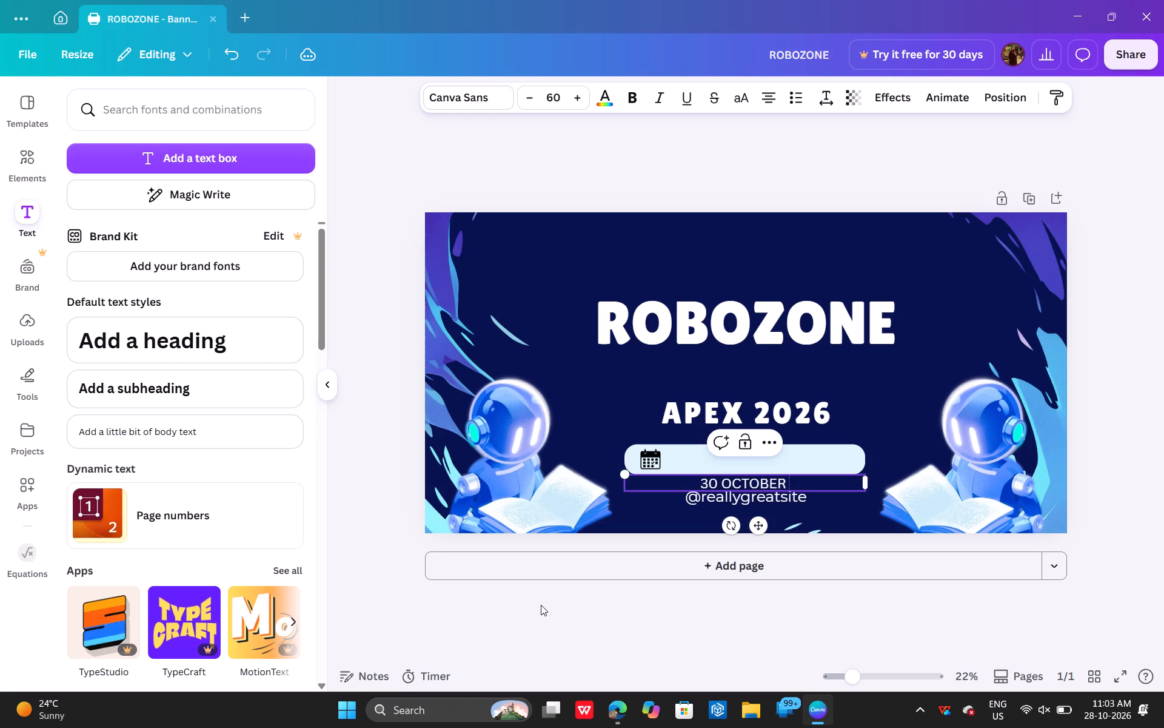
{"action": "type", "text": "2026"}
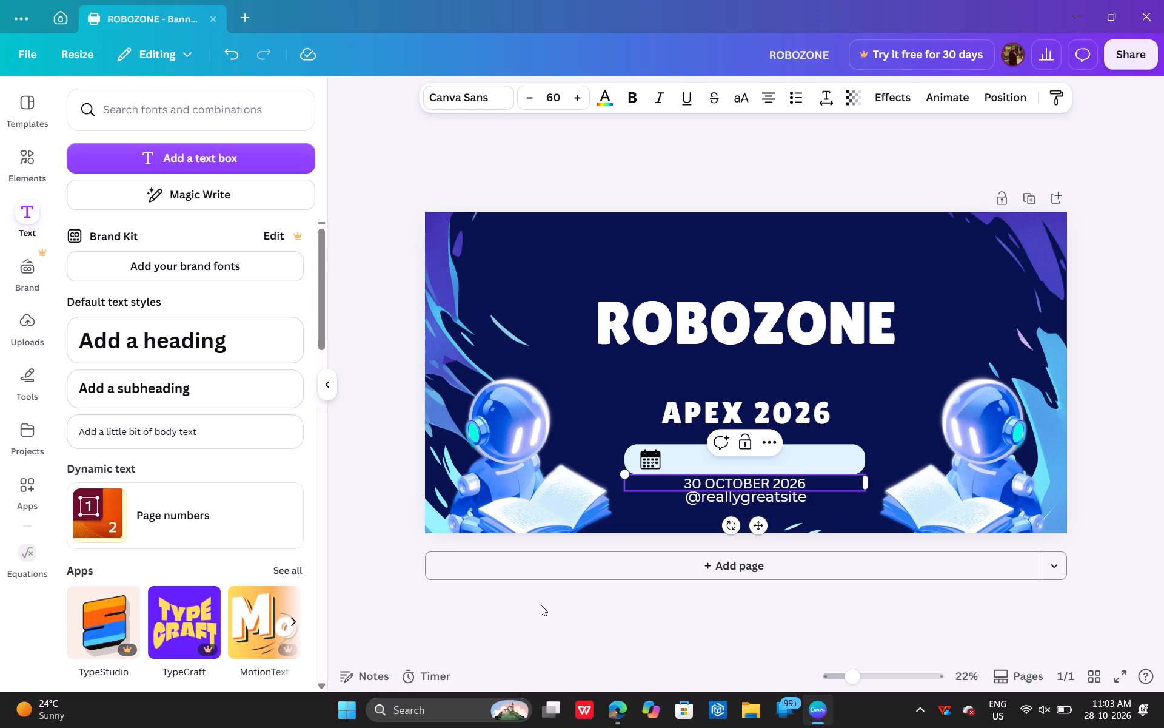
Try Copperplate Gothic 29 BC and Noto Serif Ethiopic Condensed on the "30 OCTOBER 2026" text, and set its font to Times New Roman MT.
{"action": "key", "text": "shift+Left"}
{"action": "key", "text": "shift+Left"}
{"action": "key", "text": "shift+Left"}
{"action": "key", "text": "shift+Left"}
{"action": "key", "text": "shift+Left"}
{"action": "key", "text": "shift+Left"}
{"action": "key", "text": "shift+Left"}
{"action": "key", "text": "shift+Left"}
{"action": "key", "text": "shift+Left"}
{"action": "key", "text": "shift+Left"}
{"action": "key", "text": "shift+Left"}
{"action": "key", "text": "shift+Left"}
{"action": "key", "text": "shift+Left"}
{"action": "key", "text": "shift+Left"}
{"action": "key", "text": "shift+Left"}
{"action": "key", "text": "shift+Left"}
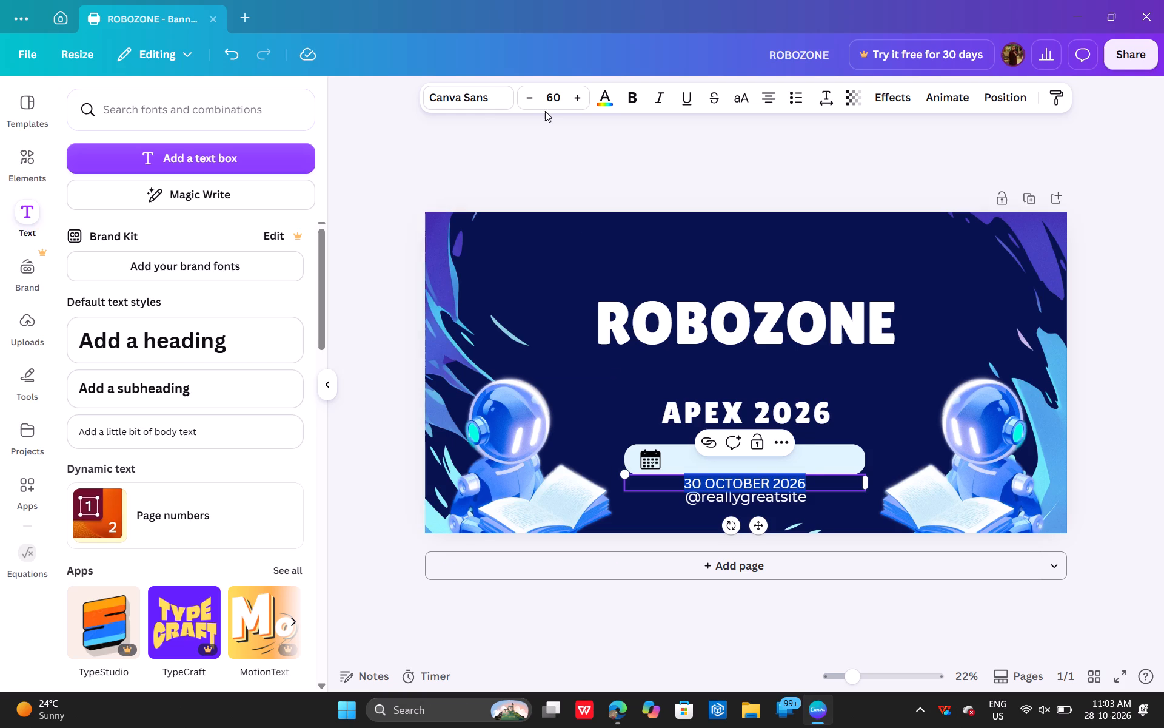
{"action": "left_click", "coordinate": [503, 93]}
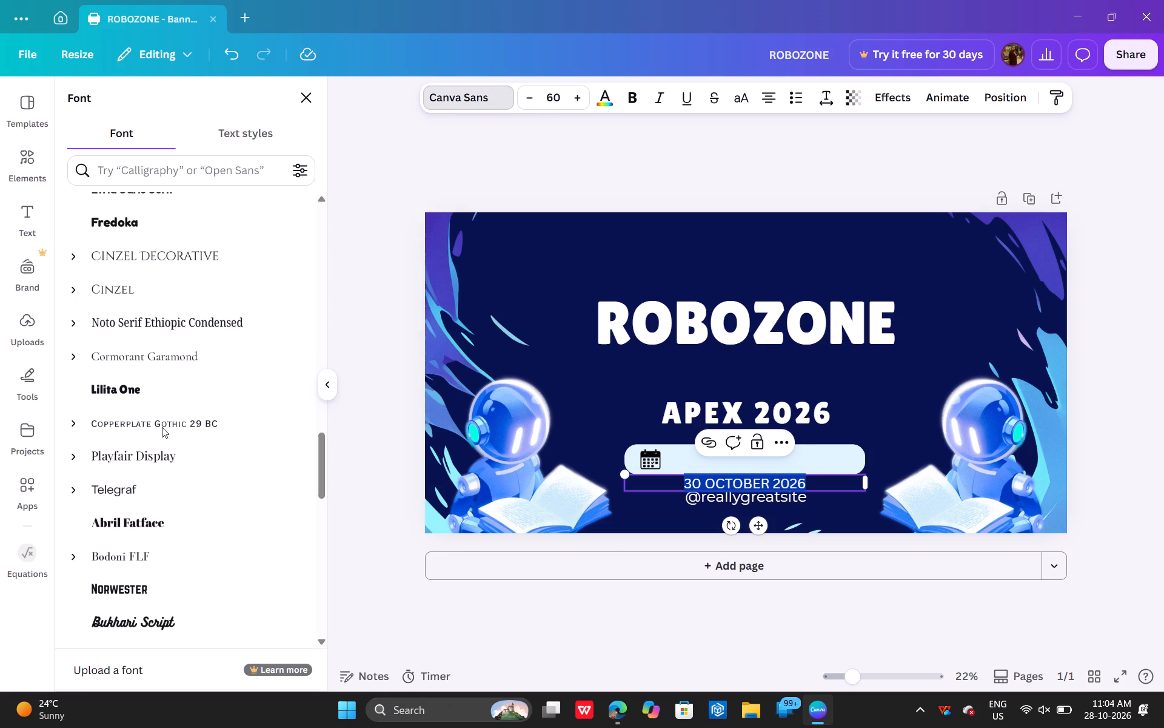
{"action": "left_click", "coordinate": [167, 449]}
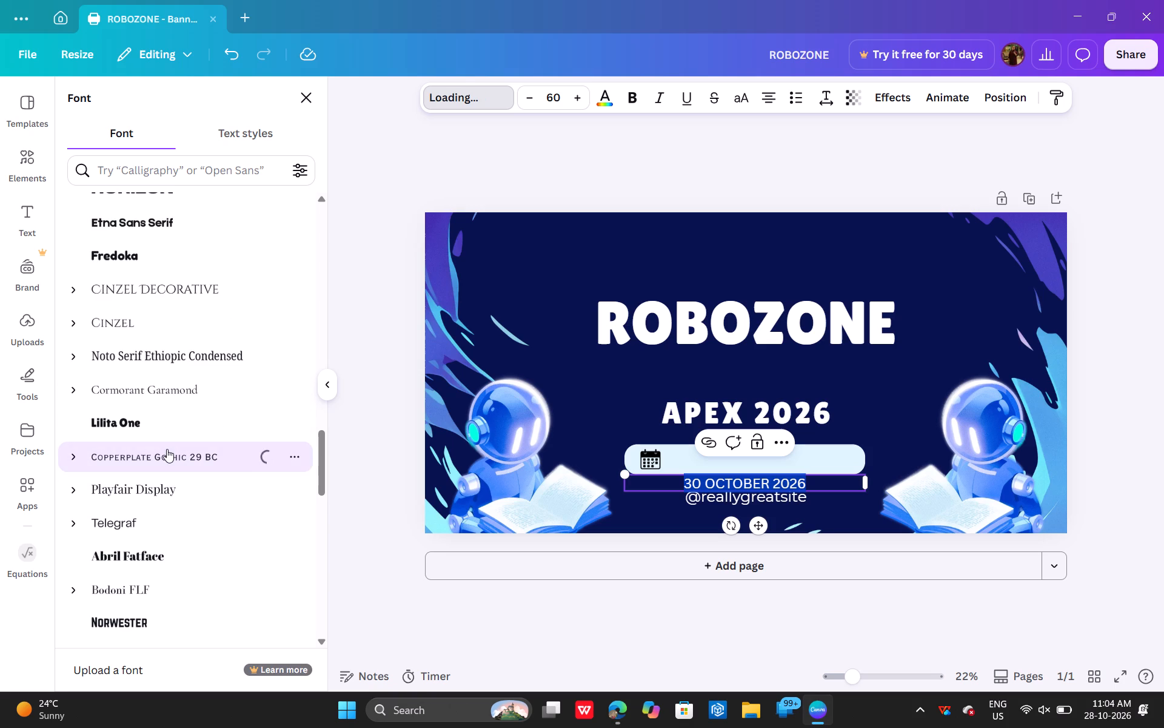
{"action": "left_click", "coordinate": [173, 354]}
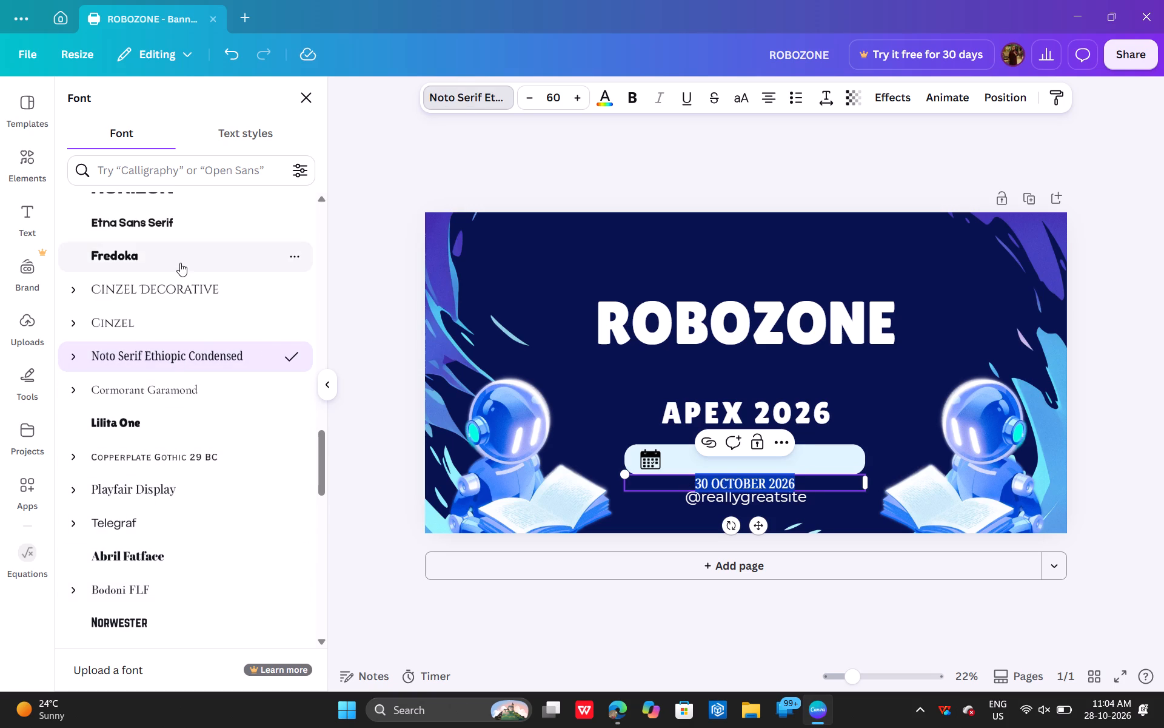
{"action": "scroll", "coordinate": [180, 263], "scroll_direction": "up", "scroll_amount": 4}
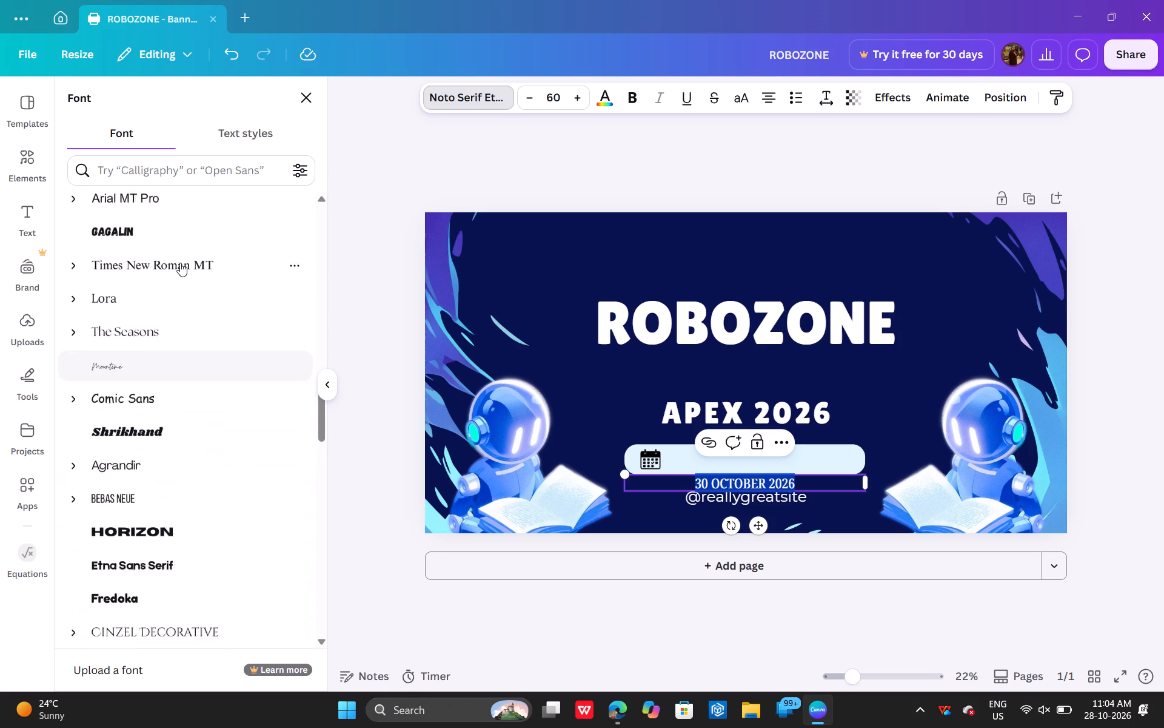
{"action": "scroll", "coordinate": [180, 263], "scroll_direction": "up", "scroll_amount": 1}
{"action": "left_click", "coordinate": [164, 308]}
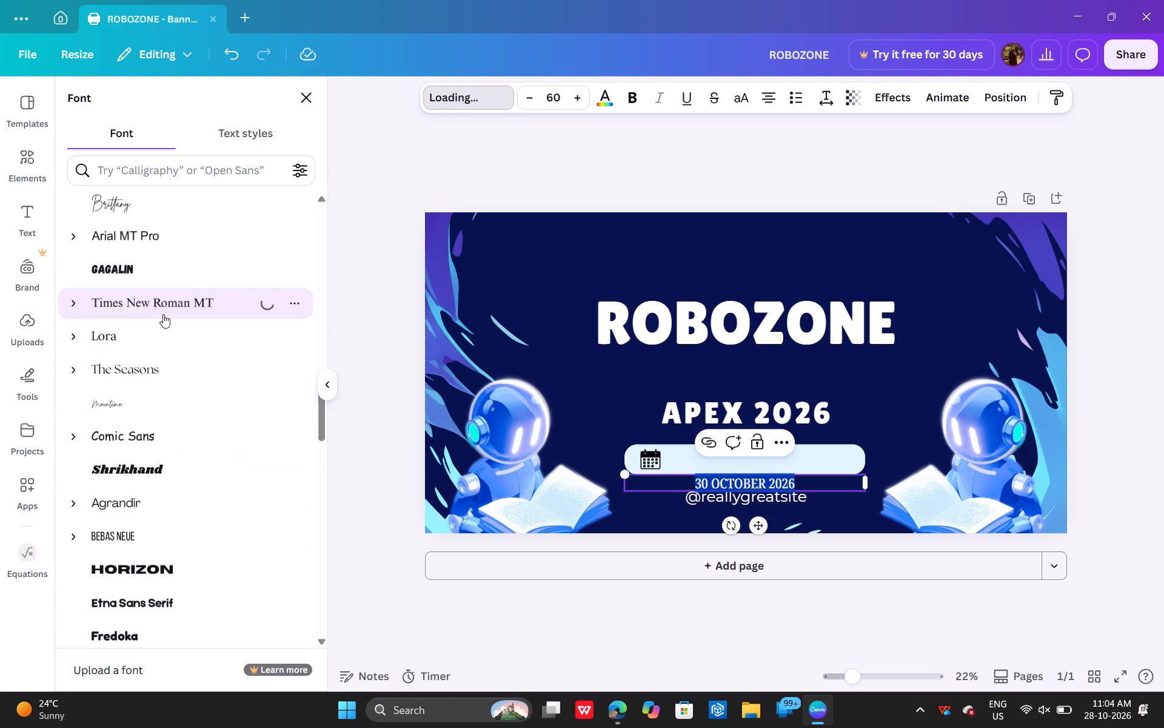
Set the font of the "30 OCTOBER 2026" text to Lora and deselect the text box.
{"action": "left_click", "coordinate": [142, 345]}
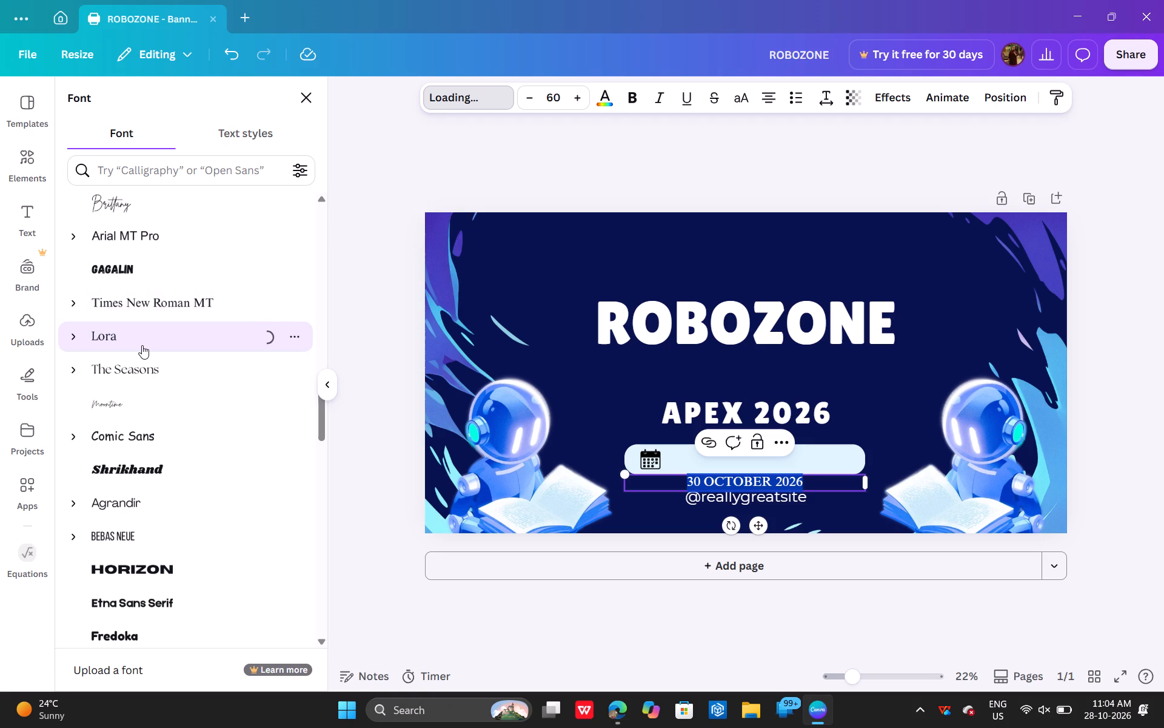
{"action": "left_click", "coordinate": [751, 487]}
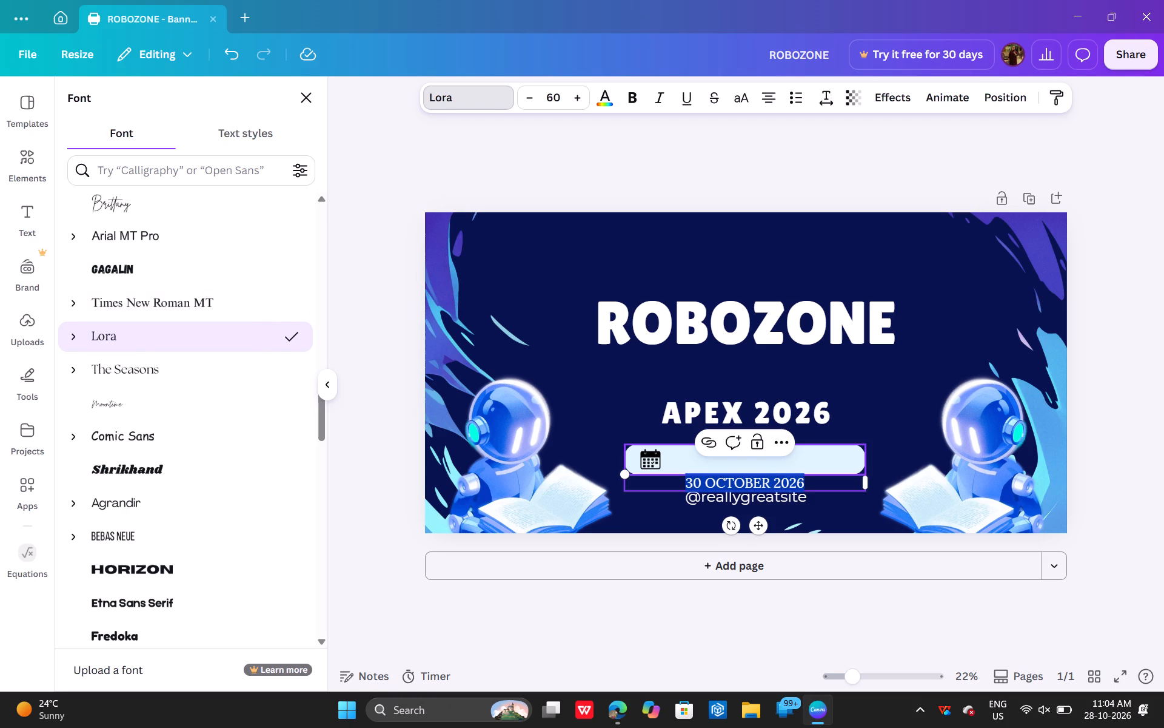
{"action": "left_click", "coordinate": [797, 590]}
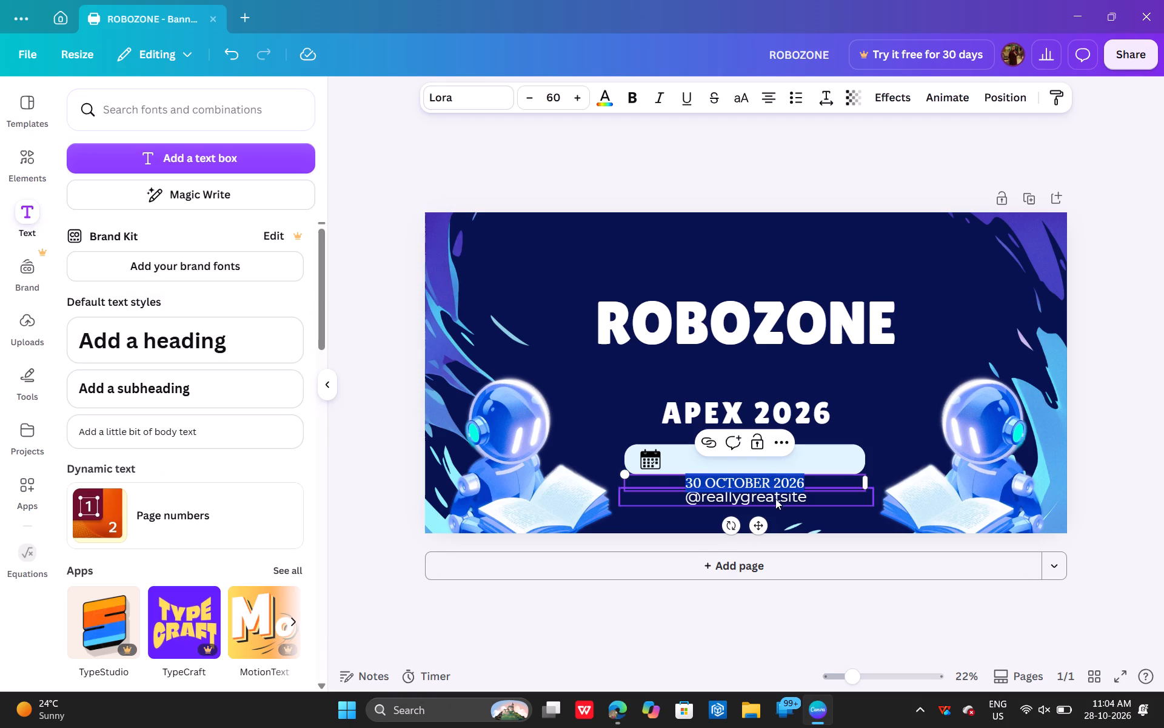
{"action": "left_click", "coordinate": [787, 652]}
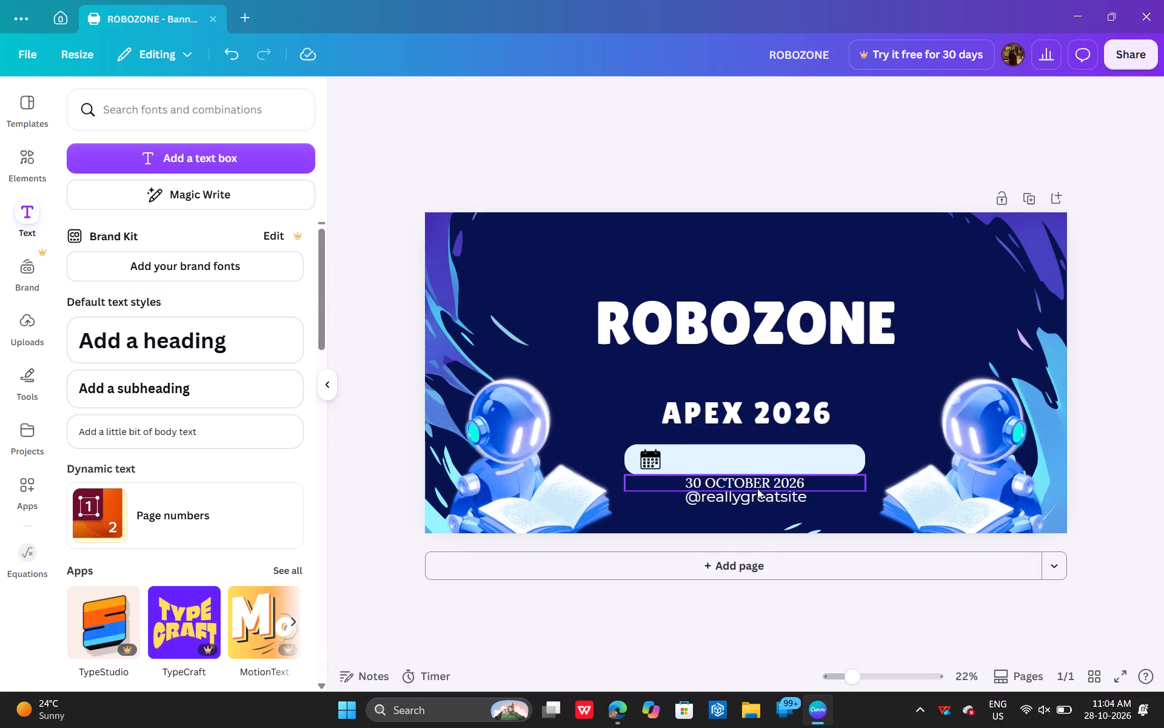
Move the "30 OCTOBER 2026" text up into the pale blue bar, vertically centred beside the calendar icon.
{"action": "left_click", "coordinate": [757, 487]}
{"action": "left_click_drag", "start_coordinate": [757, 487], "coordinate": [755, 464]}
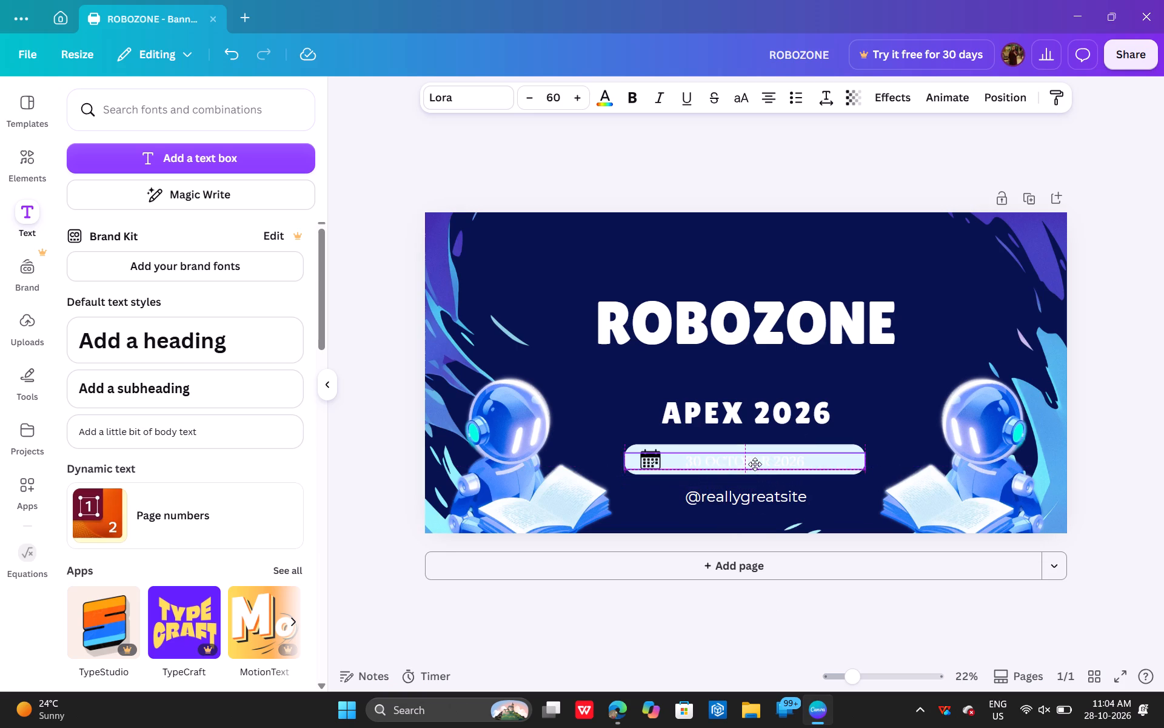
{"action": "left_click_drag", "start_coordinate": [755, 464], "coordinate": [754, 468]}
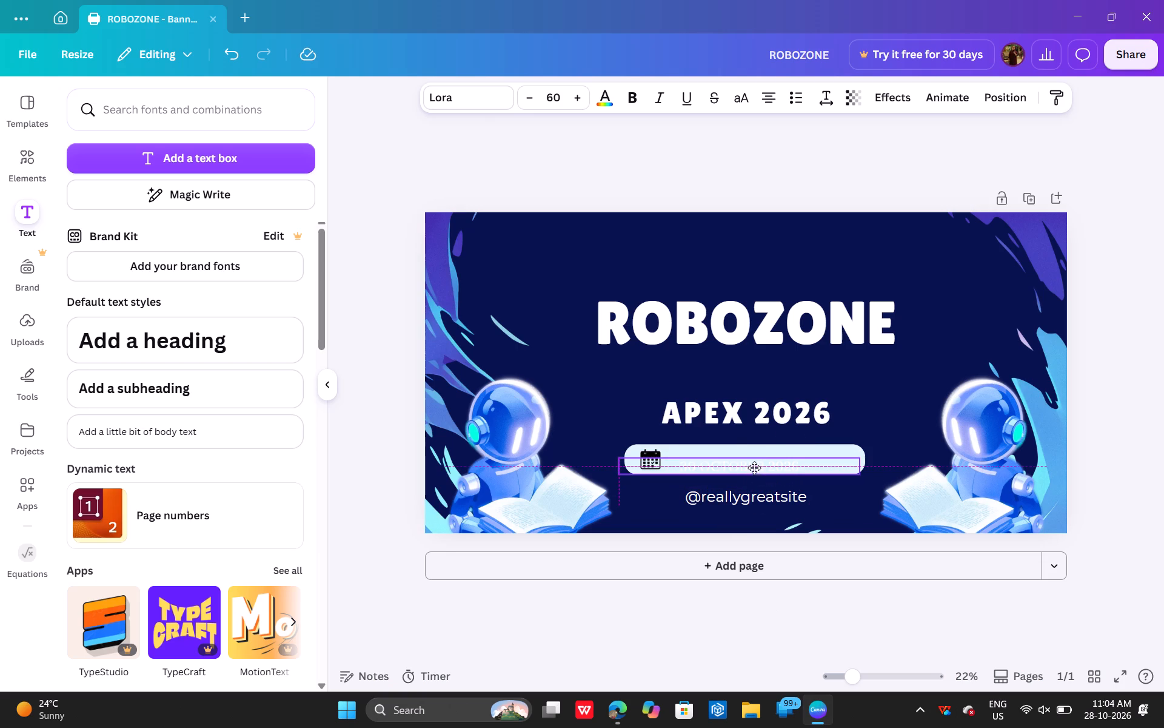
{"action": "left_click_drag", "start_coordinate": [754, 468], "coordinate": [754, 467]}
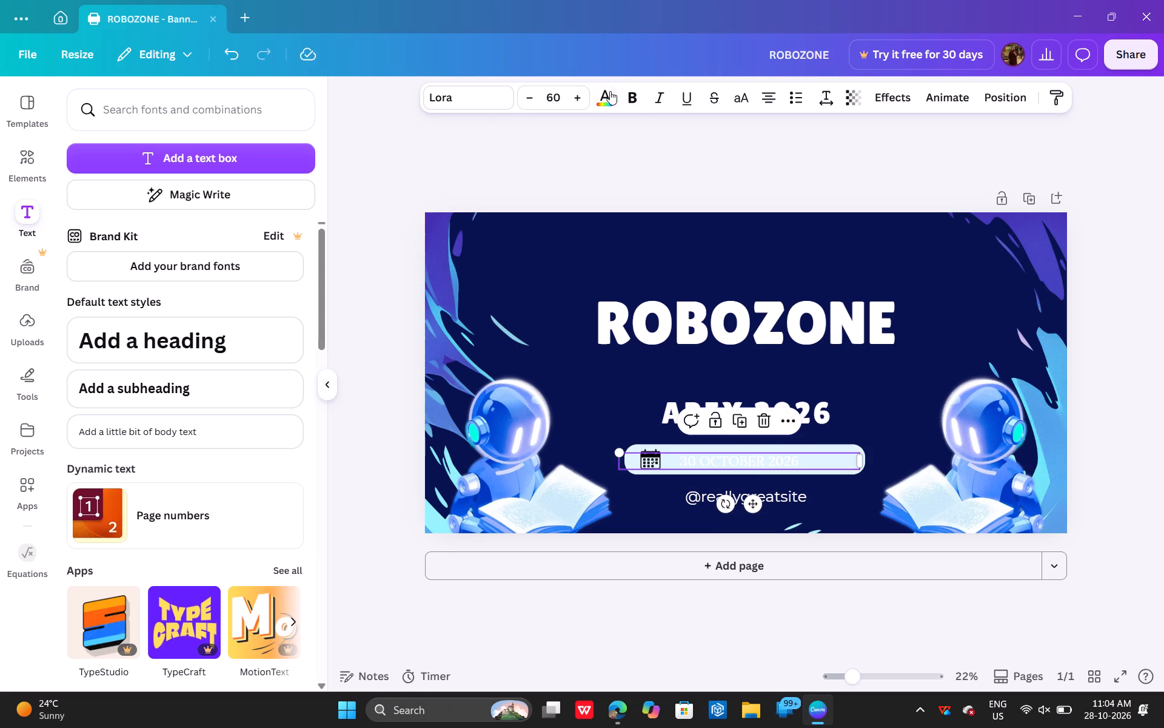
Try black on the "30 OCTOBER 2026" text, then colour it dark blue #091350 and make it bold.
{"action": "left_click", "coordinate": [606, 93]}
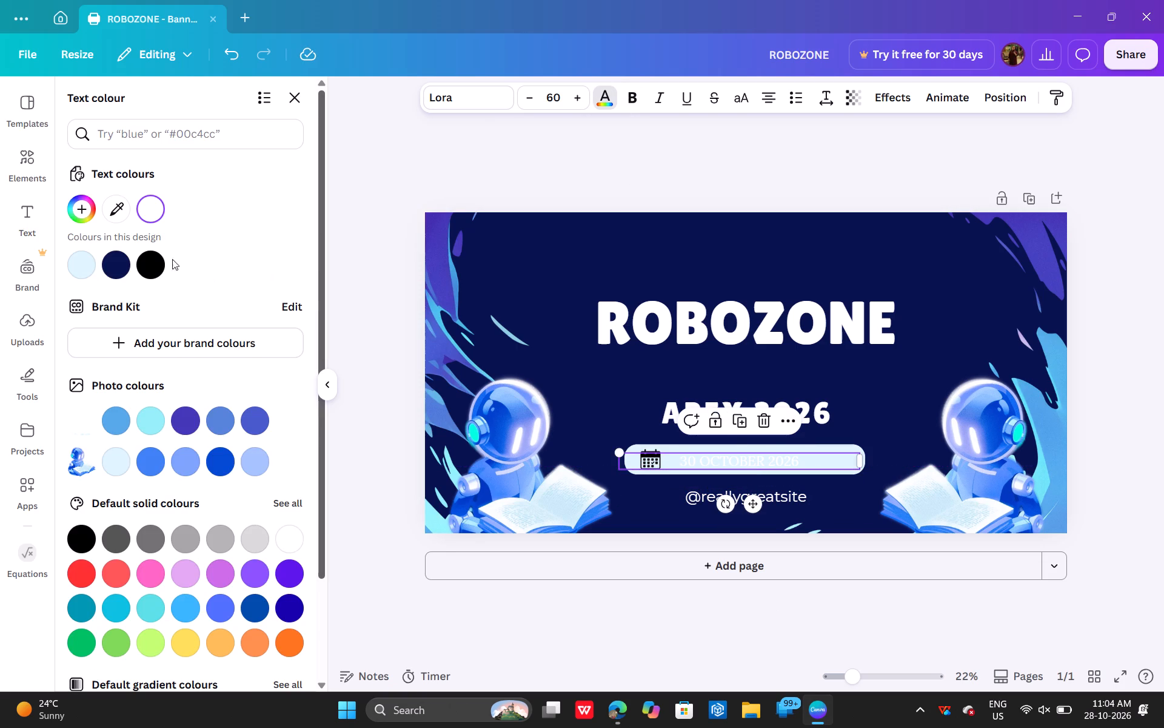
{"action": "left_click", "coordinate": [153, 272]}
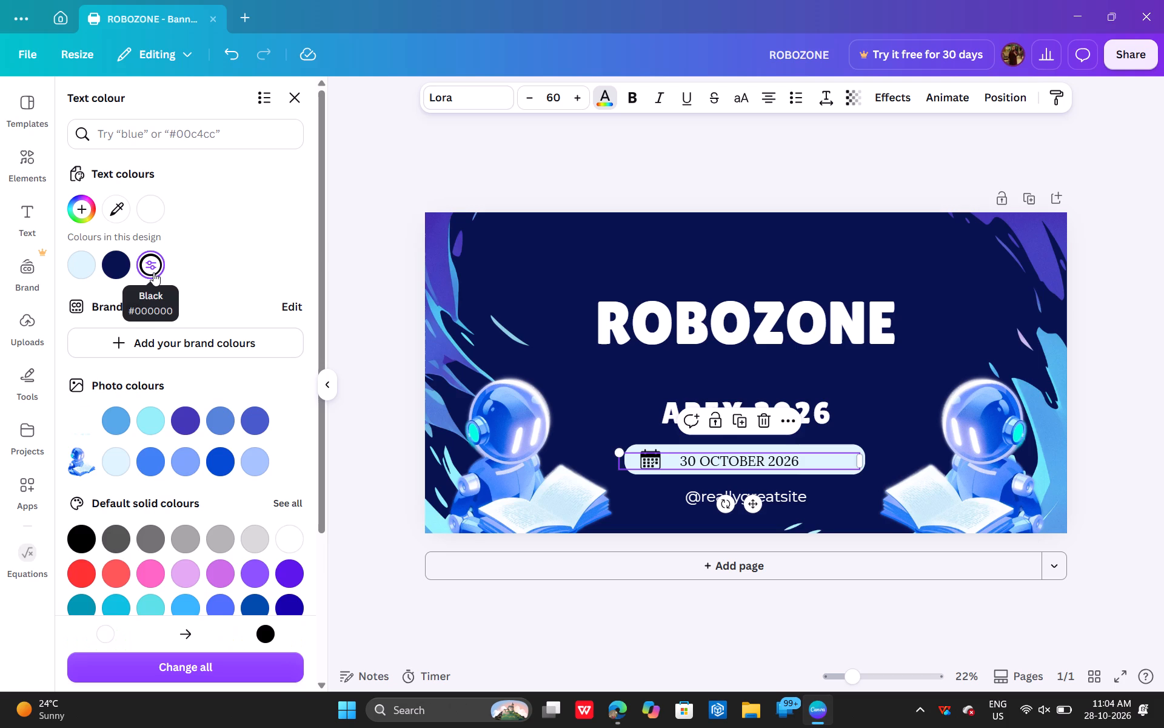
{"action": "left_click", "coordinate": [110, 261]}
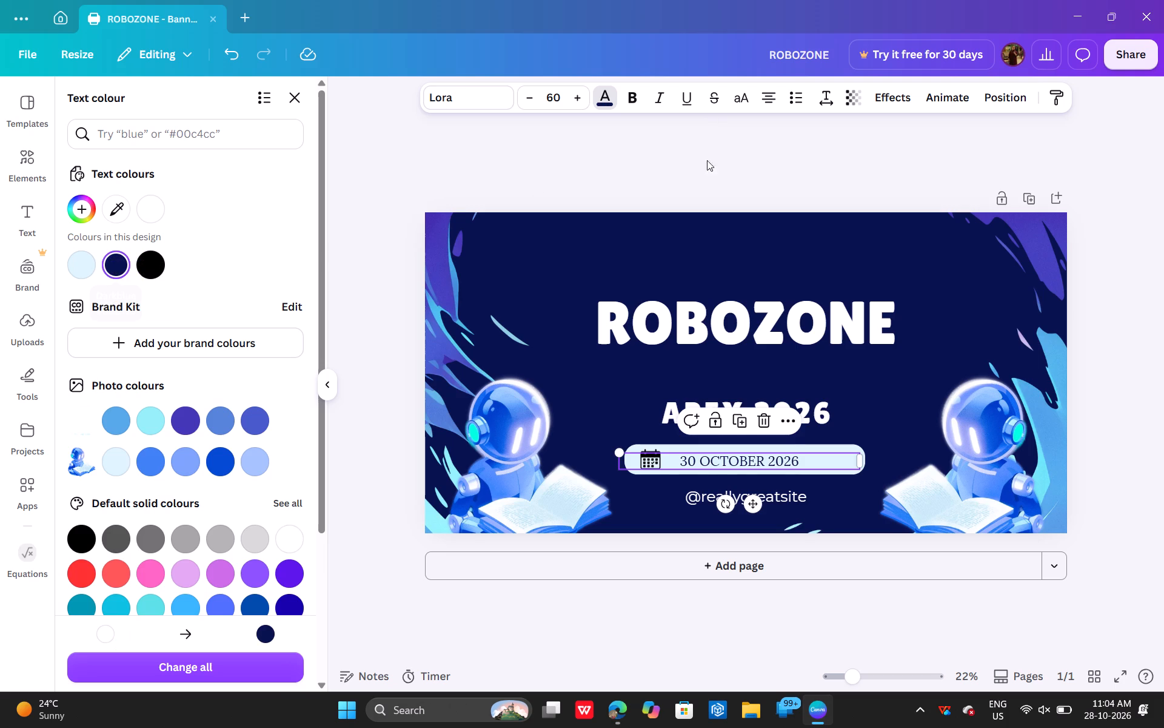
{"action": "left_click", "coordinate": [634, 107]}
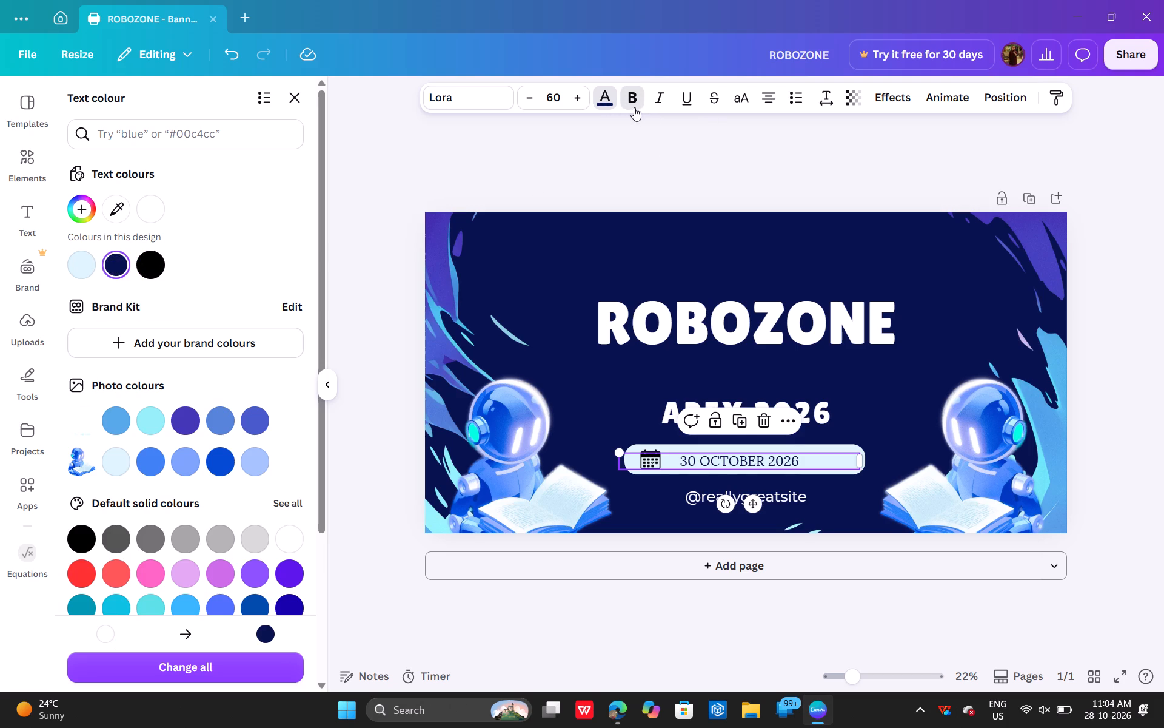
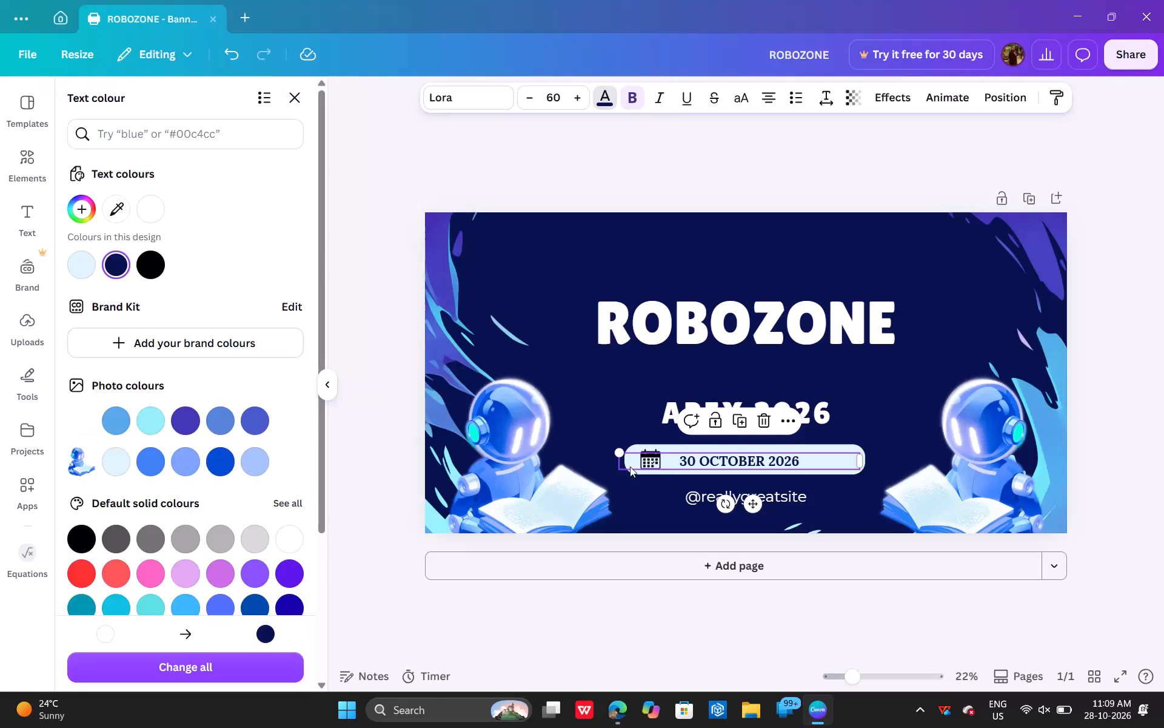
Increase the font size of the "30 OCTOBER 2026" text to 70.
{"action": "left_click", "coordinate": [899, 605]}
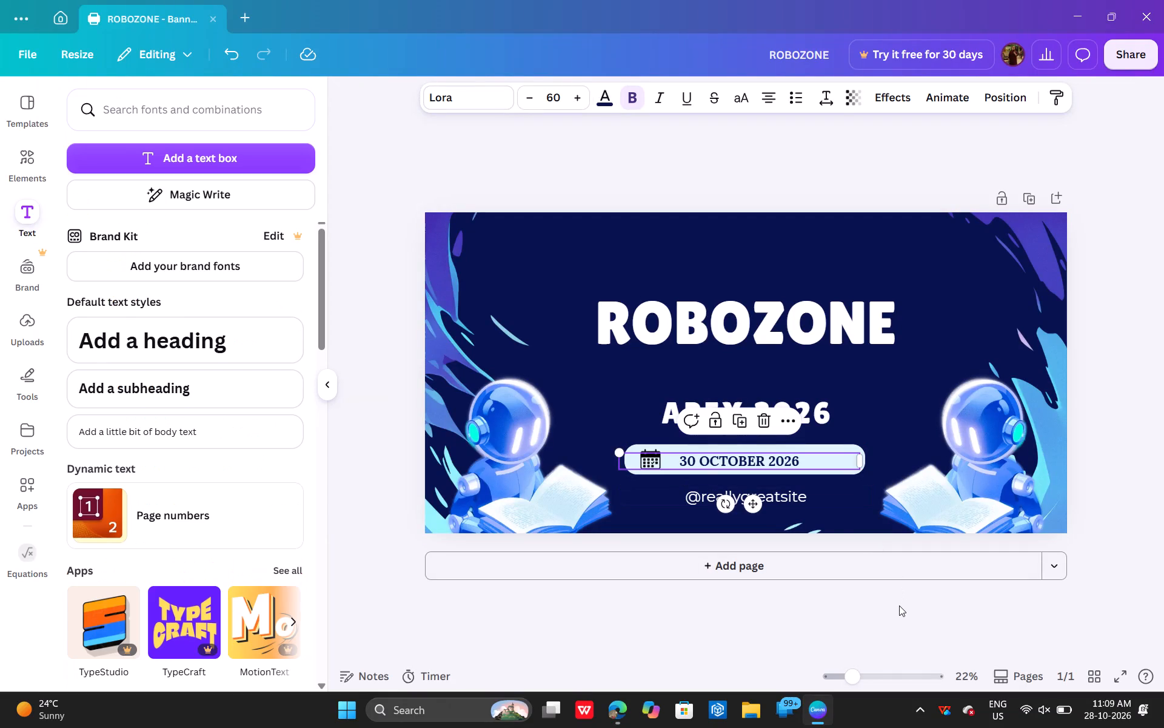
{"action": "left_click", "coordinate": [899, 605]}
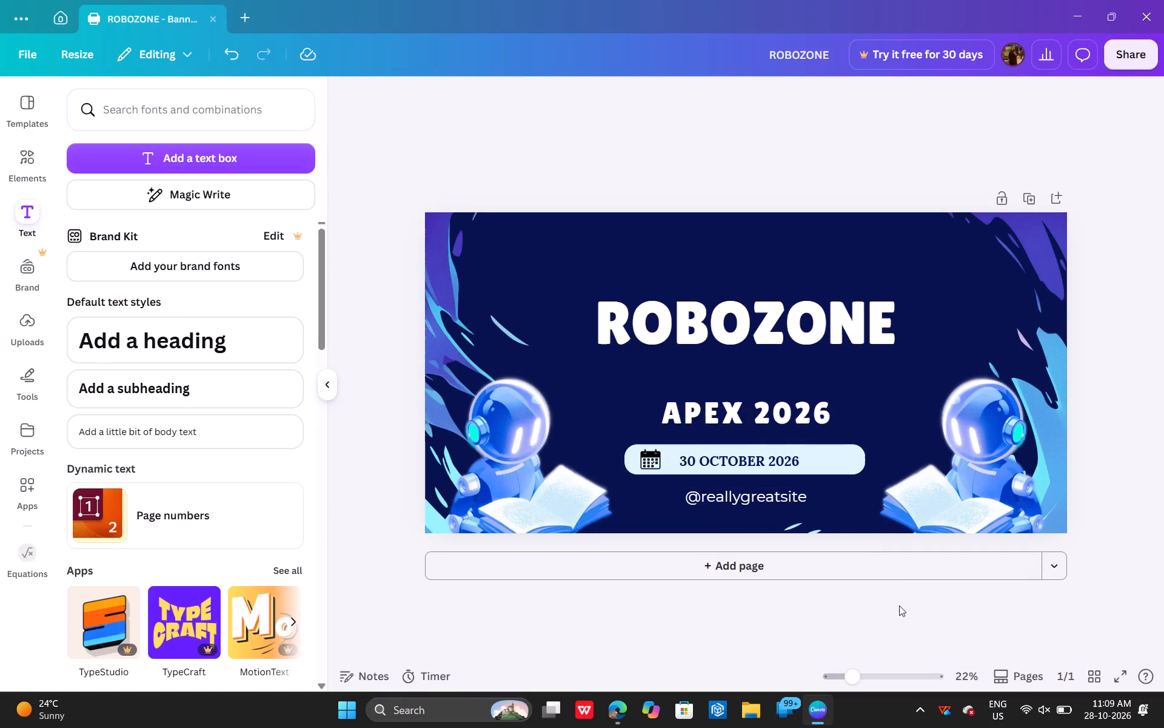
{"action": "left_click", "coordinate": [795, 467]}
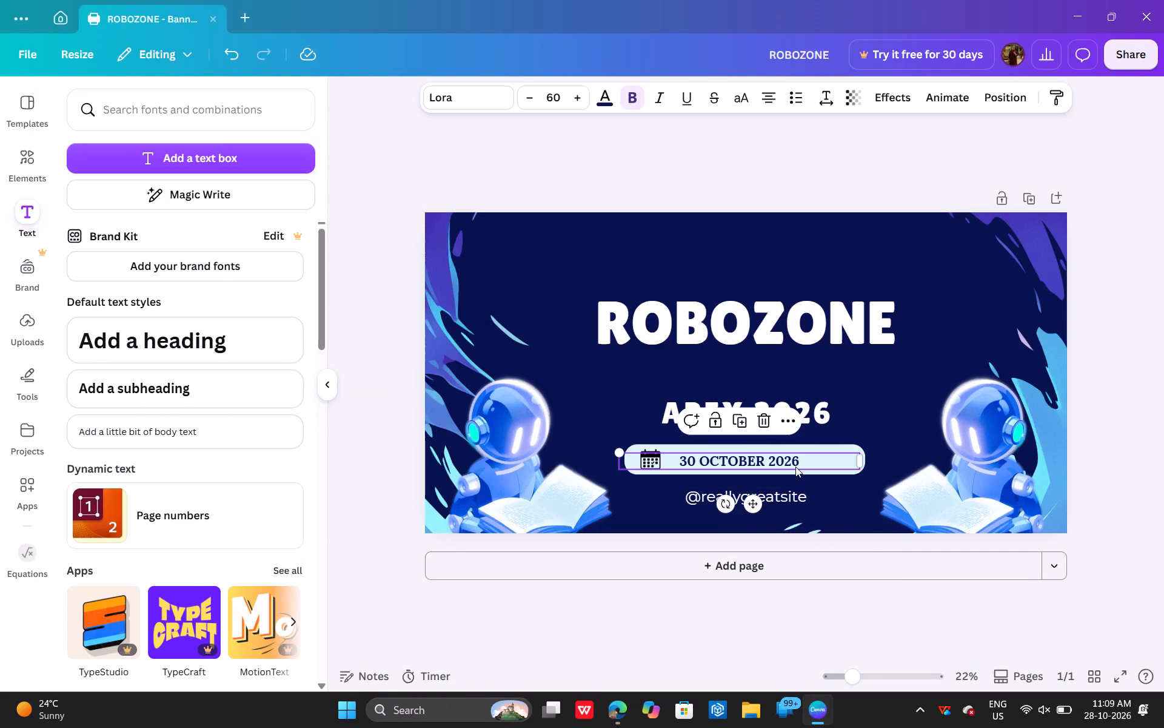
{"action": "triple_click", "coordinate": [580, 99]}
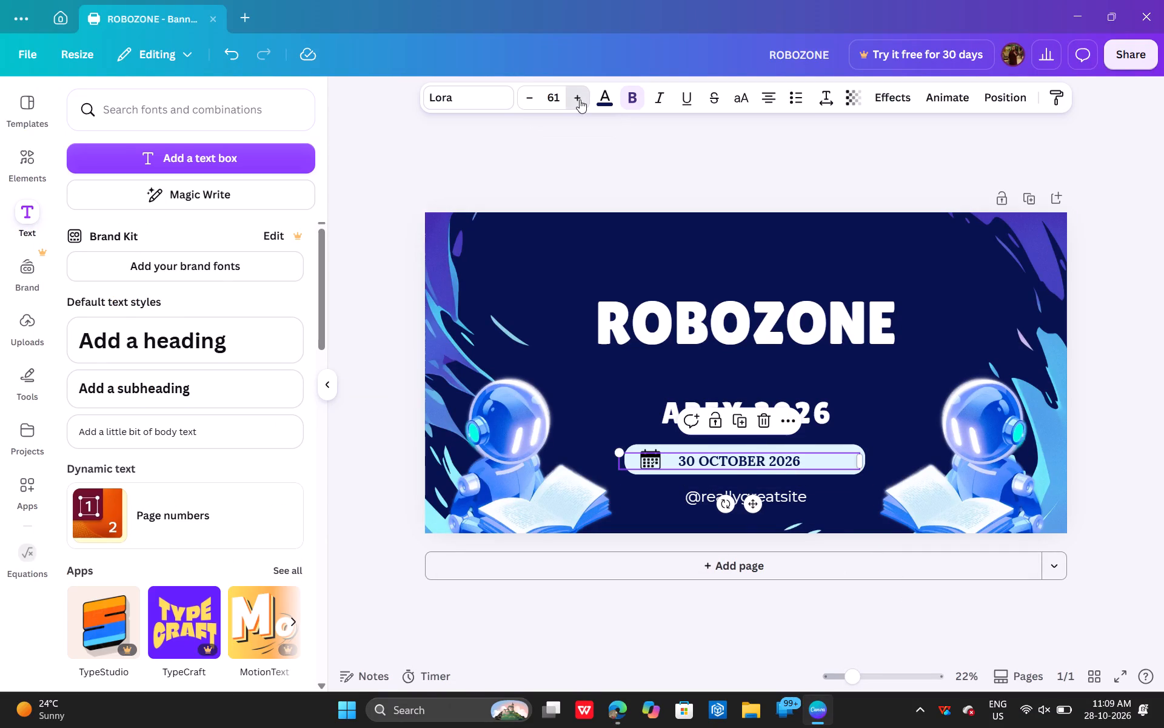
{"action": "double_click", "coordinate": [580, 99]}
{"action": "double_click", "coordinate": [580, 99]}
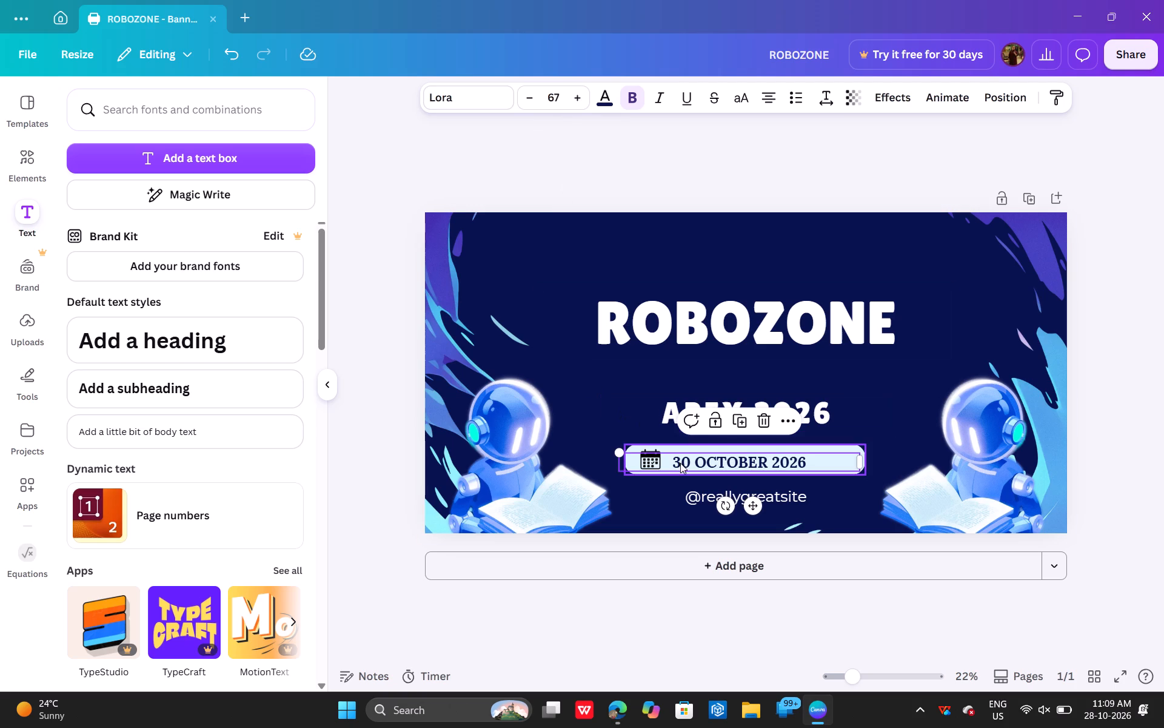
{"action": "triple_click", "coordinate": [578, 105]}
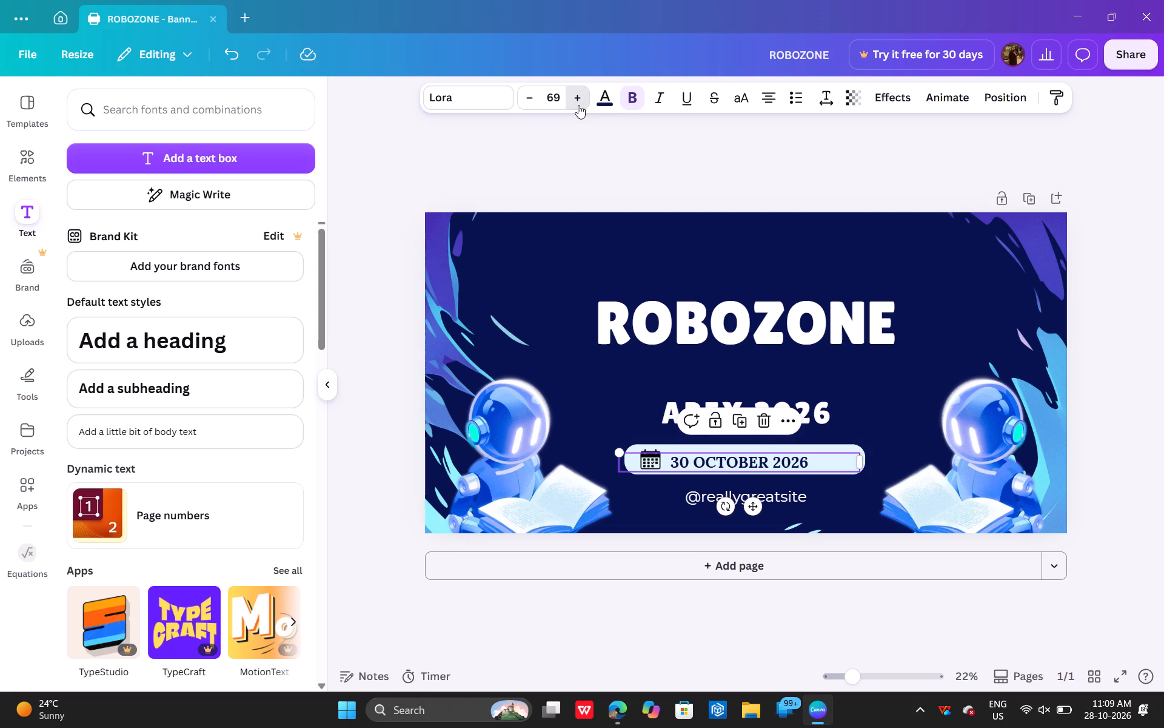
Move the "30 OCTOBER 2026" text slightly away from the calendar icon, vertically centred in the pale blue bar, and deselect it.
{"action": "left_click", "coordinate": [712, 463]}
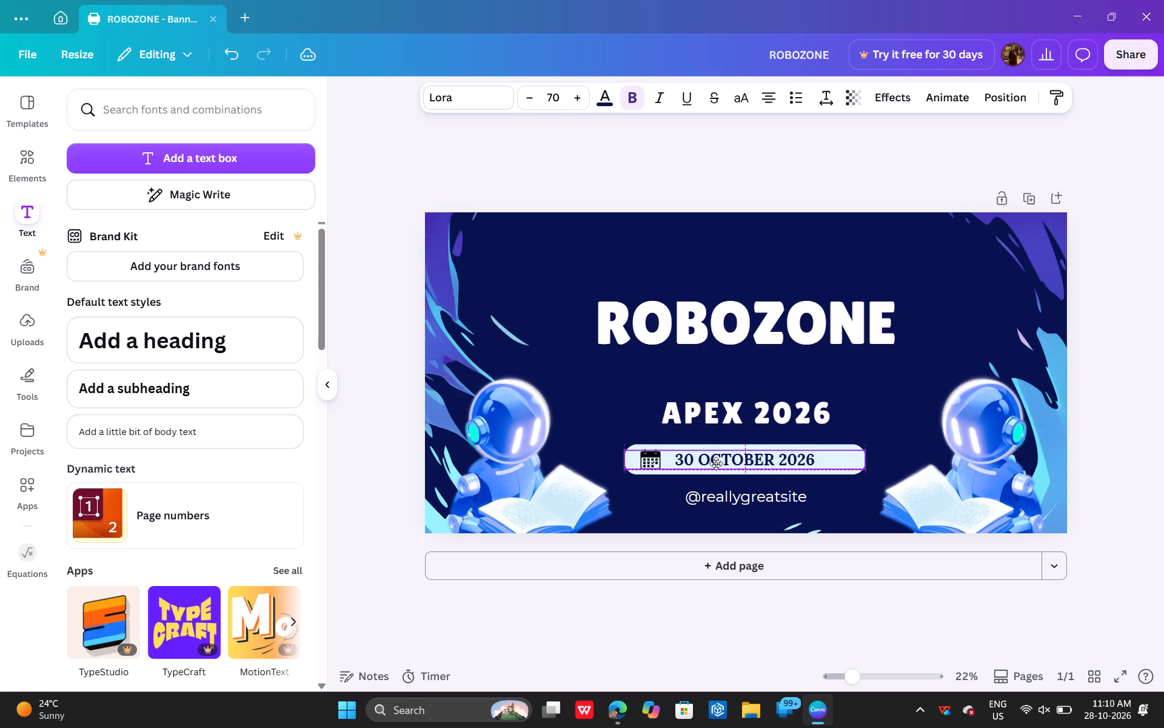
{"action": "left_click_drag", "start_coordinate": [716, 464], "coordinate": [718, 460]}
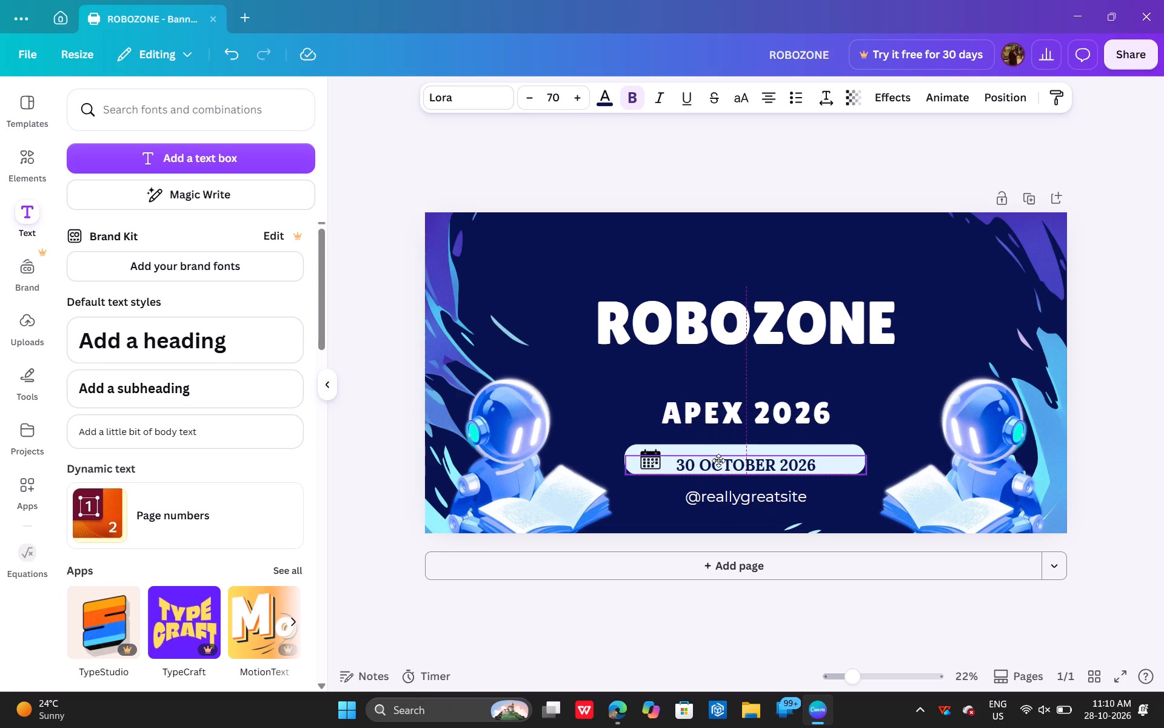
{"action": "left_click_drag", "start_coordinate": [718, 460], "coordinate": [727, 462]}
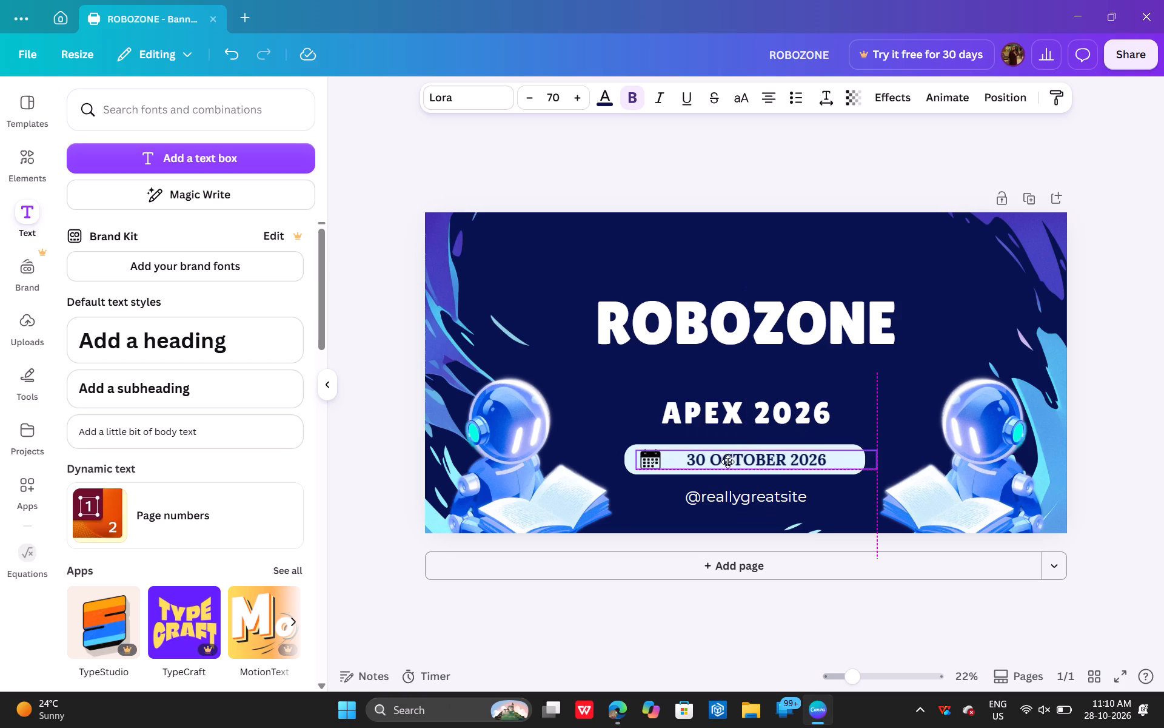
{"action": "left_click_drag", "start_coordinate": [727, 462], "coordinate": [727, 461]}
{"action": "left_click_drag", "start_coordinate": [727, 461], "coordinate": [724, 460]}
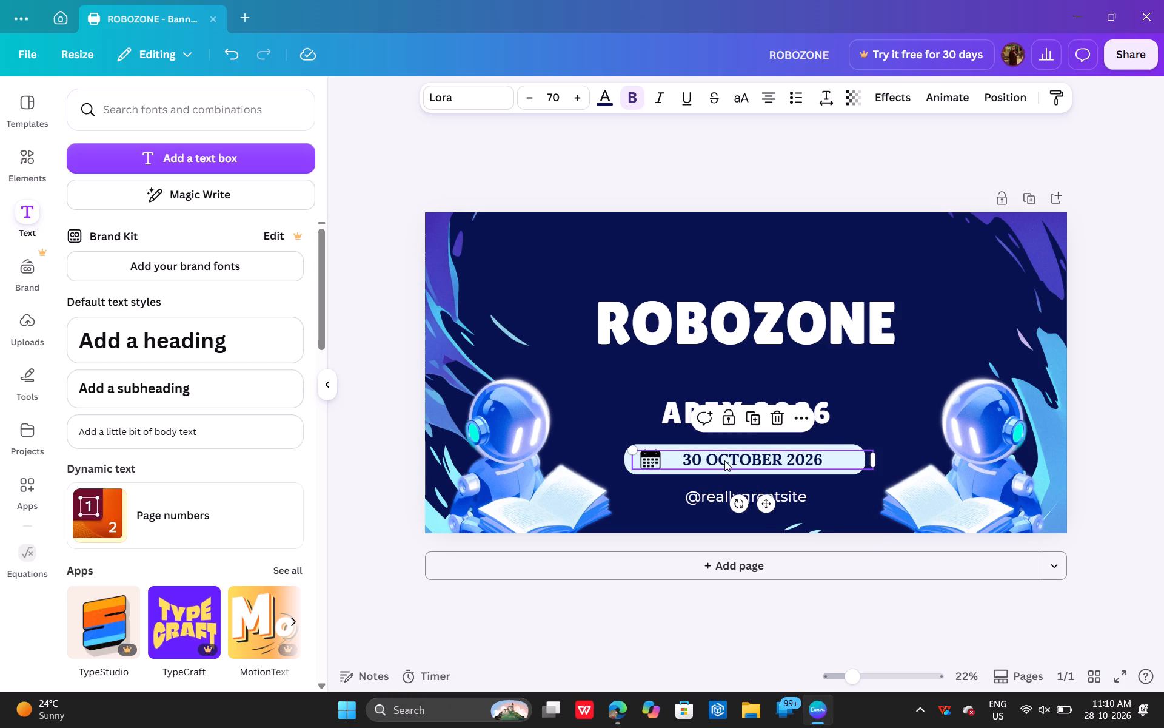
{"action": "left_click", "coordinate": [841, 647]}
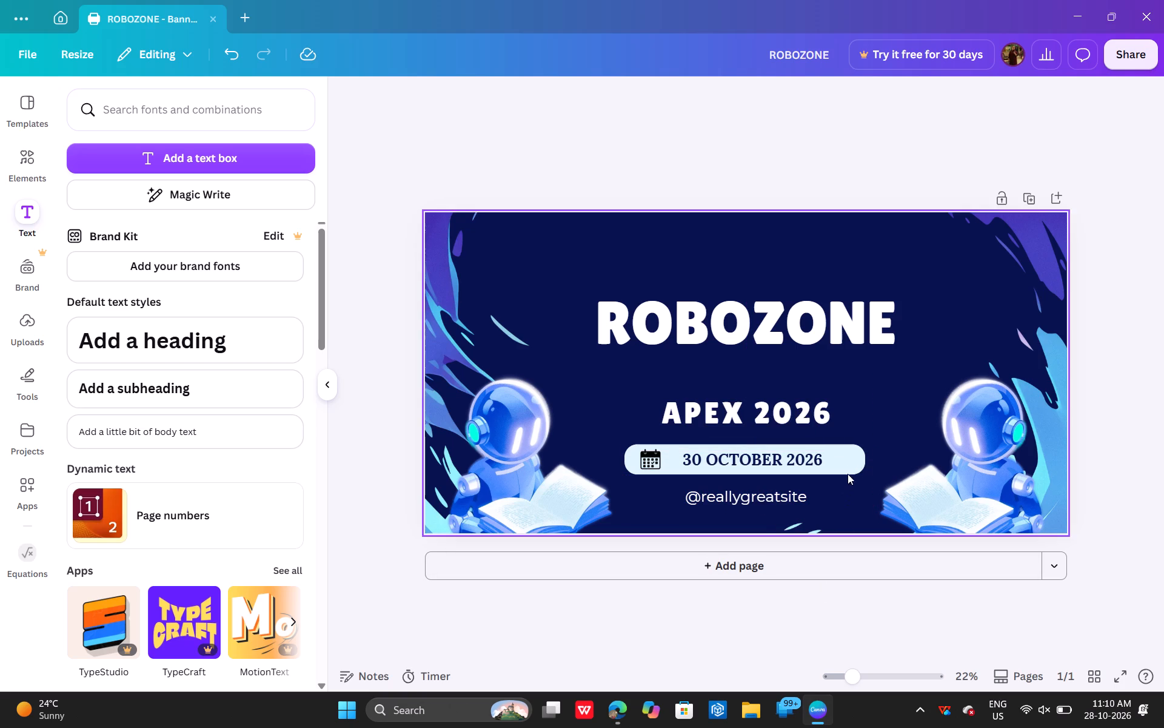
Shorten the pale blue bar from its right end so that it finishes just past the date text.
{"action": "left_click", "coordinate": [848, 464]}
{"action": "left_click", "coordinate": [848, 464]}
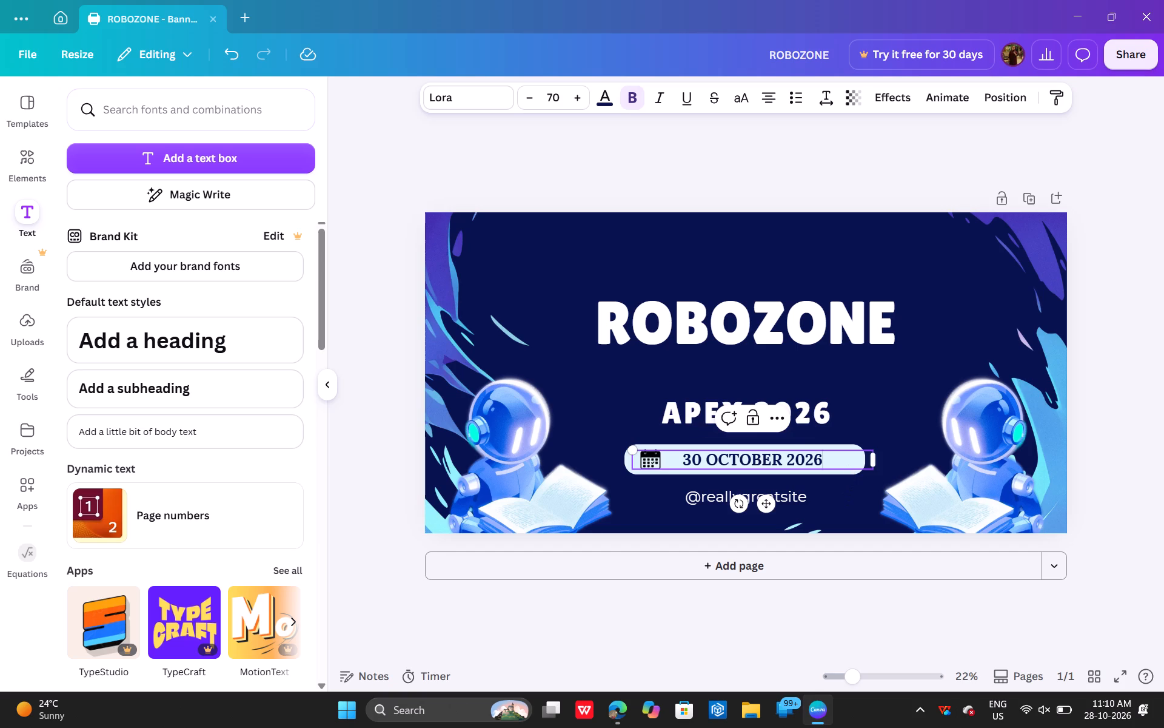
{"action": "left_click", "coordinate": [640, 470]}
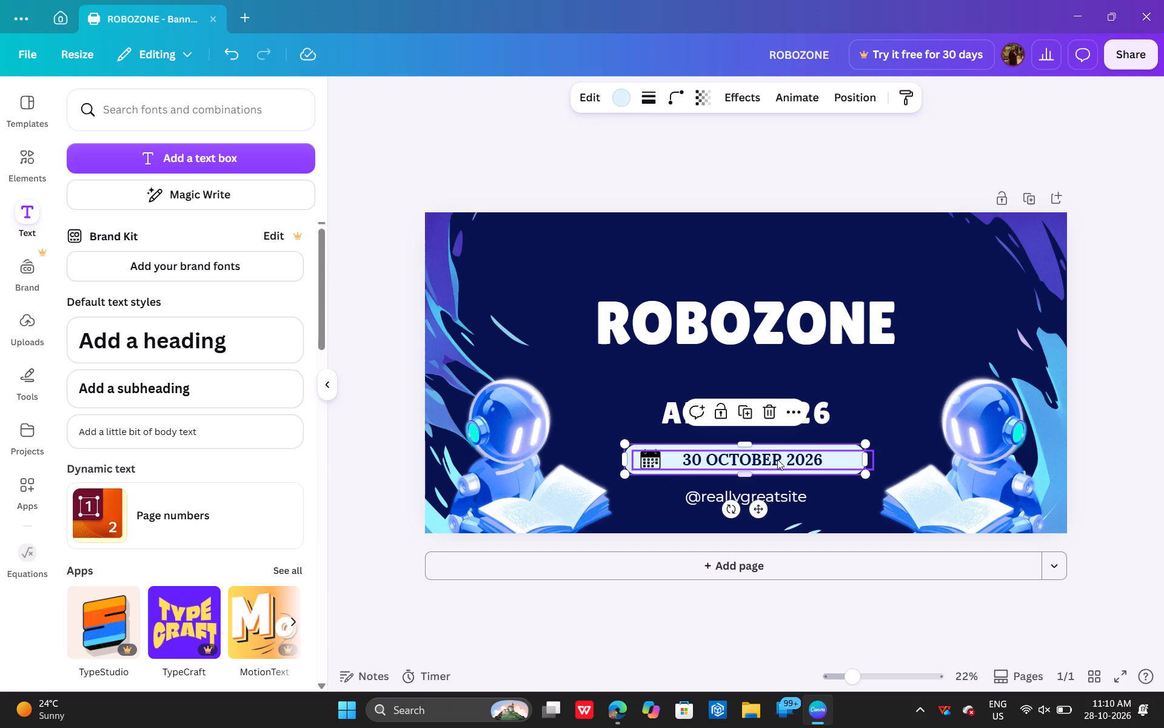
{"action": "left_click_drag", "start_coordinate": [863, 459], "coordinate": [846, 459]}
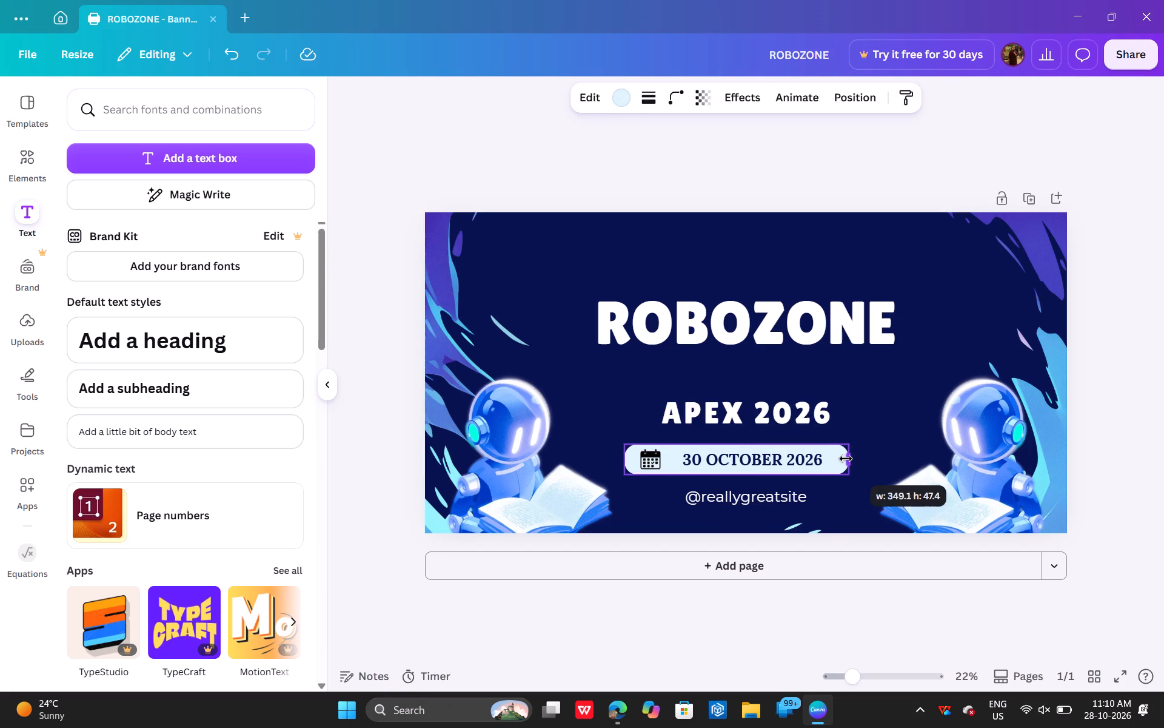
{"action": "left_click_drag", "start_coordinate": [846, 459], "coordinate": [836, 459]}
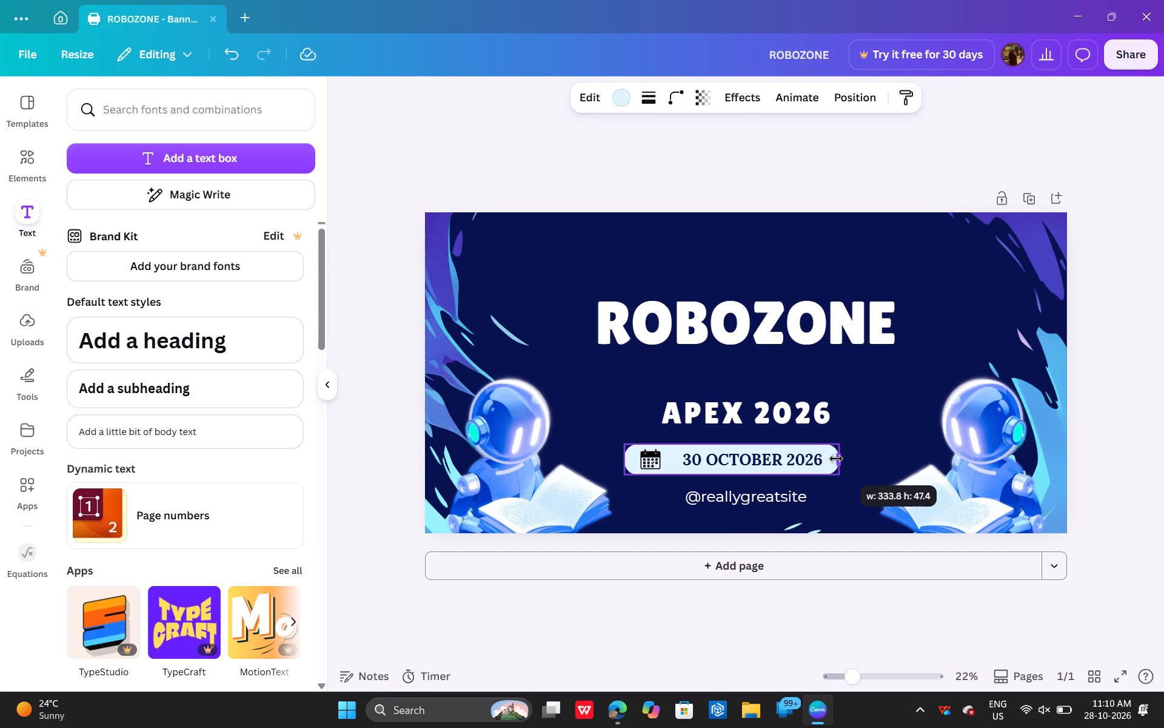
{"action": "left_click_drag", "start_coordinate": [836, 459], "coordinate": [840, 459]}
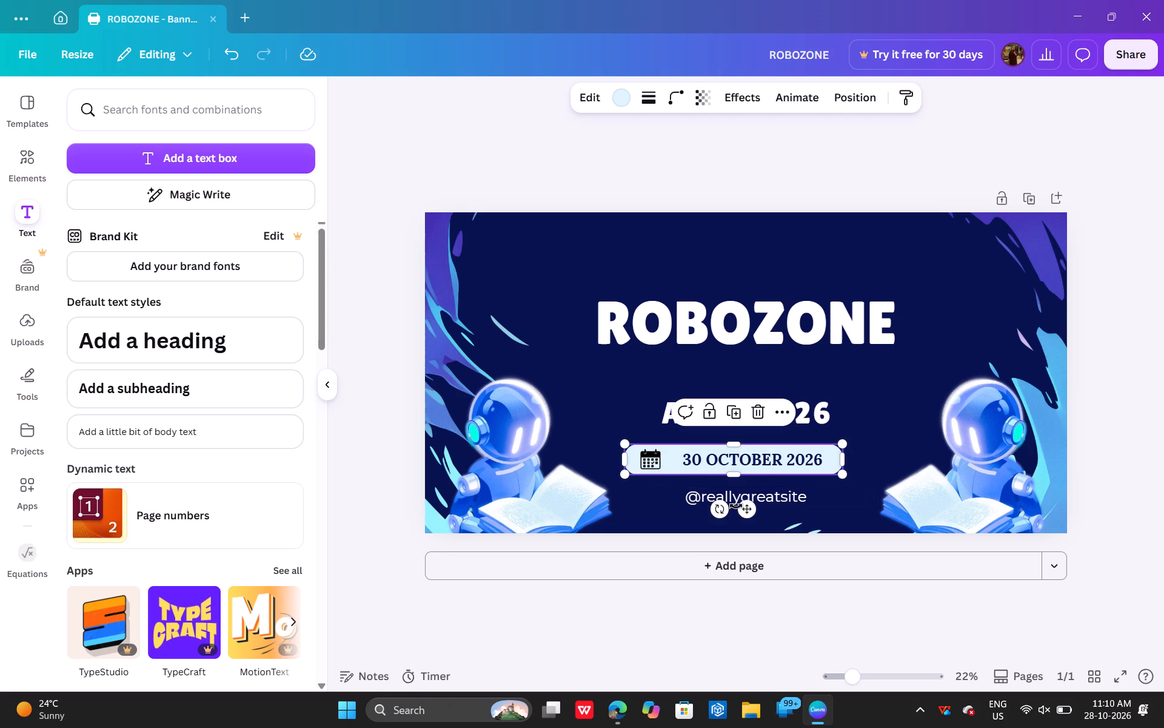
Centre the shortened pale blue bar horizontally on the banner, behind the icon and date.
{"action": "left_click_drag", "start_coordinate": [750, 510], "coordinate": [759, 508]}
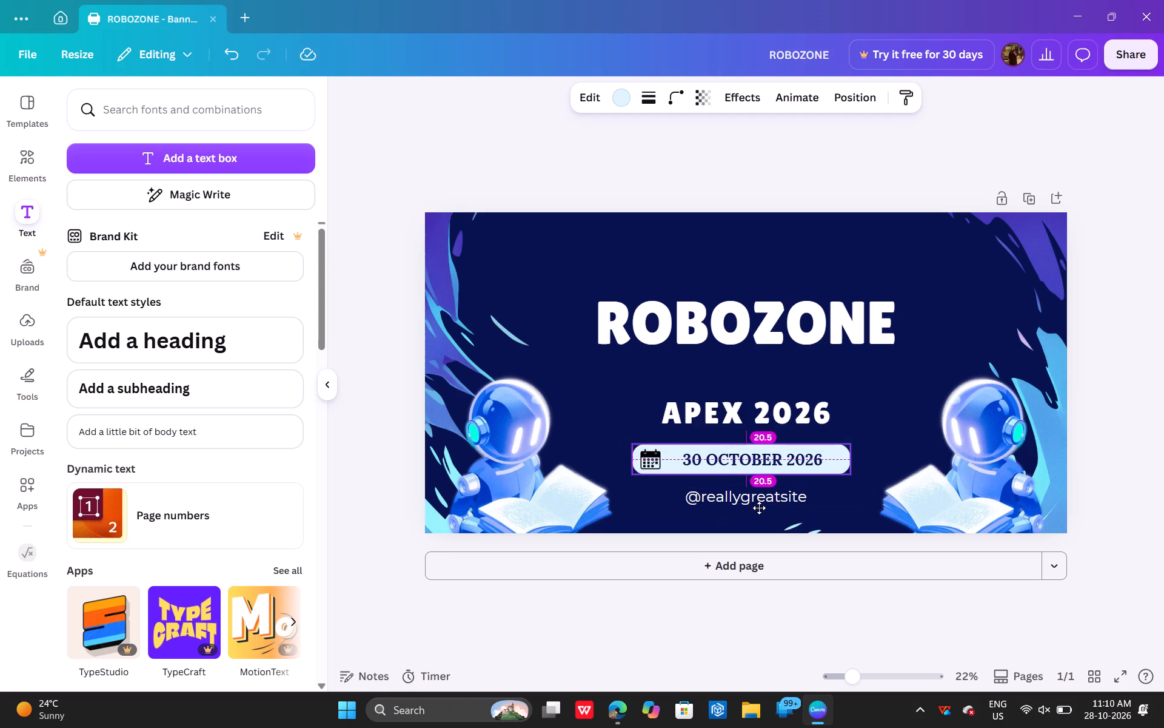
{"action": "left_click_drag", "start_coordinate": [759, 508], "coordinate": [760, 508]}
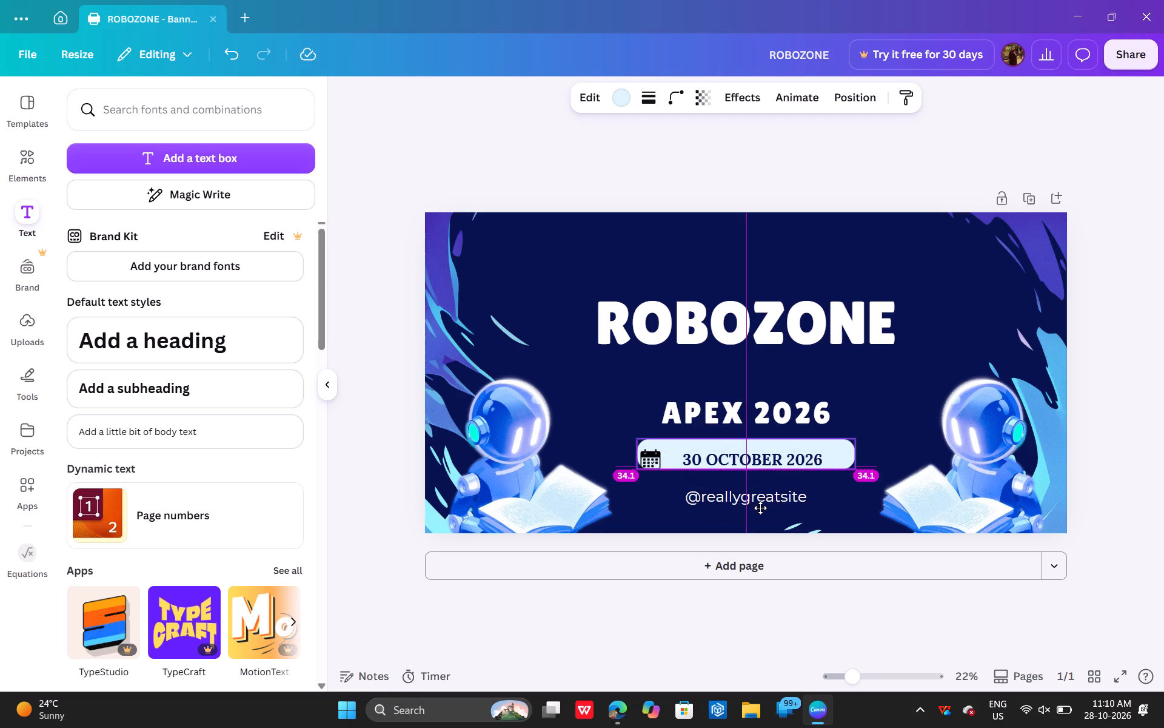
{"action": "left_click_drag", "start_coordinate": [760, 508], "coordinate": [763, 509]}
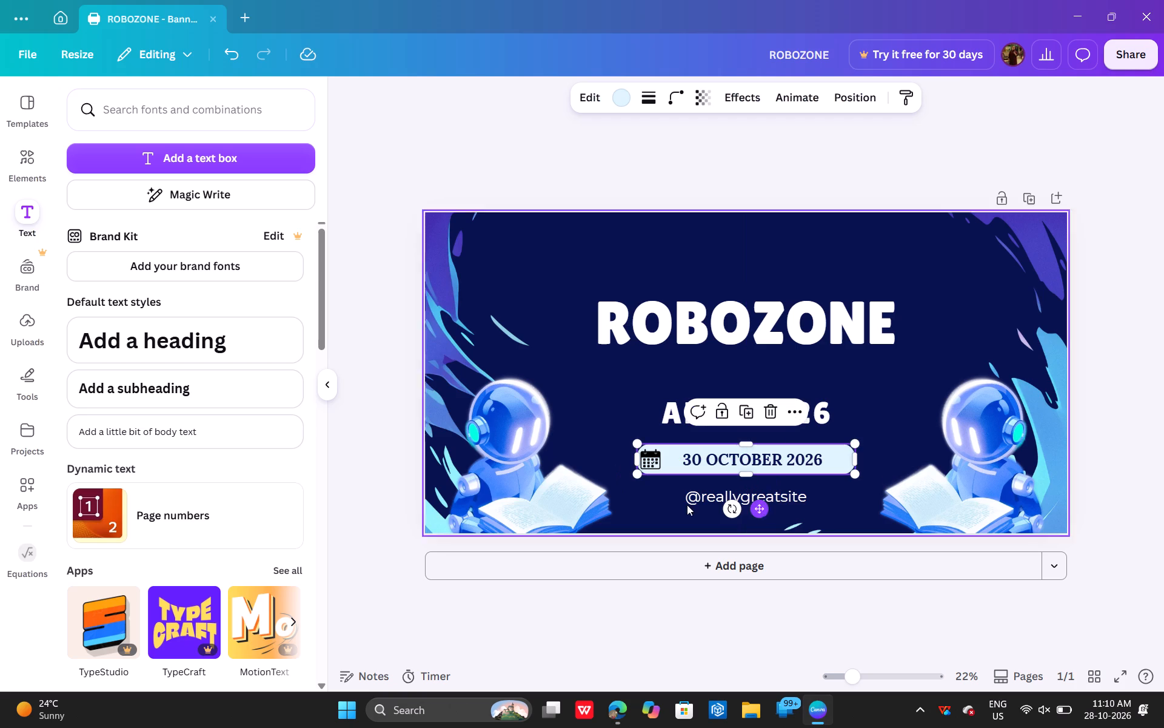
Shift the "30 OCTOBER 2026" text slightly left so it sits centred on the repositioned bar, and deselect it.
{"action": "left_click", "coordinate": [652, 465]}
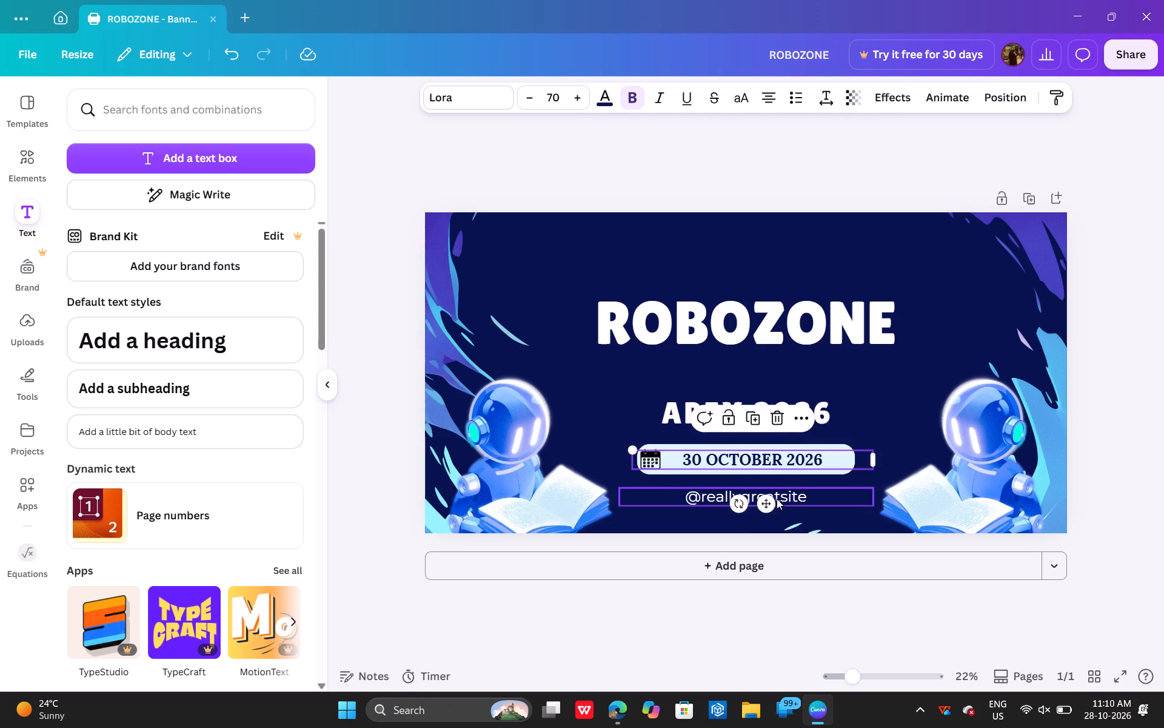
{"action": "left_click_drag", "start_coordinate": [769, 503], "coordinate": [769, 504]}
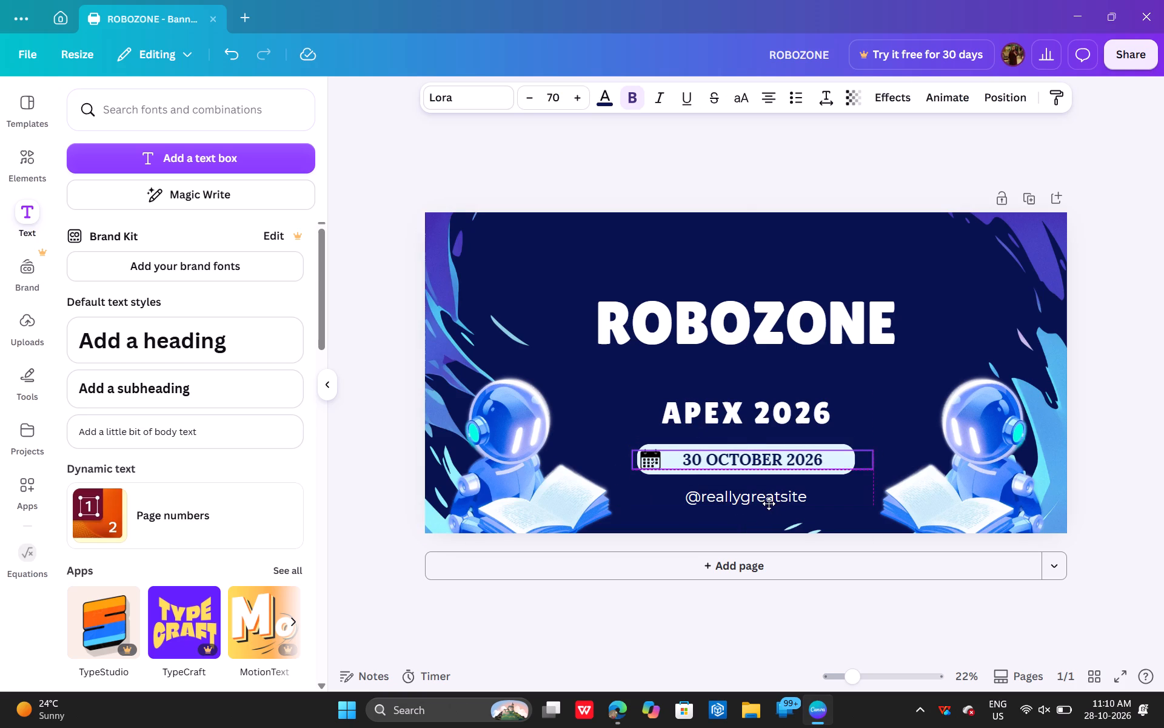
{"action": "left_click_drag", "start_coordinate": [769, 504], "coordinate": [760, 504]}
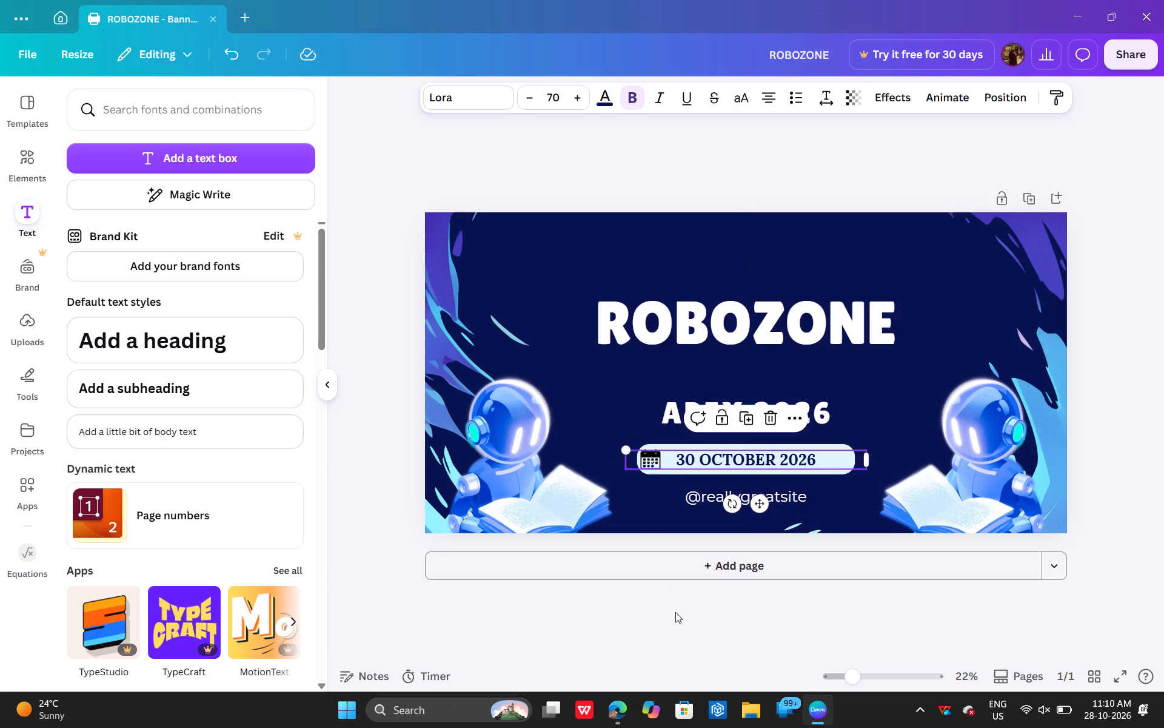
{"action": "left_click", "coordinate": [675, 612]}
Scale the "30 OCTOBER 2026" text box down to font size 55 so that it clears the calendar icon.
{"action": "left_click", "coordinate": [646, 456]}
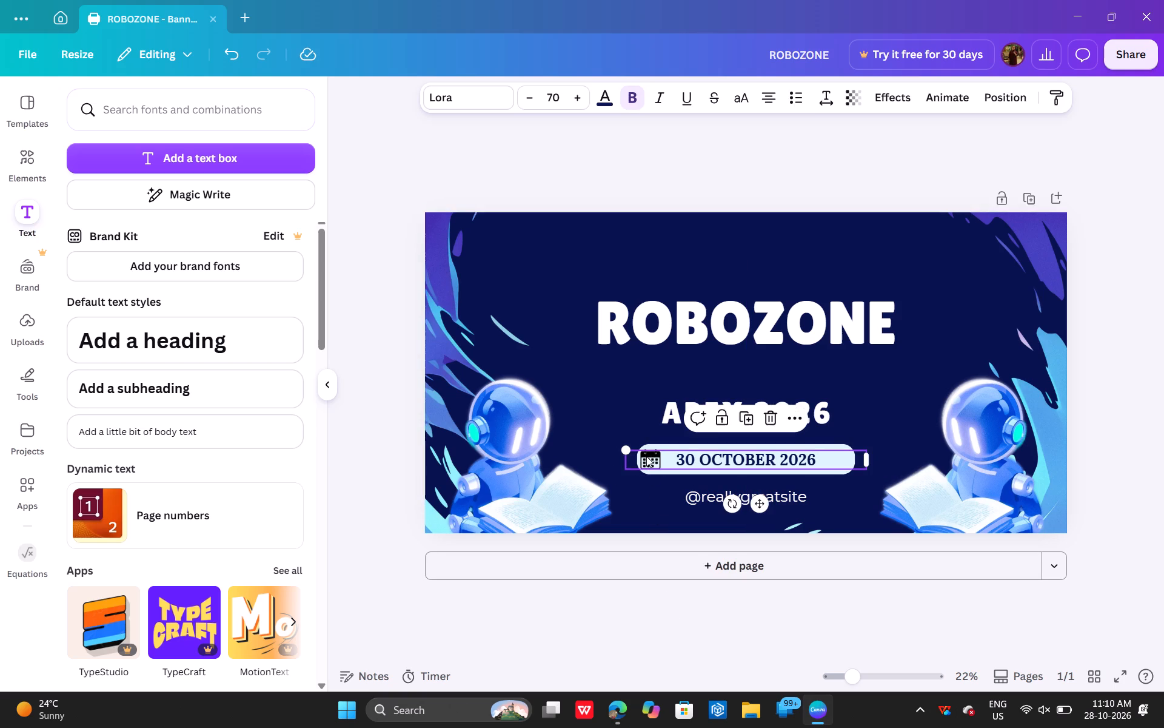
{"action": "left_click", "coordinate": [646, 456]}
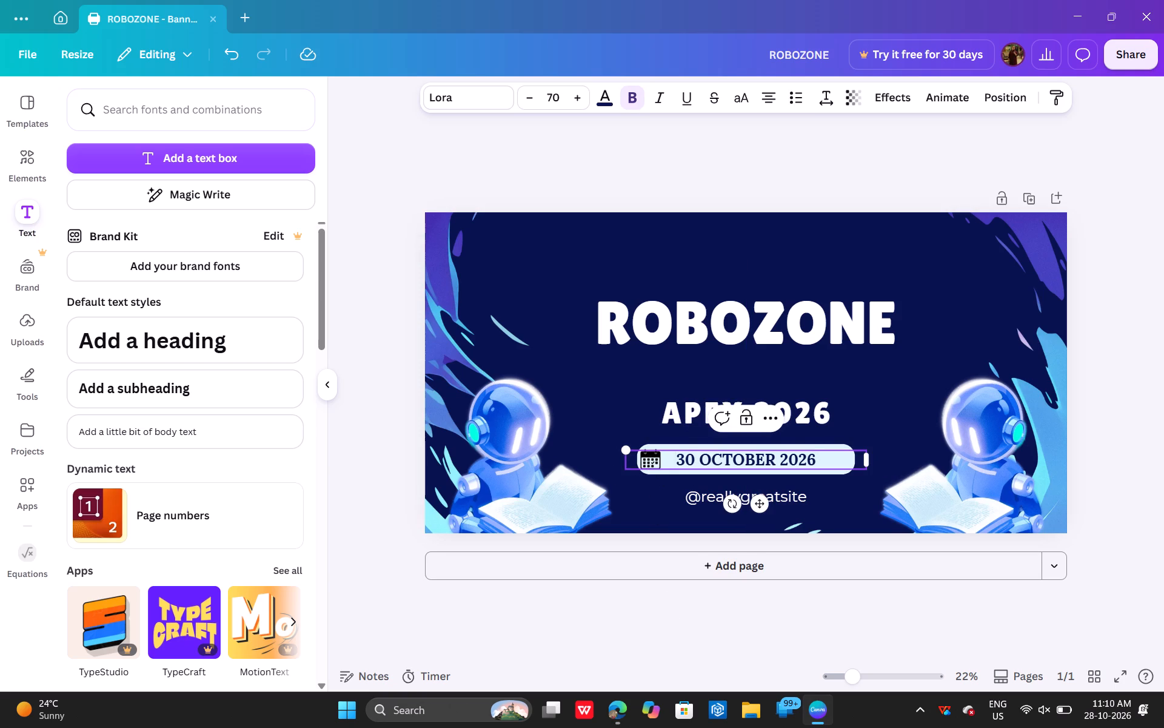
{"action": "left_click_drag", "start_coordinate": [627, 454], "coordinate": [658, 456]}
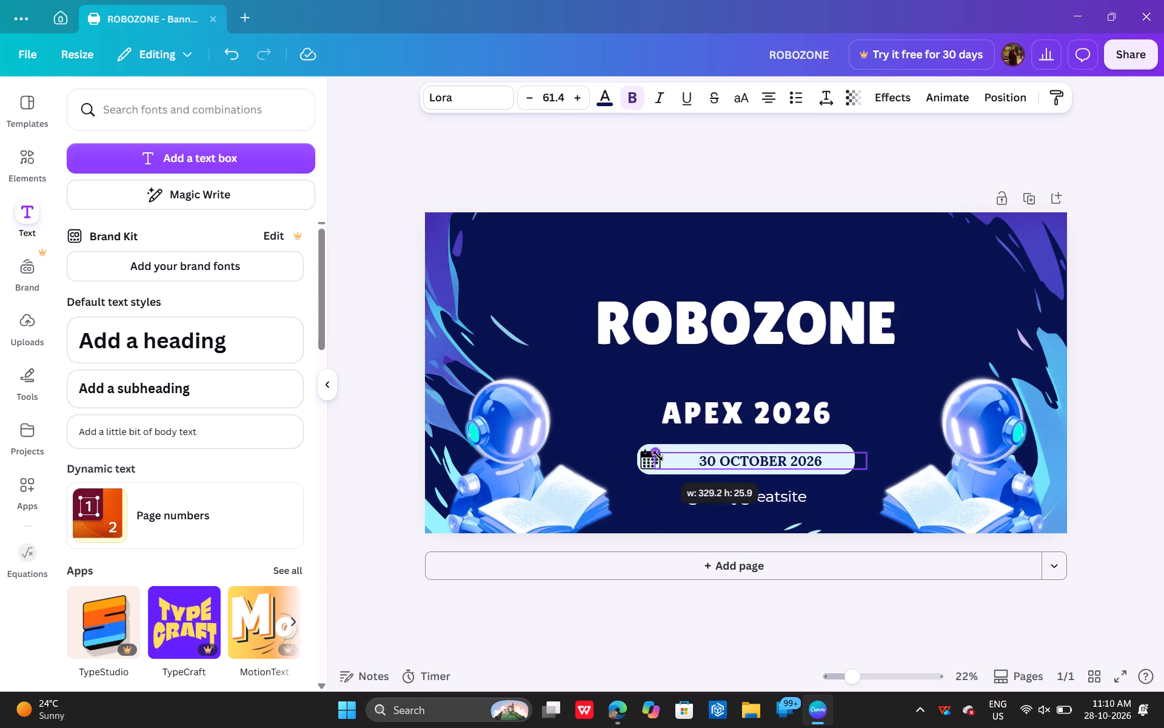
{"action": "left_click_drag", "start_coordinate": [658, 456], "coordinate": [679, 450]}
Move the calendar icon slightly inward from the bar's left end, keeping it vertically centred, and deselect it.
{"action": "left_click", "coordinate": [652, 457]}
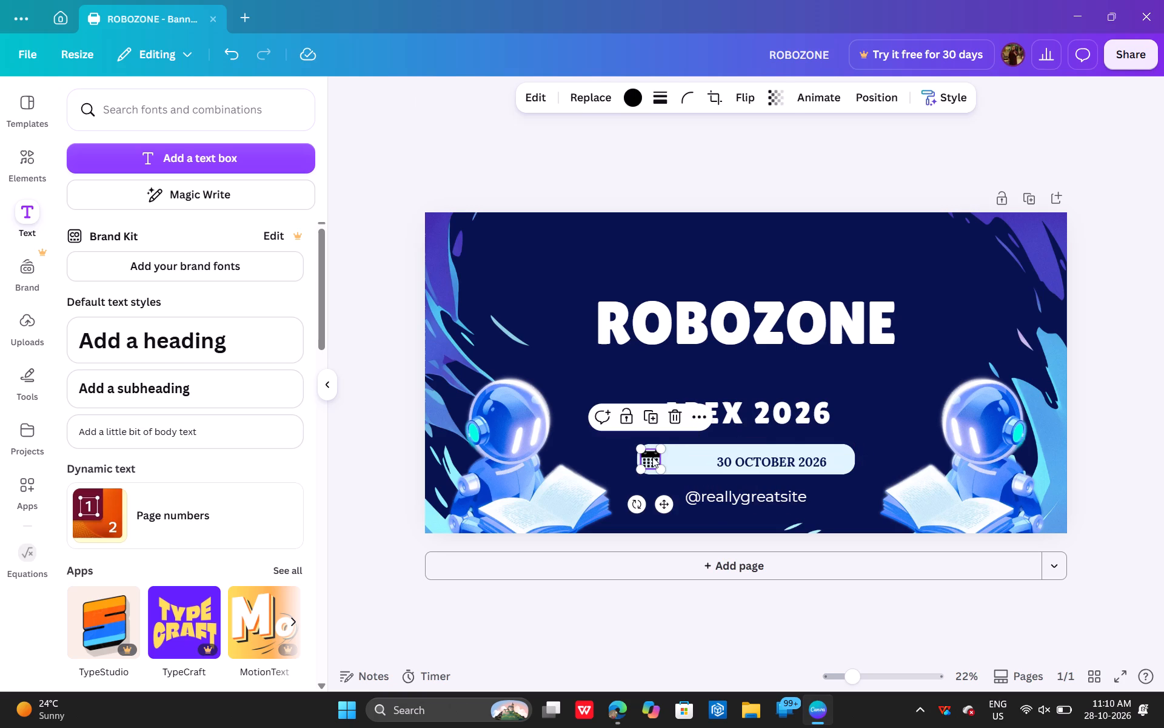
{"action": "left_click_drag", "start_coordinate": [667, 504], "coordinate": [678, 502]}
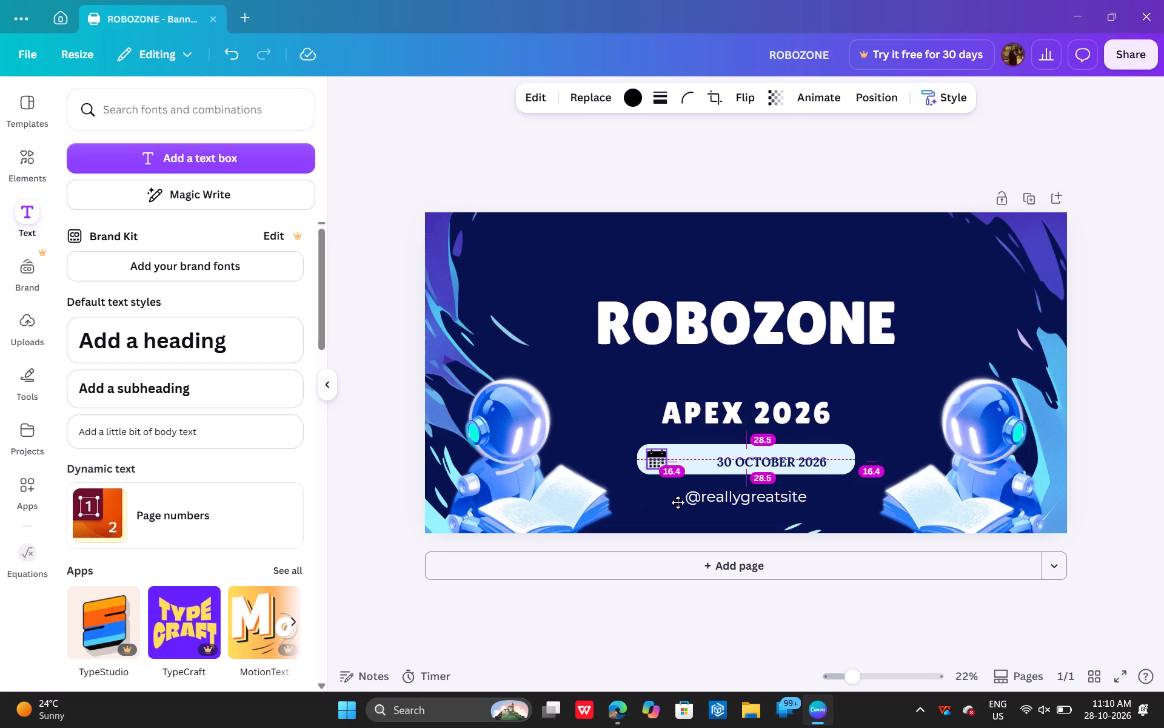
{"action": "left_click_drag", "start_coordinate": [678, 502], "coordinate": [681, 501]}
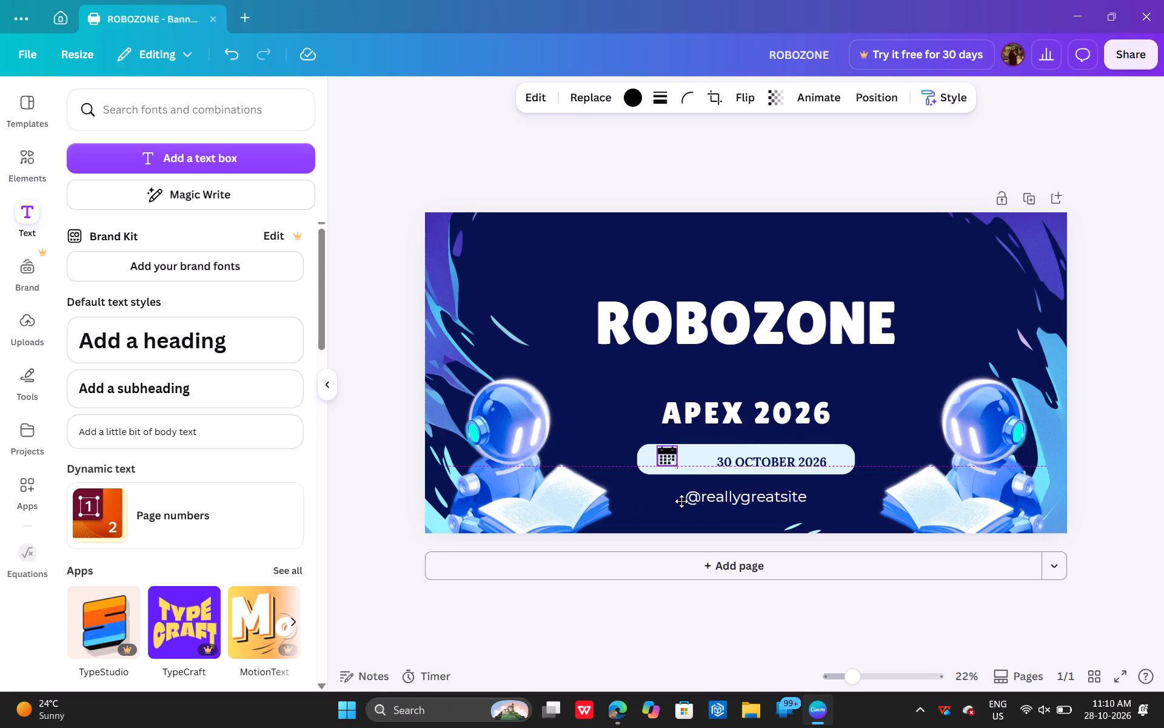
{"action": "left_click_drag", "start_coordinate": [681, 501], "coordinate": [677, 504]}
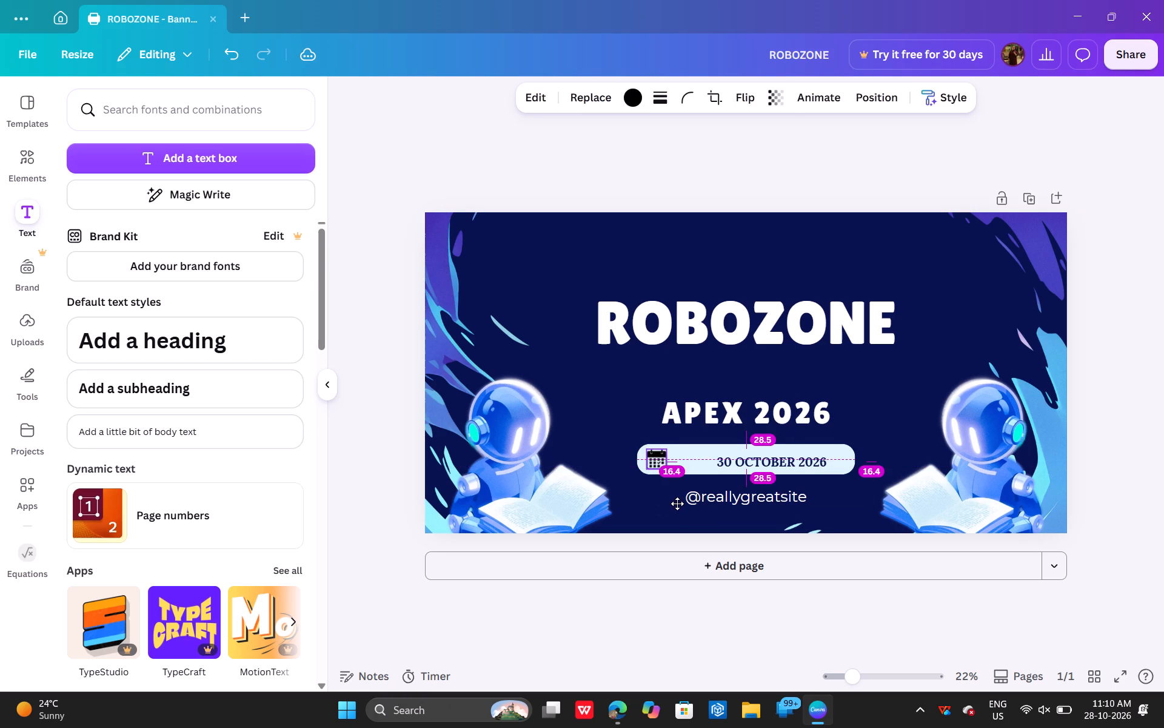
{"action": "left_click_drag", "start_coordinate": [677, 504], "coordinate": [679, 504]}
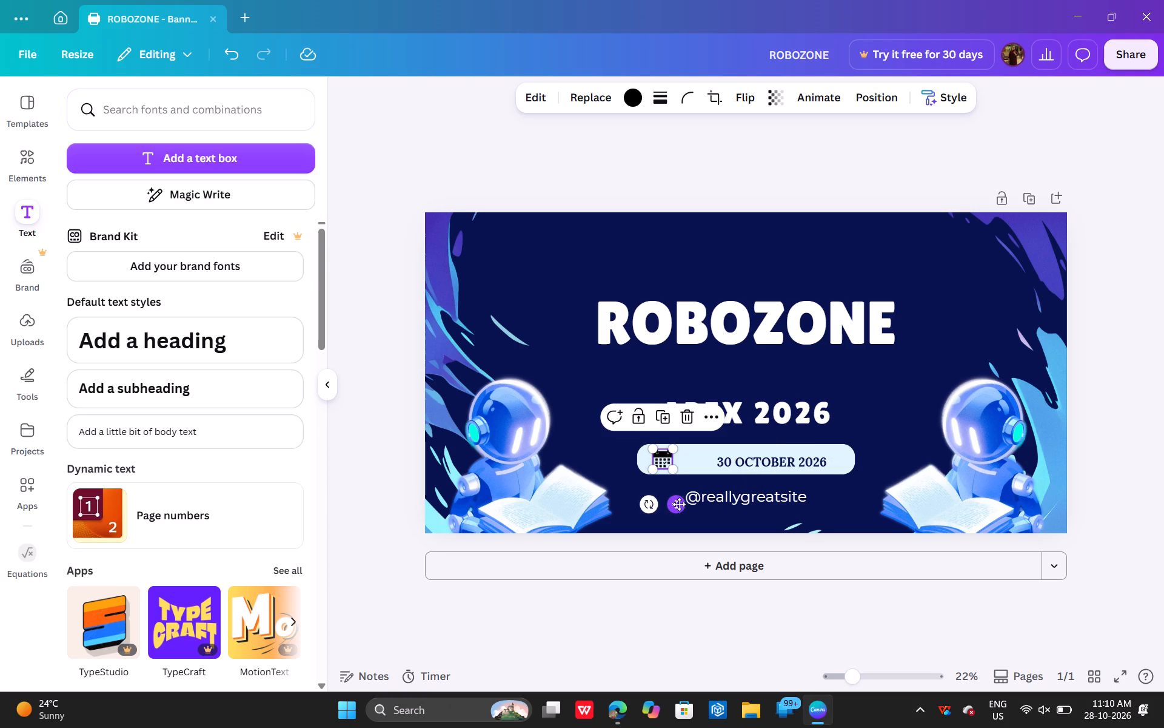
{"action": "left_click", "coordinate": [683, 649]}
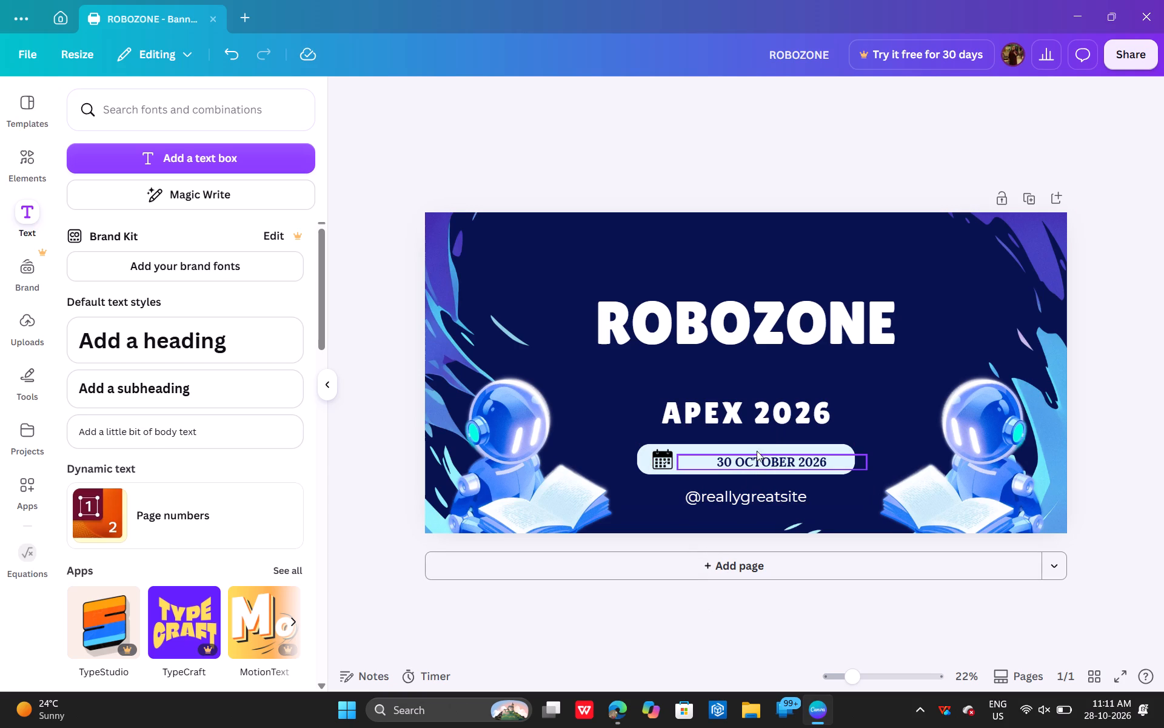
Increase the font size of the "30 OCTOBER 2026" text to 73.
{"action": "left_click", "coordinate": [752, 460]}
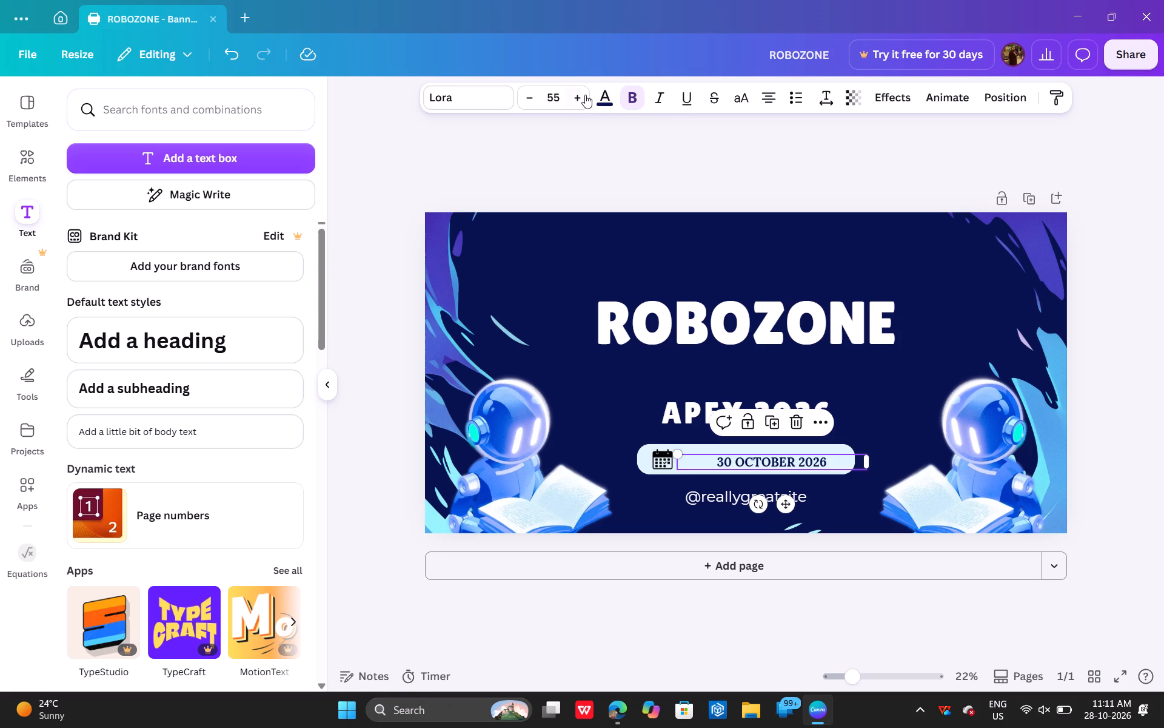
{"action": "triple_click", "coordinate": [582, 98]}
{"action": "triple_click", "coordinate": [582, 98]}
{"action": "triple_click", "coordinate": [582, 98]}
{"action": "triple_click", "coordinate": [582, 98]}
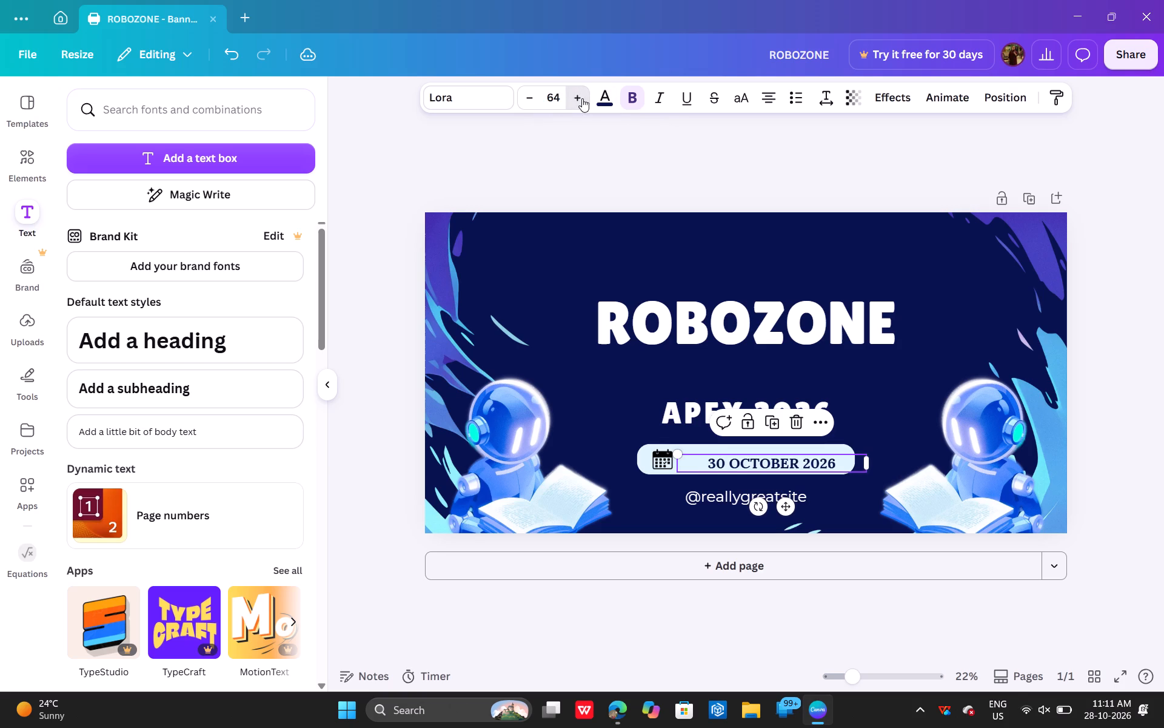
{"action": "triple_click", "coordinate": [582, 98]}
{"action": "double_click", "coordinate": [582, 98]}
{"action": "double_click", "coordinate": [582, 98]}
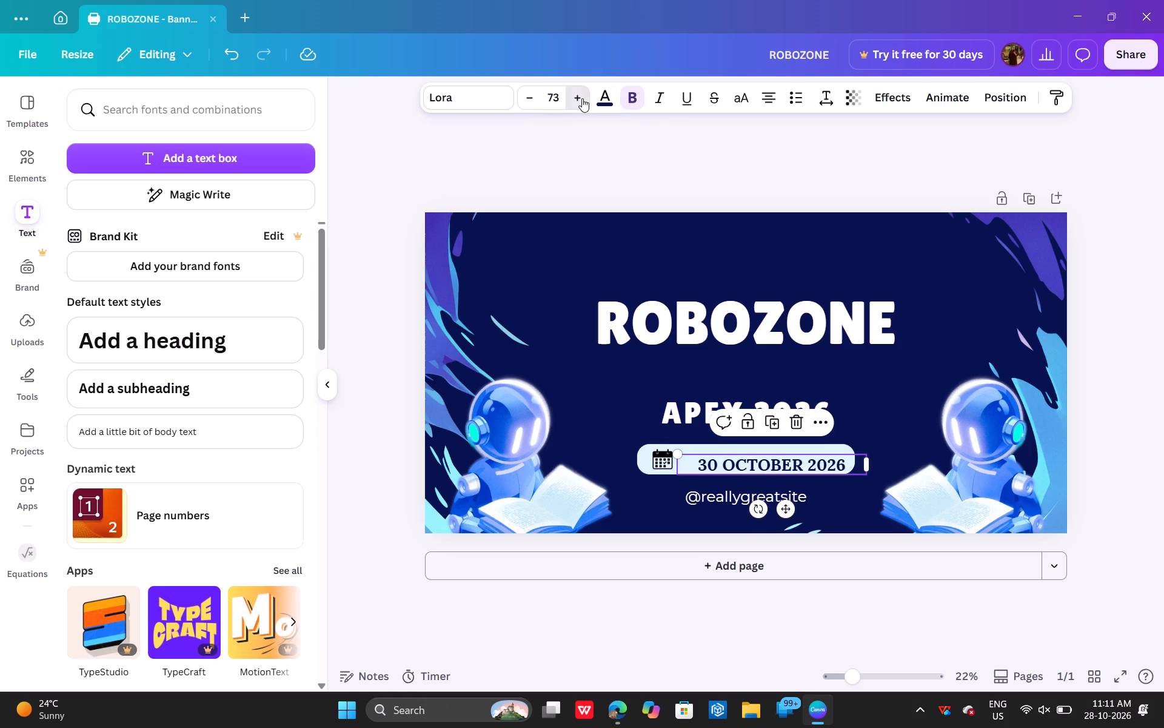
Set the "30 OCTOBER 2026" text to font size 75 and reposition it on the bar beside the calendar icon, vertically centred.
{"action": "left_click", "coordinate": [578, 96]}
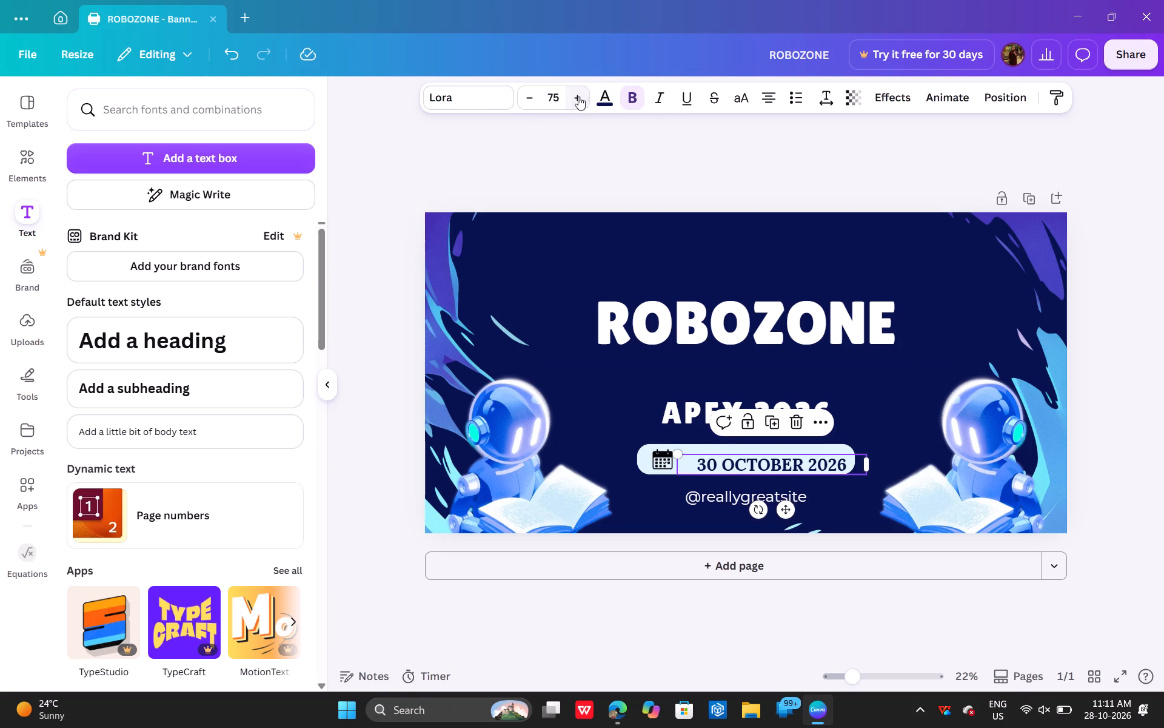
{"action": "left_click_drag", "start_coordinate": [784, 510], "coordinate": [772, 506]}
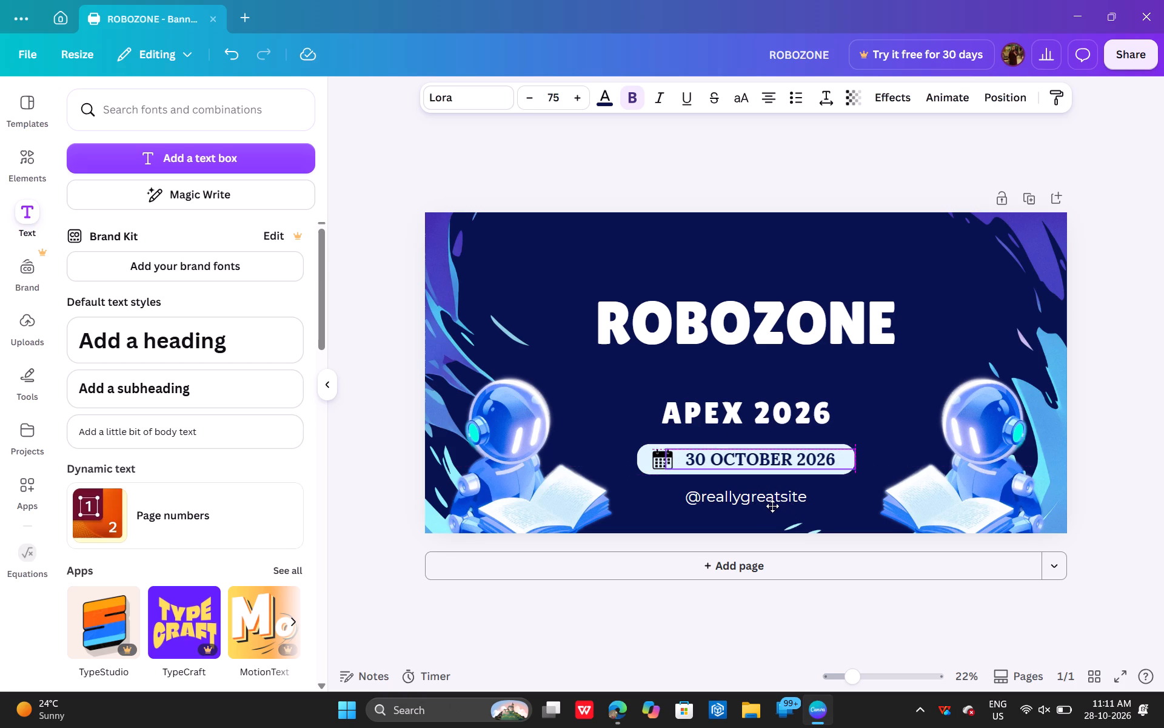
{"action": "left_click_drag", "start_coordinate": [772, 506], "coordinate": [771, 506]}
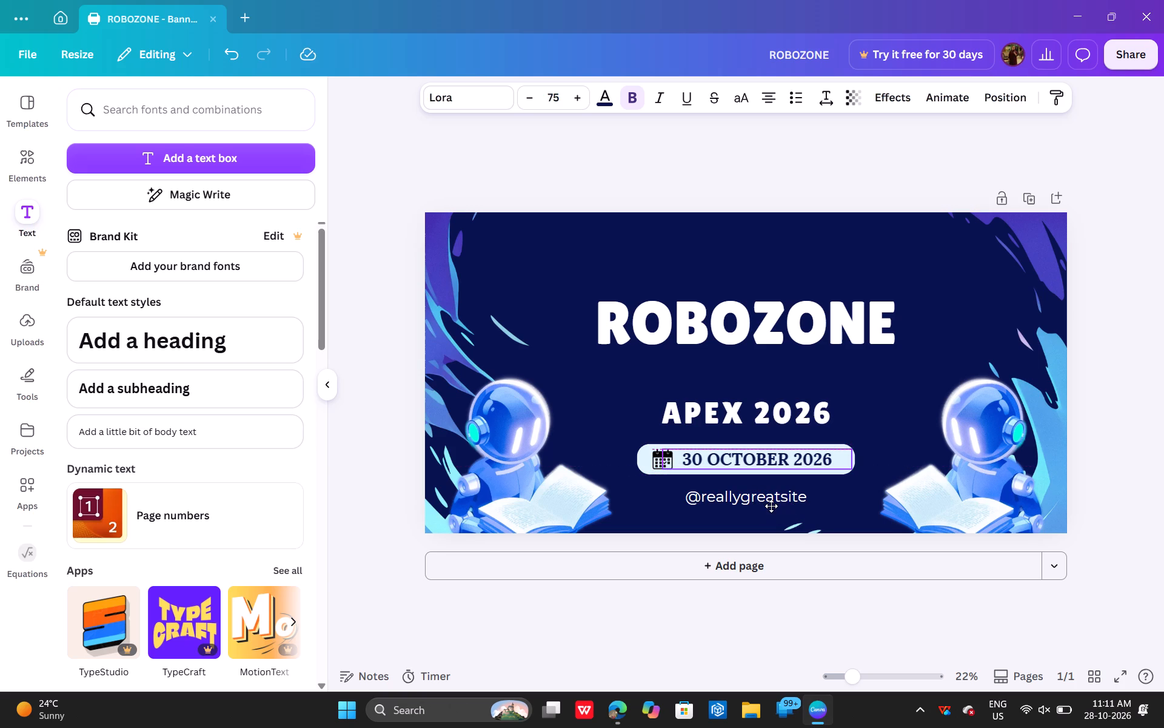
{"action": "left_click_drag", "start_coordinate": [771, 506], "coordinate": [773, 506]}
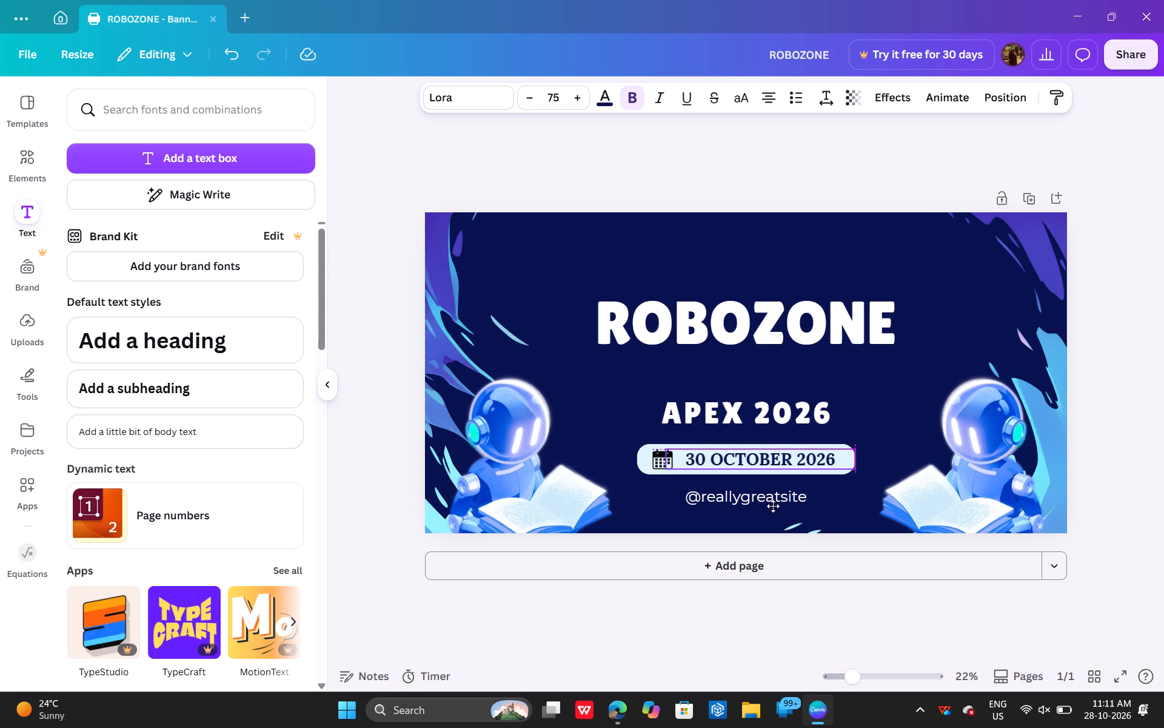
{"action": "left_click_drag", "start_coordinate": [773, 506], "coordinate": [773, 505]}
{"action": "left_click", "coordinate": [828, 625]}
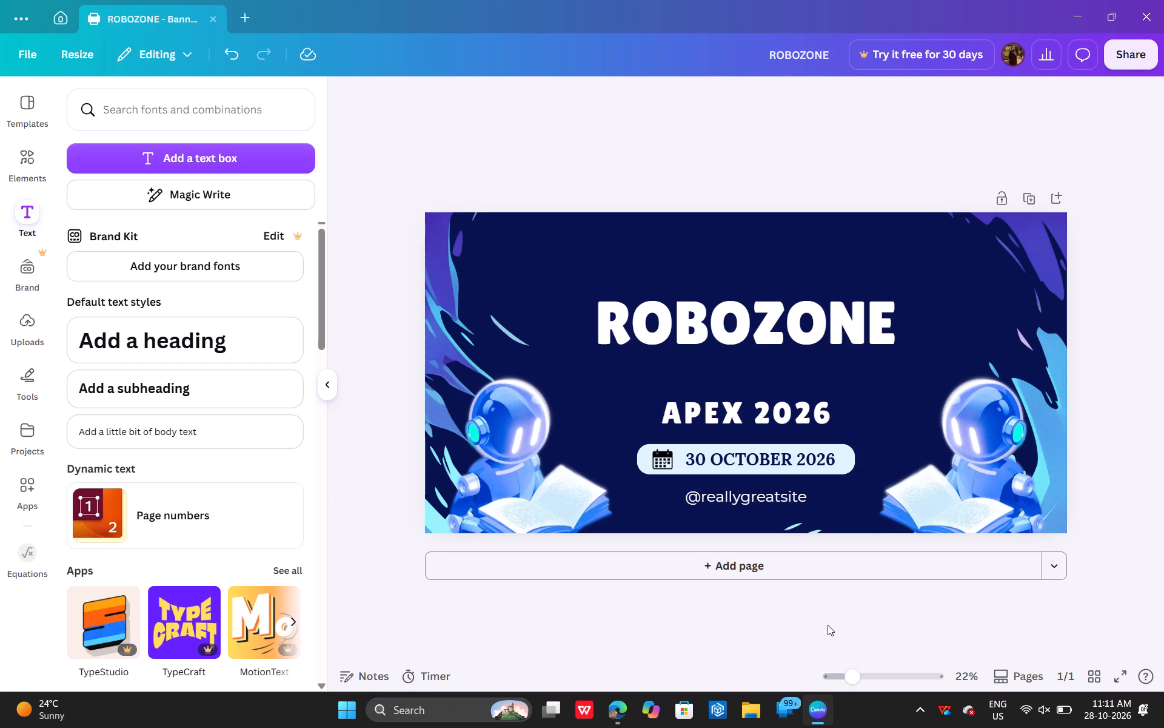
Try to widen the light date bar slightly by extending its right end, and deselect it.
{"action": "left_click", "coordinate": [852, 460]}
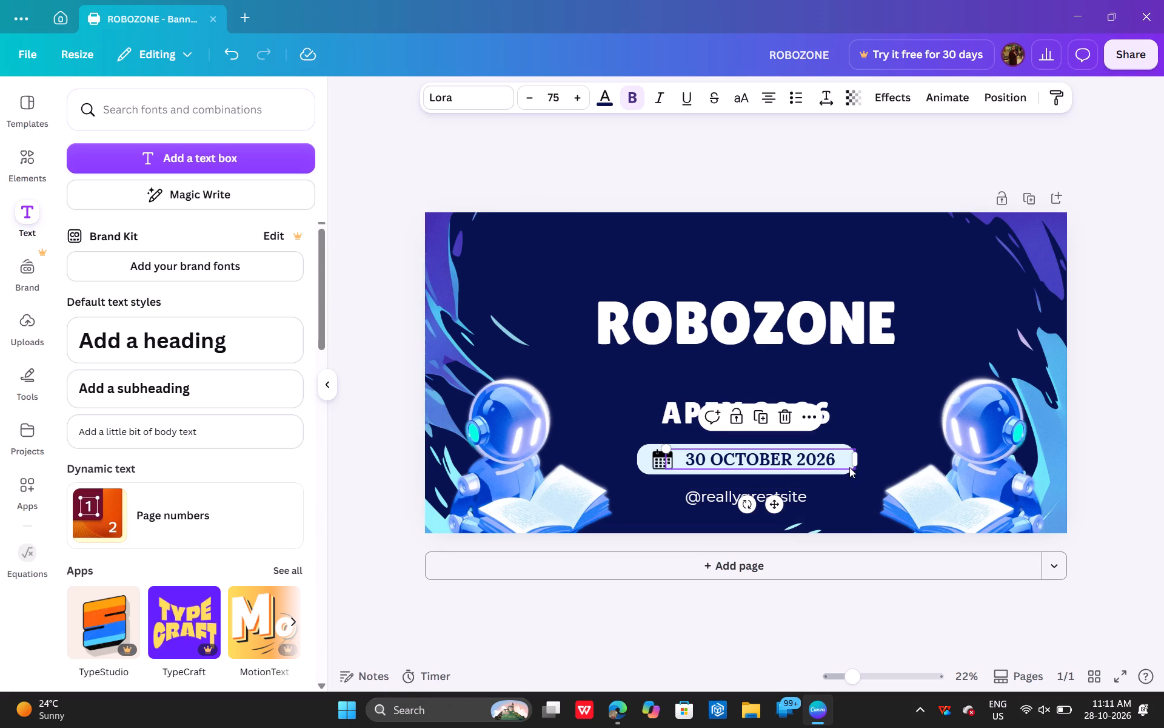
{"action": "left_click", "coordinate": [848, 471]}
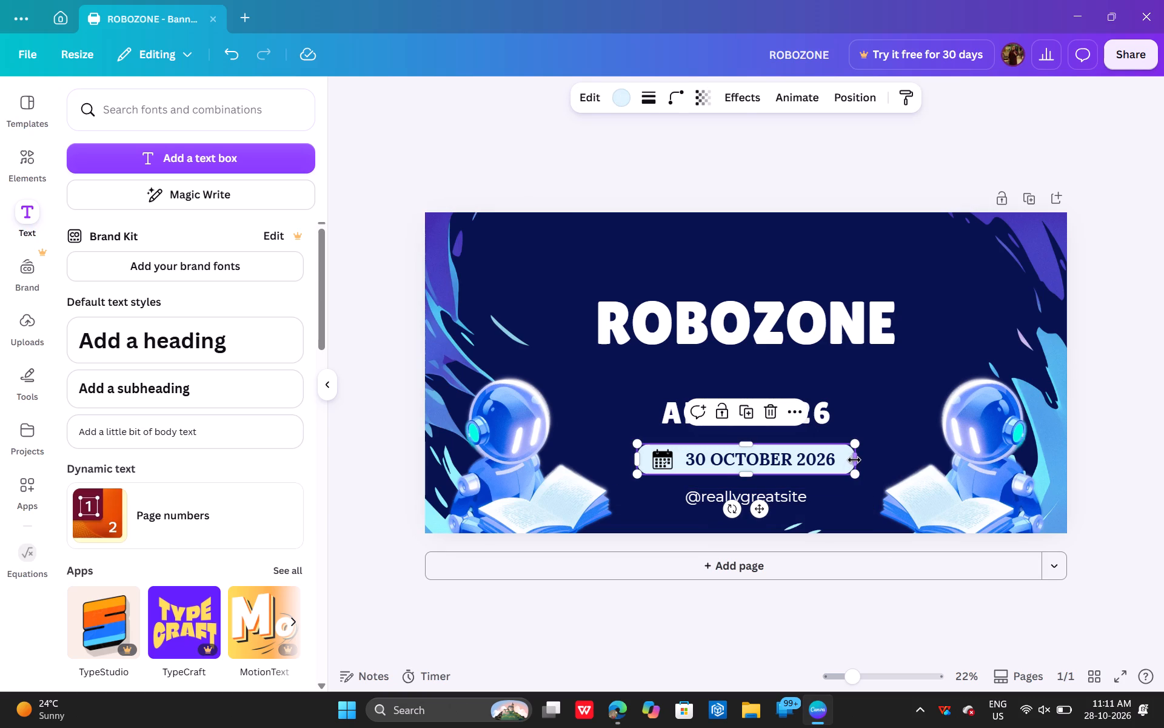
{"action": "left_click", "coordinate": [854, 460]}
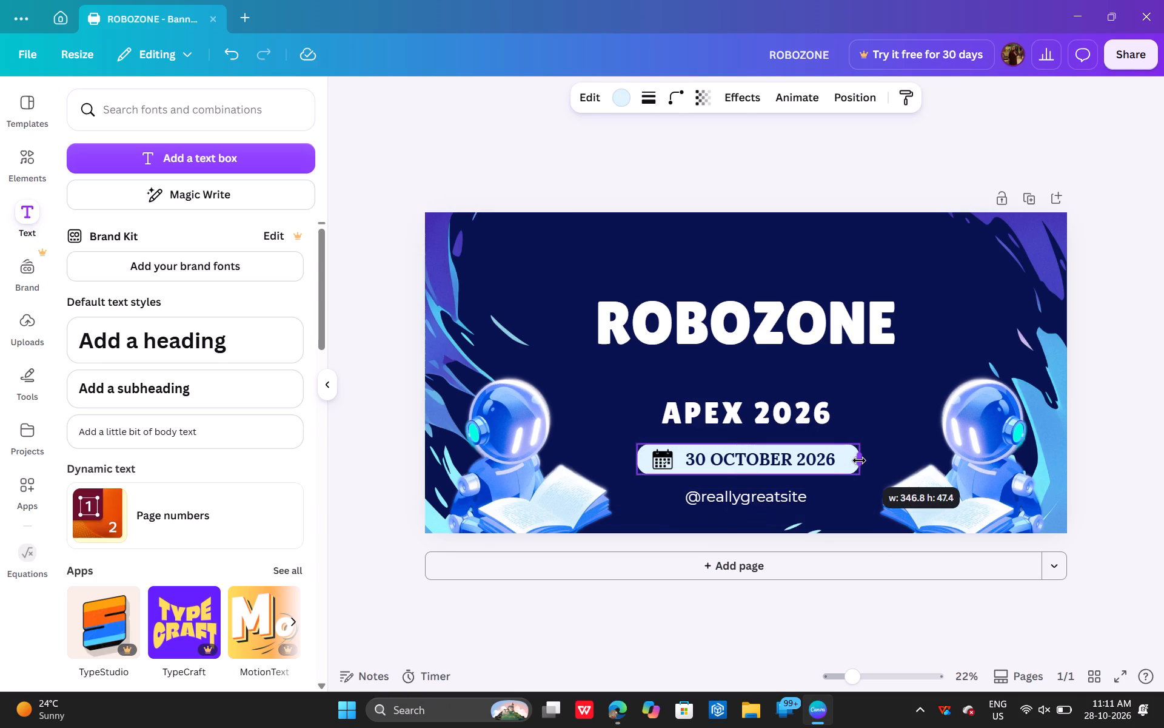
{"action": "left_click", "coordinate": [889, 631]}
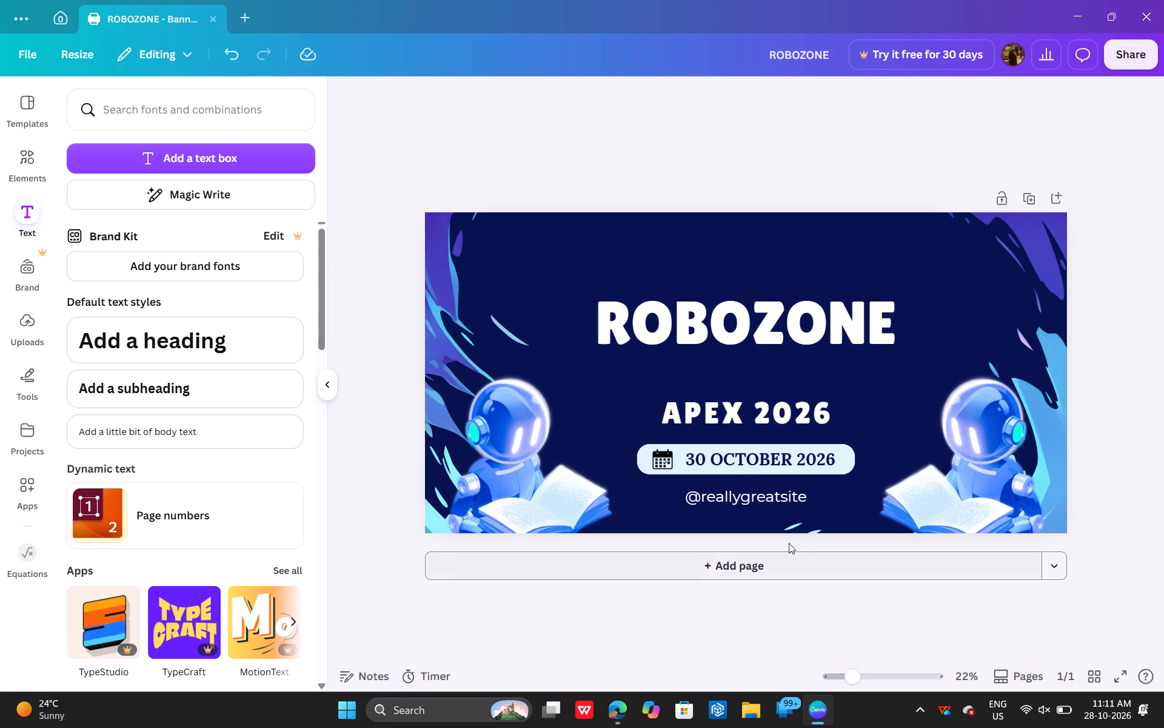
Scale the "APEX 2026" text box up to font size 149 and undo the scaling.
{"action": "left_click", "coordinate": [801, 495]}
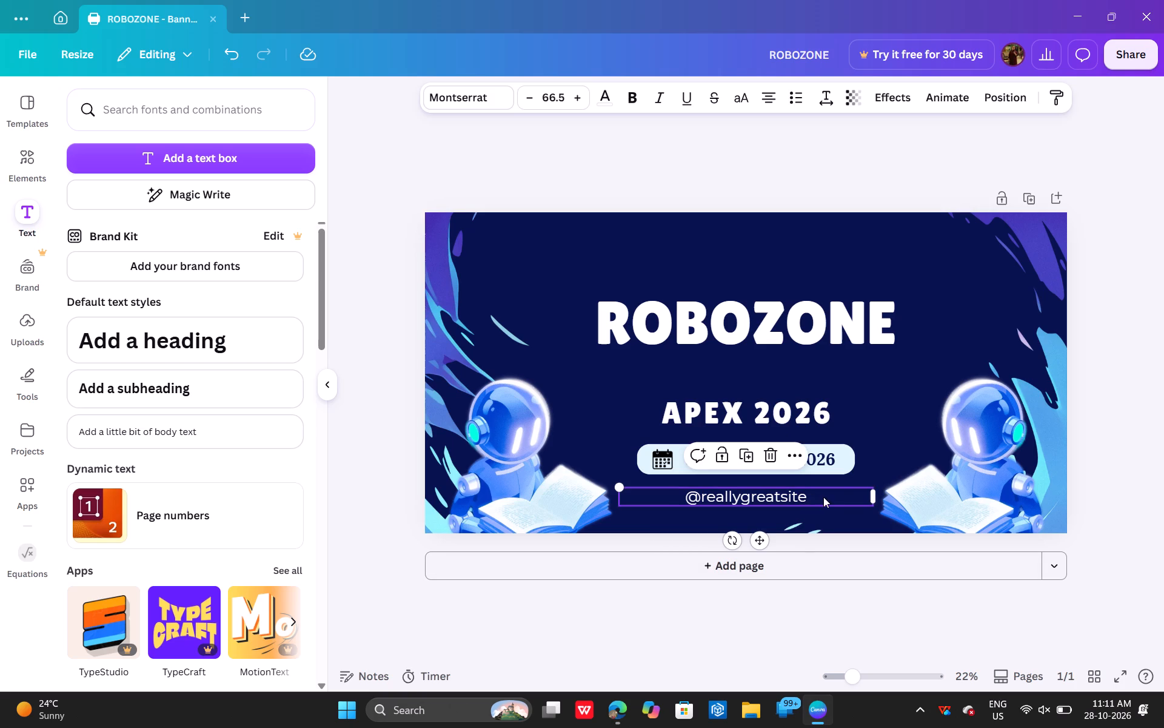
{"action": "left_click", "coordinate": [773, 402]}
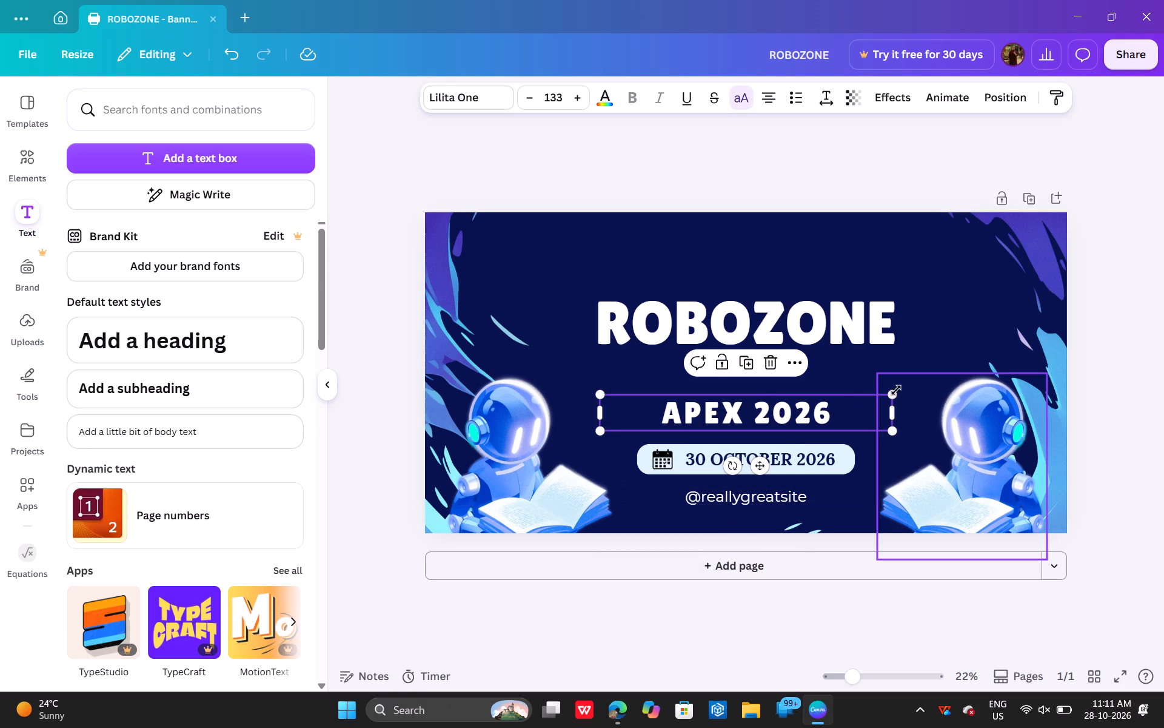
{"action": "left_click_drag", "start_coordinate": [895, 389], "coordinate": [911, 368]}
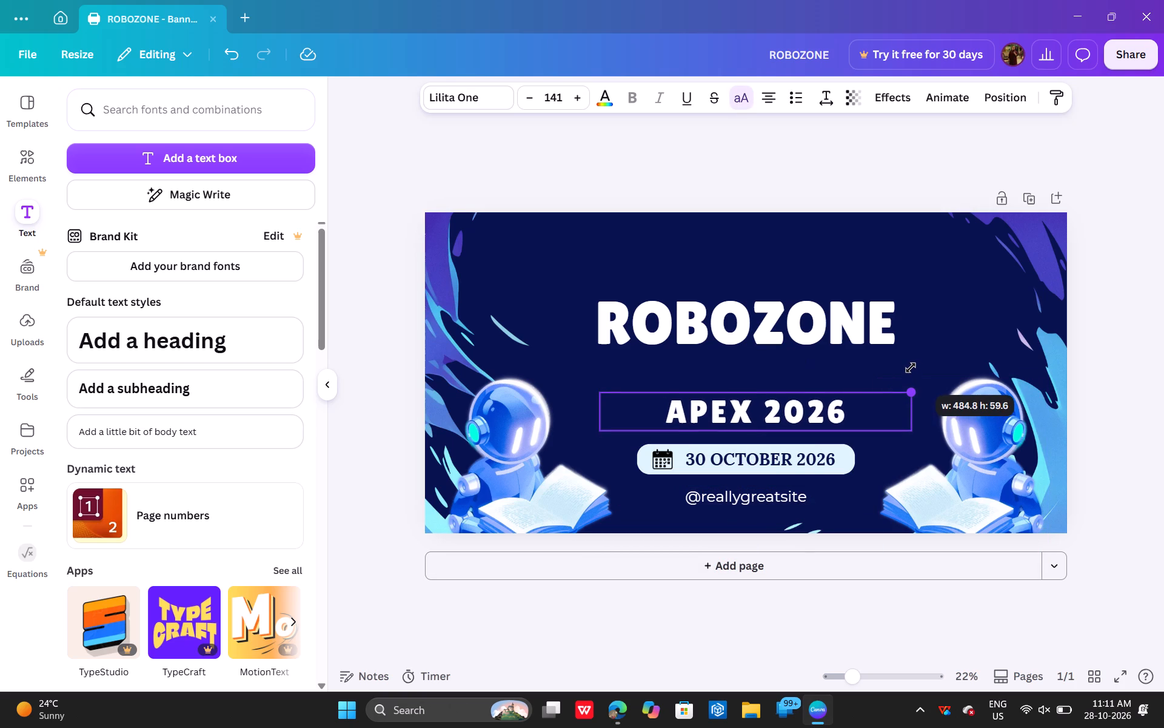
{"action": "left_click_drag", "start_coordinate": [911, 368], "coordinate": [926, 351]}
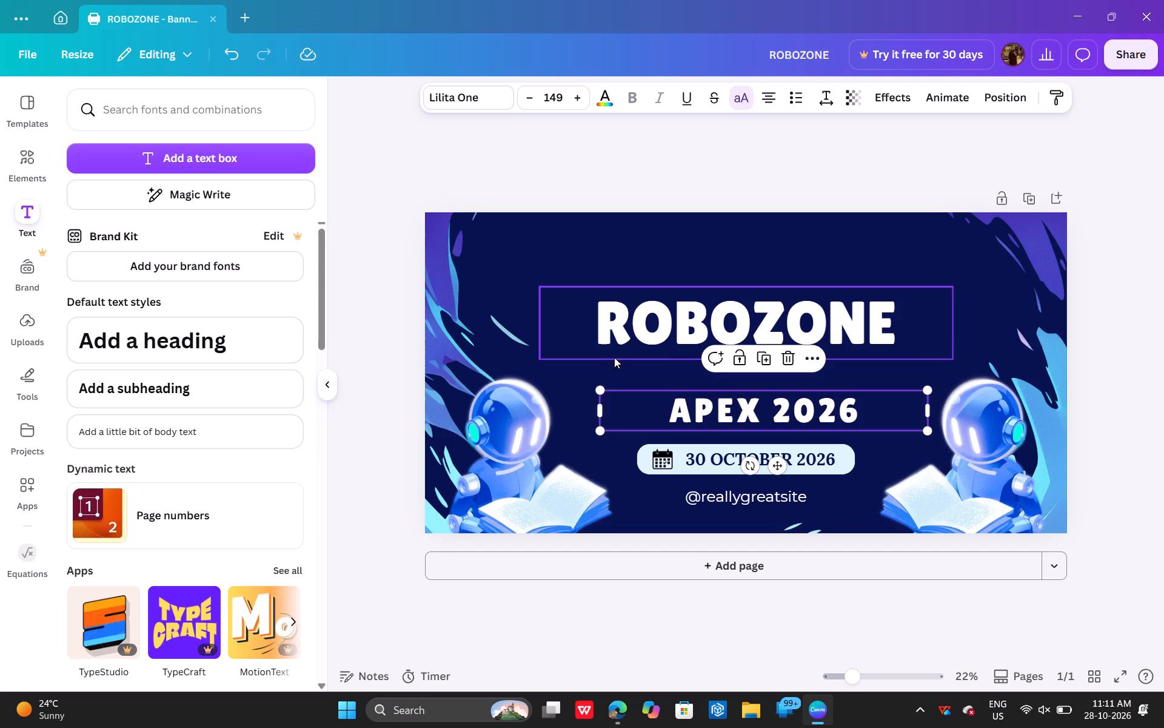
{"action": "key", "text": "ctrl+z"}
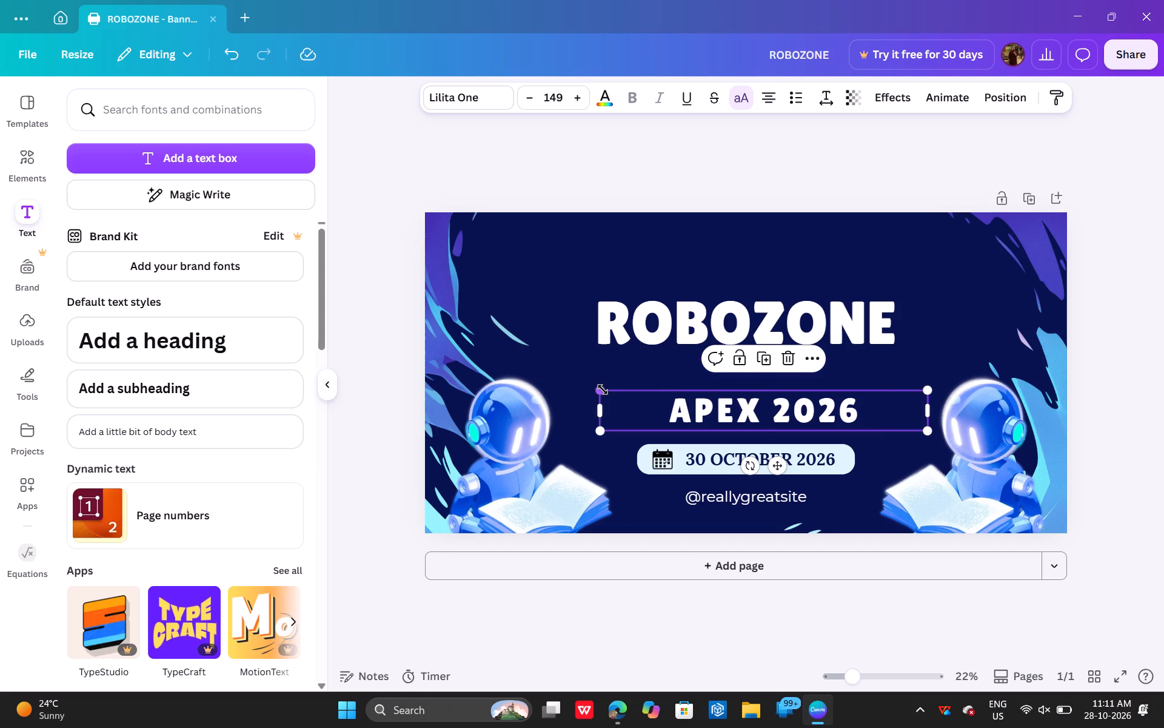
Increase the font size of the "APEX 2026" text to 180.
{"action": "triple_click", "coordinate": [575, 96]}
{"action": "triple_click", "coordinate": [575, 96]}
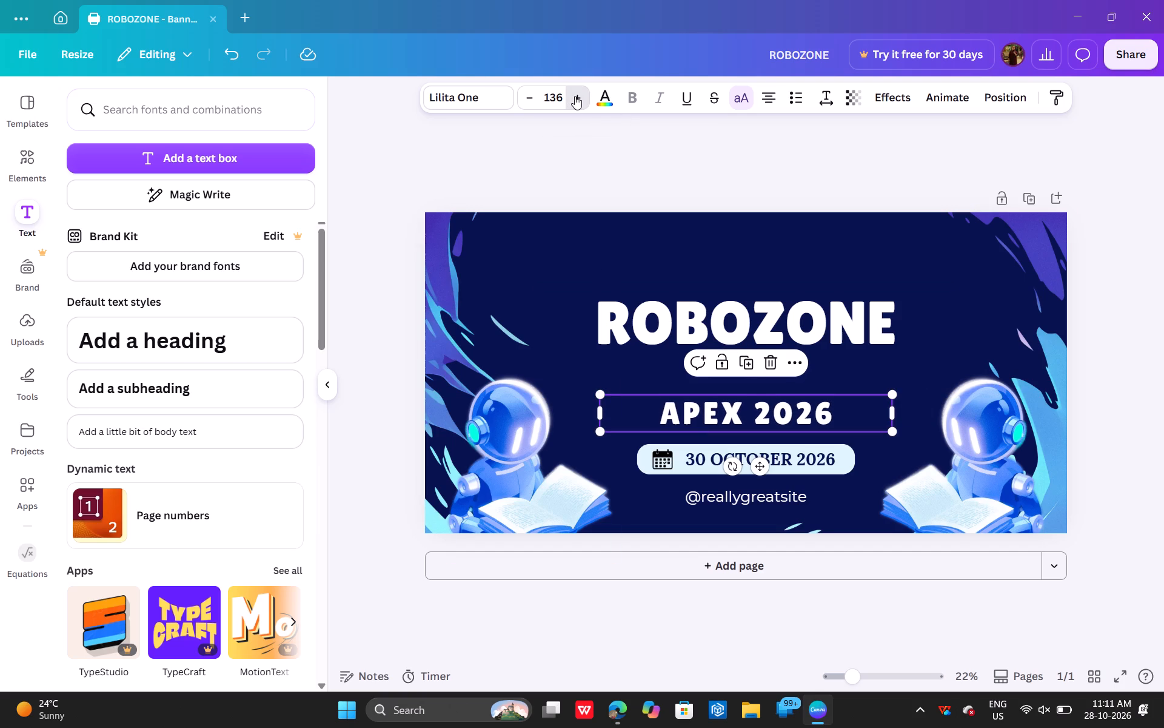
{"action": "triple_click", "coordinate": [575, 96]}
{"action": "triple_click", "coordinate": [575, 96]}
{"action": "triple_click", "coordinate": [575, 96]}
{"action": "triple_click", "coordinate": [575, 96]}
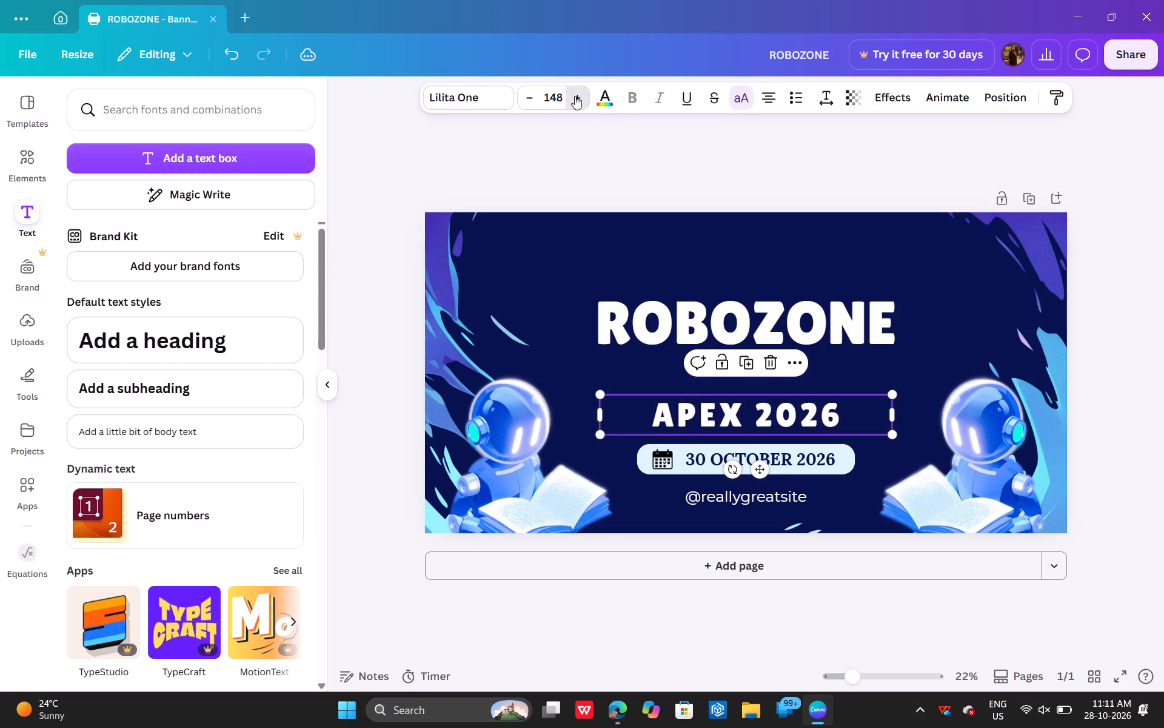
{"action": "triple_click", "coordinate": [575, 96]}
{"action": "triple_click", "coordinate": [575, 96]}
{"action": "triple_click", "coordinate": [575, 96]}
{"action": "triple_click", "coordinate": [575, 96]}
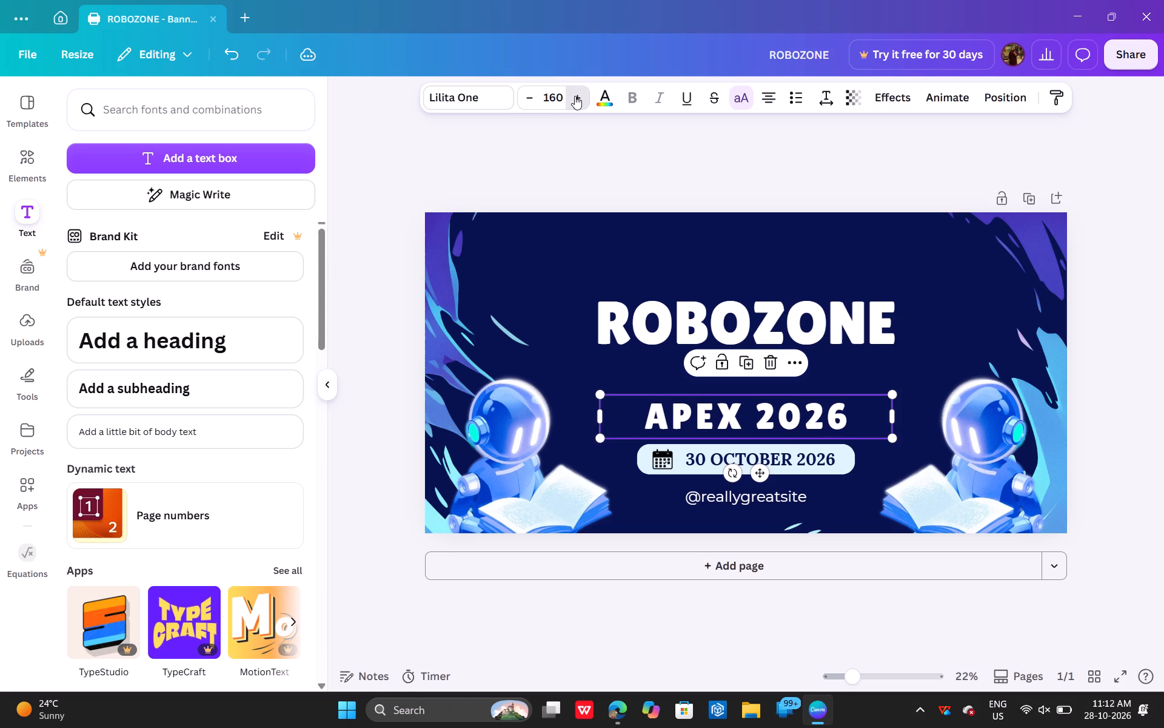
{"action": "triple_click", "coordinate": [575, 96]}
{"action": "triple_click", "coordinate": [575, 96]}
{"action": "triple_click", "coordinate": [575, 96]}
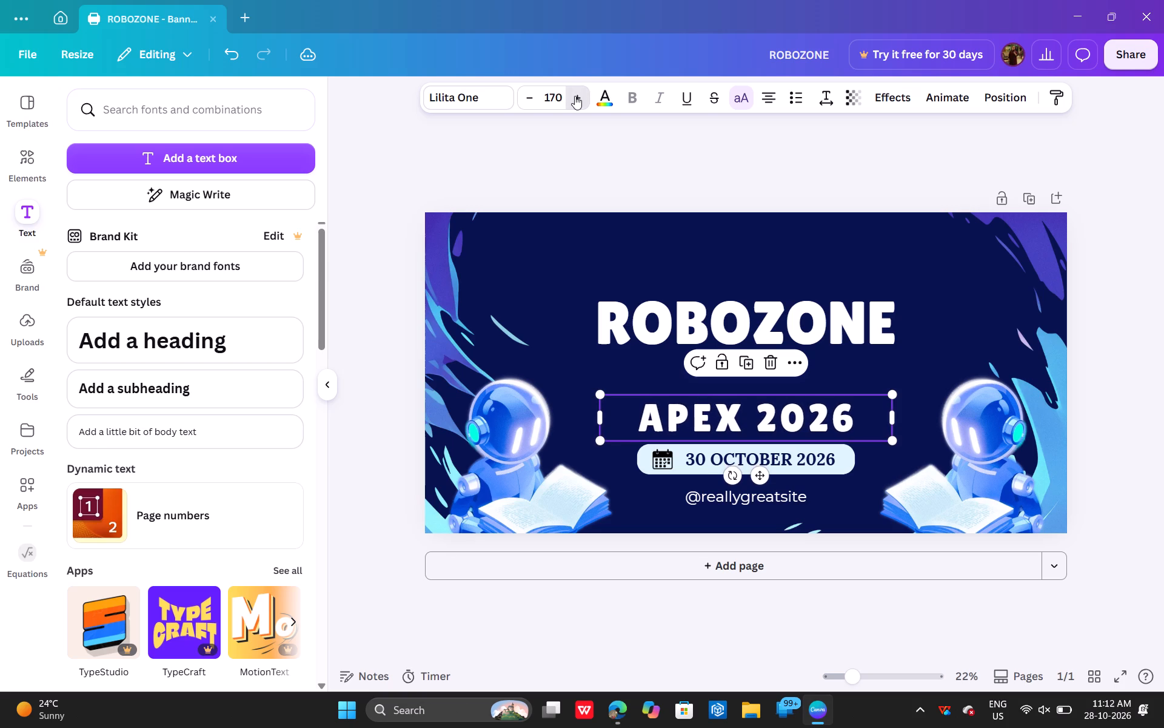
{"action": "triple_click", "coordinate": [575, 96]}
{"action": "double_click", "coordinate": [575, 96]}
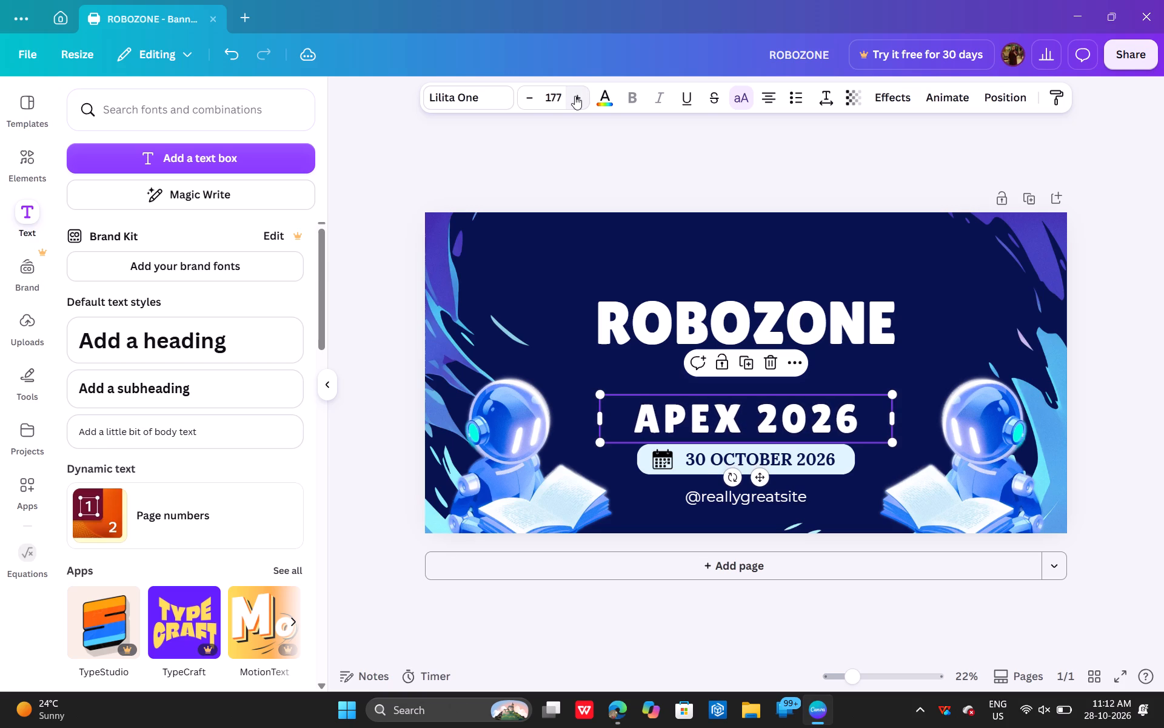
{"action": "left_click", "coordinate": [575, 96]}
{"action": "double_click", "coordinate": [575, 96]}
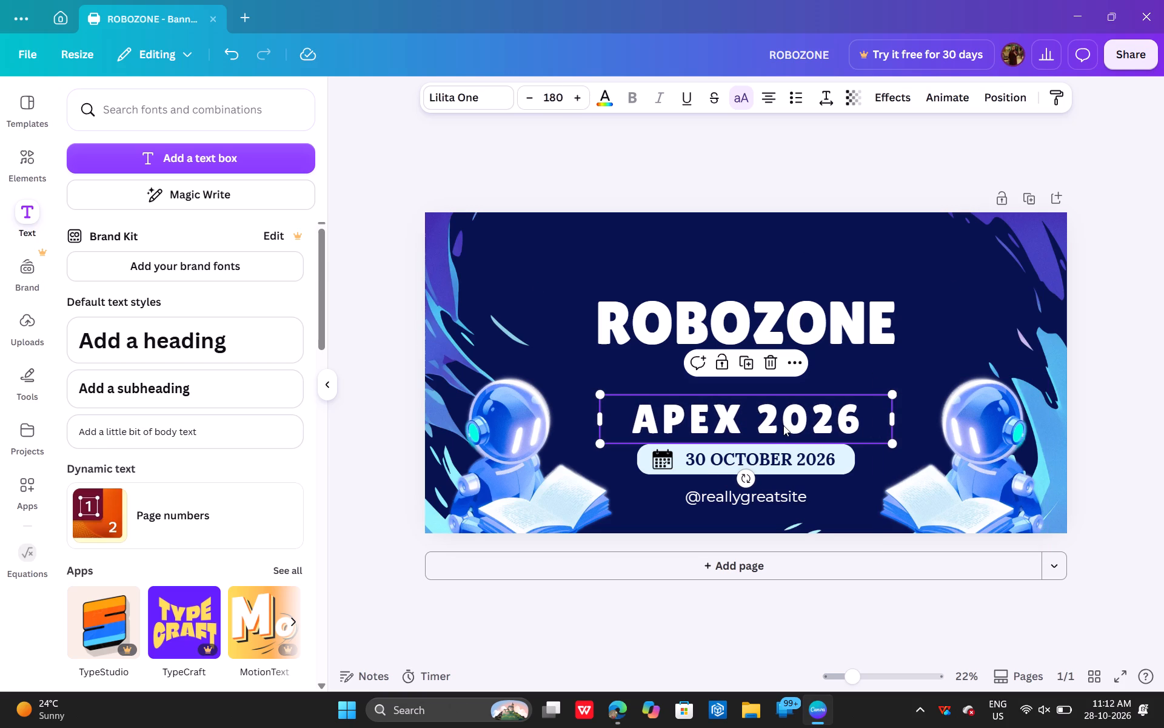
Move the "APEX 2026" text up between the title and the date bar, and scale it to font size 207.
{"action": "left_click_drag", "start_coordinate": [783, 425], "coordinate": [778, 397]}
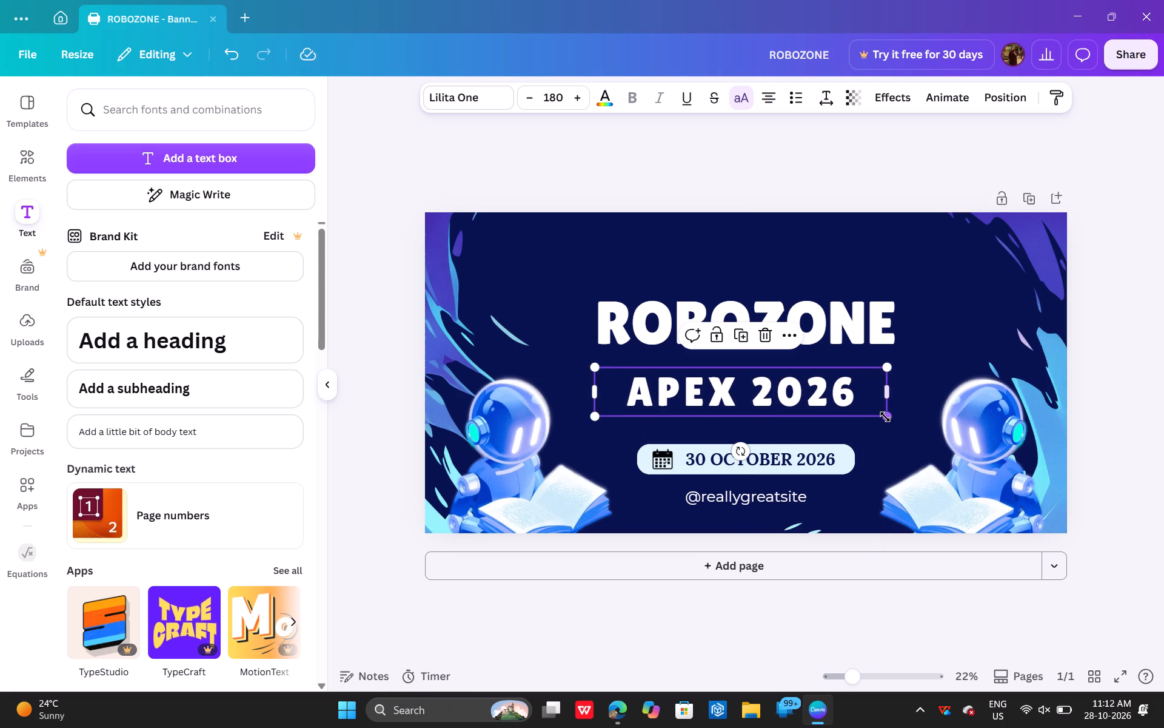
{"action": "left_click_drag", "start_coordinate": [885, 417], "coordinate": [929, 434]}
Extend the "APEX 2026" text box on its left side until the text is centred under ROBOZONE, and deselect it.
{"action": "left_click_drag", "start_coordinate": [592, 396], "coordinate": [506, 386]}
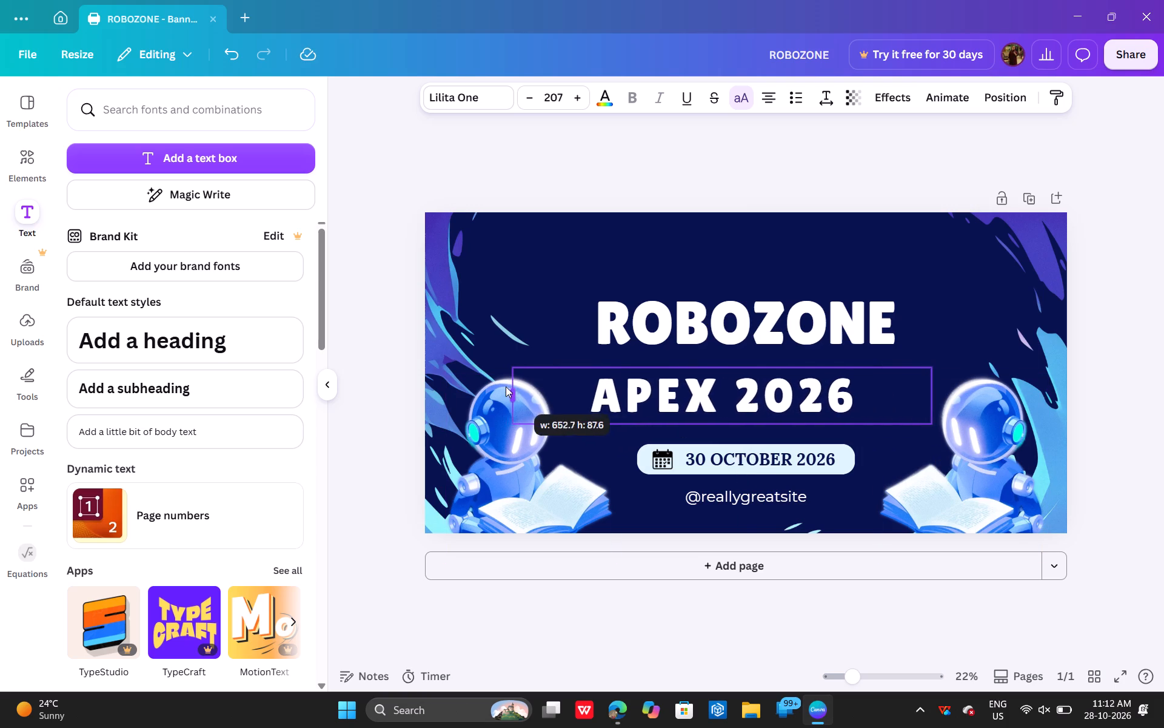
{"action": "left_click_drag", "start_coordinate": [506, 386], "coordinate": [545, 387]}
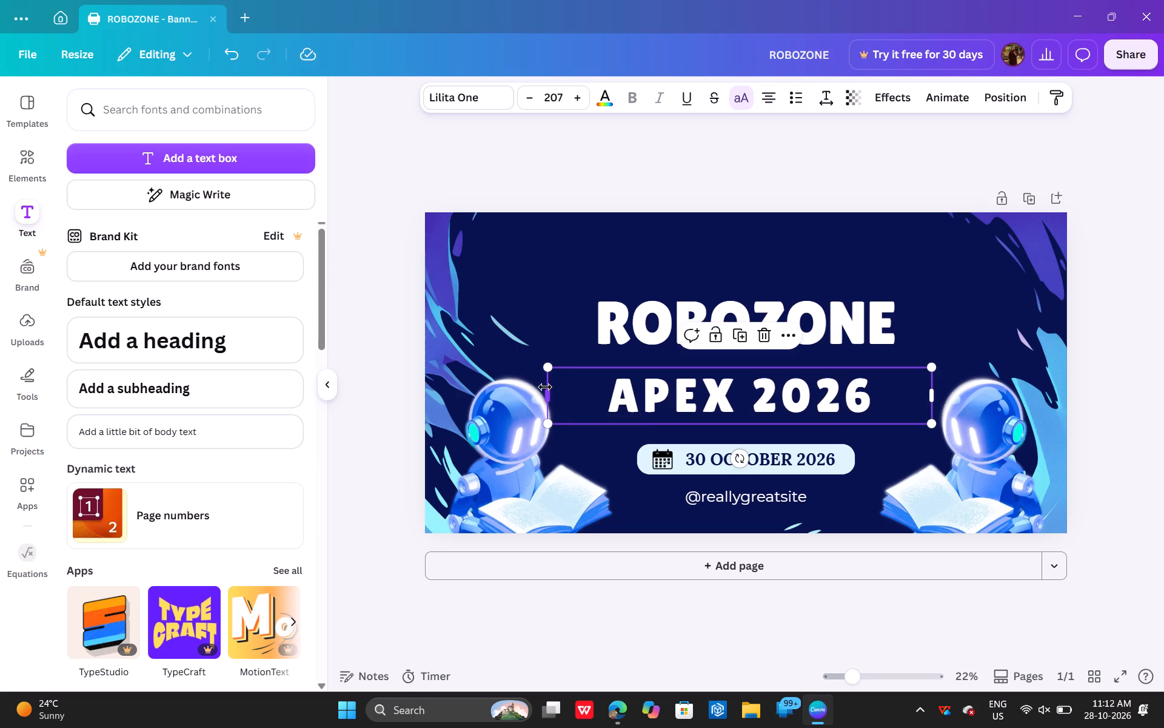
{"action": "left_click", "coordinate": [633, 630]}
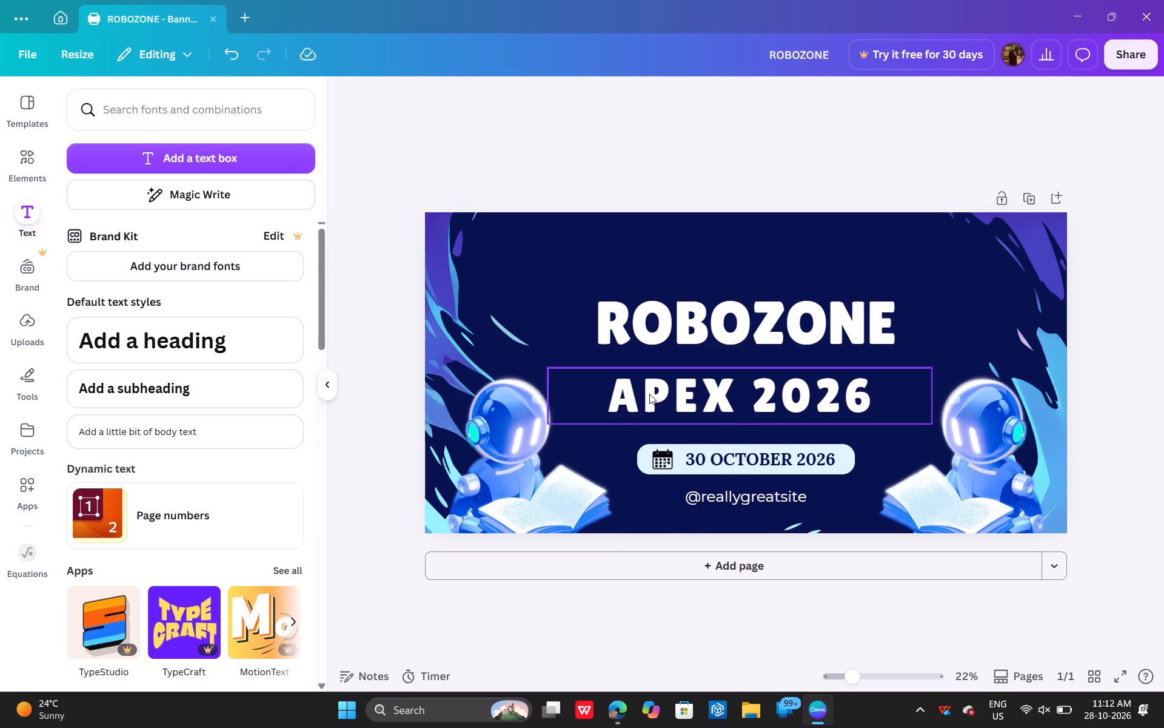
{"action": "left_click", "coordinate": [666, 391]}
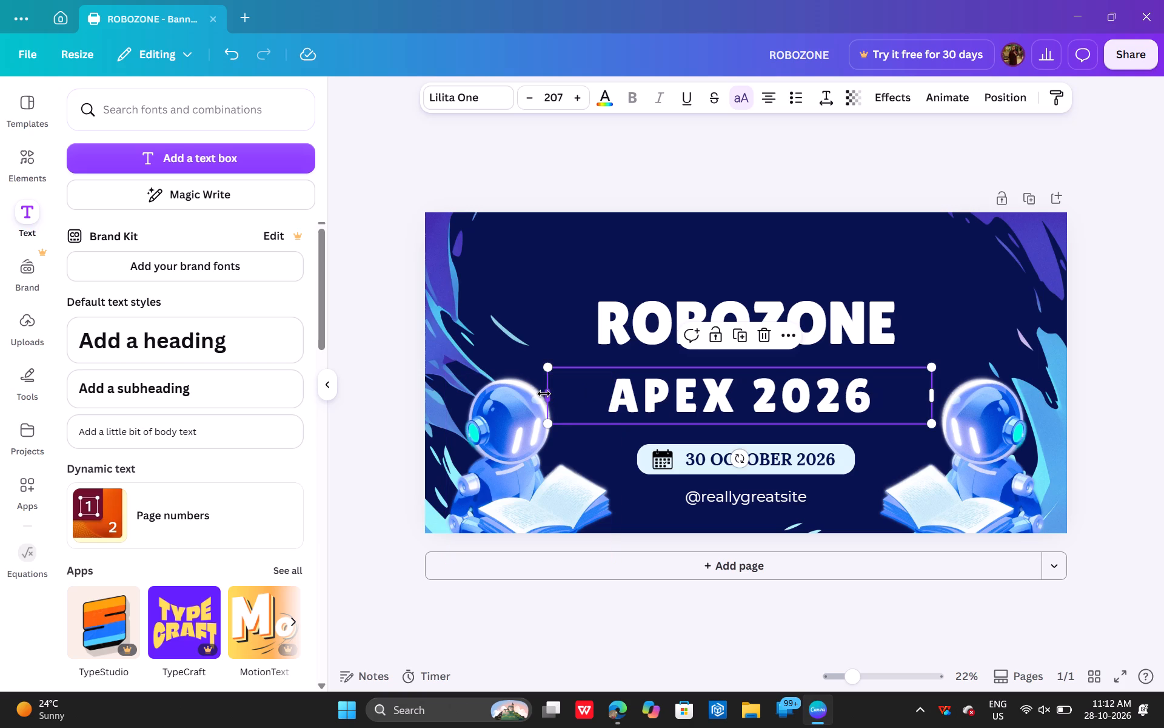
{"action": "left_click_drag", "start_coordinate": [544, 394], "coordinate": [555, 393]}
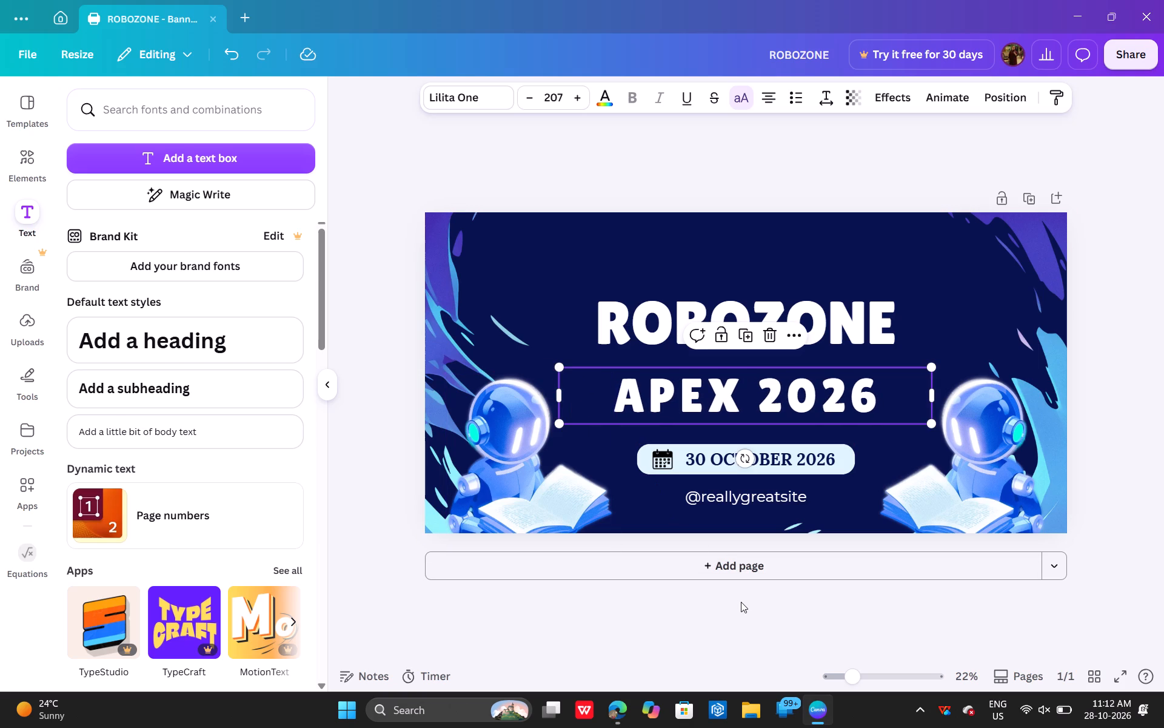
{"action": "left_click", "coordinate": [741, 604]}
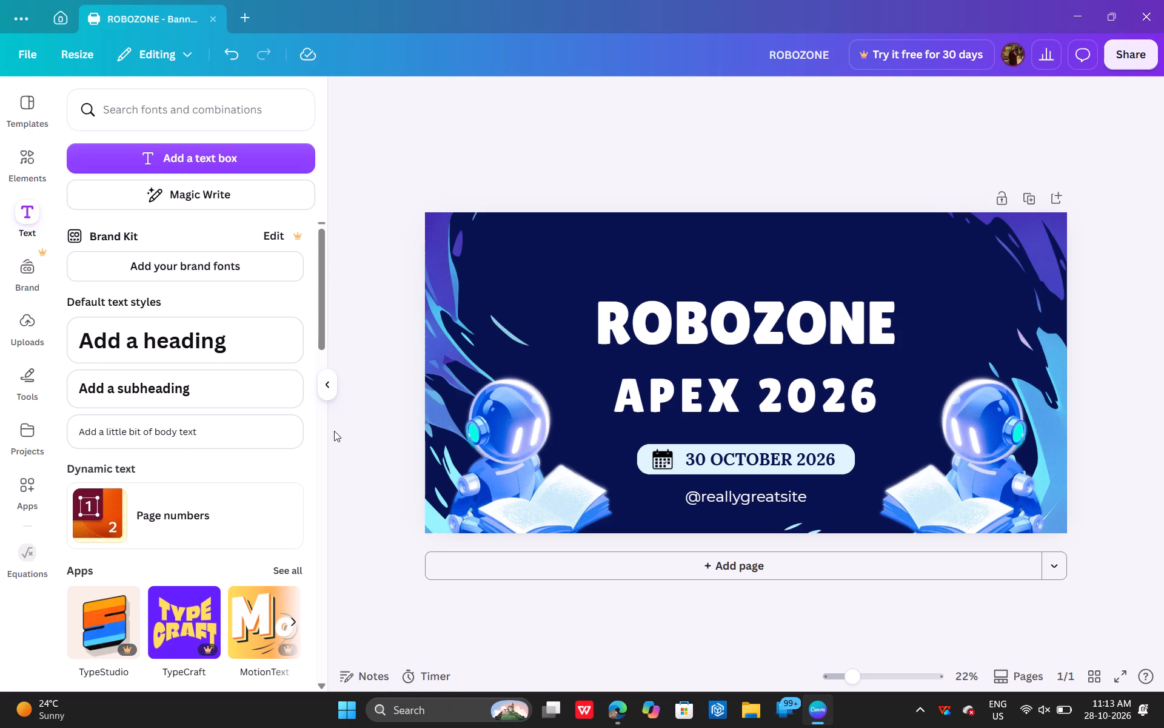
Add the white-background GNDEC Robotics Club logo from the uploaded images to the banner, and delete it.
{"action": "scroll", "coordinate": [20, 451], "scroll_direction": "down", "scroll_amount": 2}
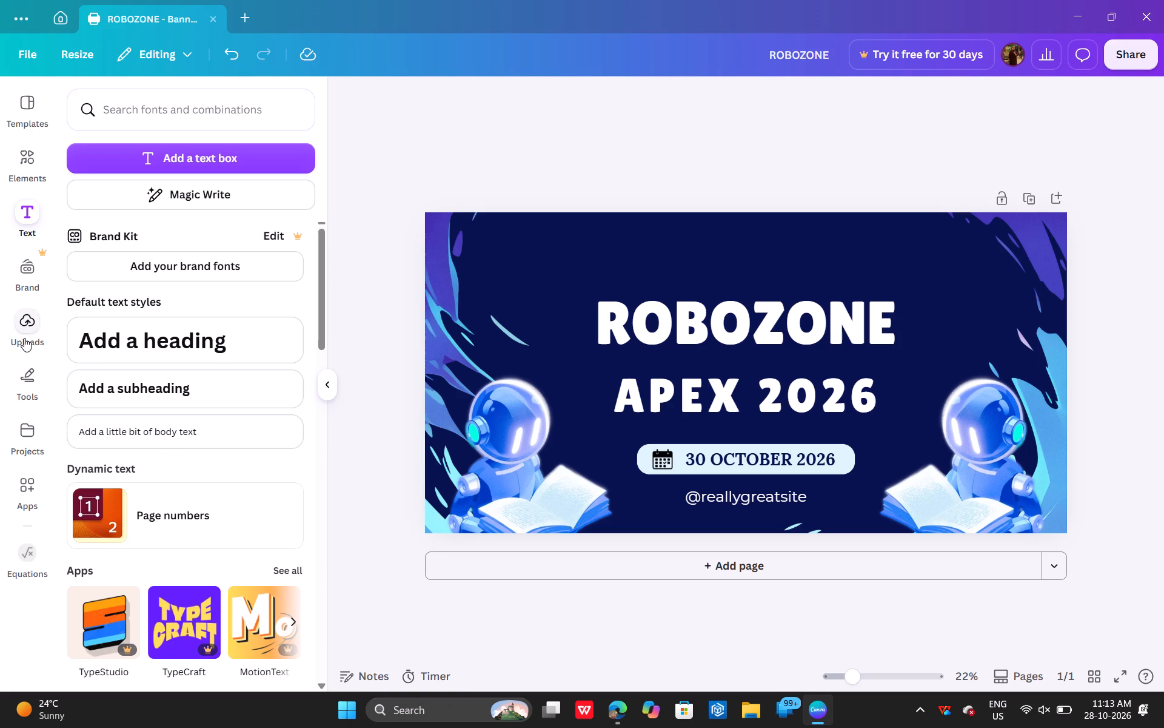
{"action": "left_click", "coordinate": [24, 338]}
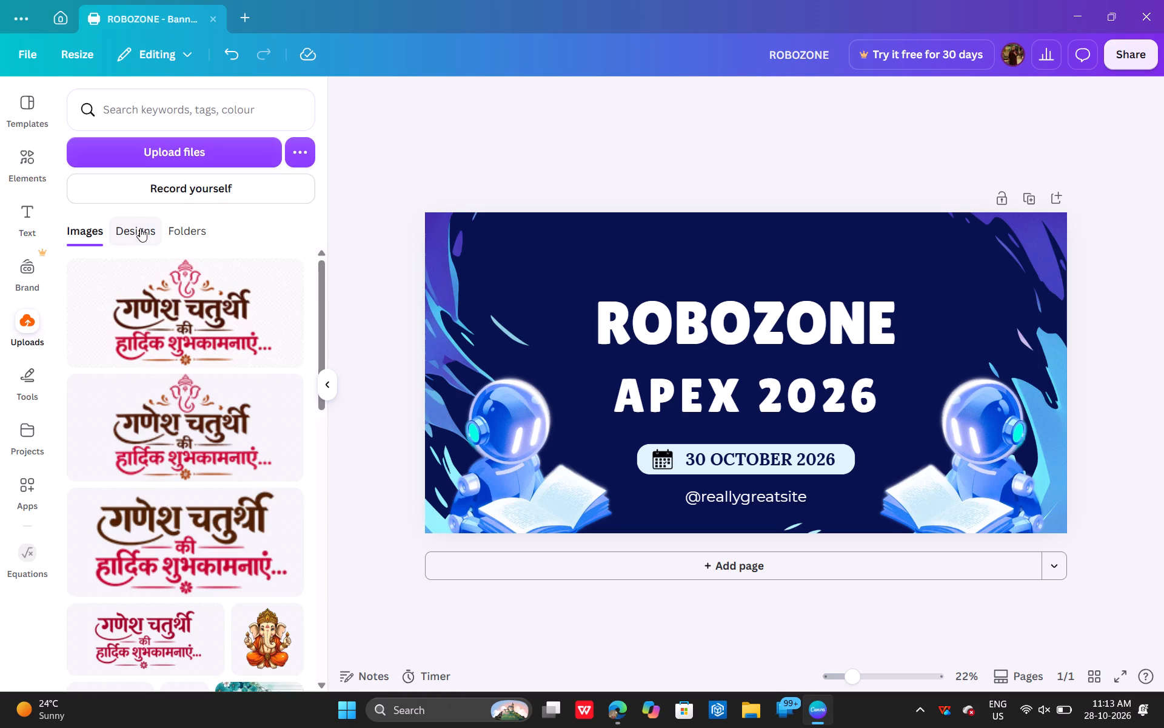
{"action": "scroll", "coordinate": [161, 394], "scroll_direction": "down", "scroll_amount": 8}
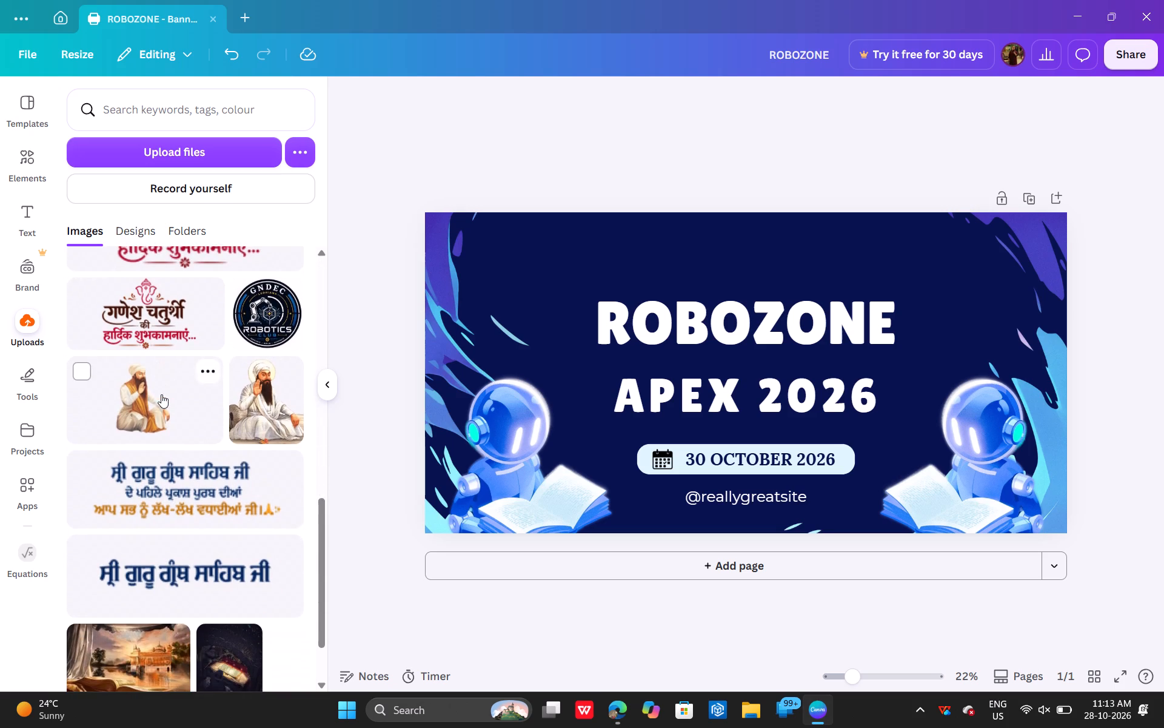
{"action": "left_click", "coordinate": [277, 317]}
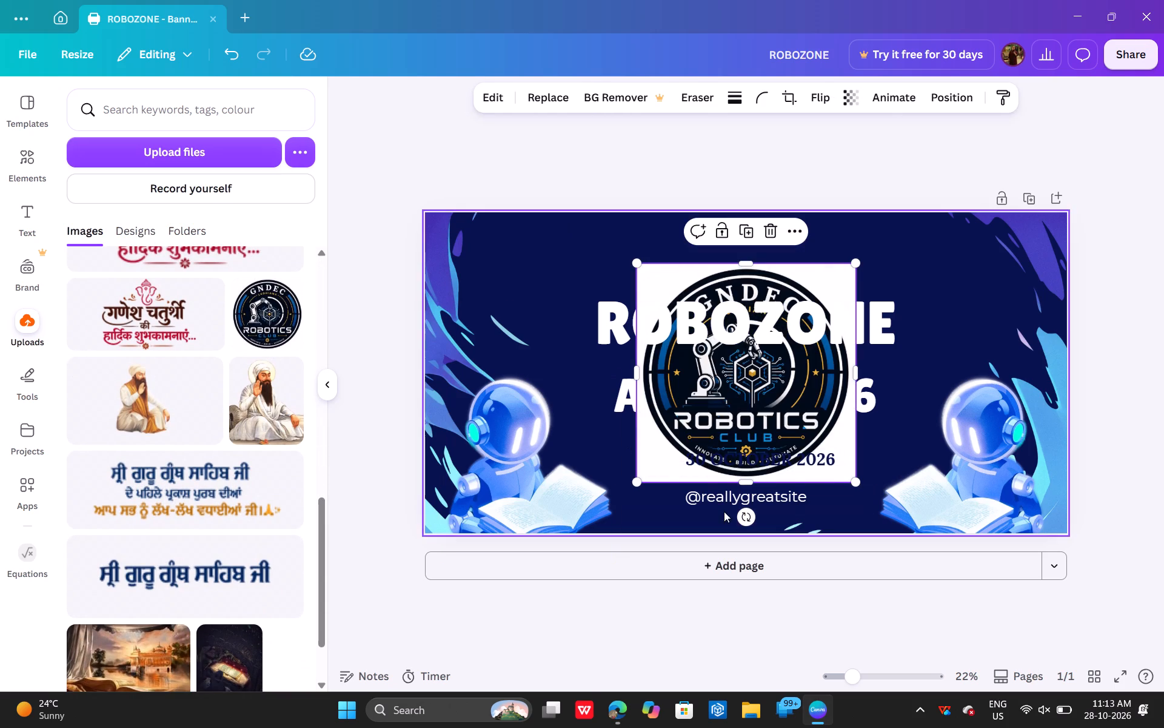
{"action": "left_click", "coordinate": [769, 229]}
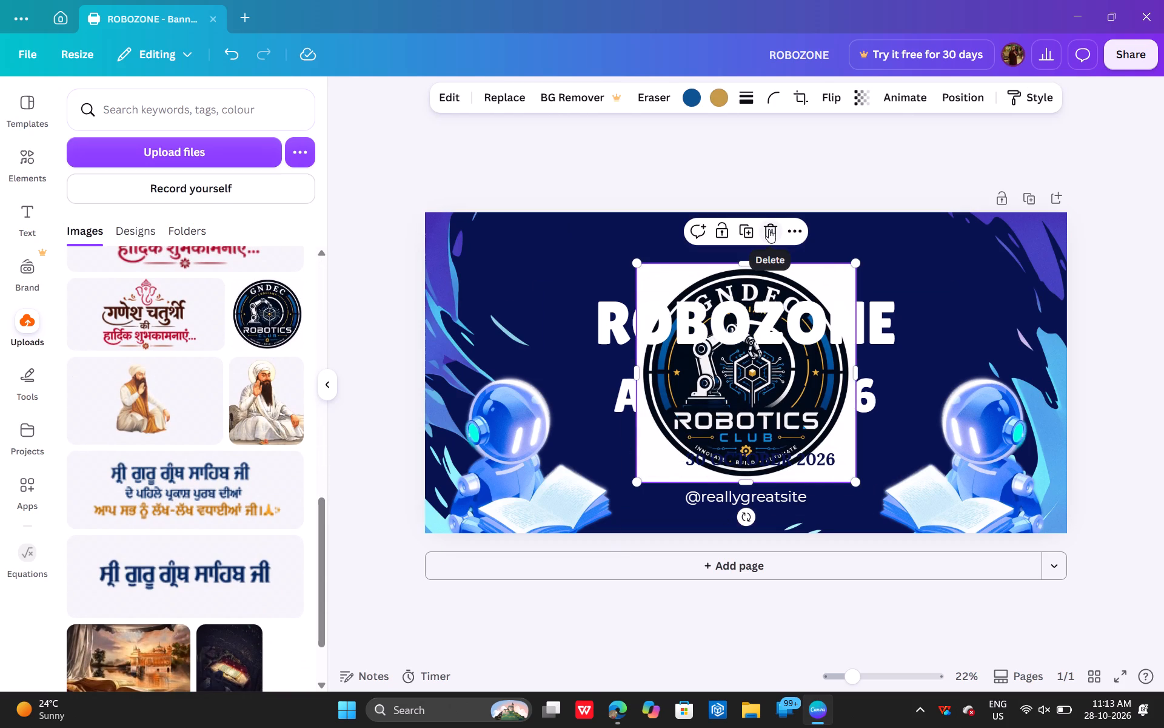
Add the circular GNDEC Robotics Club logo with the transparent background from the uploaded images to the banner.
{"action": "scroll", "coordinate": [221, 515], "scroll_direction": "down", "scroll_amount": 5}
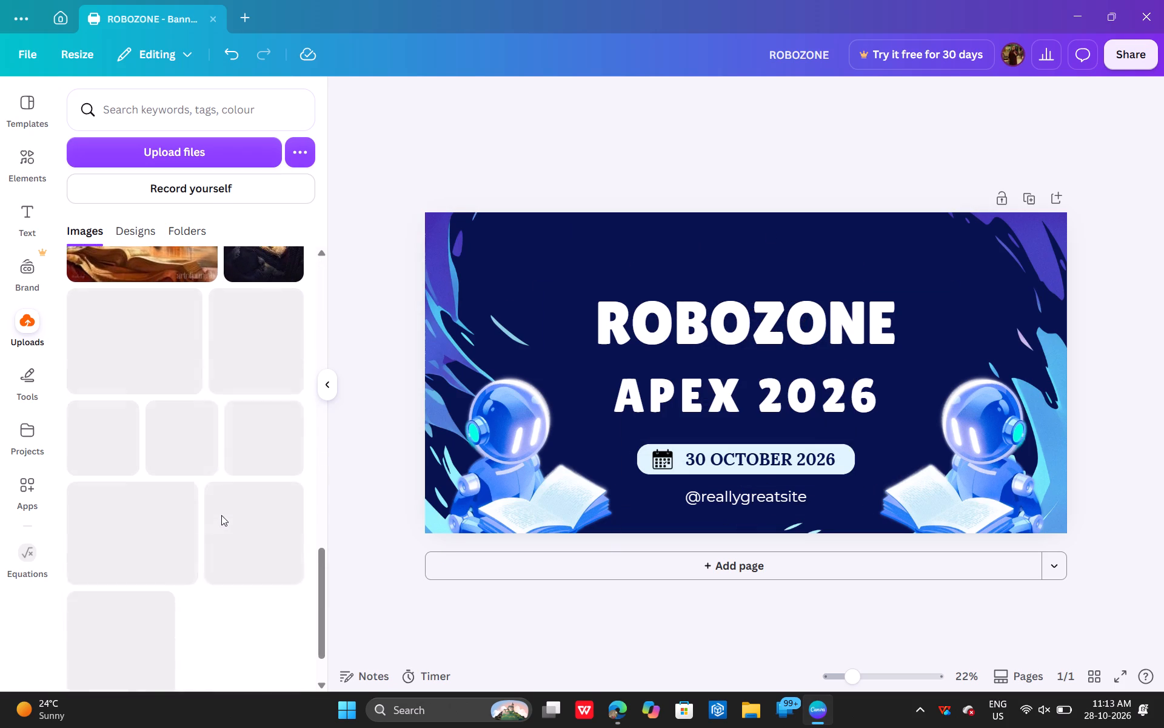
{"action": "scroll", "coordinate": [221, 515], "scroll_direction": "down", "scroll_amount": 1}
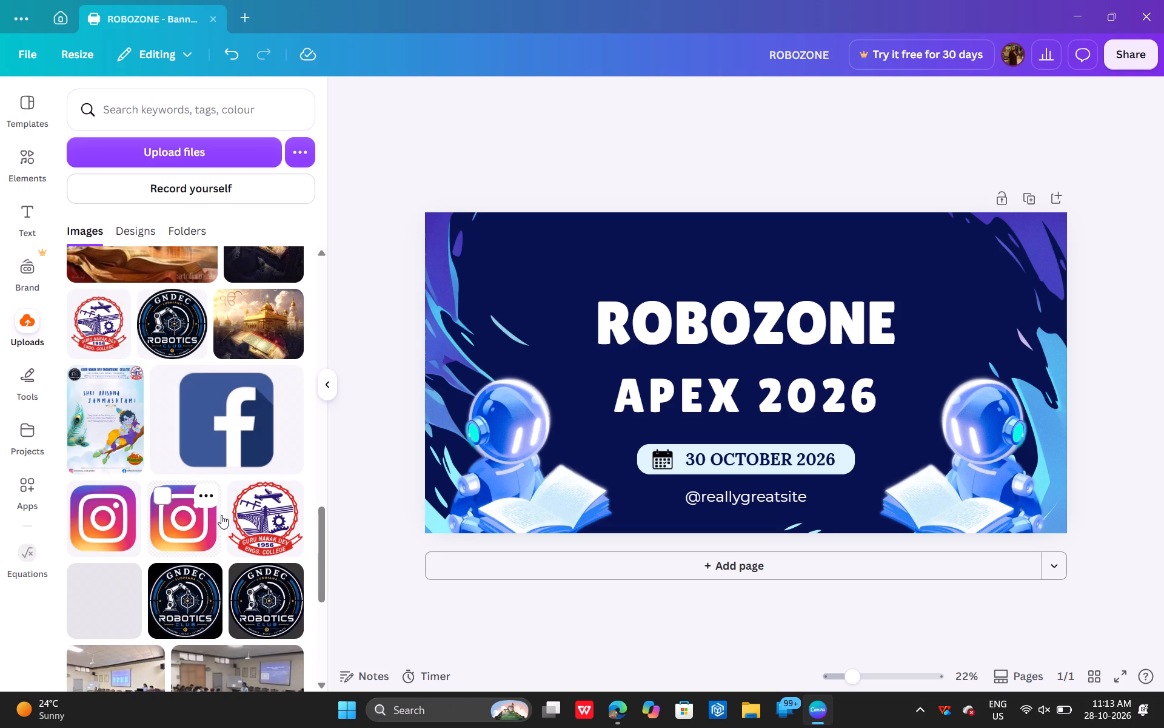
{"action": "left_click", "coordinate": [180, 322]}
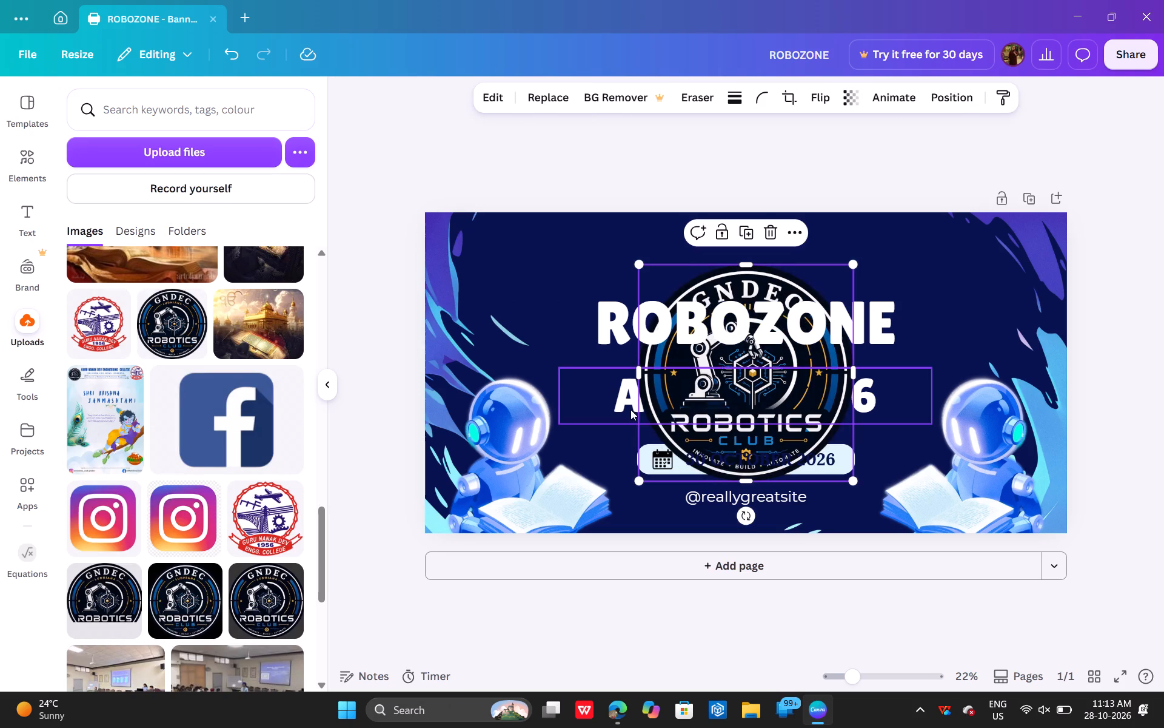
Shrink the GNDEC Robotics Club logo and place it in the banner's top-left corner, clear of the ROBOZONE title.
{"action": "left_click_drag", "start_coordinate": [854, 480], "coordinate": [718, 356]}
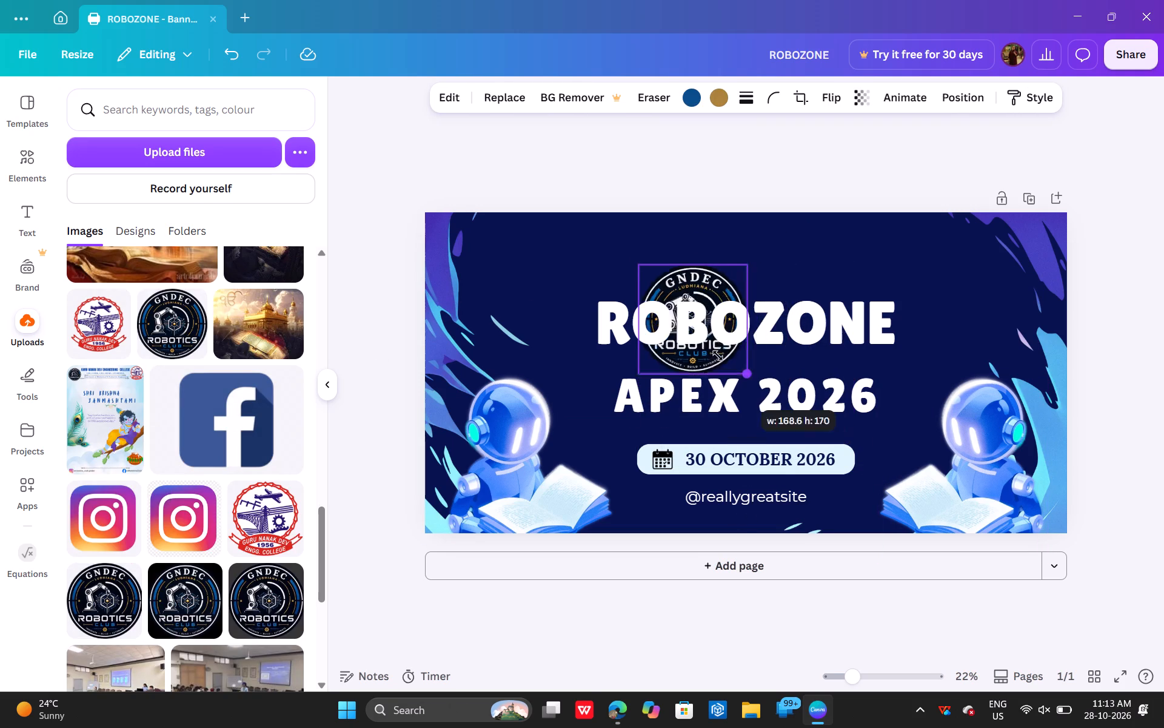
{"action": "left_click_drag", "start_coordinate": [718, 356], "coordinate": [701, 315]}
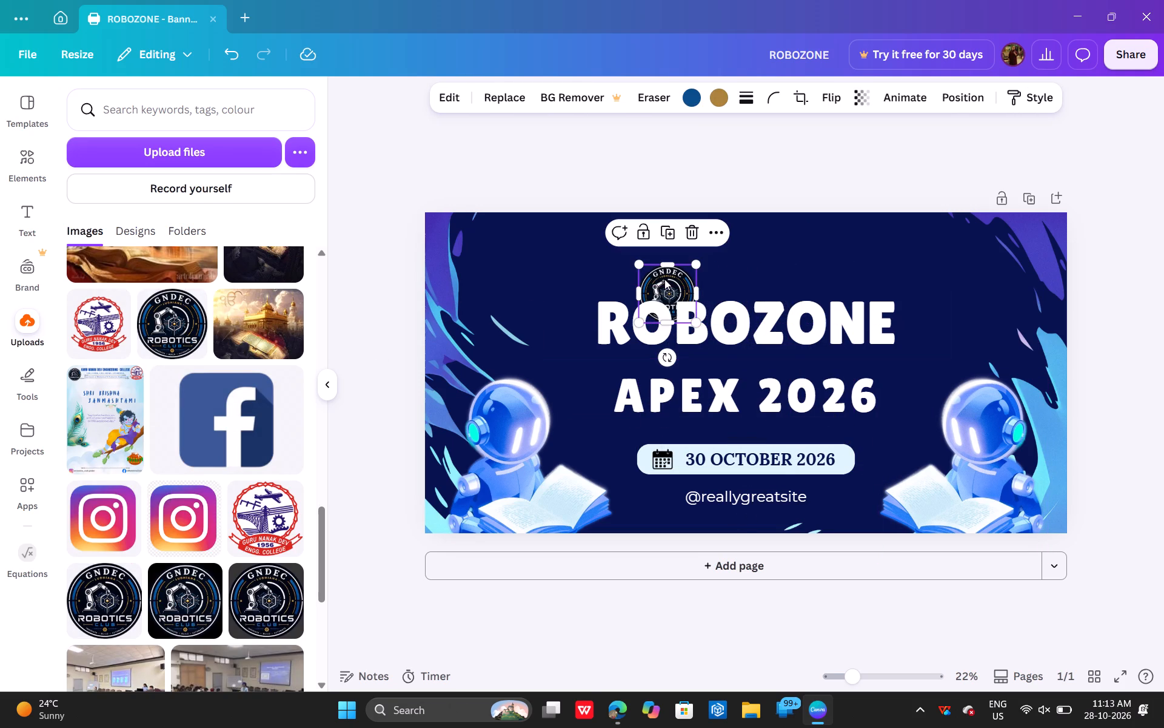
{"action": "left_click_drag", "start_coordinate": [664, 284], "coordinate": [520, 249]}
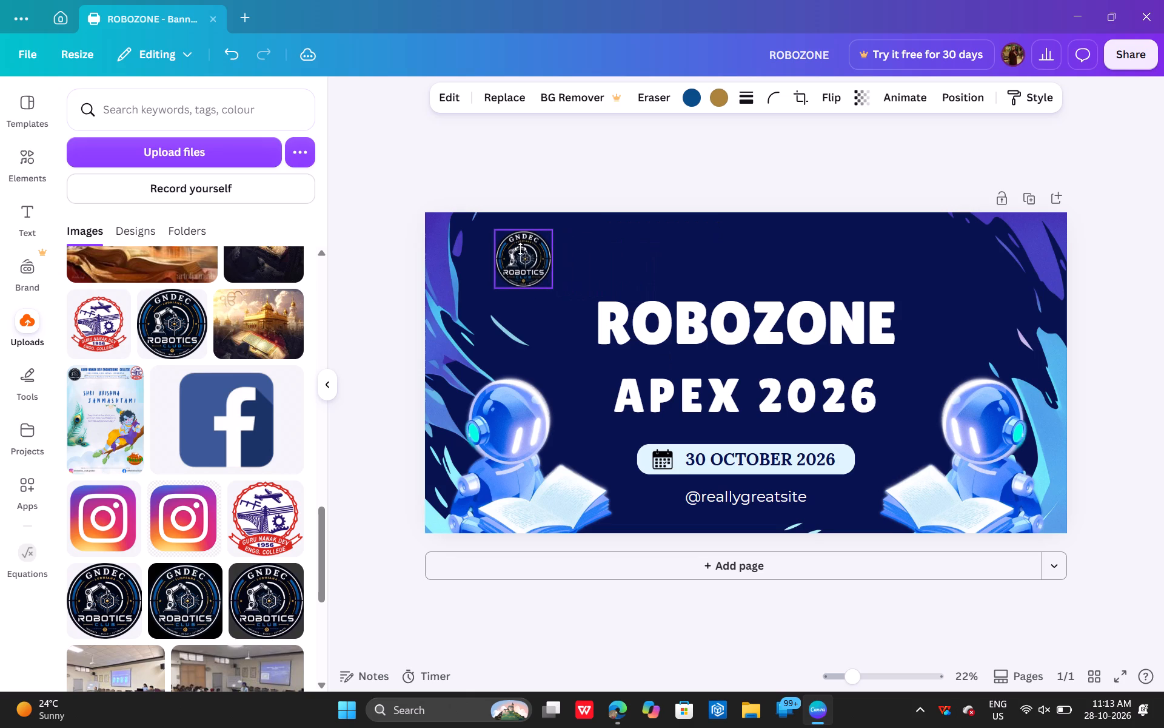
{"action": "left_click_drag", "start_coordinate": [520, 249], "coordinate": [500, 246]}
{"action": "left_click_drag", "start_coordinate": [534, 284], "coordinate": [544, 291]}
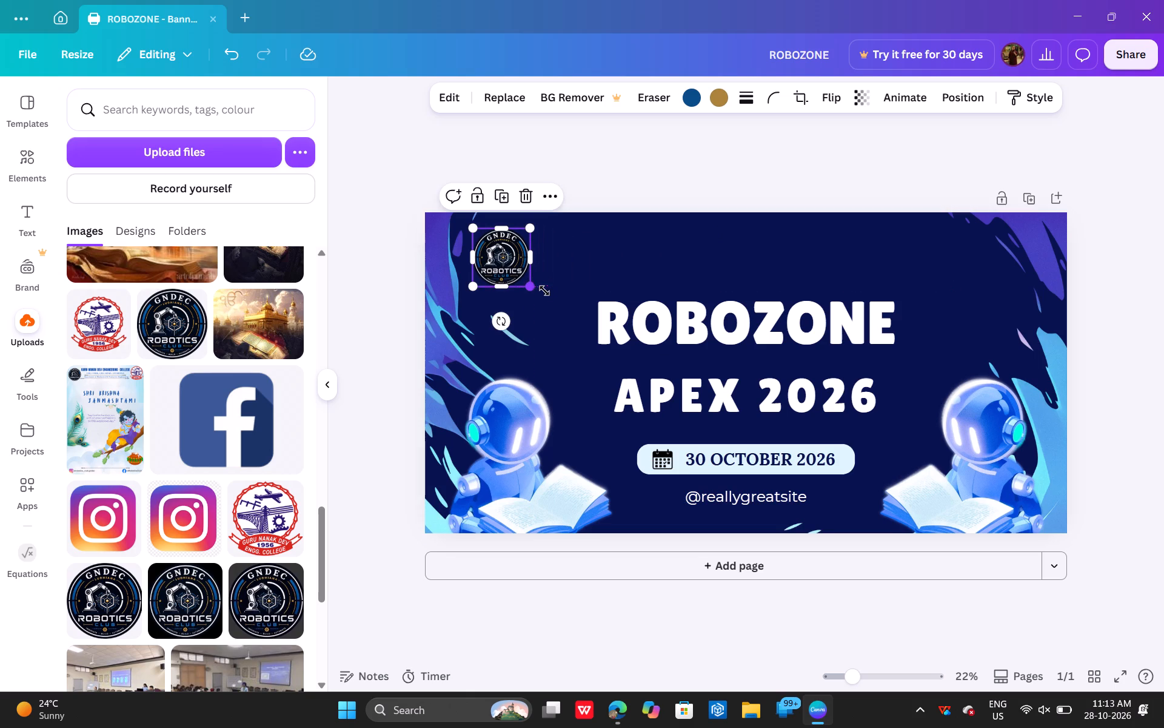
{"action": "left_click_drag", "start_coordinate": [544, 291], "coordinate": [564, 295]}
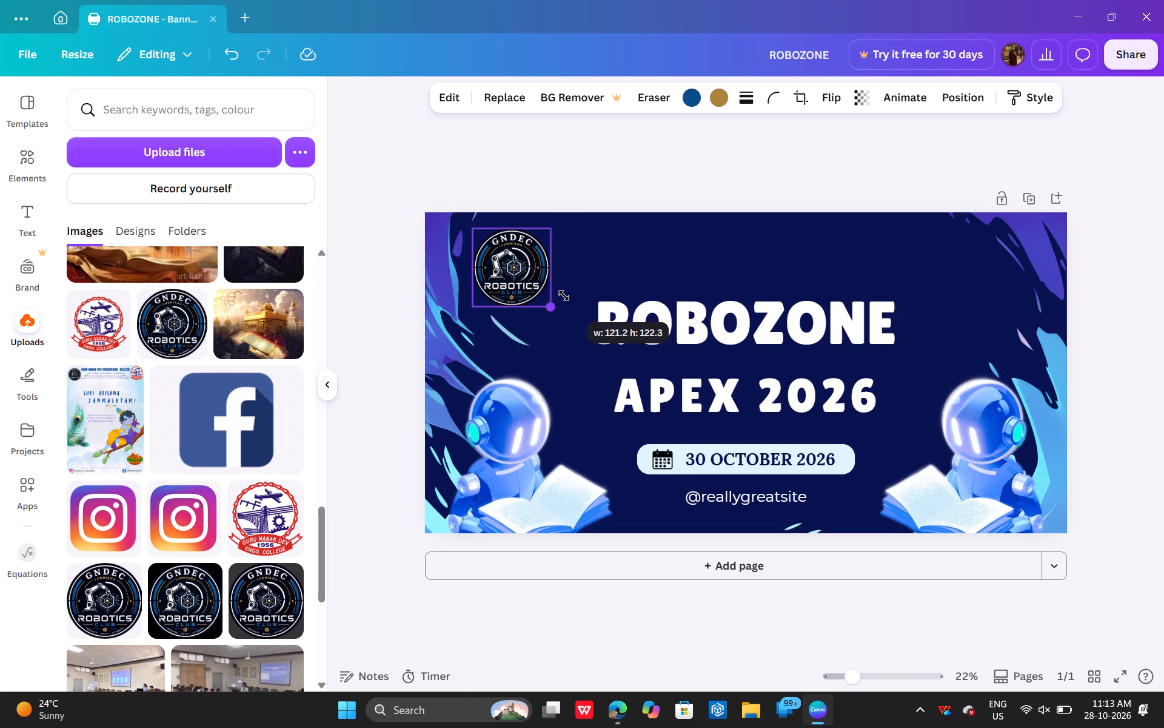
{"action": "left_click_drag", "start_coordinate": [564, 295], "coordinate": [568, 298]}
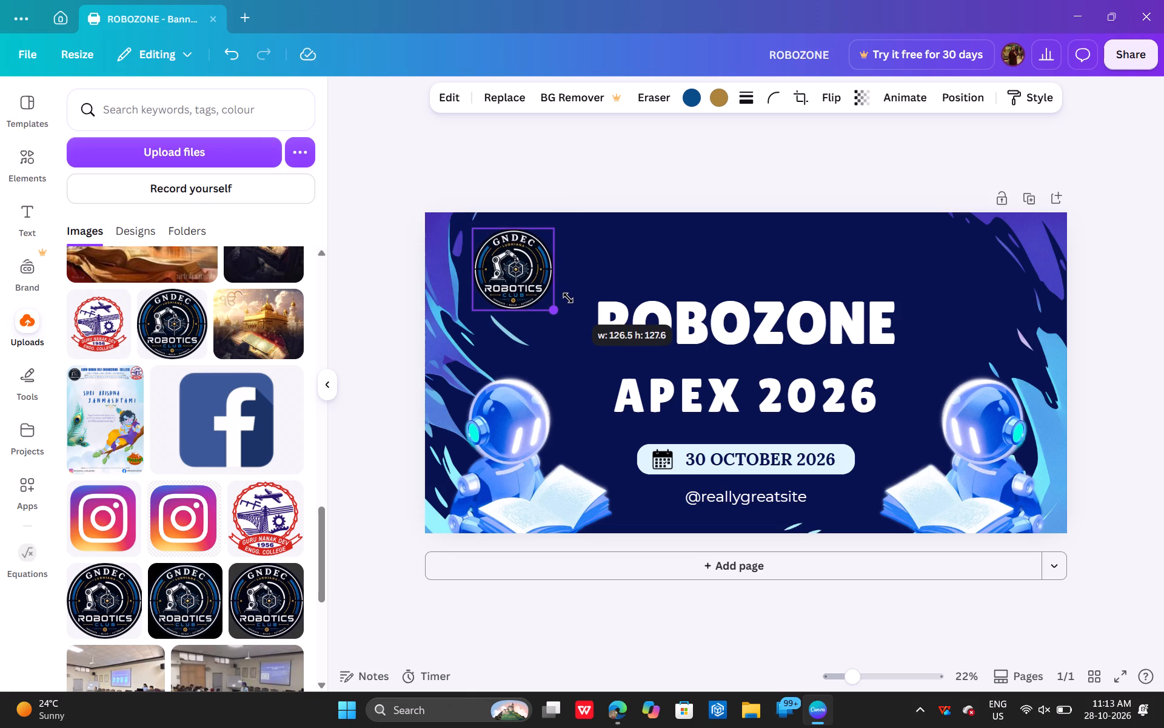
{"action": "left_click_drag", "start_coordinate": [568, 298], "coordinate": [556, 289]}
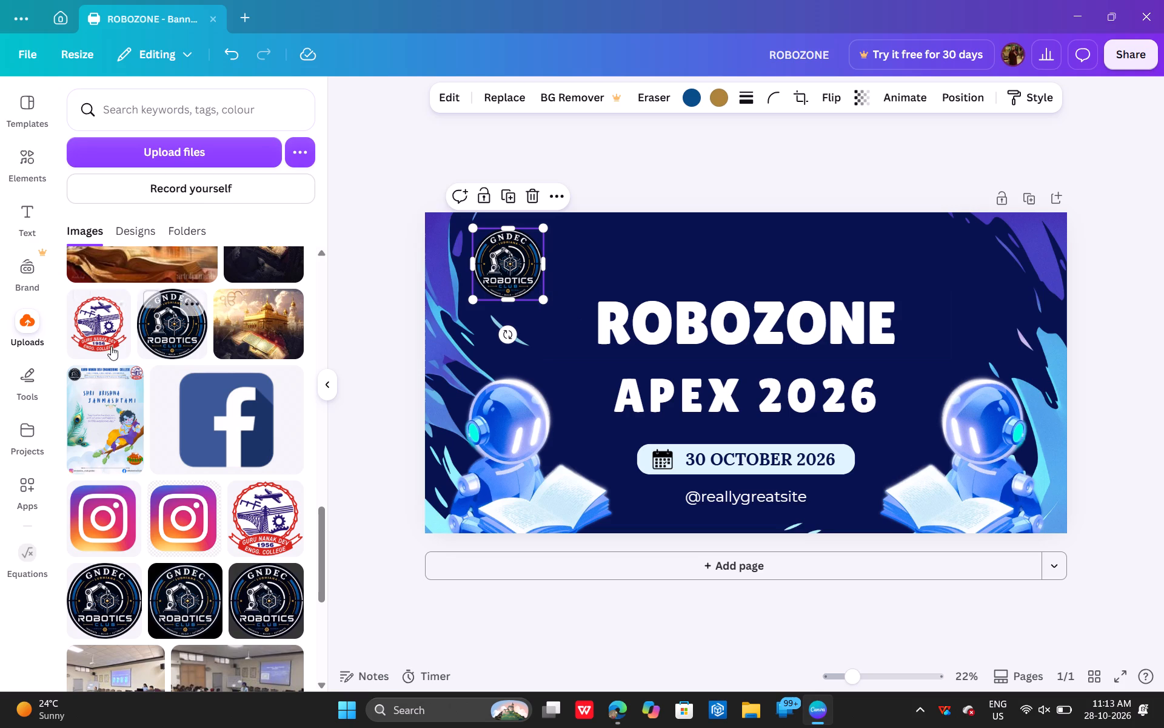
Add the Guru Nanak Dev Engg. College logo from the uploaded images and shrink it to about half its size.
{"action": "left_click", "coordinate": [108, 345]}
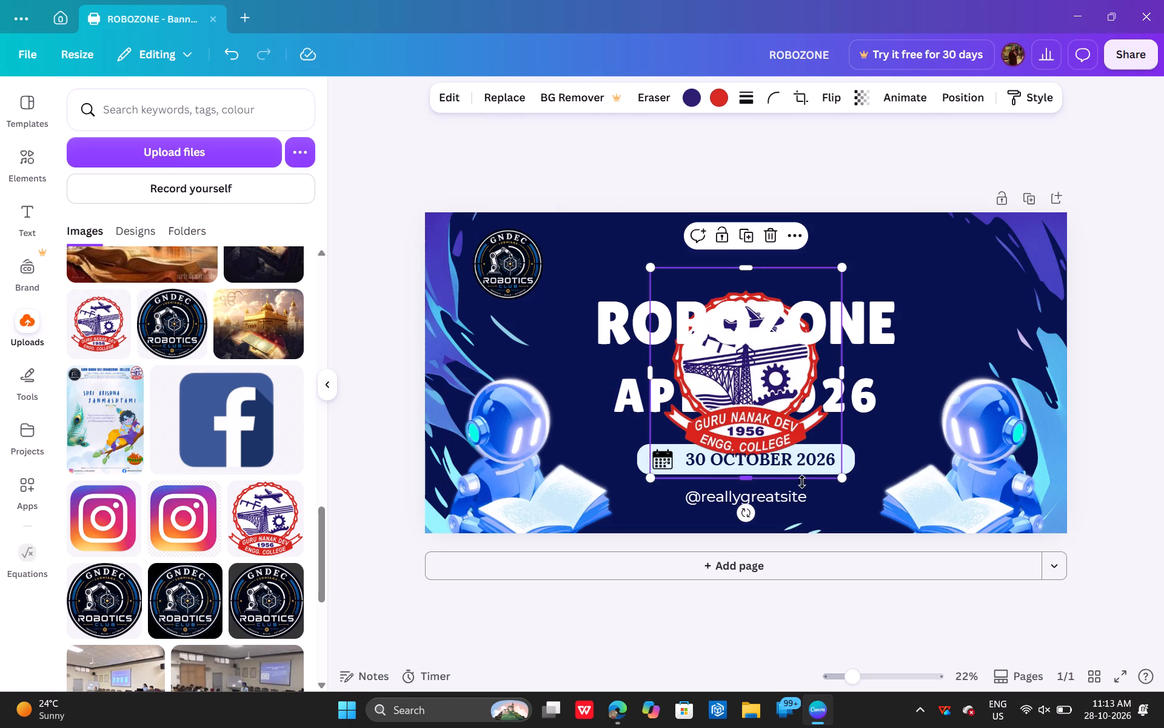
{"action": "left_click_drag", "start_coordinate": [841, 482], "coordinate": [766, 360]}
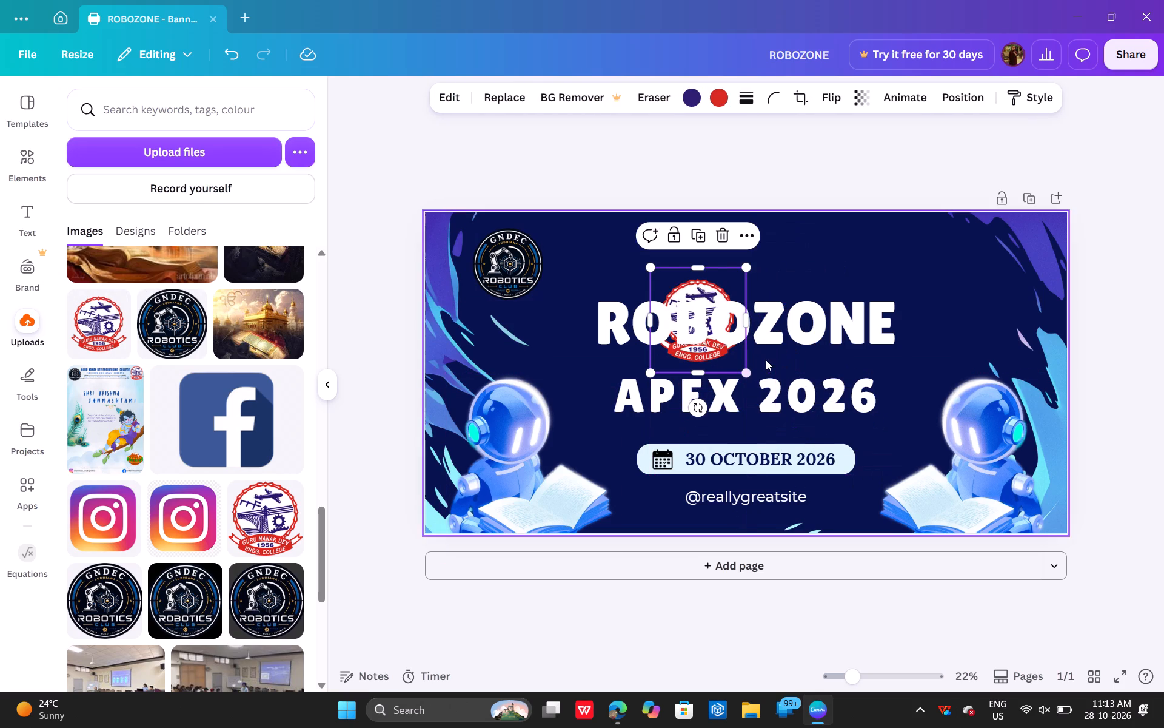
Move the college logo to the banner's top-right corner, make it slightly smaller and deselect it.
{"action": "left_click", "coordinate": [699, 275]}
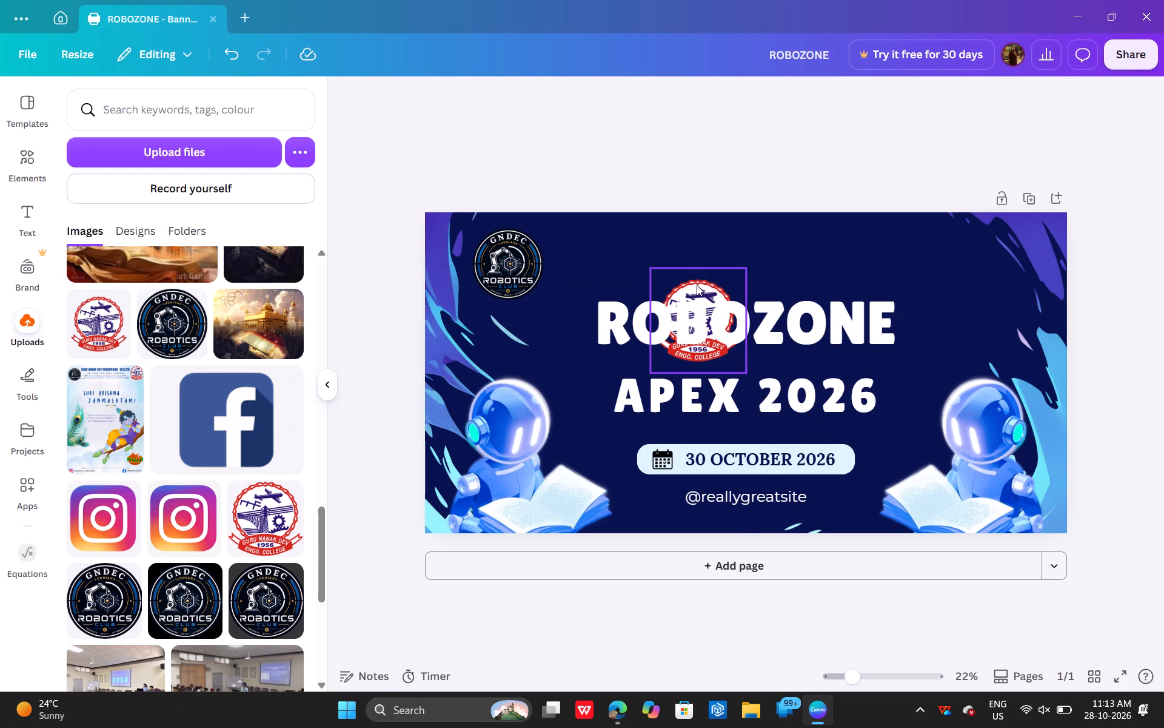
{"action": "left_click", "coordinate": [697, 285]}
{"action": "left_click_drag", "start_coordinate": [697, 285], "coordinate": [903, 219]}
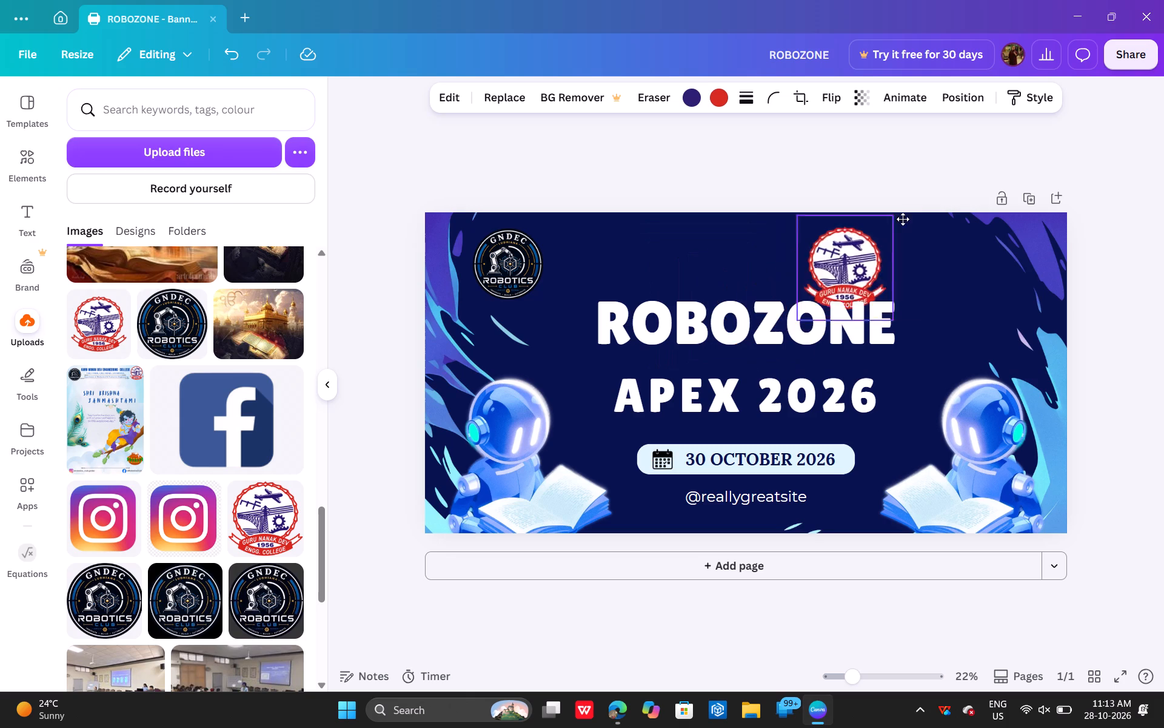
{"action": "left_click_drag", "start_coordinate": [903, 219], "coordinate": [968, 223]}
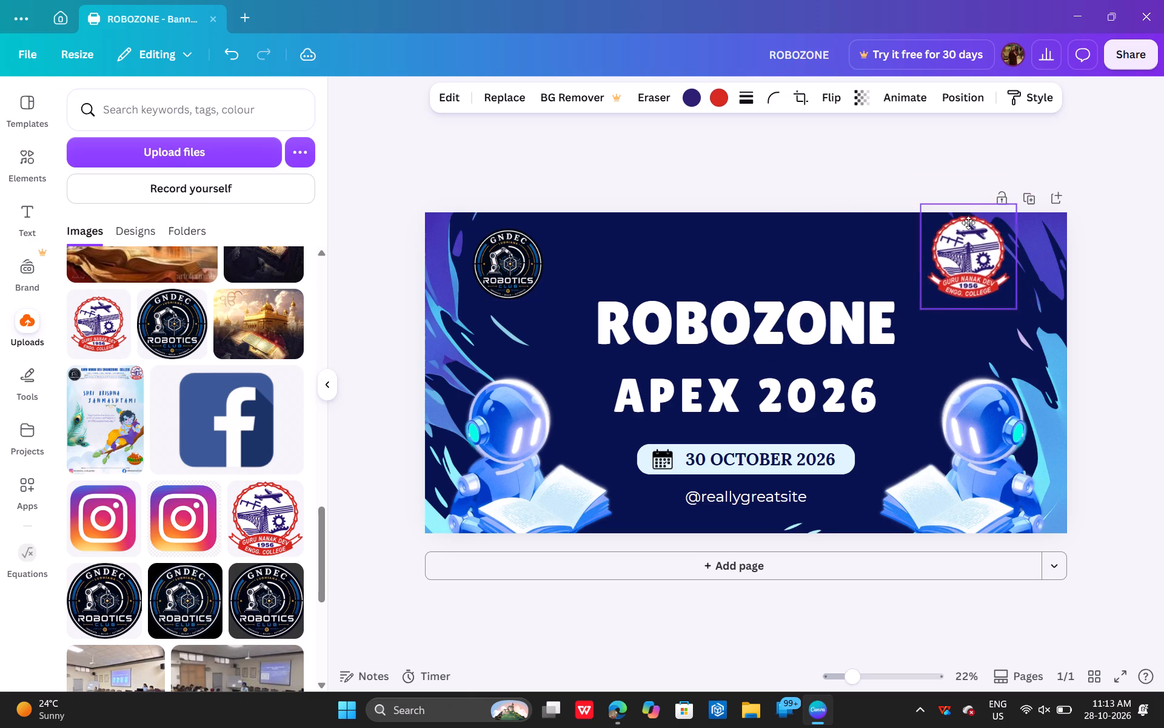
{"action": "left_click_drag", "start_coordinate": [968, 223], "coordinate": [971, 229]}
{"action": "left_click_drag", "start_coordinate": [1020, 209], "coordinate": [1012, 213]}
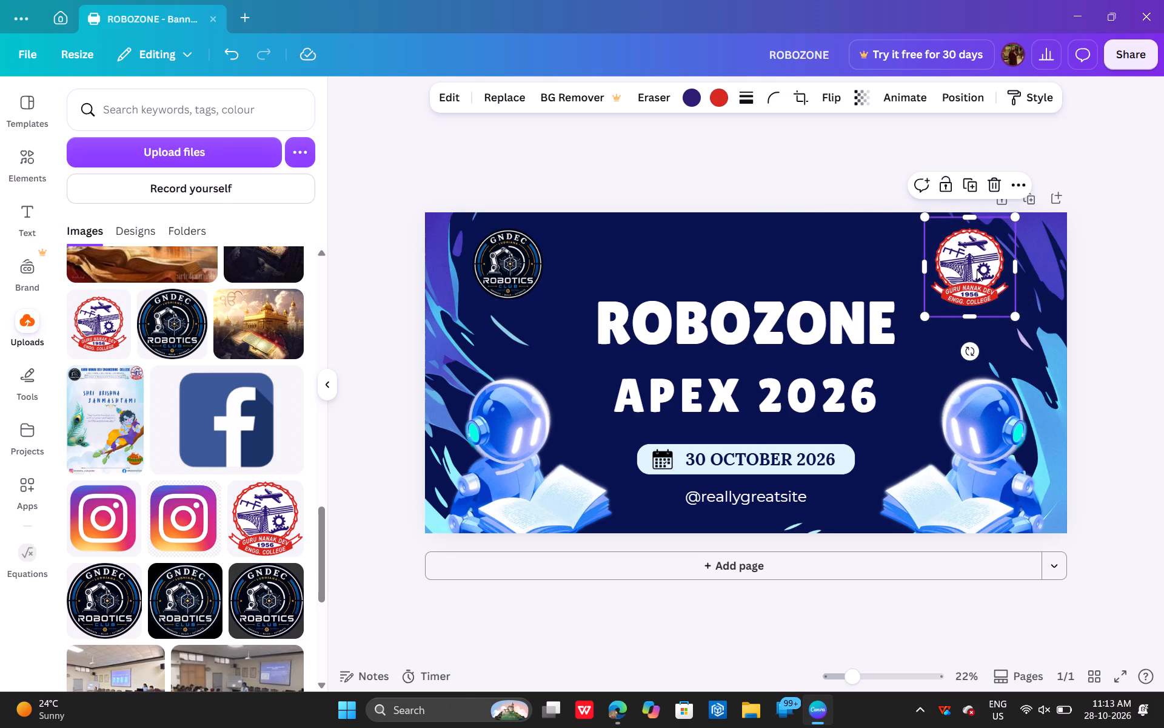
{"action": "left_click", "coordinate": [807, 169]}
{"action": "left_click", "coordinate": [807, 169]}
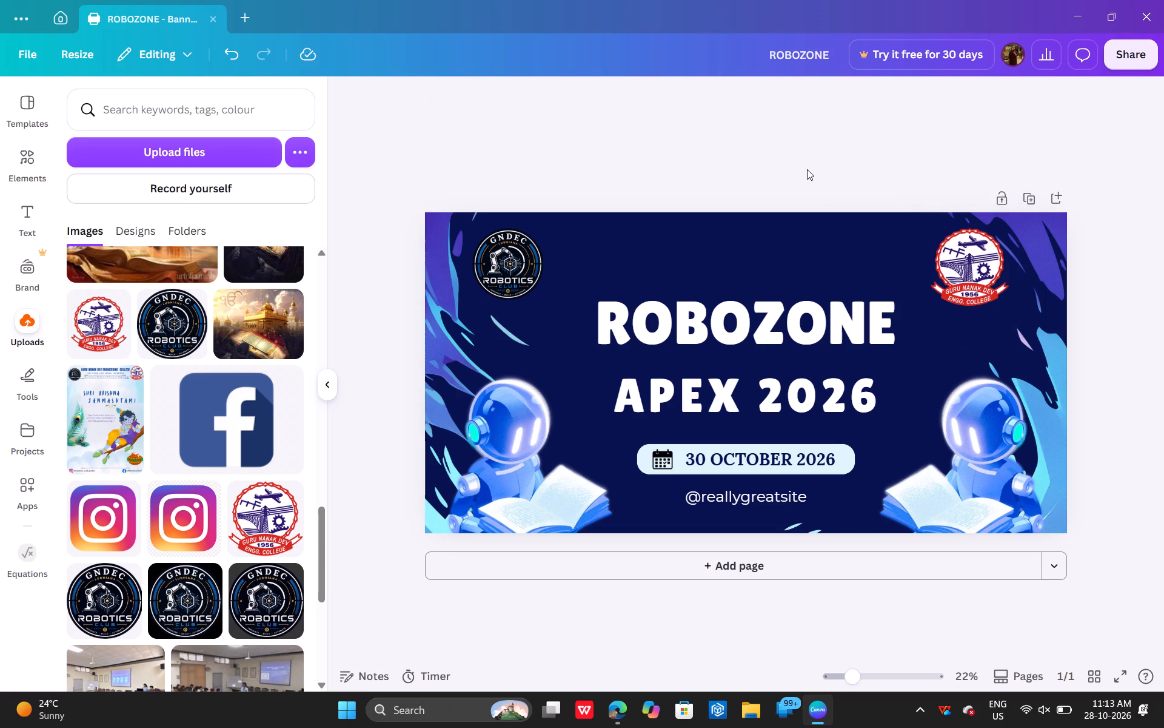
Shift the college logo slightly left and up, level with the Robotics Club logo on the opposite side.
{"action": "left_click", "coordinate": [982, 277]}
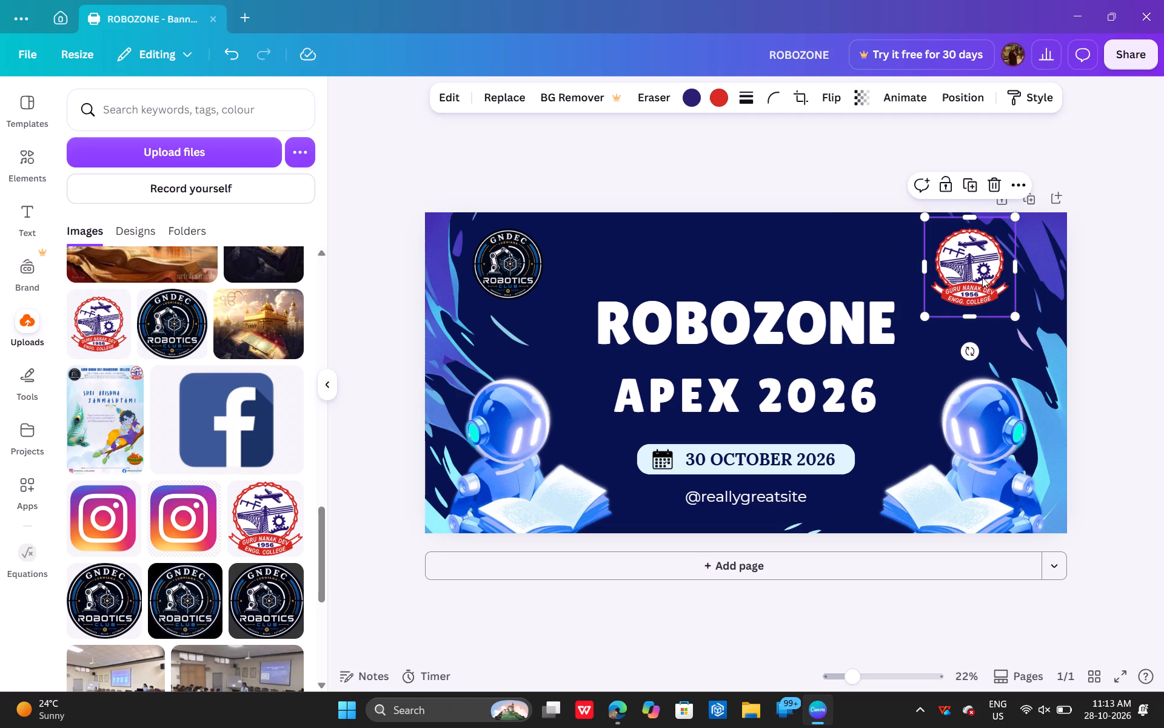
{"action": "left_click_drag", "start_coordinate": [982, 277], "coordinate": [971, 276]}
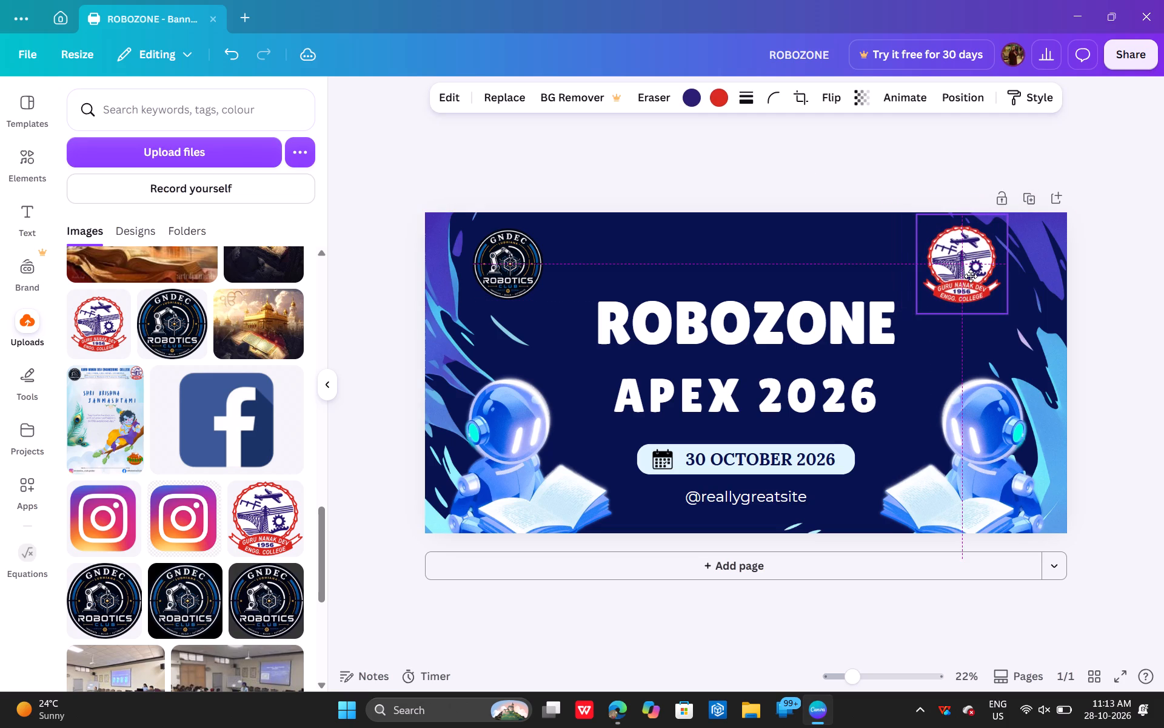
{"action": "left_click_drag", "start_coordinate": [971, 276], "coordinate": [972, 277]}
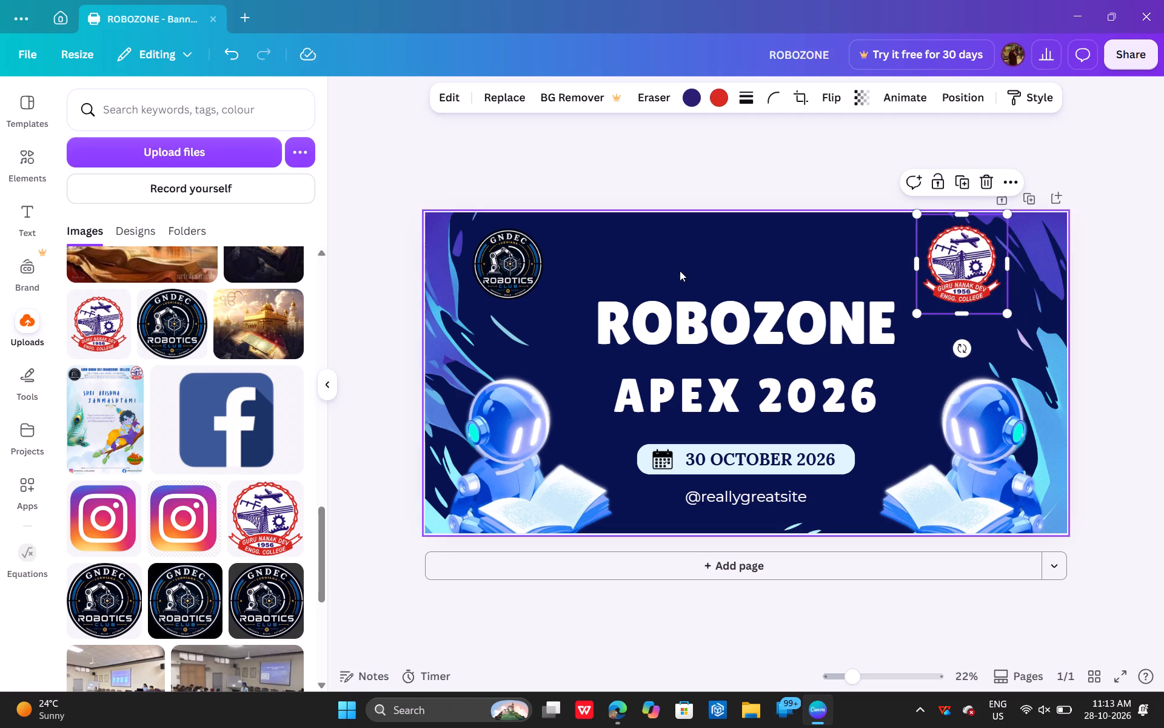
Enlarge the Robotics Club logo to about 115 × 116.
{"action": "left_click", "coordinate": [524, 283]}
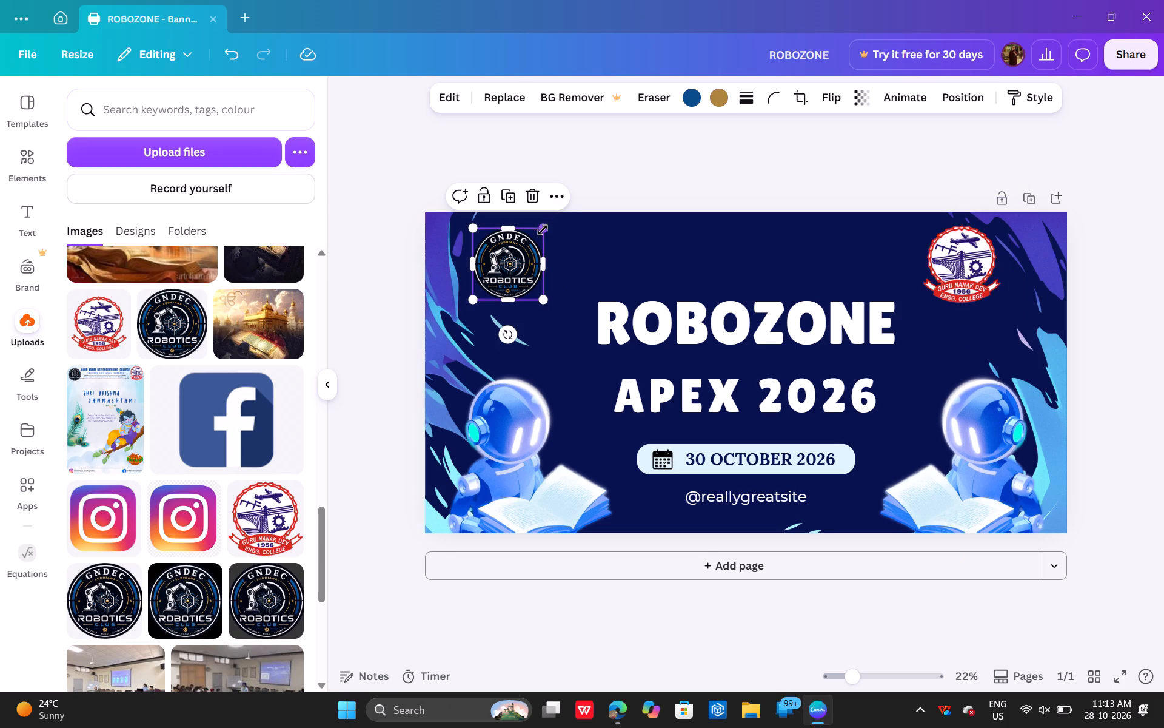
{"action": "left_click", "coordinate": [546, 229]}
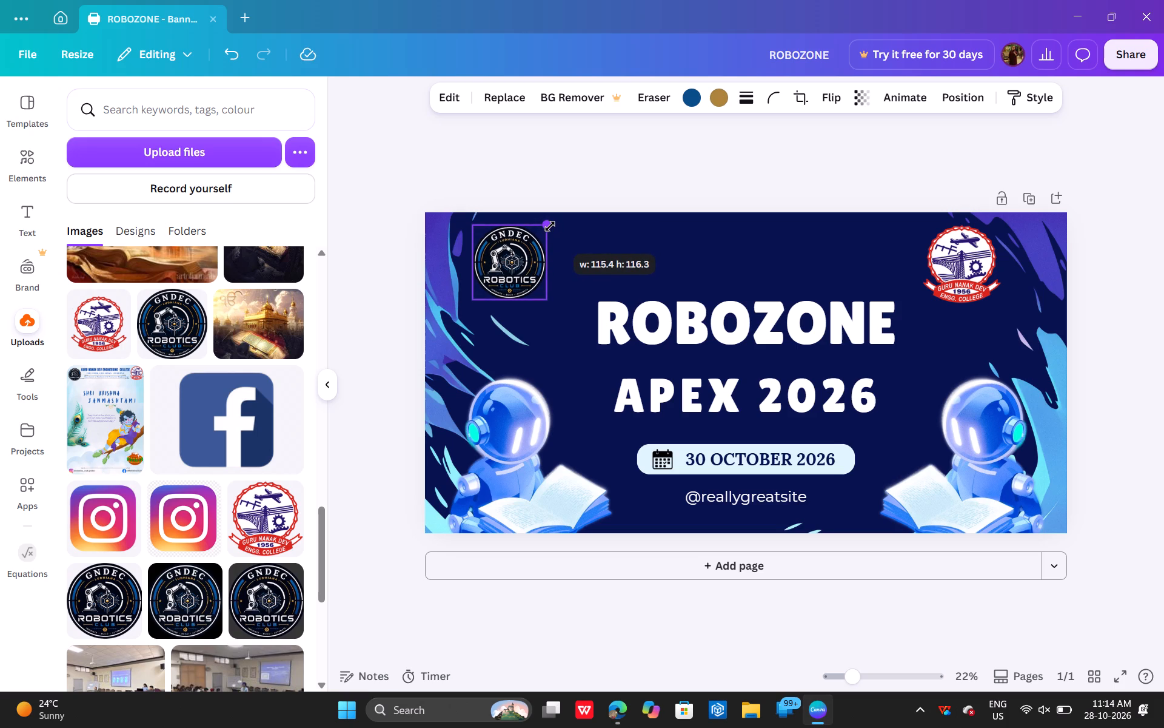
Enlarge the college logo to about 152 × 166 from its upper-right corner, and deselect it.
{"action": "left_click", "coordinate": [995, 243]}
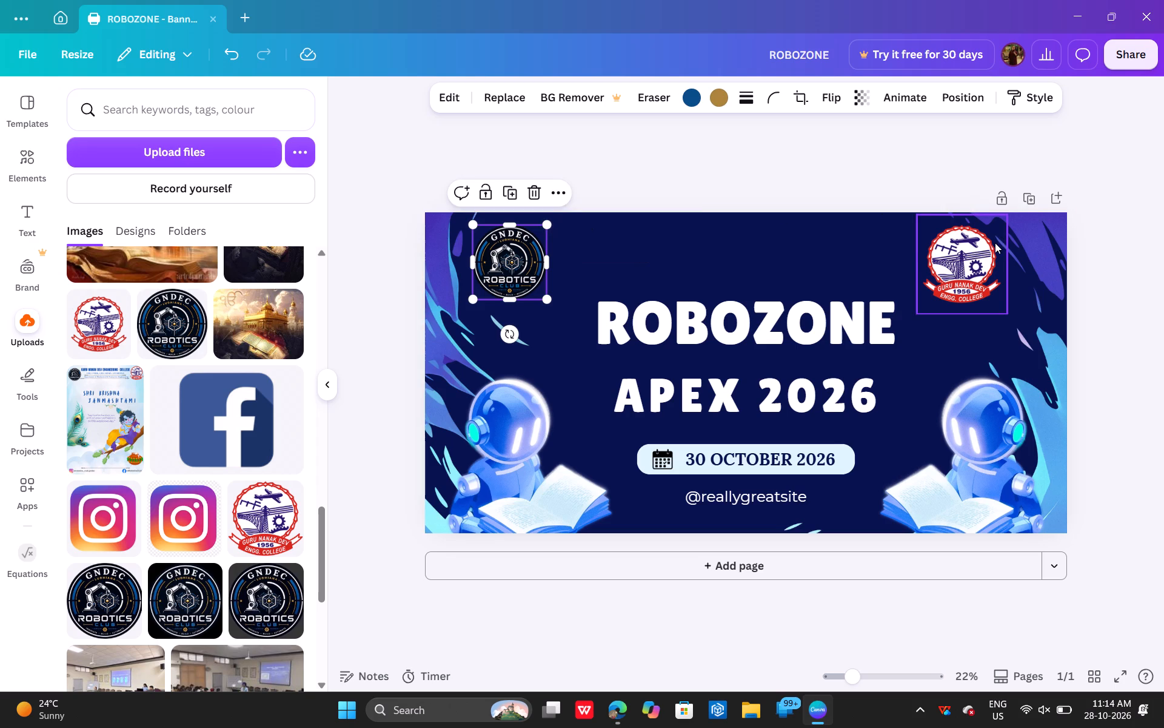
{"action": "left_click_drag", "start_coordinate": [1003, 218], "coordinate": [1012, 217]}
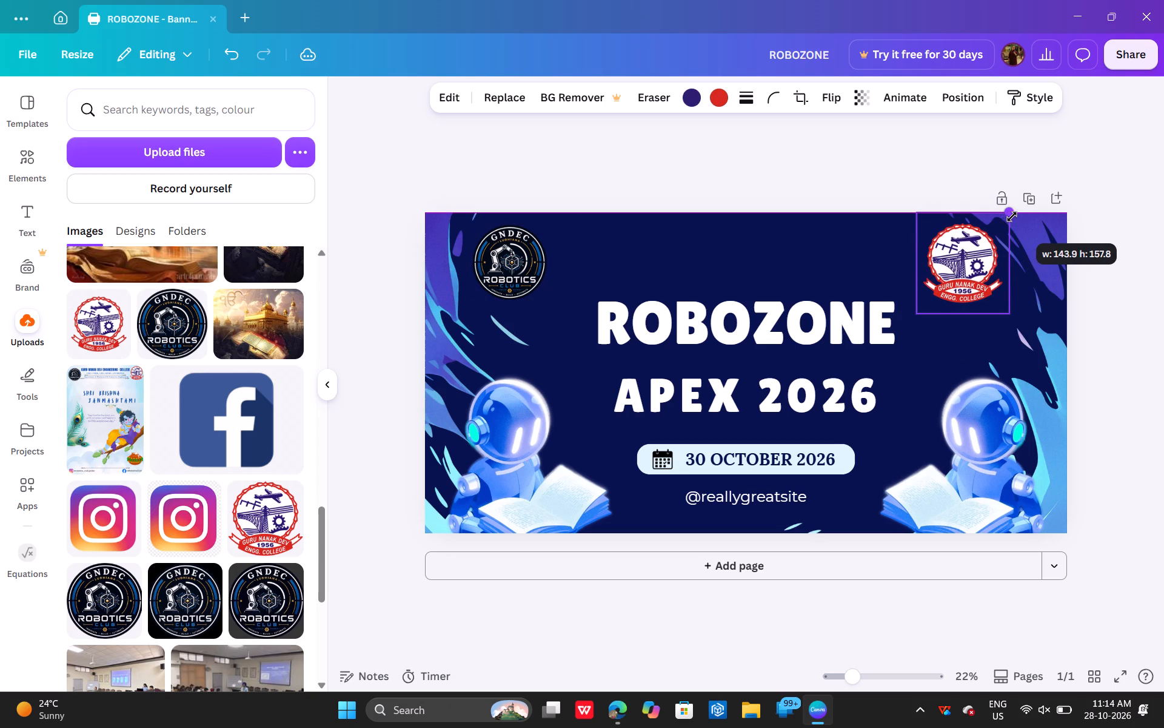
{"action": "left_click_drag", "start_coordinate": [1012, 217], "coordinate": [1009, 217]}
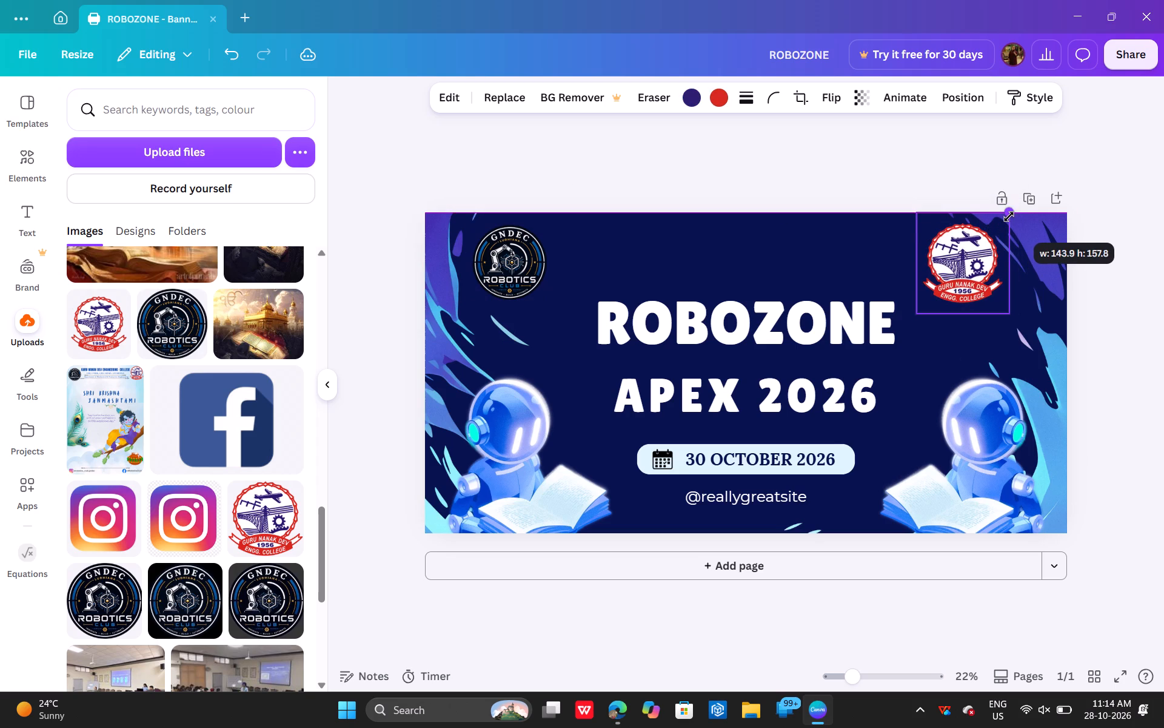
{"action": "left_click_drag", "start_coordinate": [1009, 217], "coordinate": [1016, 213]}
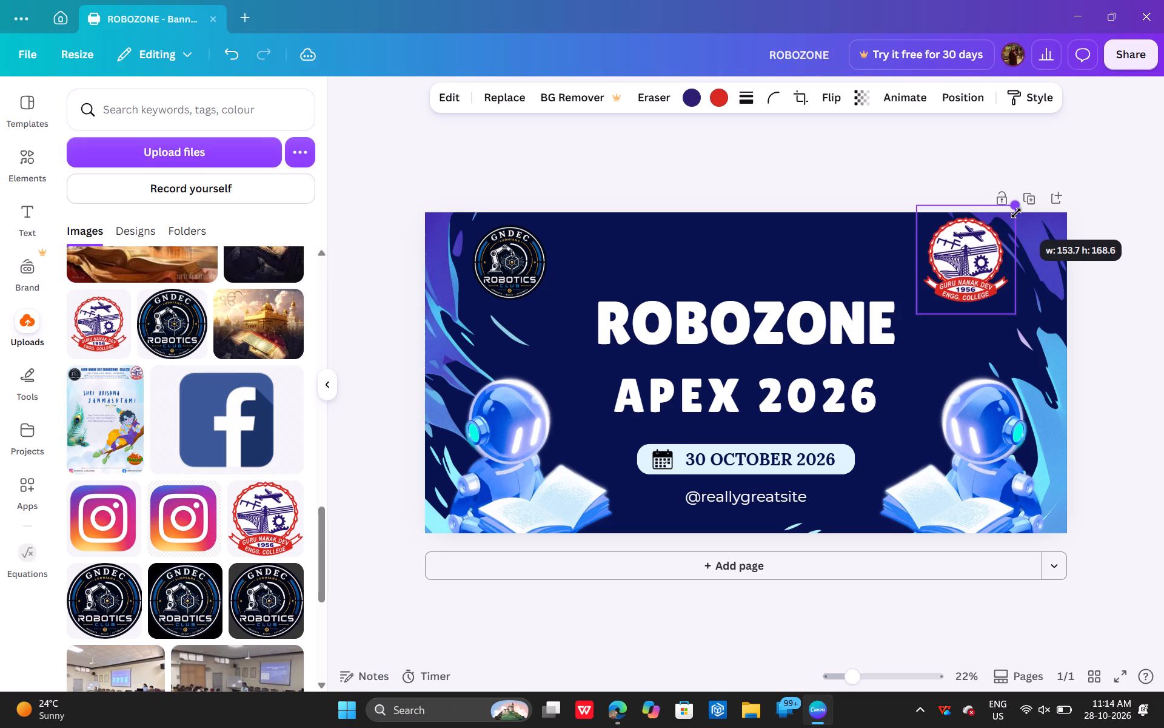
{"action": "left_click_drag", "start_coordinate": [1016, 213], "coordinate": [1014, 214]}
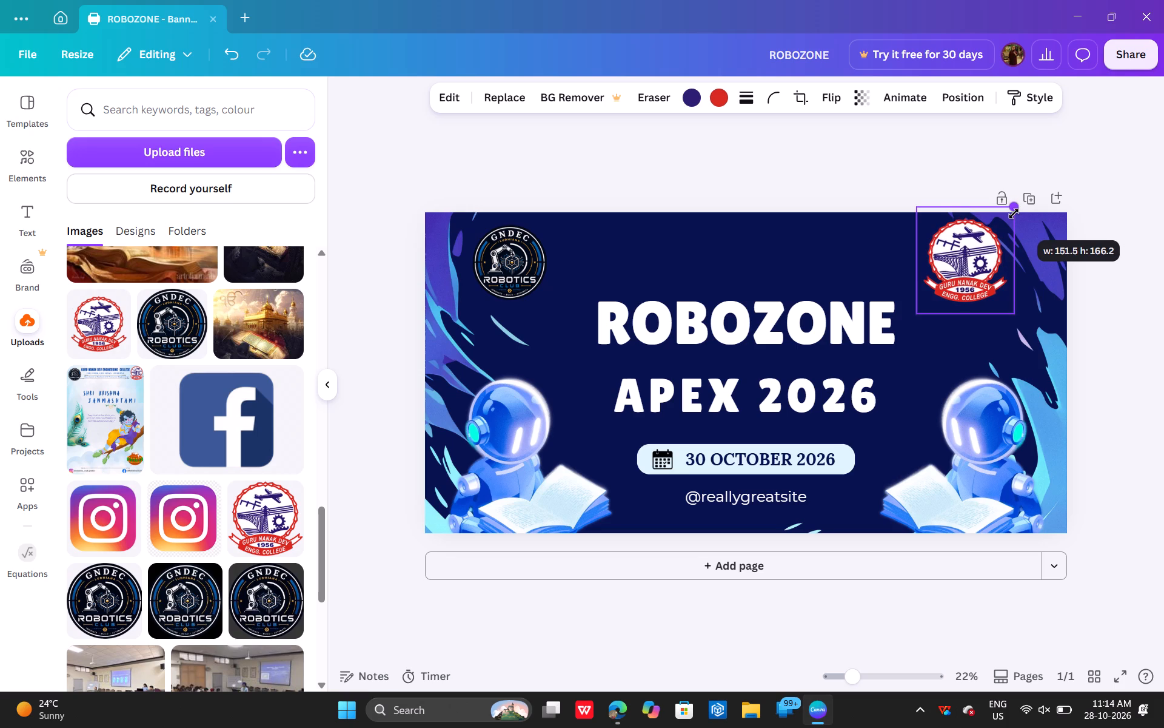
{"action": "left_click_drag", "start_coordinate": [1014, 214], "coordinate": [1015, 214]}
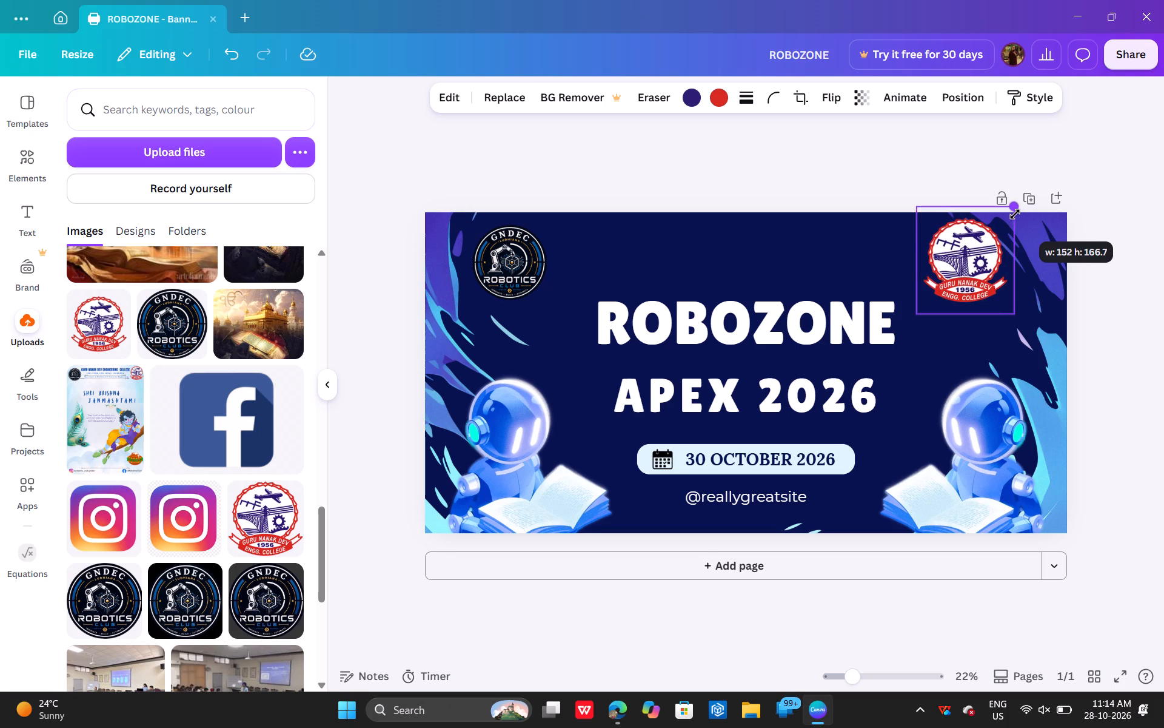
{"action": "left_click_drag", "start_coordinate": [1015, 214], "coordinate": [1014, 214]}
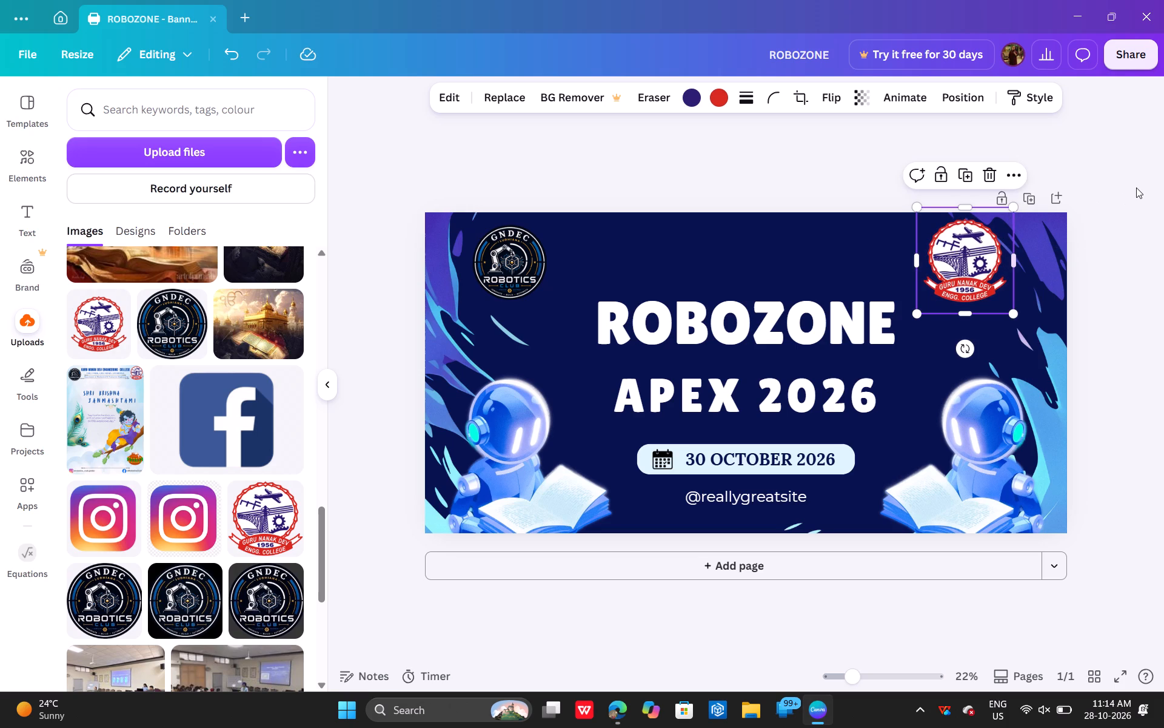
{"action": "left_click", "coordinate": [1136, 187]}
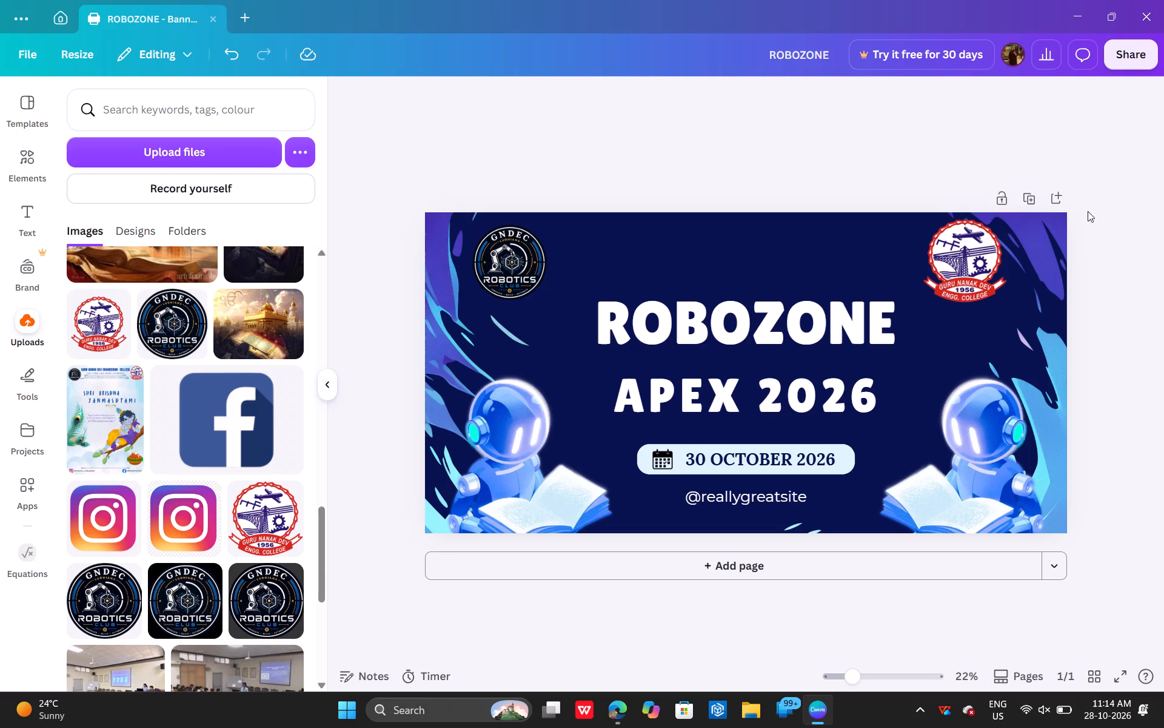
Move the college logo slightly down and left so it sits fully inside the banner's top-right corner.
{"action": "left_click_drag", "start_coordinate": [963, 277], "coordinate": [950, 285]}
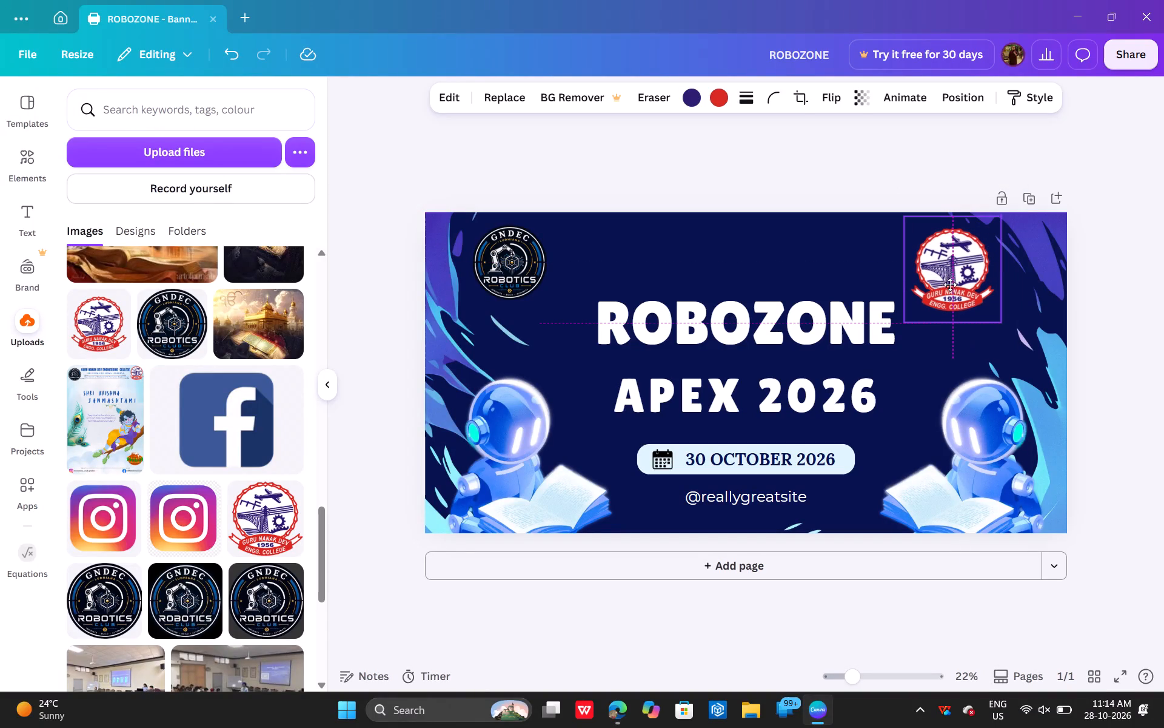
{"action": "left_click_drag", "start_coordinate": [950, 285], "coordinate": [961, 283]}
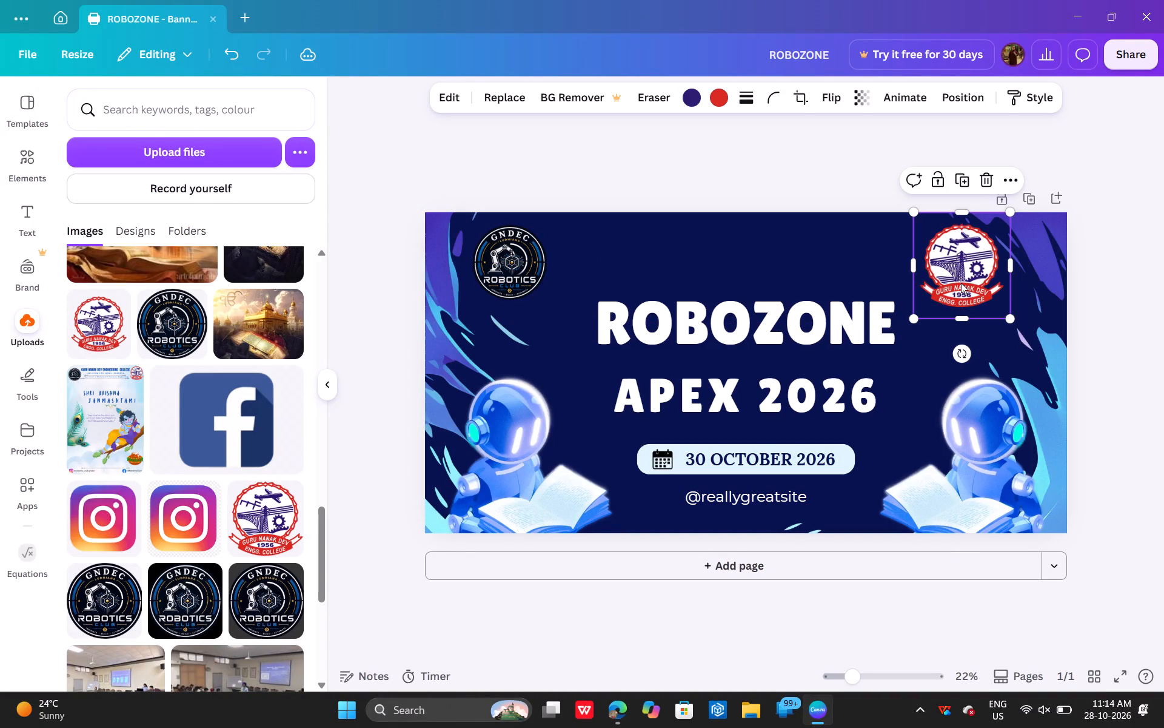
{"action": "left_click", "coordinate": [915, 324]}
Enlarge the Robotics Club logo to about 123 × 124 to balance the college logo, and deselect it.
{"action": "left_click", "coordinate": [523, 268]}
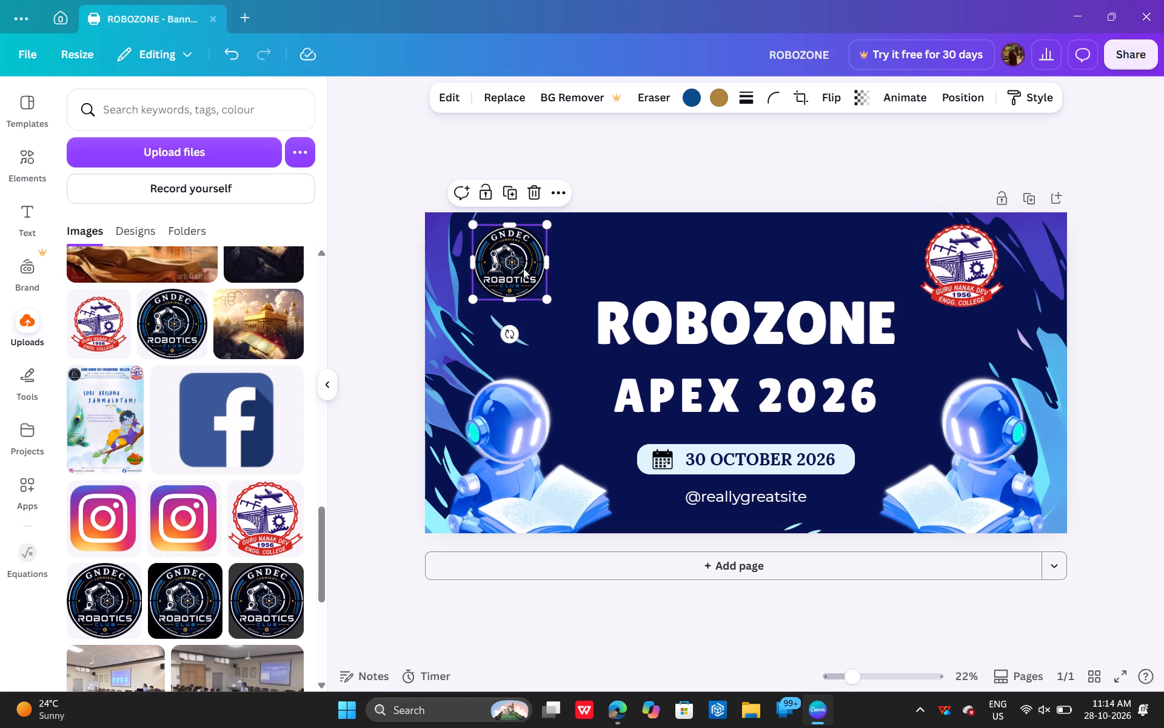
{"action": "left_click_drag", "start_coordinate": [543, 227], "coordinate": [550, 224]}
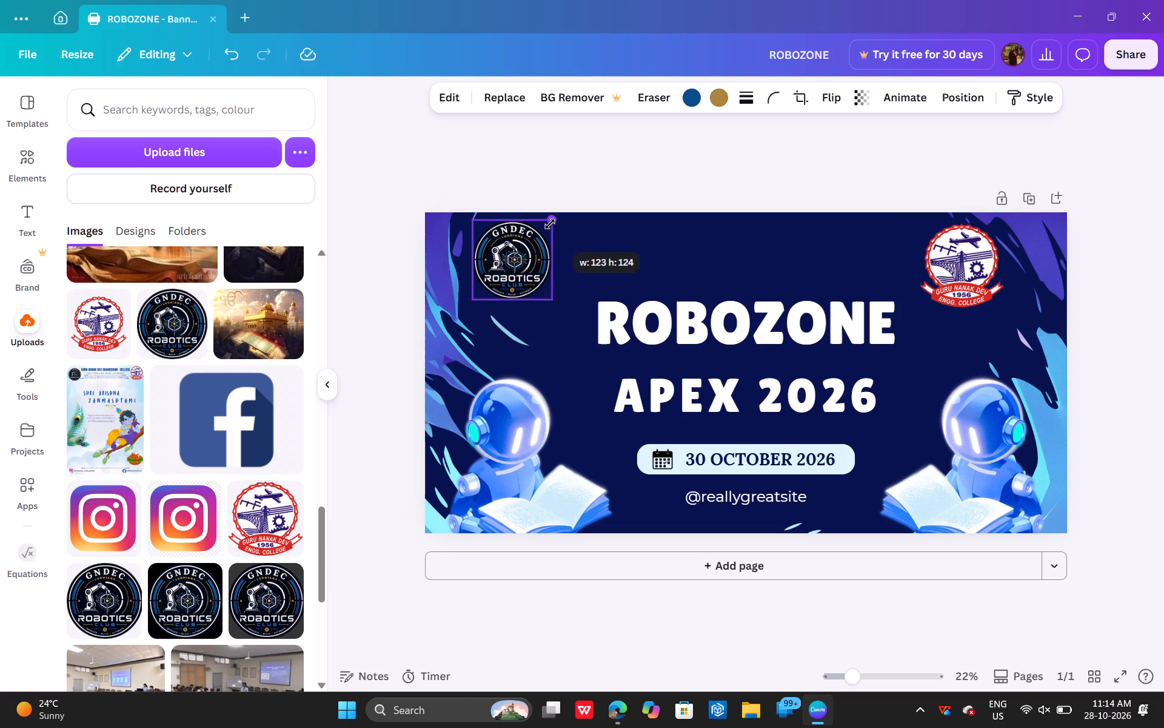
{"action": "left_click_drag", "start_coordinate": [550, 224], "coordinate": [550, 223]}
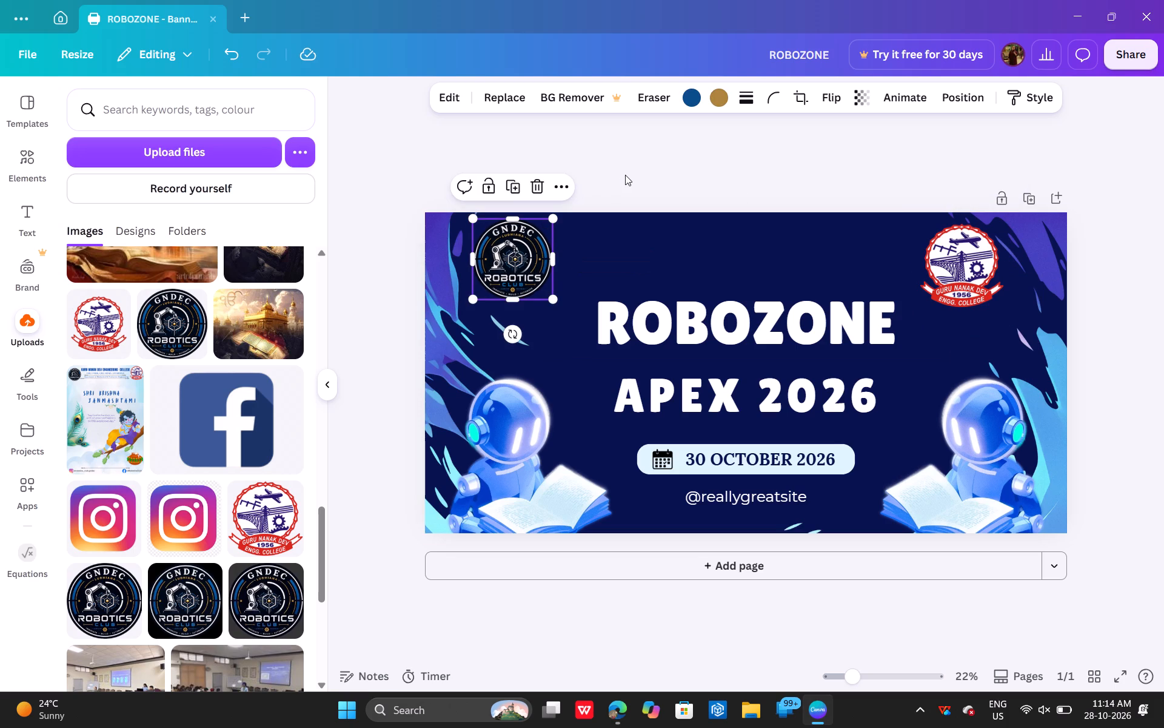
{"action": "left_click", "coordinate": [625, 175]}
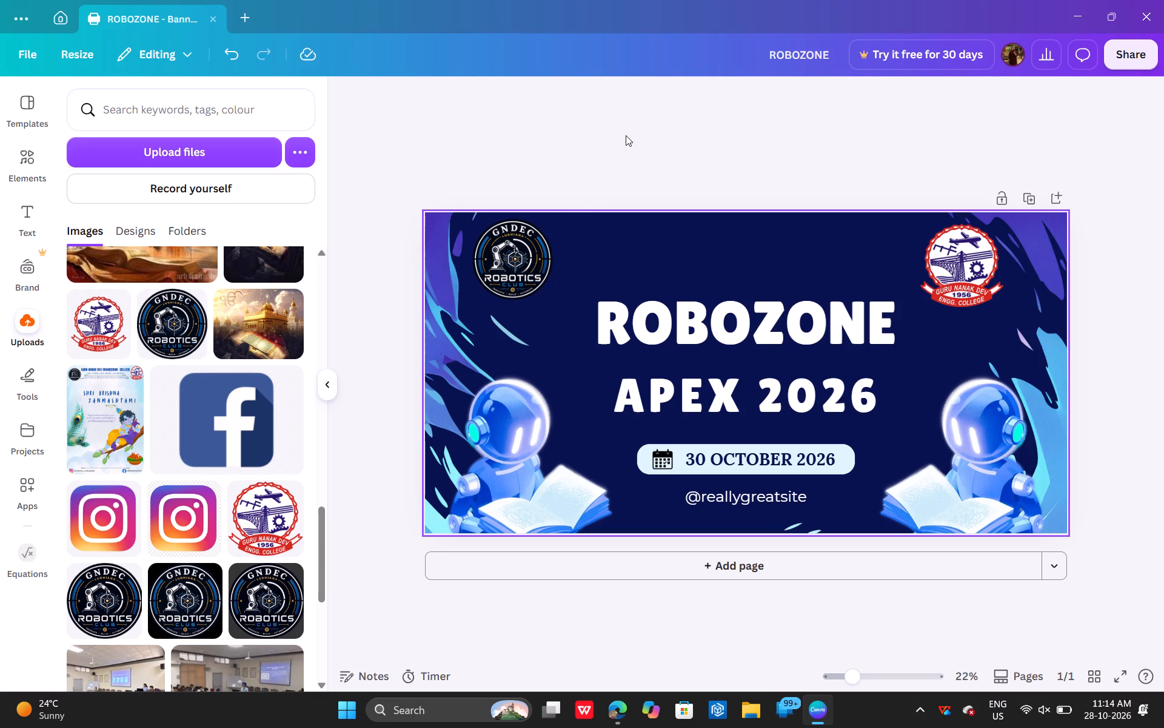
{"action": "left_click", "coordinate": [599, 258]}
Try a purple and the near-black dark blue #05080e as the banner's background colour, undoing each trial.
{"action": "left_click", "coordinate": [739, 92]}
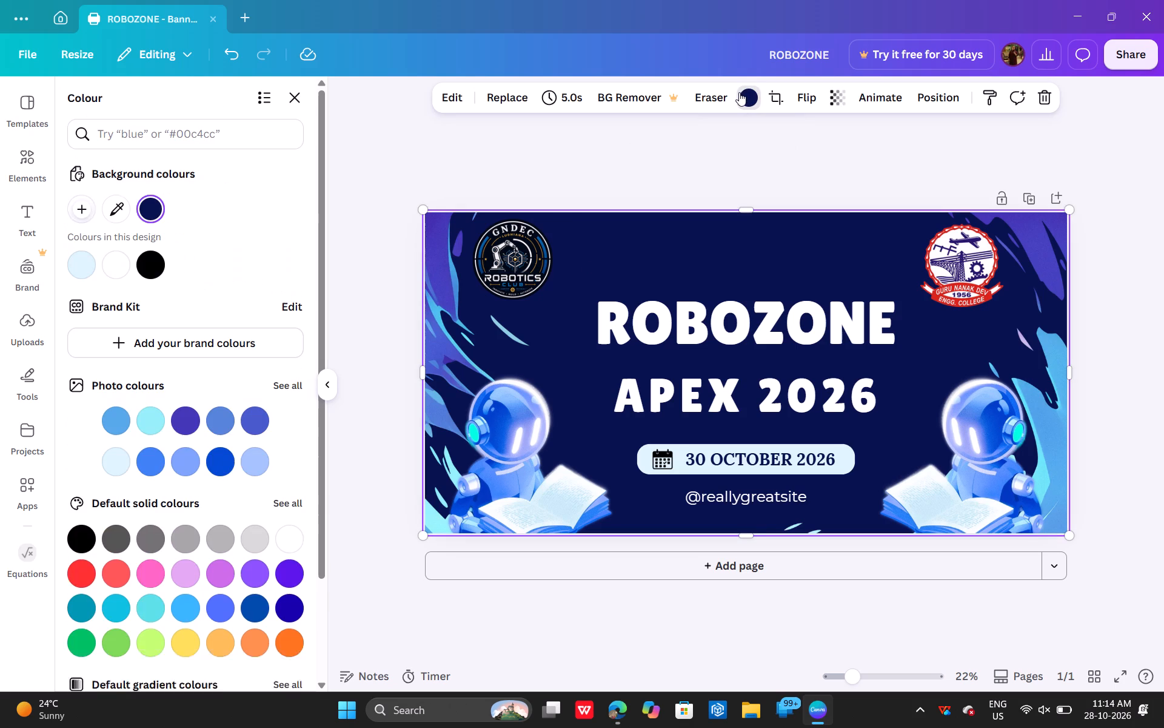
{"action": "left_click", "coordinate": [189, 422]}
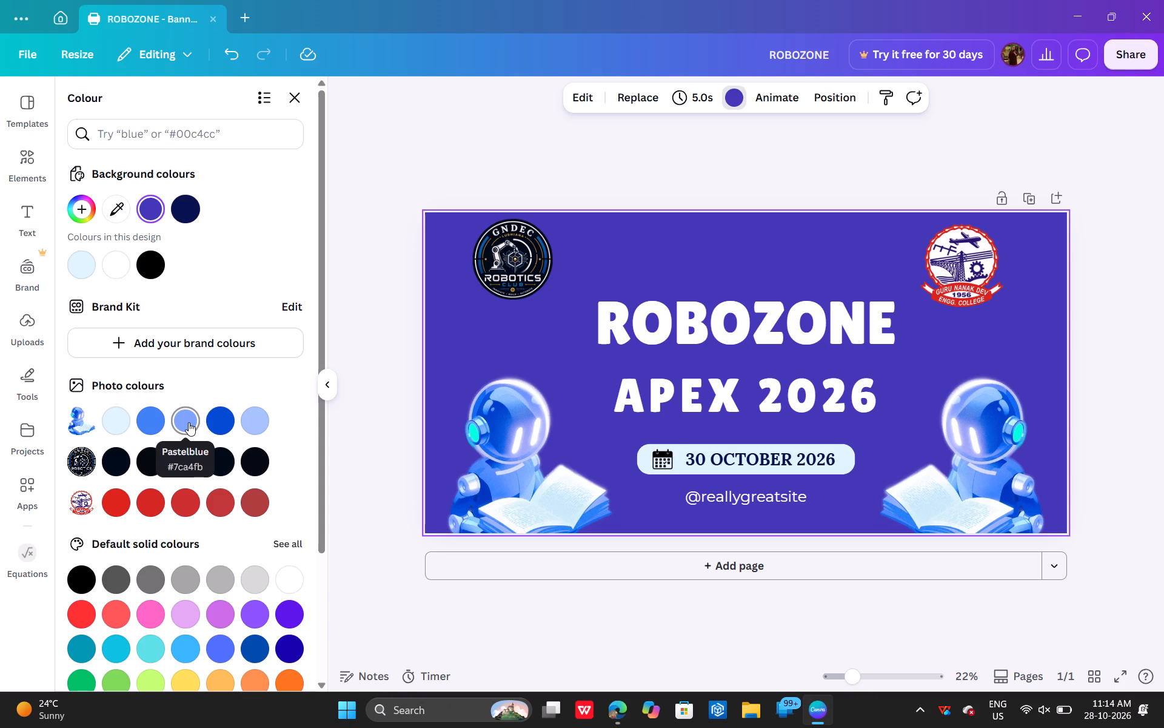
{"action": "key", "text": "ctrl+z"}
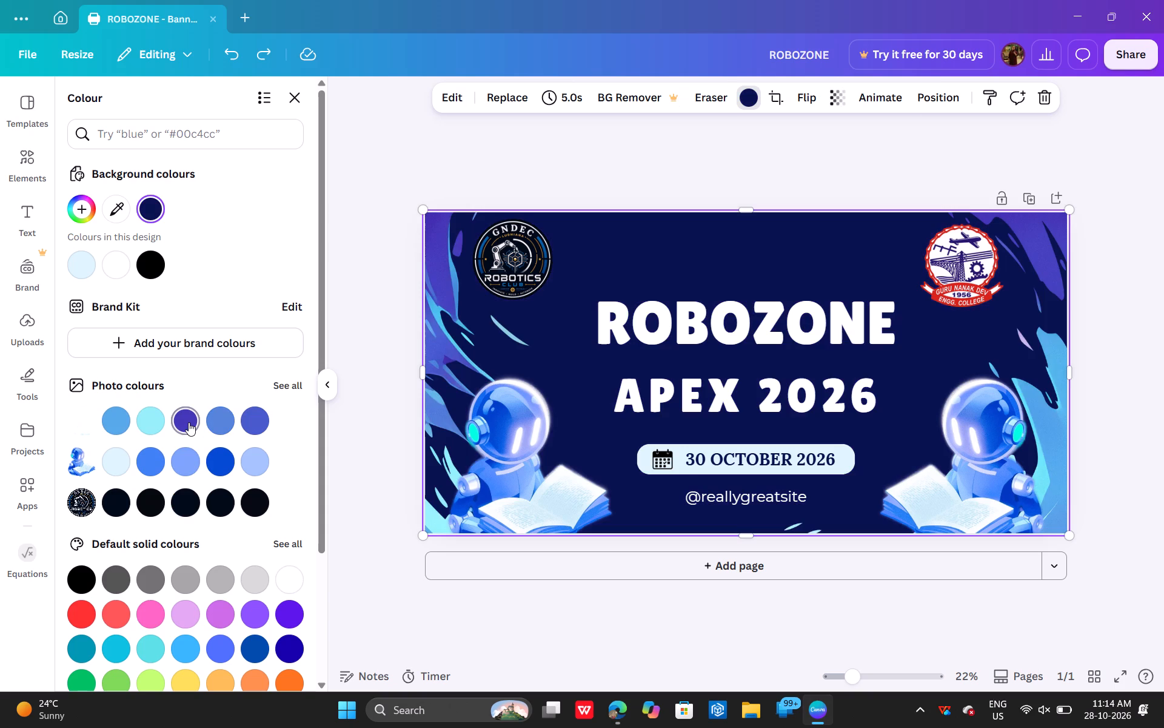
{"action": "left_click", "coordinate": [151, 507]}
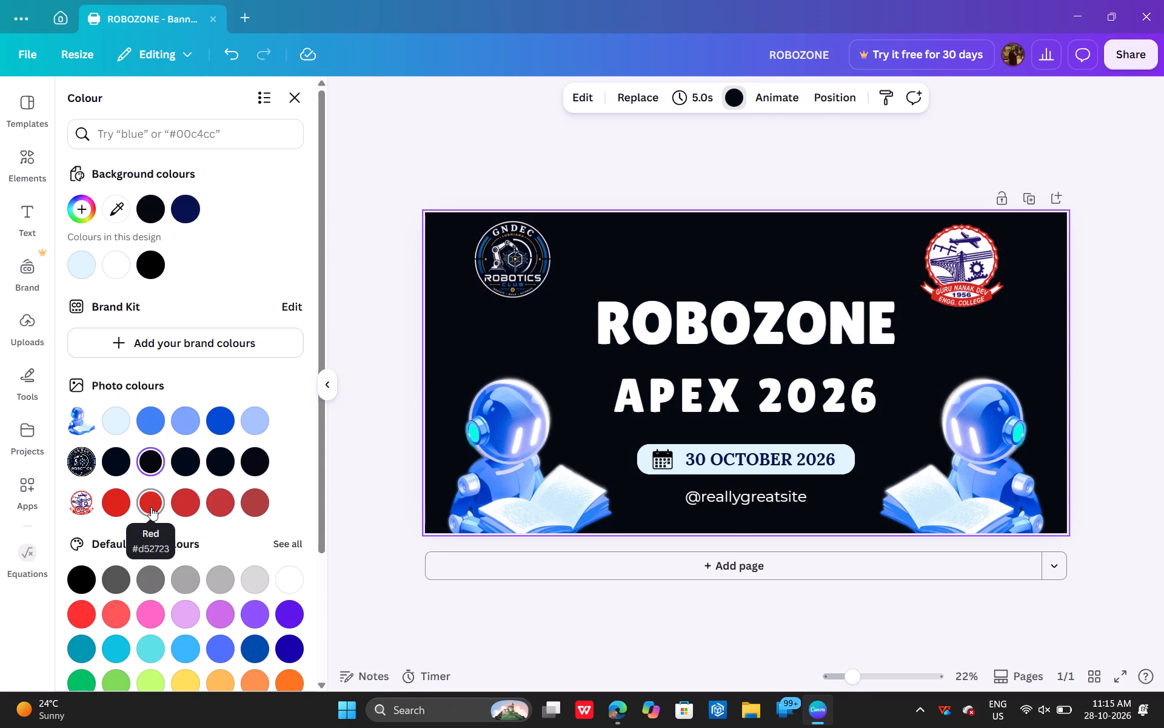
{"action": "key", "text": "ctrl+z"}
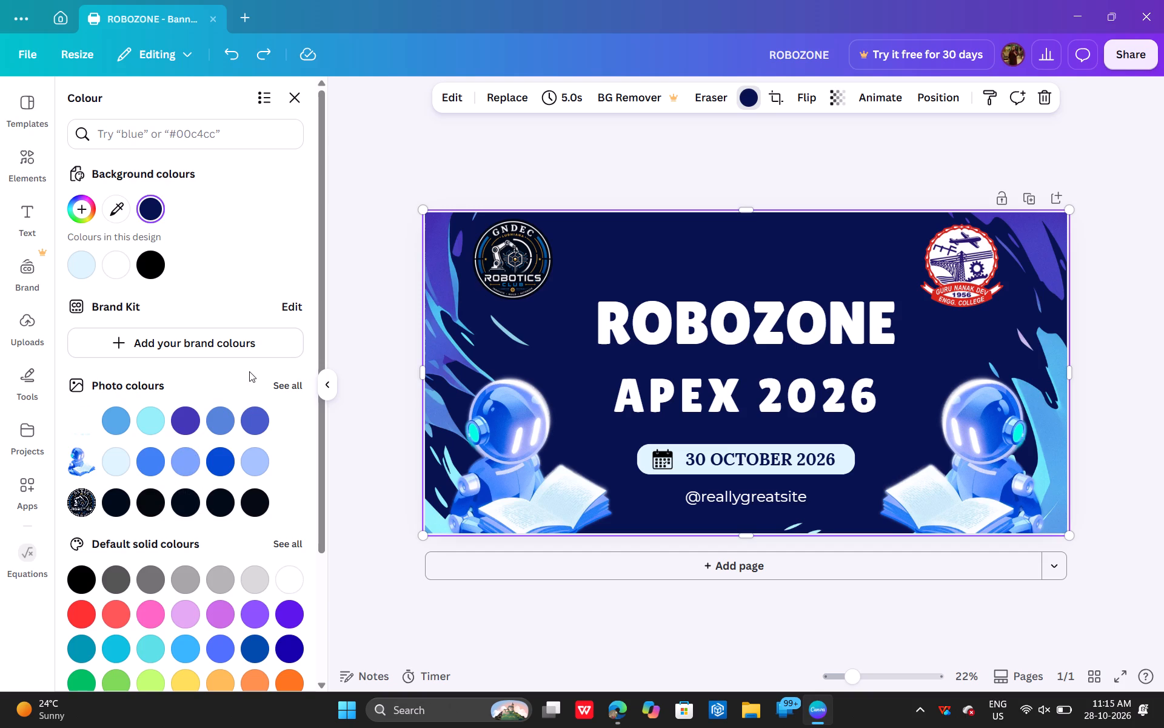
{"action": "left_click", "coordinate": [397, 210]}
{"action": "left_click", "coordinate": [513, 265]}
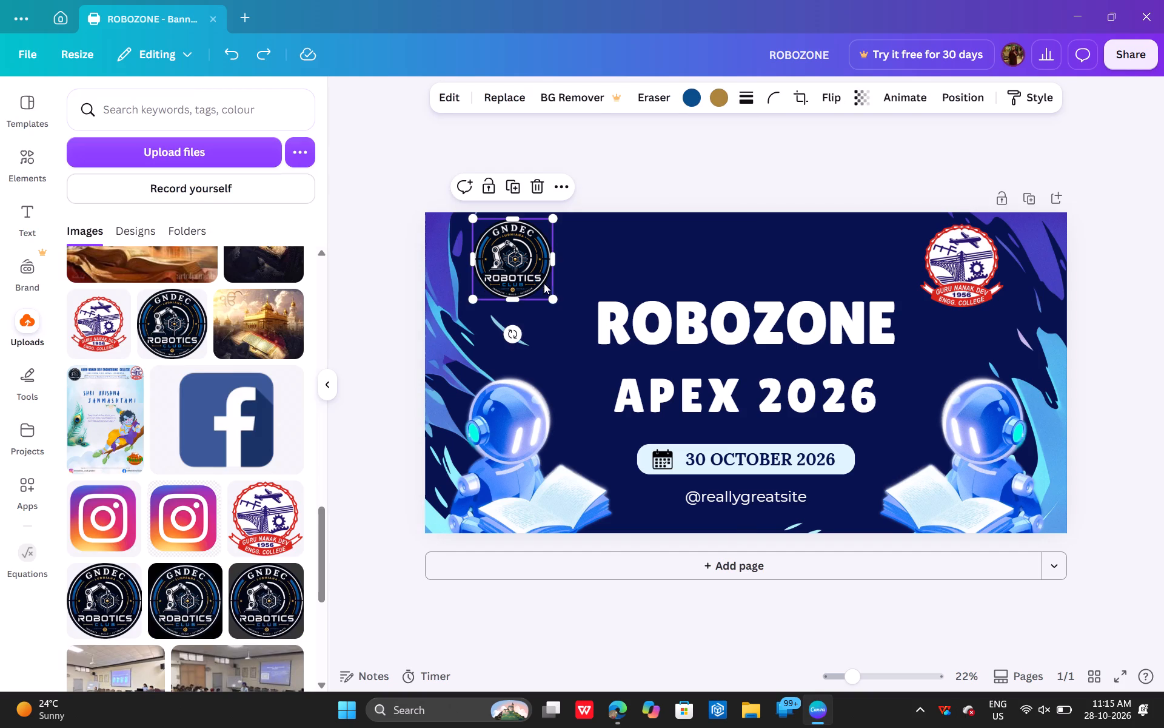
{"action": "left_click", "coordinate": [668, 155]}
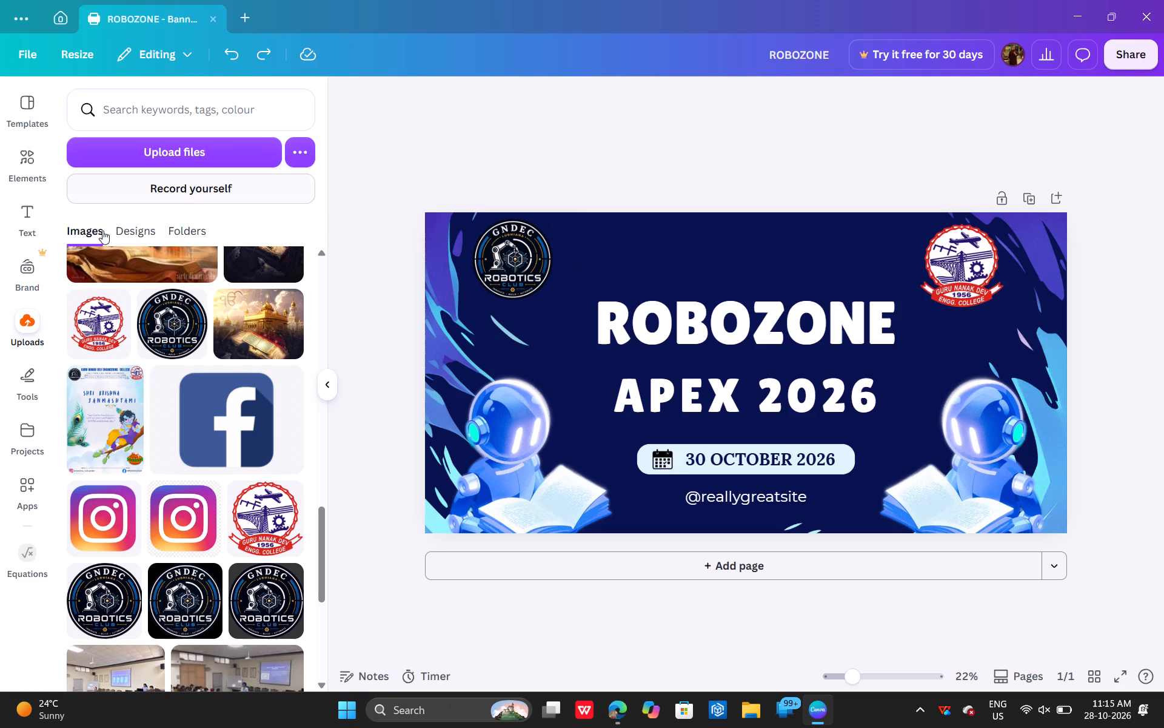
Add a subheading reading "Guru Nanak Dev Engineering College".
{"action": "left_click", "coordinate": [10, 215]}
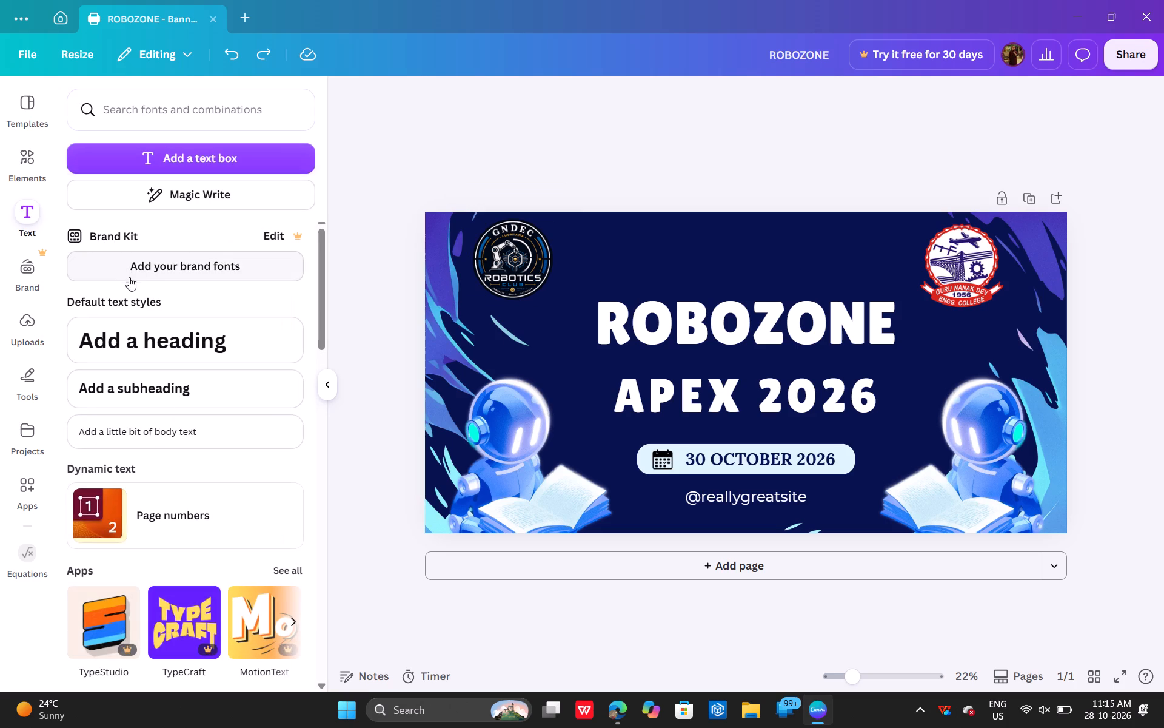
{"action": "left_click", "coordinate": [146, 400]}
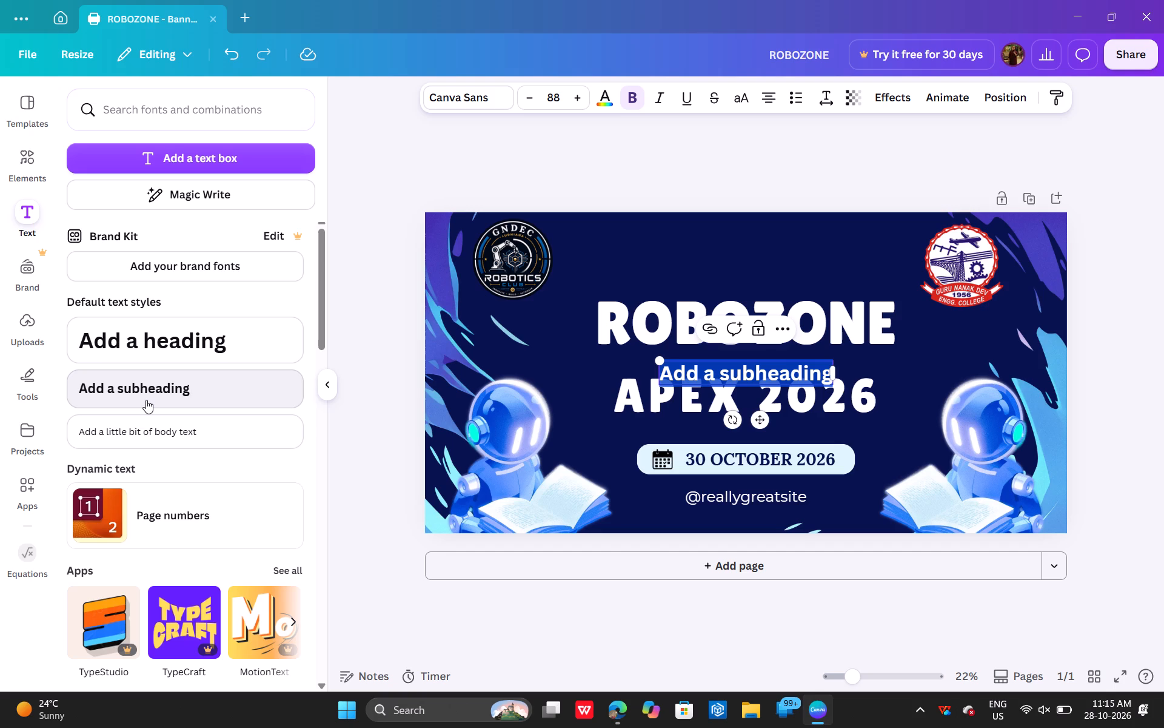
{"action": "key", "text": "BackSpace"}
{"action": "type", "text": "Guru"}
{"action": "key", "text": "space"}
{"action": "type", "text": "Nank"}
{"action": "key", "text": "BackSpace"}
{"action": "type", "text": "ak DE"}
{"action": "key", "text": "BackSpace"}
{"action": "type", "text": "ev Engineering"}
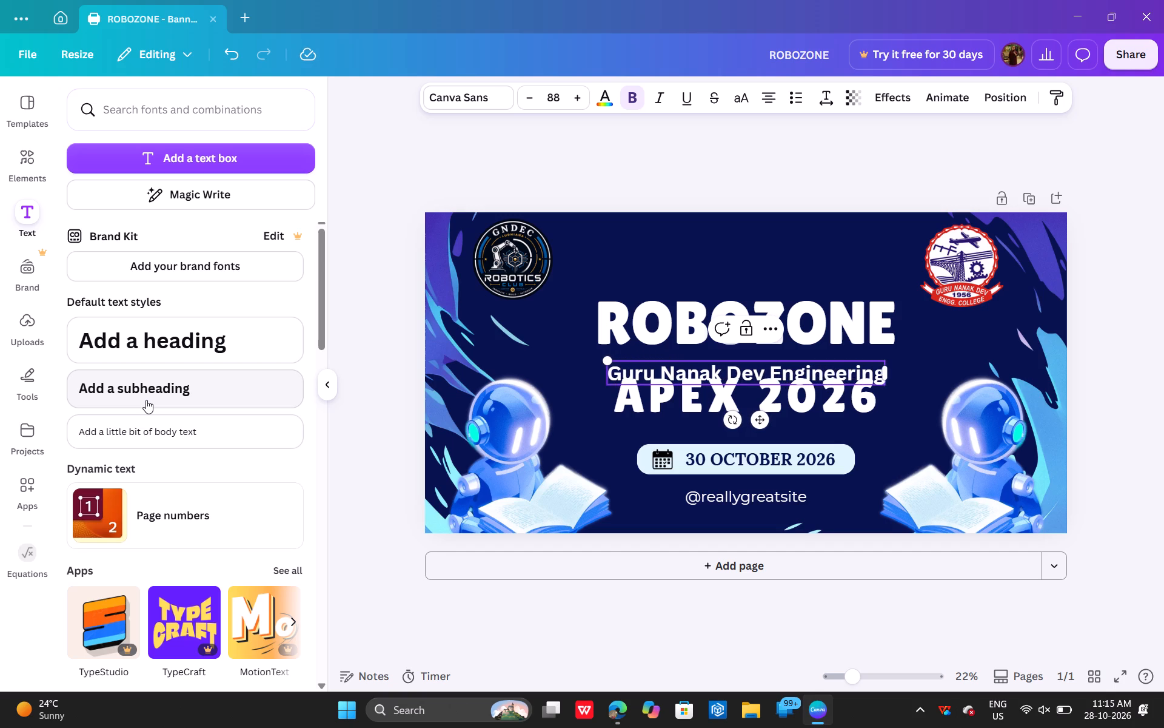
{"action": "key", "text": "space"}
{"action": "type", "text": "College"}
Append the college's address after its name, separating the park, road and city with commas.
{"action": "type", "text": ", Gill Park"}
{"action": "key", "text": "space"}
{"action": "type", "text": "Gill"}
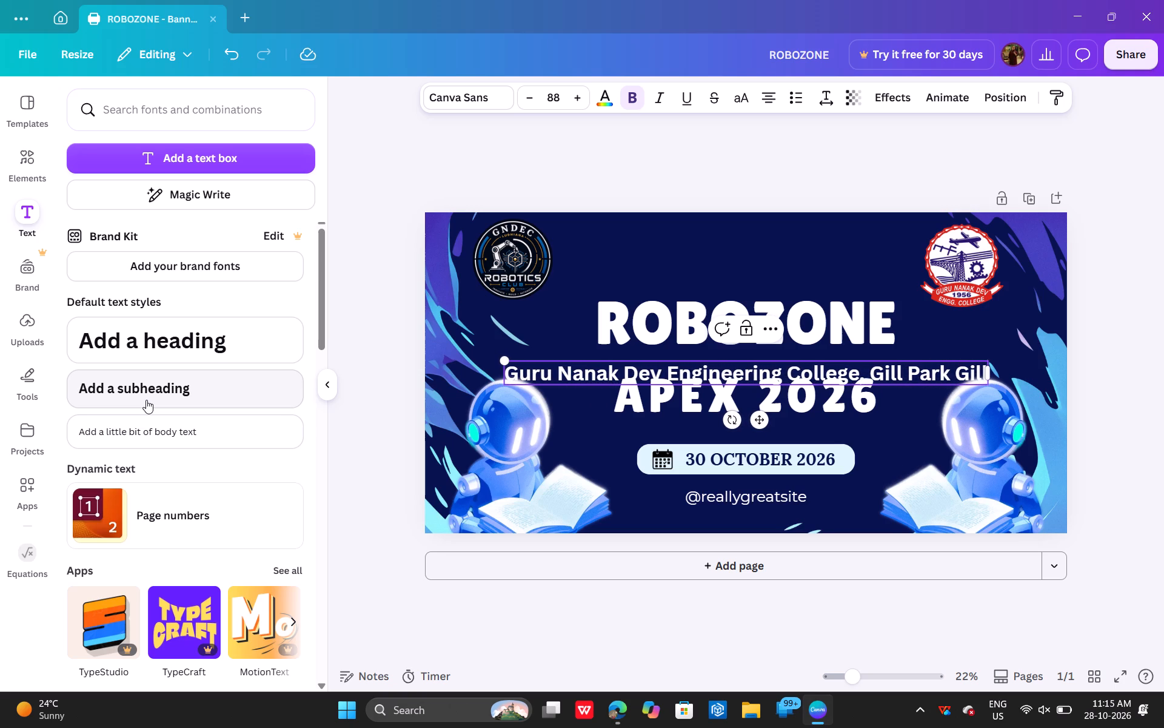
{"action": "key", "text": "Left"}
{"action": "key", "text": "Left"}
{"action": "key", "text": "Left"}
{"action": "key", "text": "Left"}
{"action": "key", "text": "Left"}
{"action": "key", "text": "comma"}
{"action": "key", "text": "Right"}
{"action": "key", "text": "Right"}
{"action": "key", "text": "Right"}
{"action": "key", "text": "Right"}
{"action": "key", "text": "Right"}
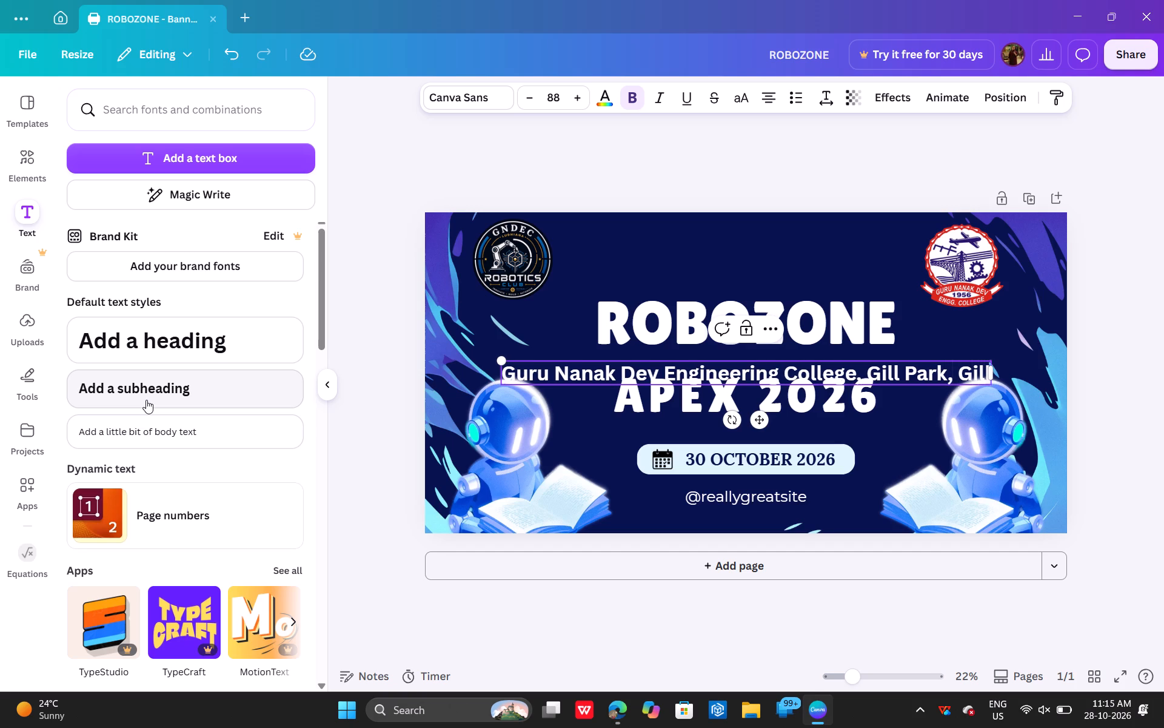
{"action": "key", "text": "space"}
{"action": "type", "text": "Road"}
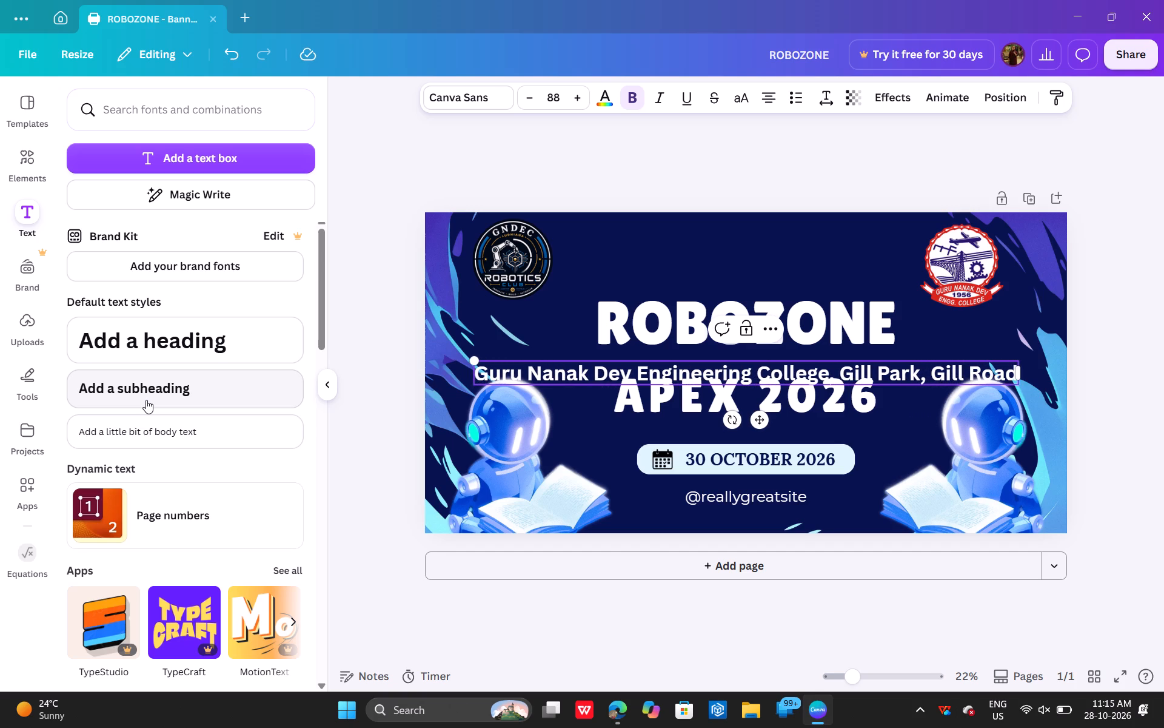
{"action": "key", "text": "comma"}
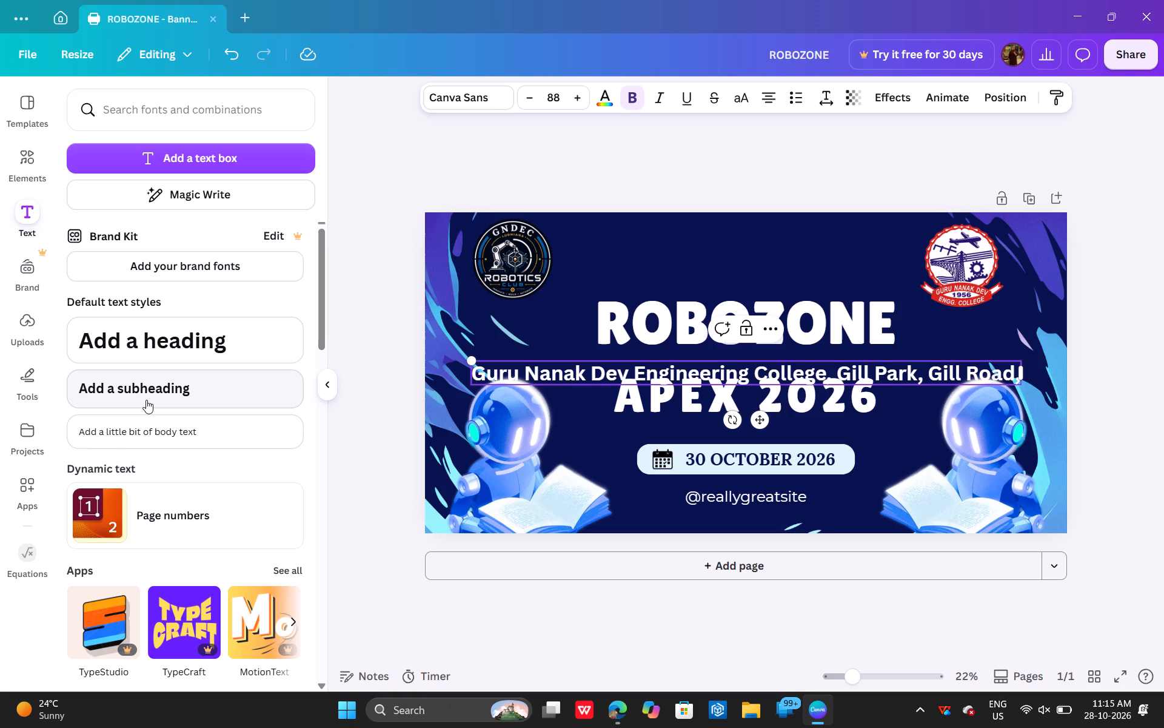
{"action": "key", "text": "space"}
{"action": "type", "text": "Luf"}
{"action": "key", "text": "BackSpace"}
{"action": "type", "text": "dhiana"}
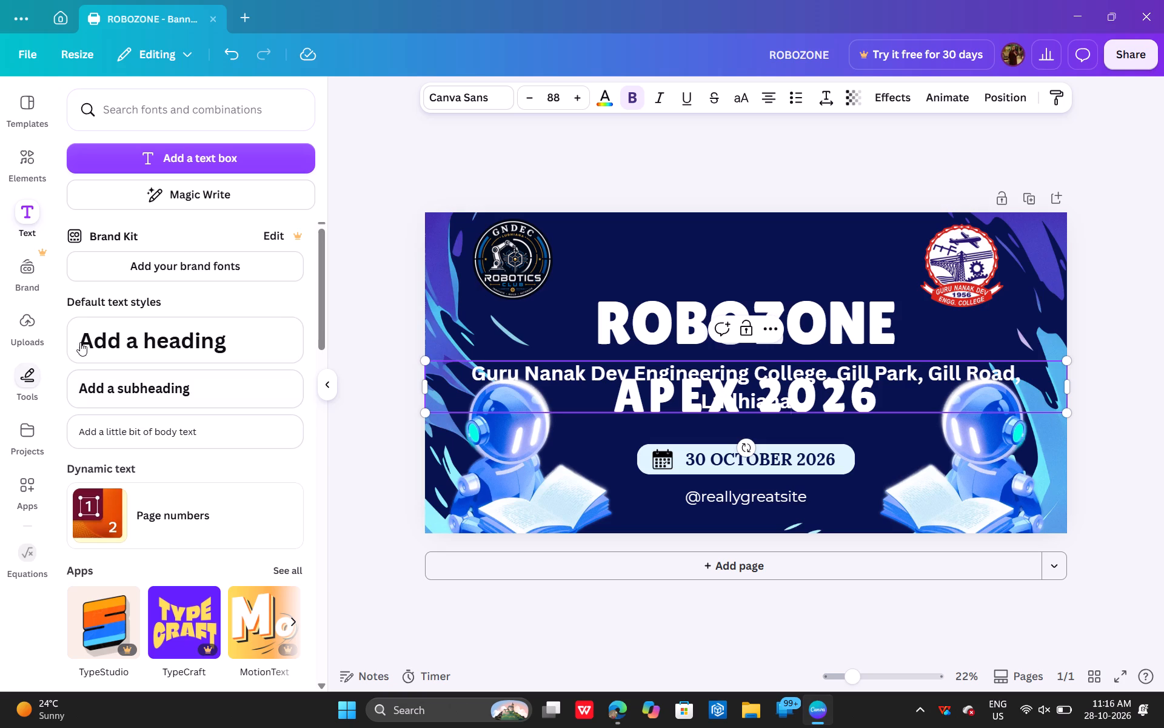
Break the subheading after "College" so the address sits on a second line, and remove the comma ending the first line.
{"action": "left_click", "coordinate": [838, 378]}
{"action": "key", "text": "Return"}
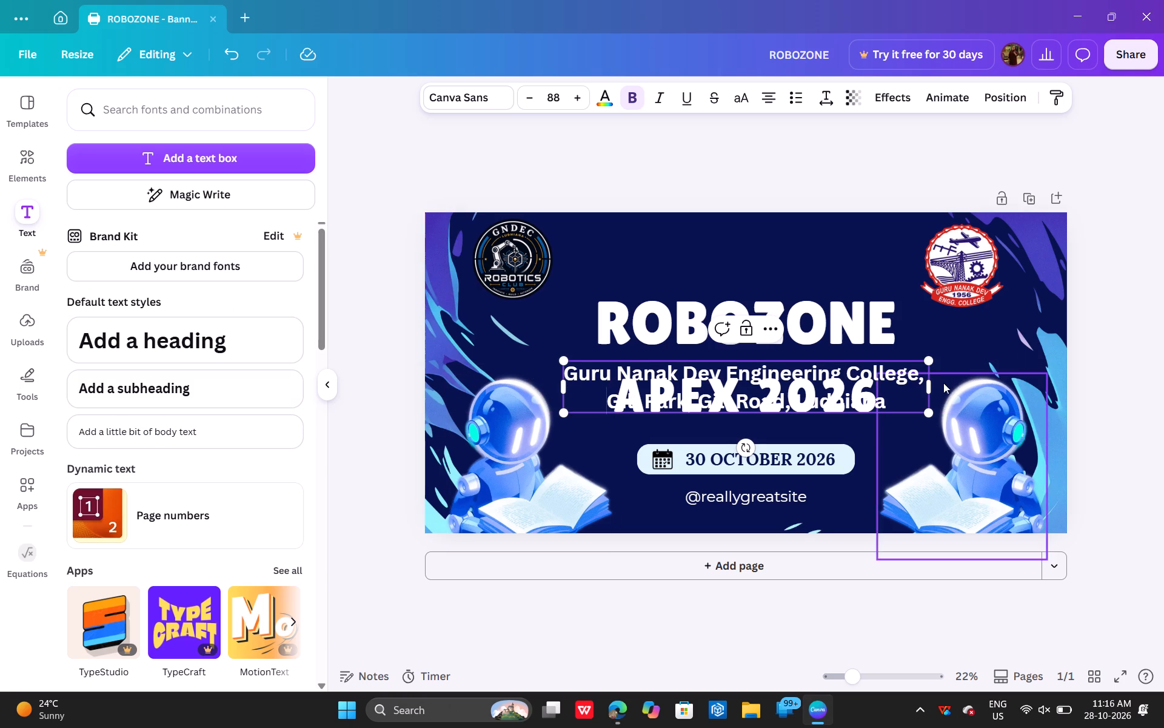
{"action": "left_click", "coordinate": [926, 382]}
{"action": "key", "text": "BackSpace"}
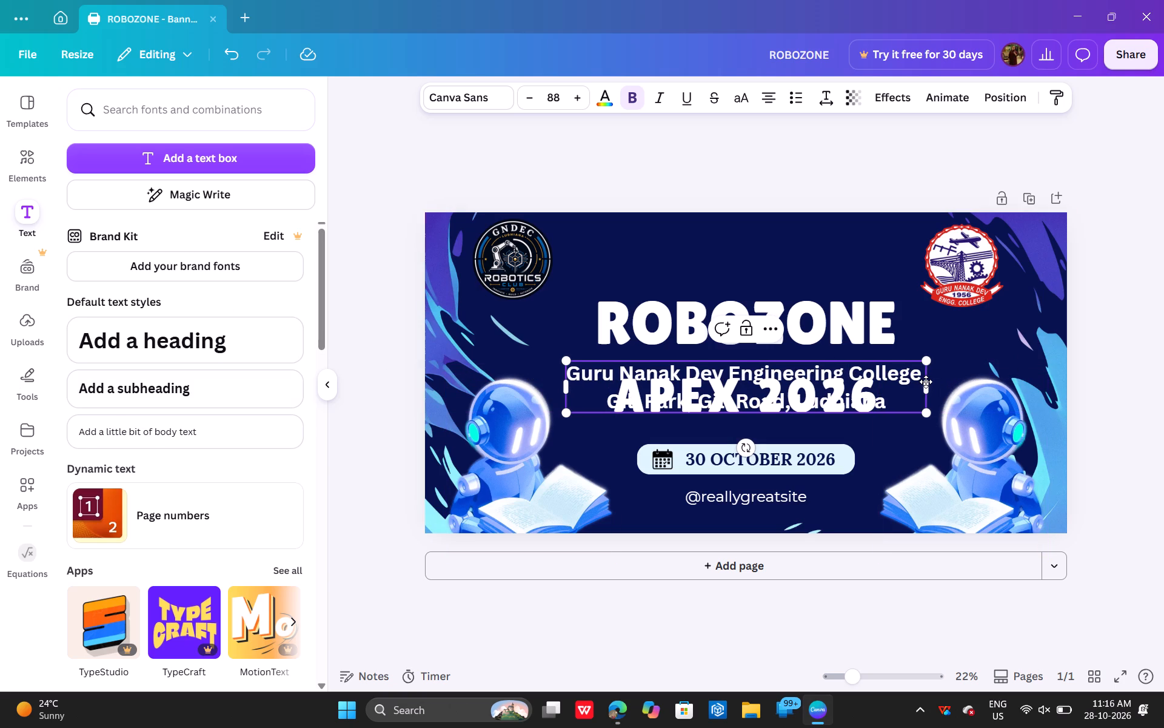
Scale the college name and address text down to a font size of about 63.7.
{"action": "left_click_drag", "start_coordinate": [927, 411], "coordinate": [890, 395]}
{"action": "left_click_drag", "start_coordinate": [890, 395], "coordinate": [834, 354]}
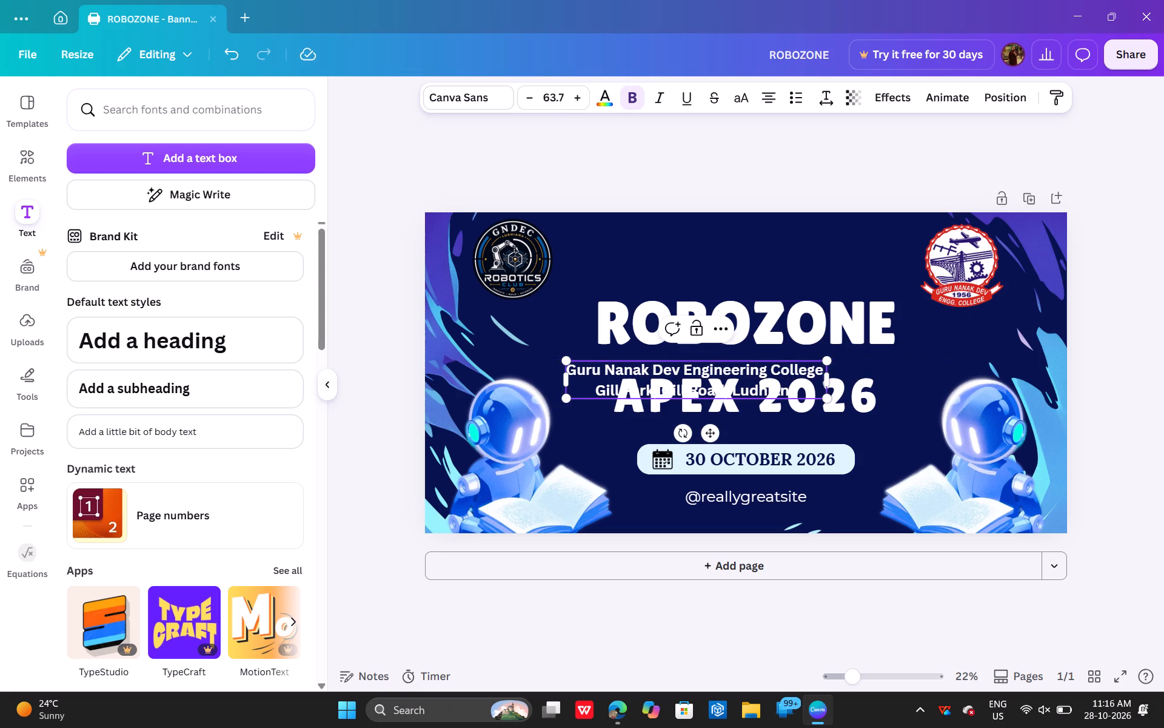
Move the college name and address text above ROBOZONE, centred between the two logos.
{"action": "left_click_drag", "start_coordinate": [723, 379], "coordinate": [709, 366]}
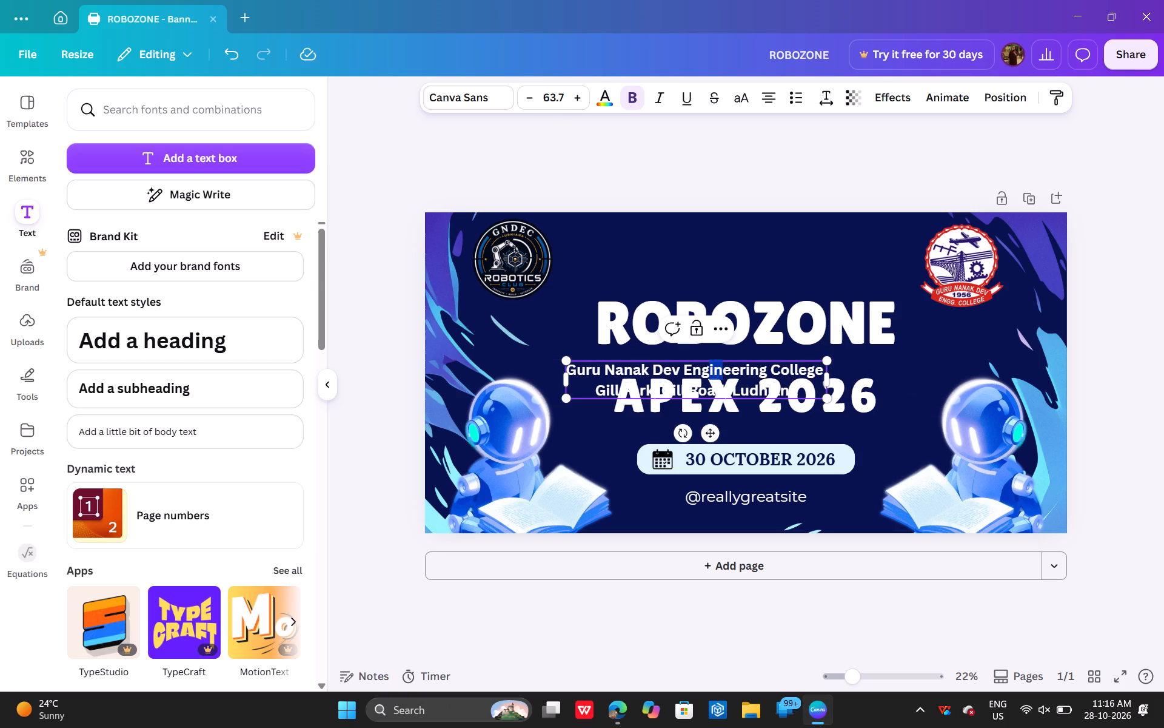
{"action": "left_click", "coordinate": [603, 594]}
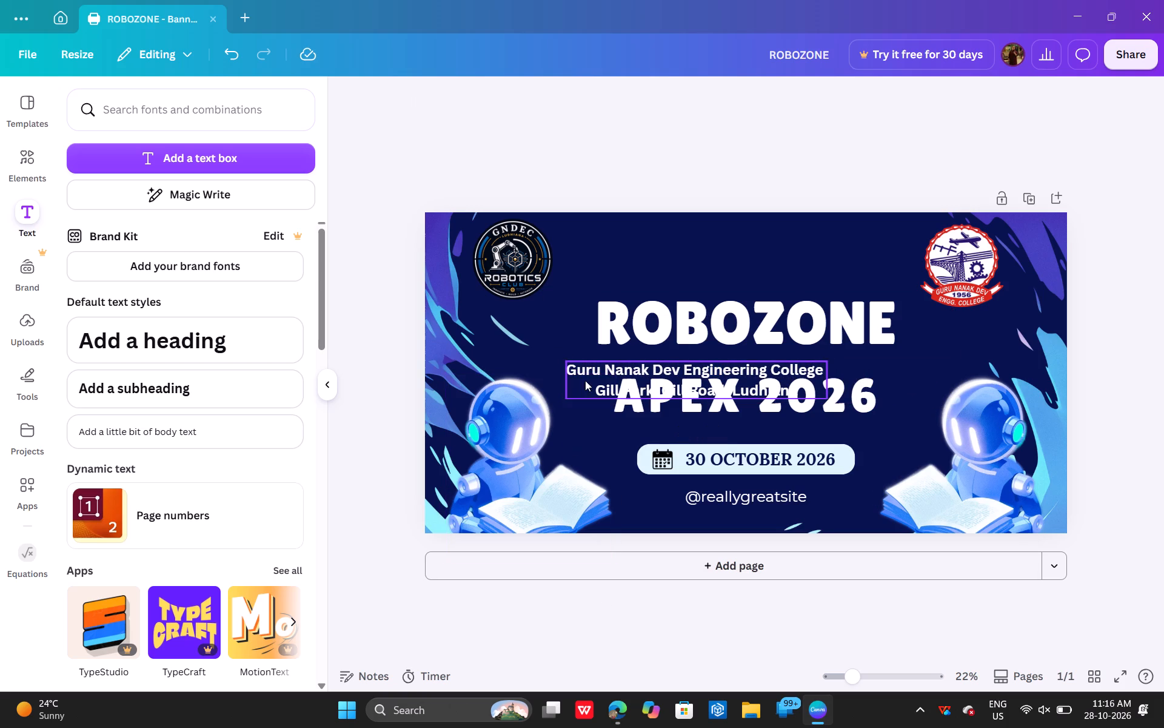
{"action": "left_click", "coordinate": [594, 374]}
{"action": "left_click_drag", "start_coordinate": [594, 374], "coordinate": [623, 246]}
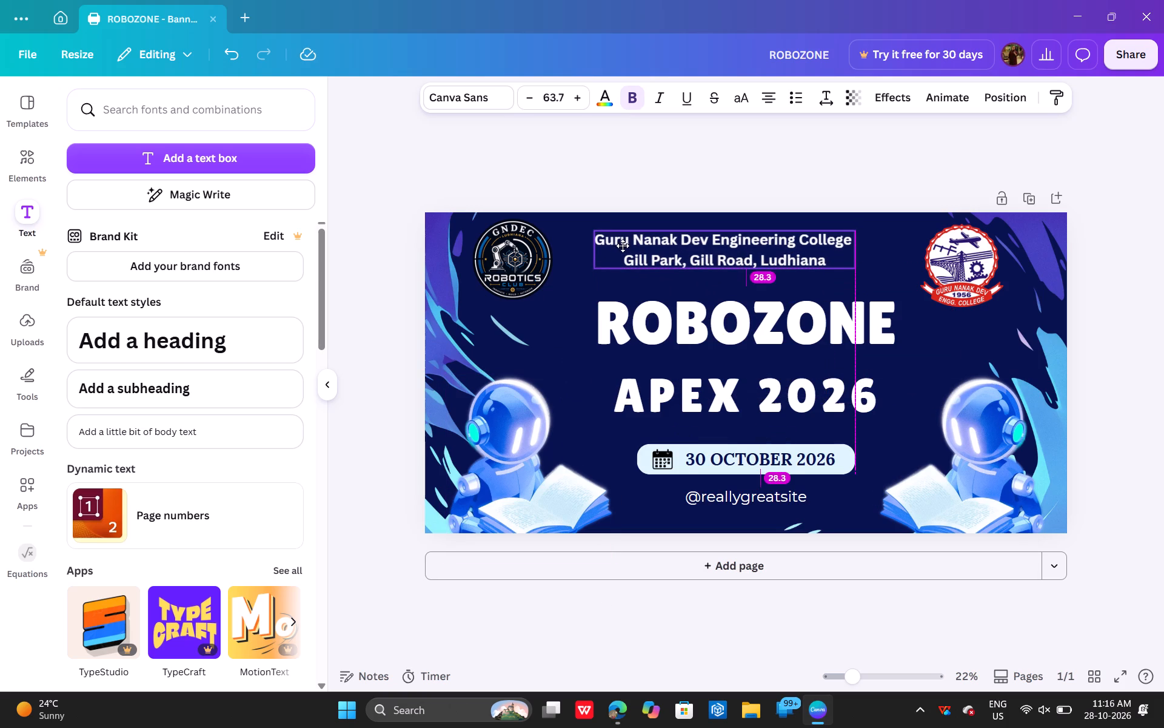
{"action": "left_click_drag", "start_coordinate": [623, 246], "coordinate": [632, 244]}
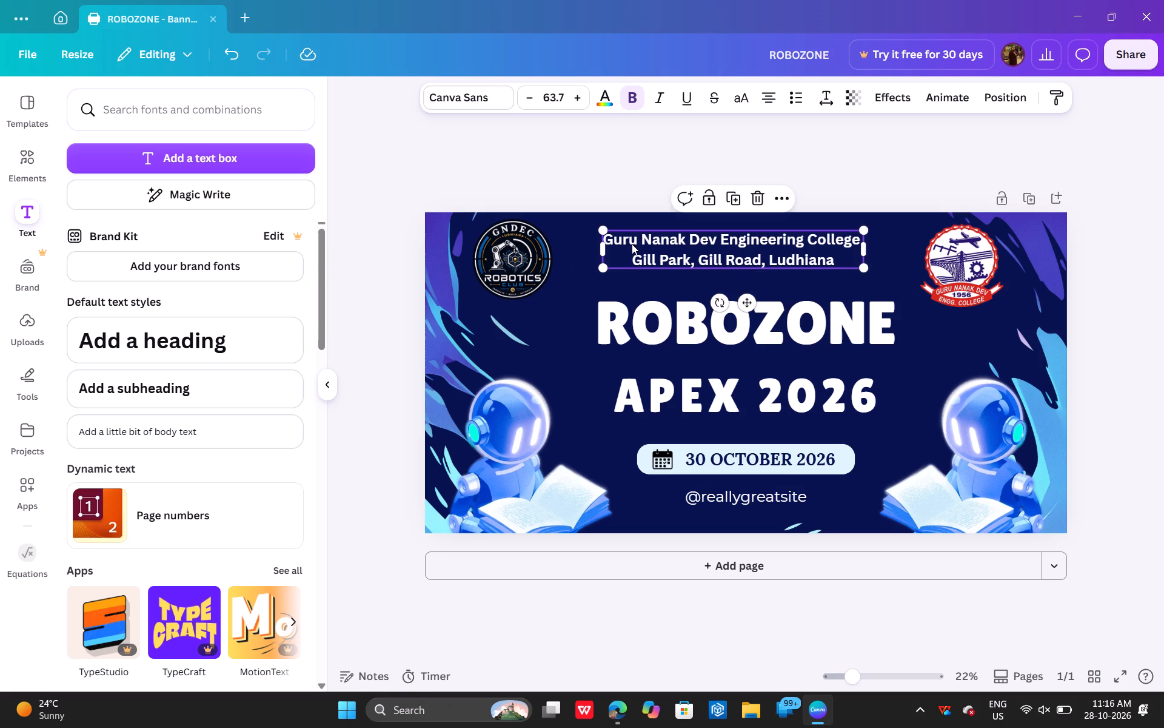
Increase the college name and address text's font size to 87.7 so it fills the space between the logos.
{"action": "triple_click", "coordinate": [585, 96]}
{"action": "triple_click", "coordinate": [585, 96]}
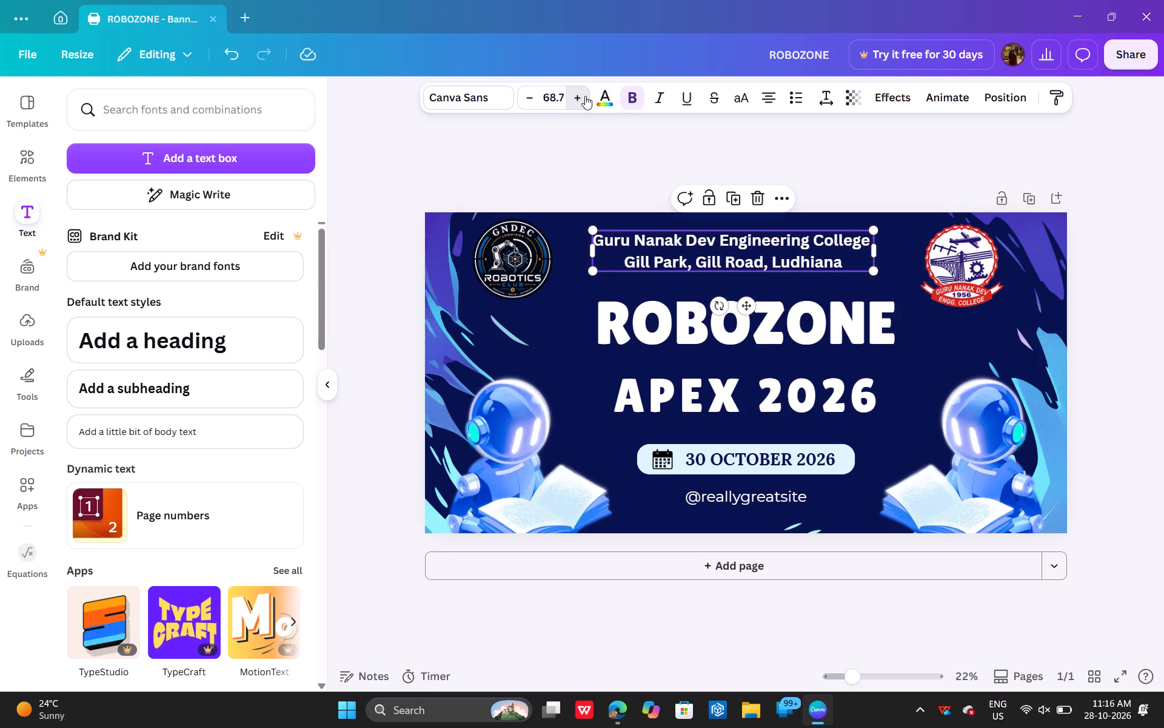
{"action": "triple_click", "coordinate": [585, 96]}
{"action": "triple_click", "coordinate": [585, 96]}
{"action": "triple_click", "coordinate": [585, 96]}
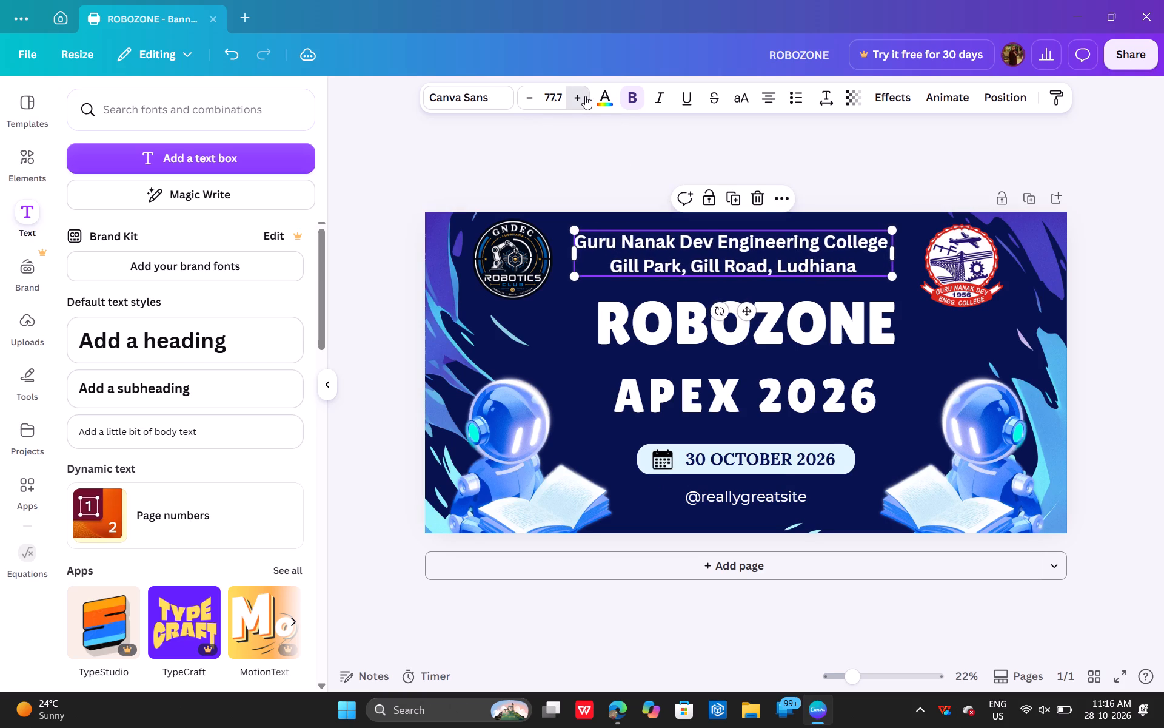
{"action": "triple_click", "coordinate": [585, 96]}
{"action": "triple_click", "coordinate": [585, 96]}
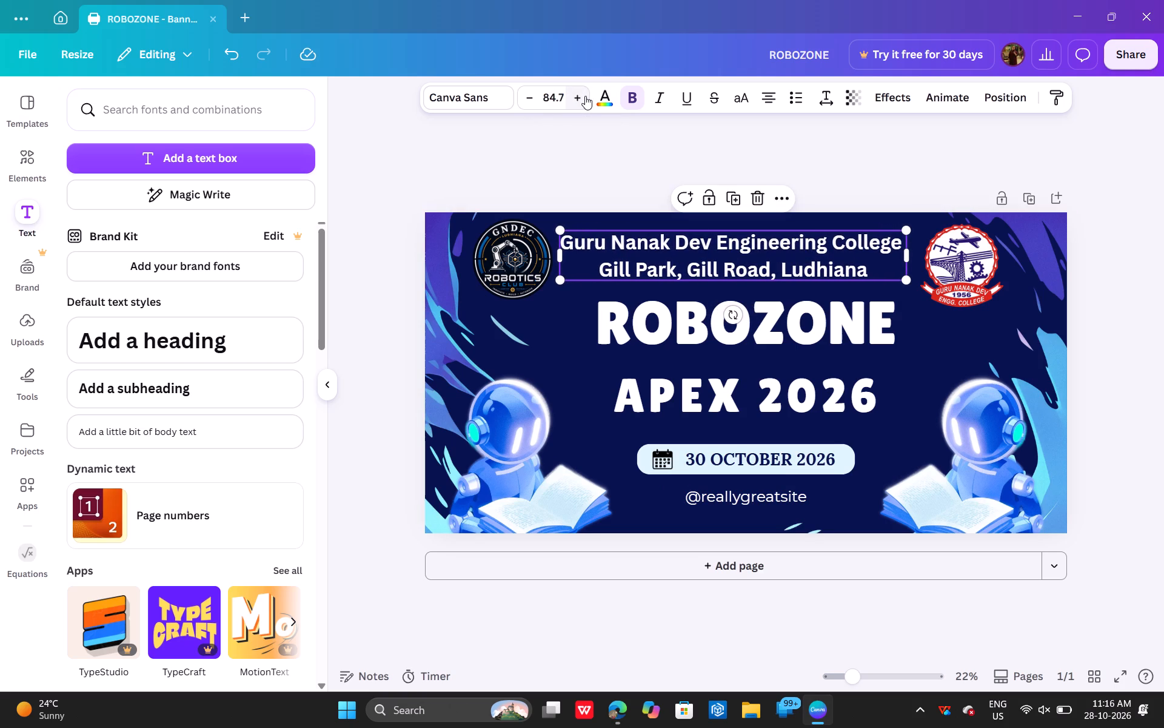
{"action": "left_click", "coordinate": [585, 96]}
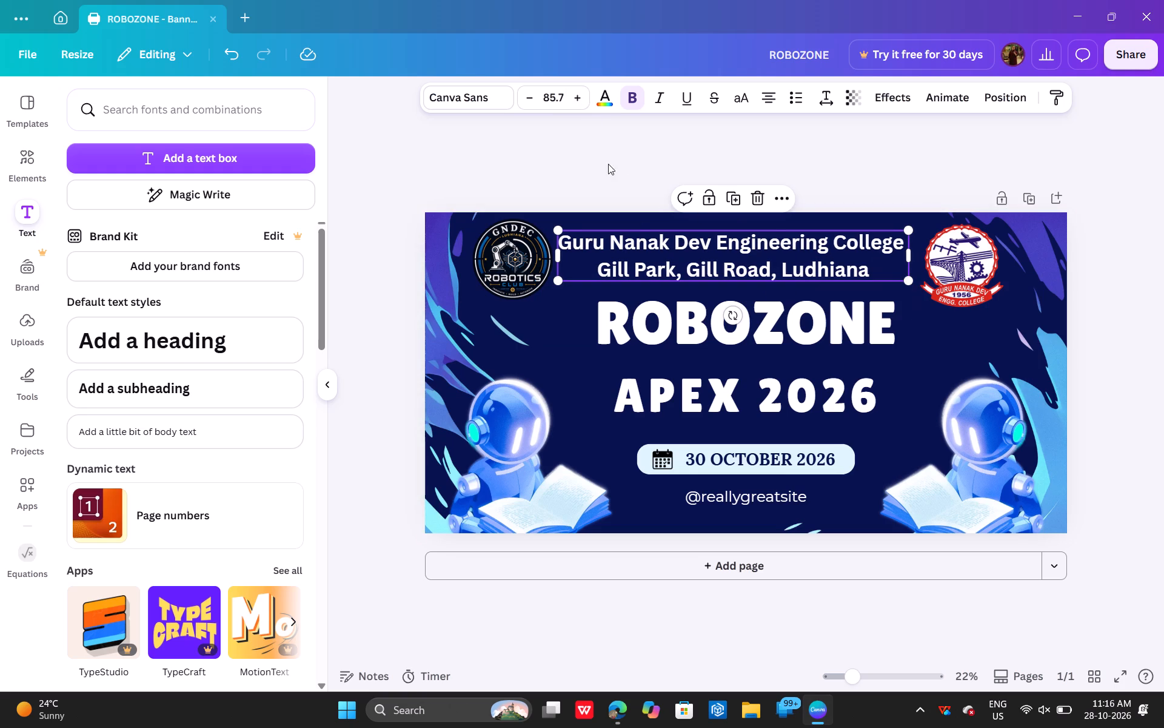
{"action": "left_click", "coordinate": [579, 102]}
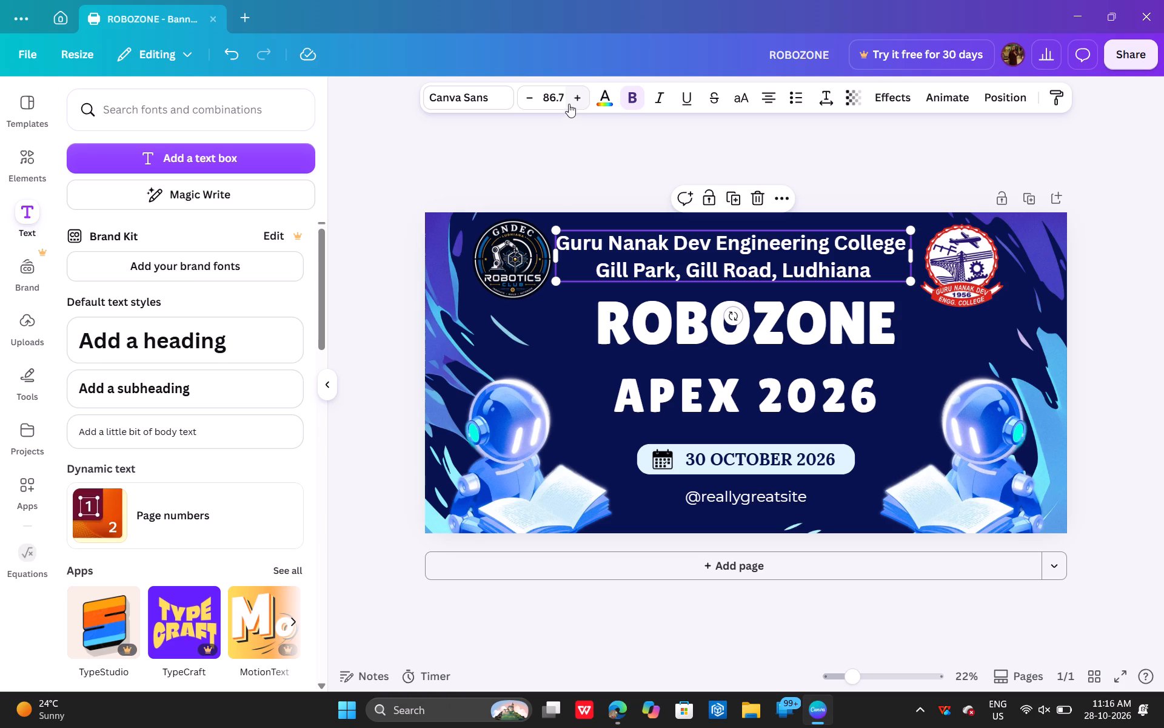
{"action": "left_click", "coordinate": [574, 101]}
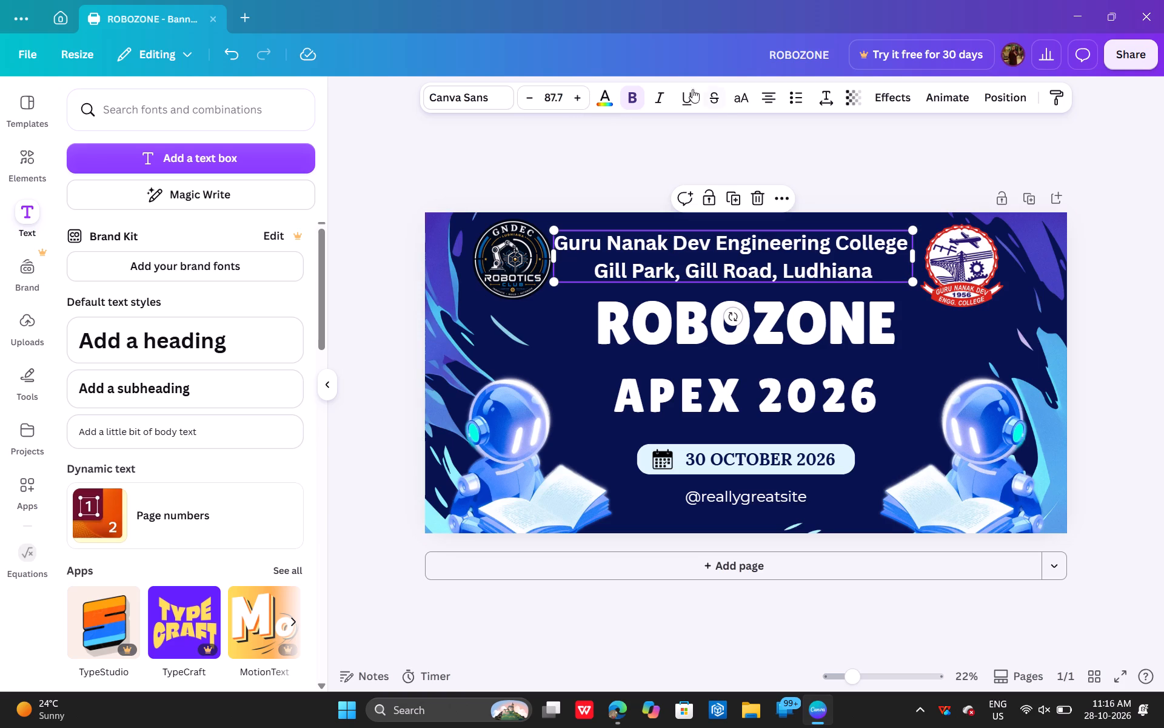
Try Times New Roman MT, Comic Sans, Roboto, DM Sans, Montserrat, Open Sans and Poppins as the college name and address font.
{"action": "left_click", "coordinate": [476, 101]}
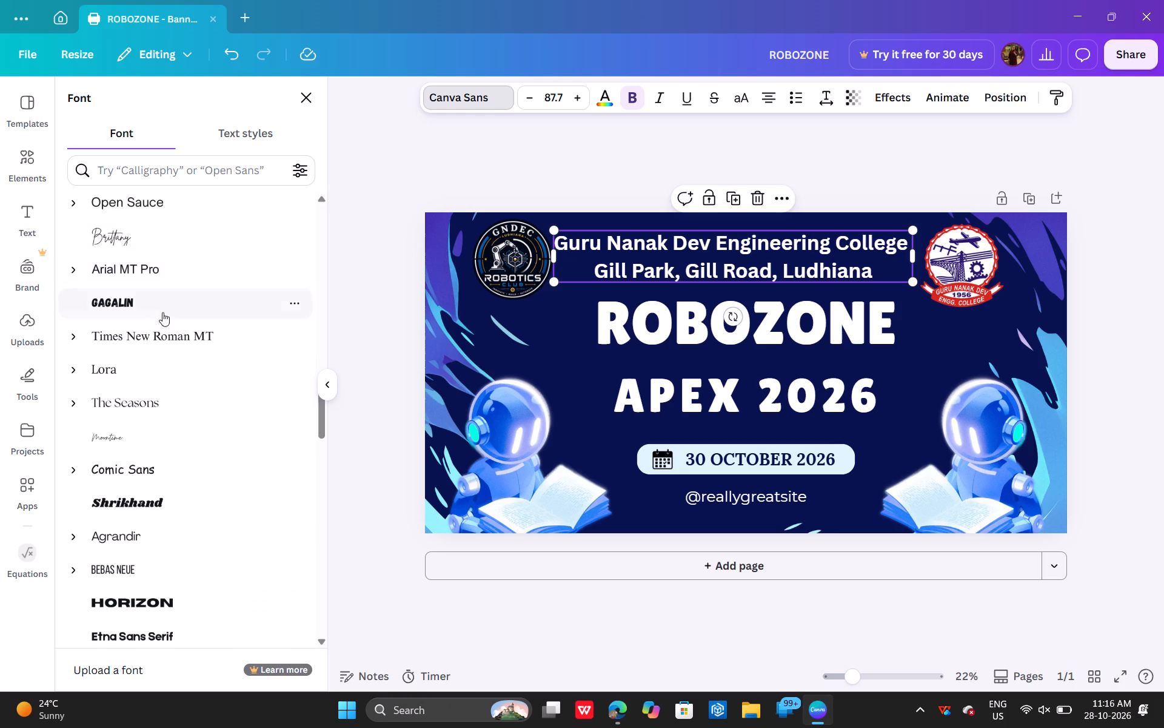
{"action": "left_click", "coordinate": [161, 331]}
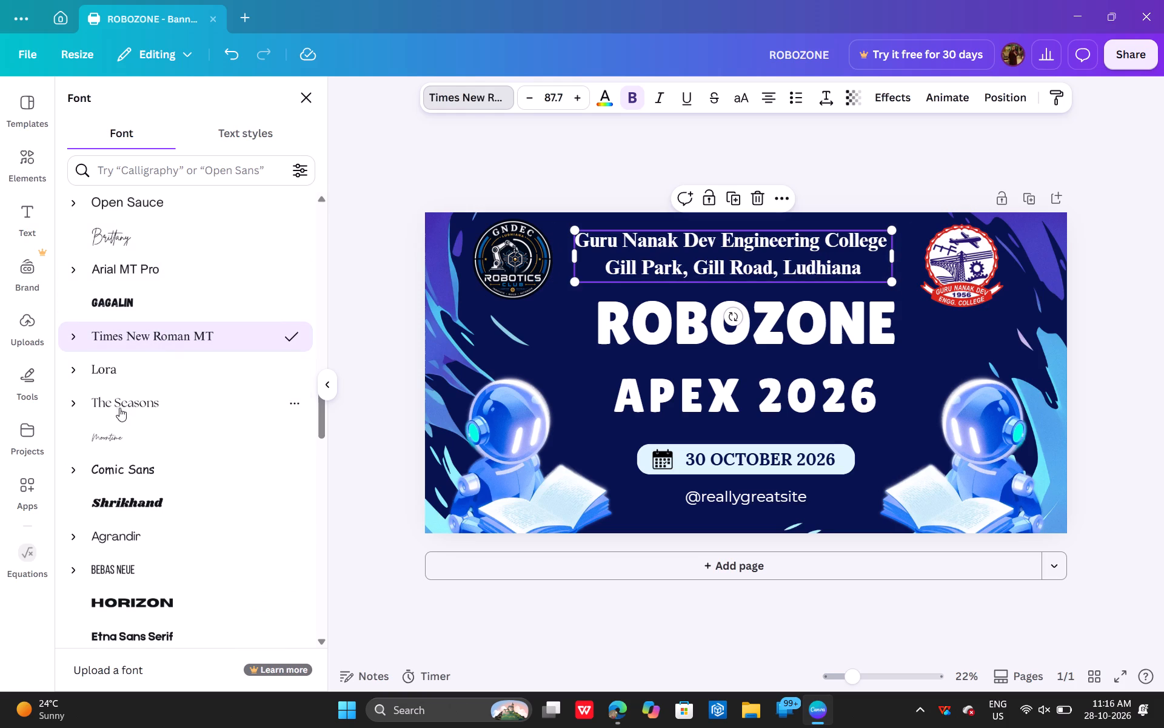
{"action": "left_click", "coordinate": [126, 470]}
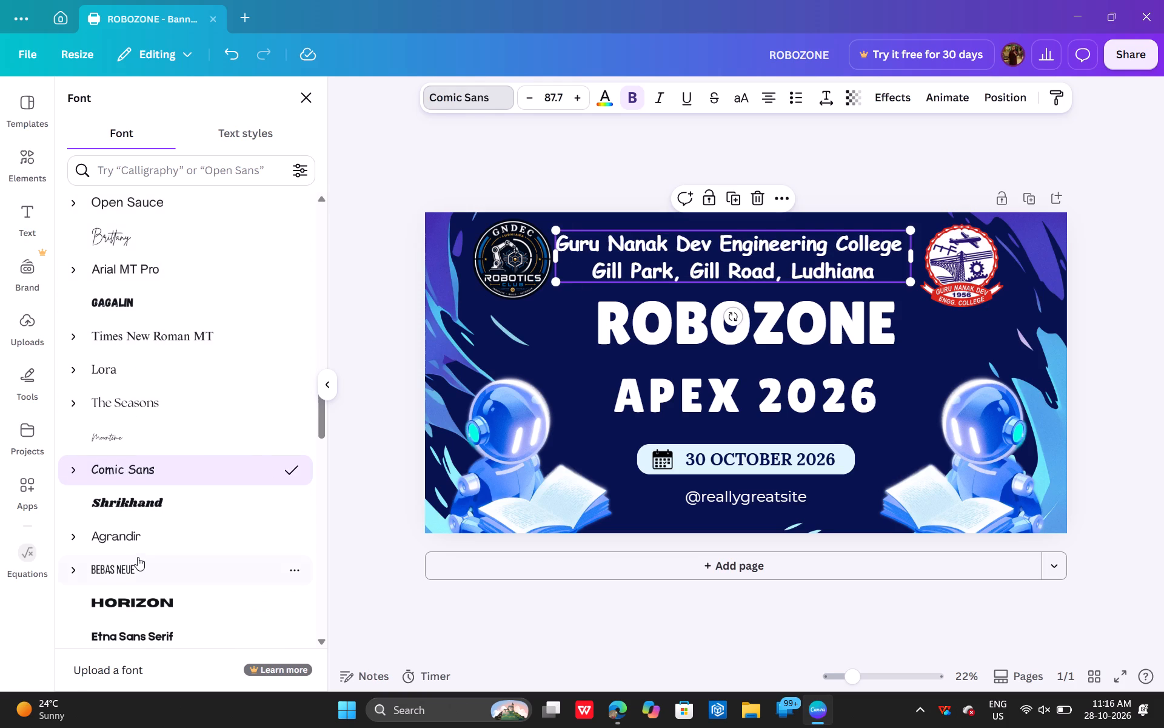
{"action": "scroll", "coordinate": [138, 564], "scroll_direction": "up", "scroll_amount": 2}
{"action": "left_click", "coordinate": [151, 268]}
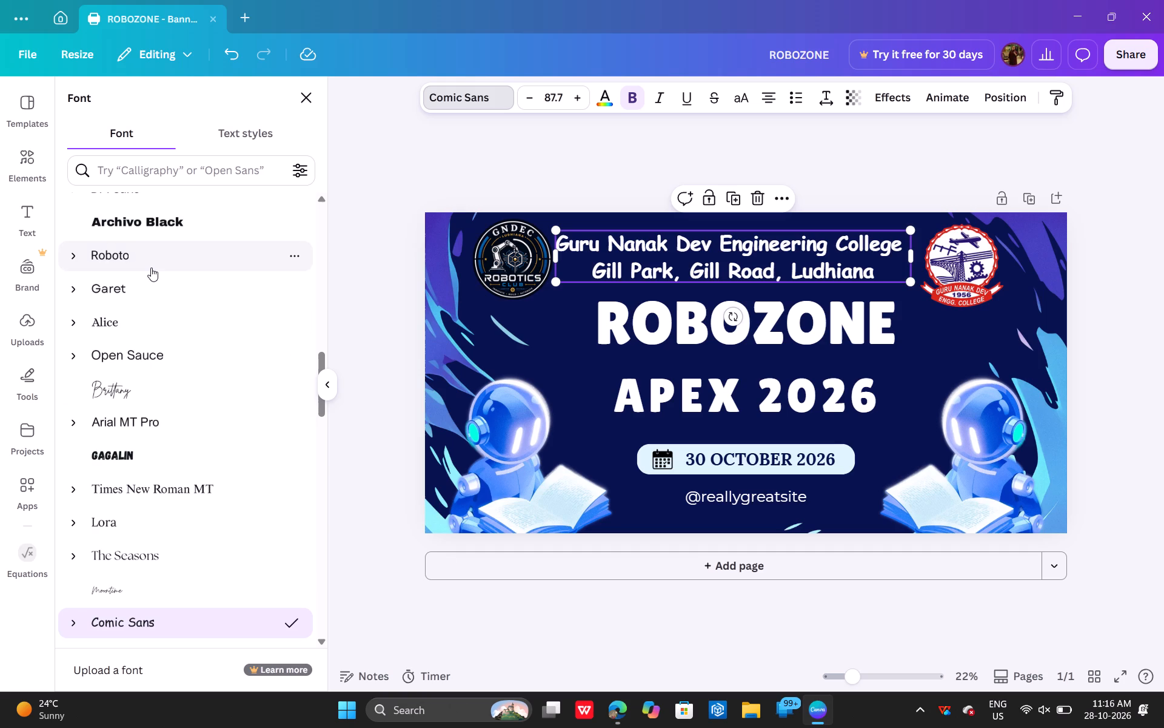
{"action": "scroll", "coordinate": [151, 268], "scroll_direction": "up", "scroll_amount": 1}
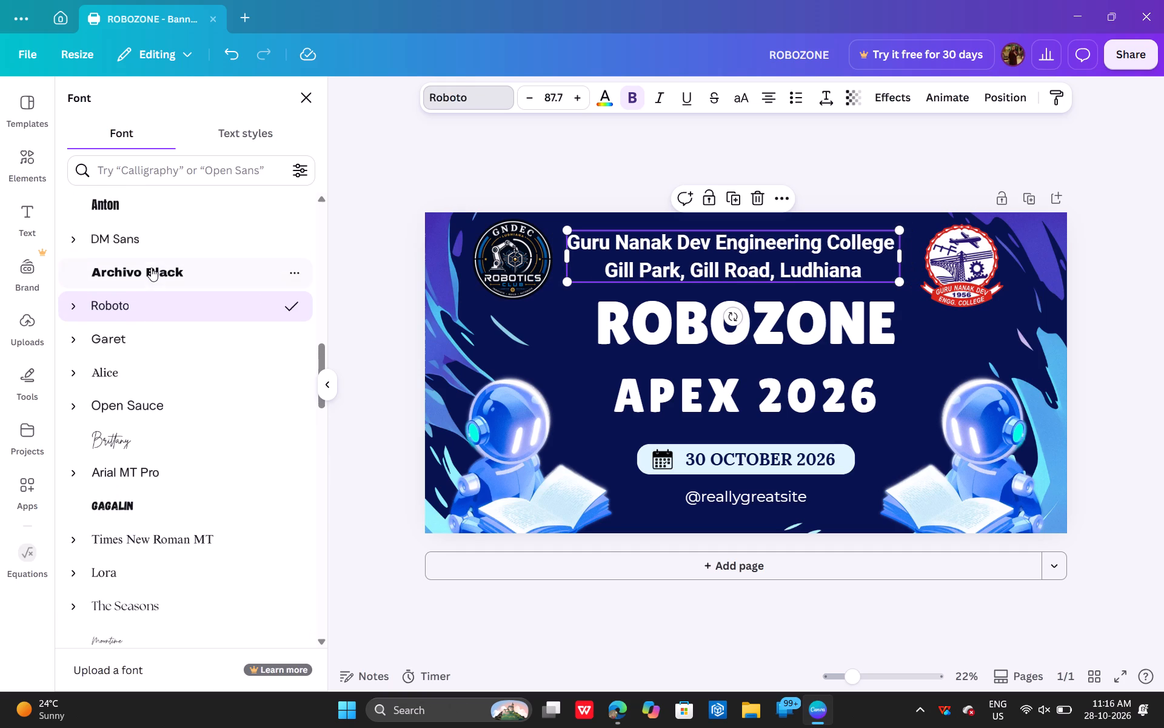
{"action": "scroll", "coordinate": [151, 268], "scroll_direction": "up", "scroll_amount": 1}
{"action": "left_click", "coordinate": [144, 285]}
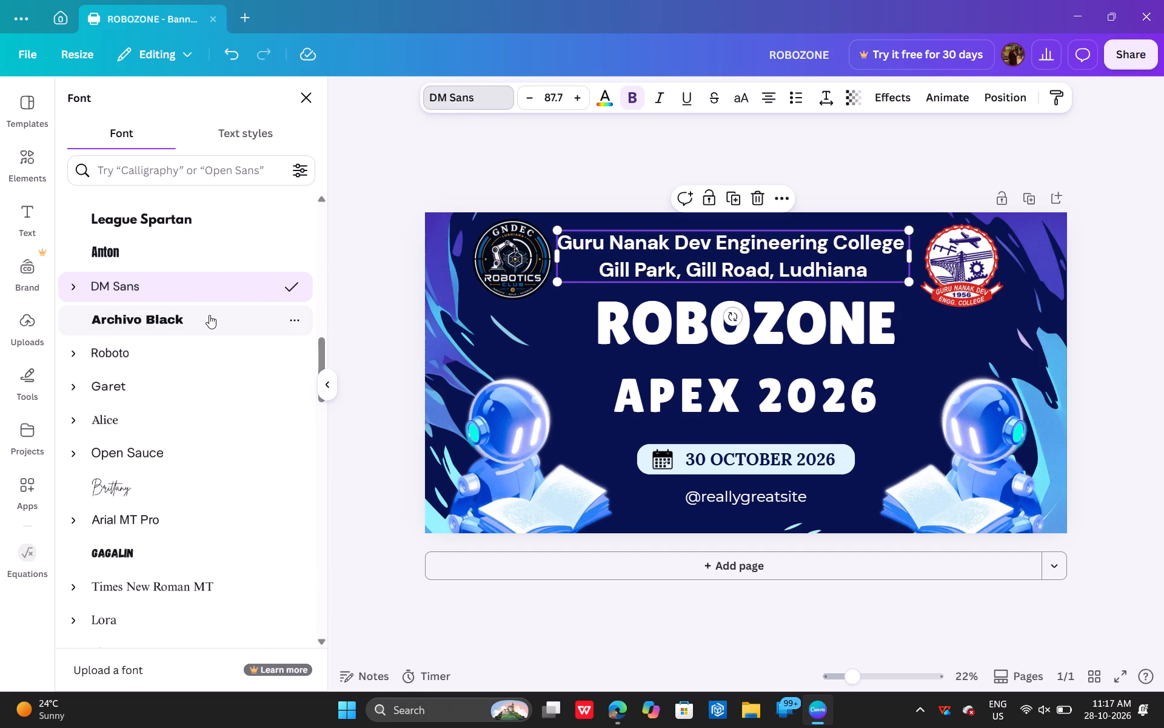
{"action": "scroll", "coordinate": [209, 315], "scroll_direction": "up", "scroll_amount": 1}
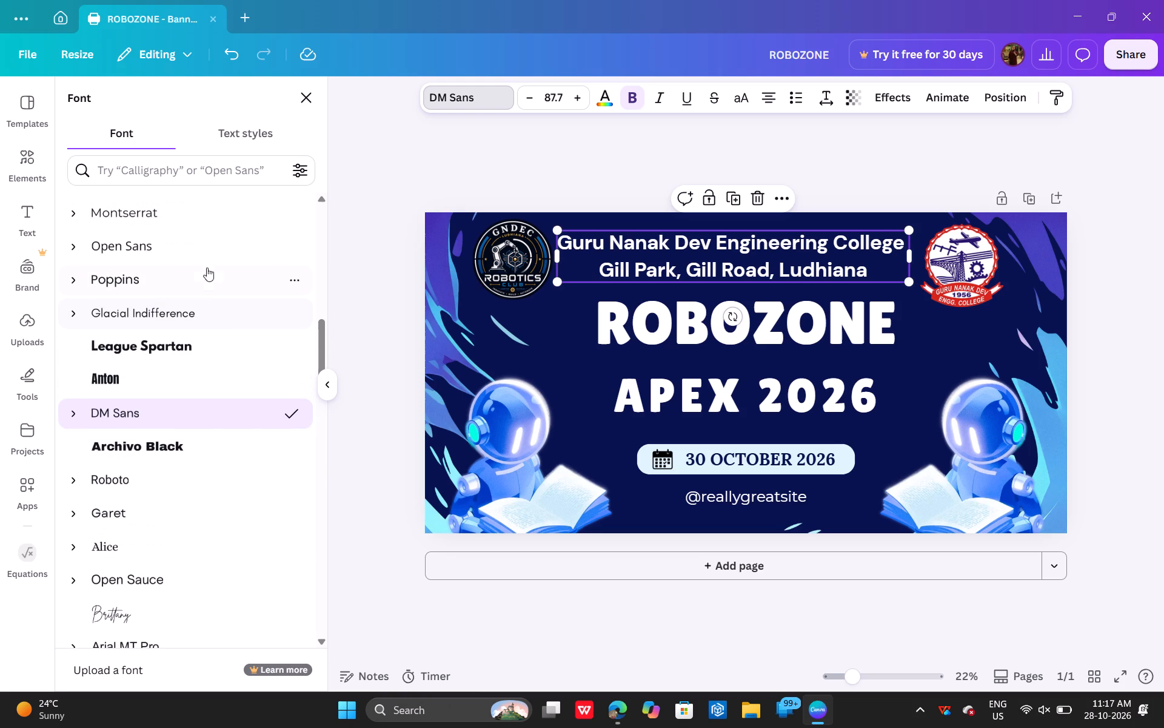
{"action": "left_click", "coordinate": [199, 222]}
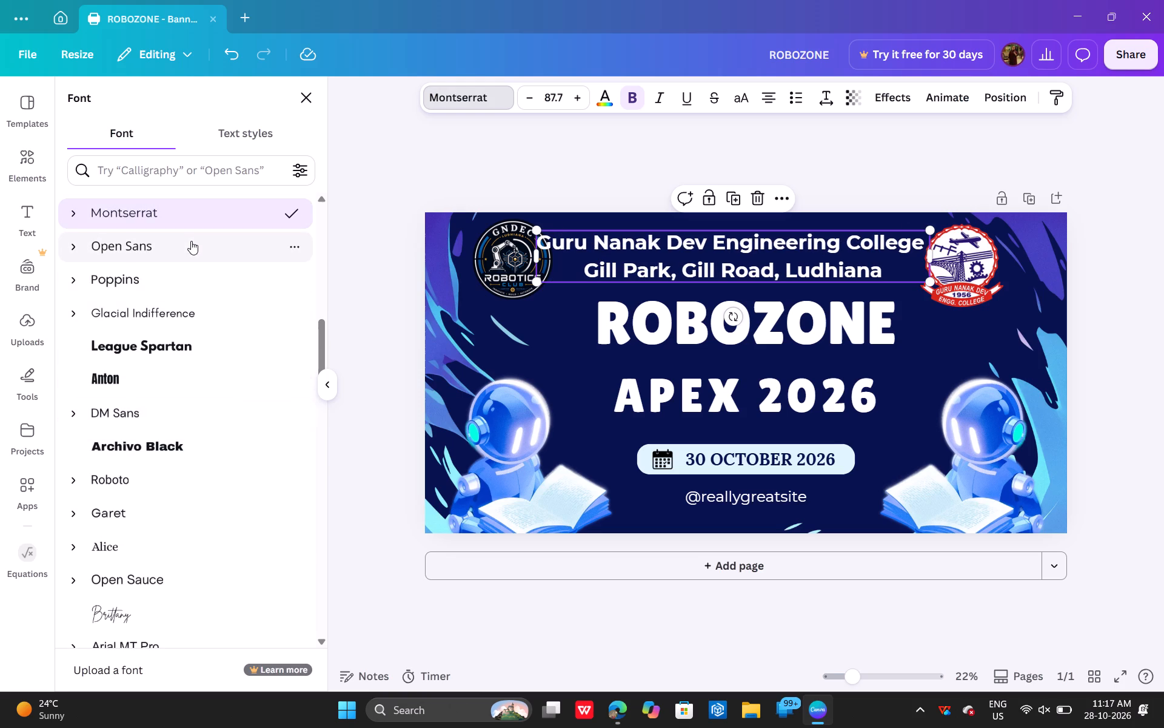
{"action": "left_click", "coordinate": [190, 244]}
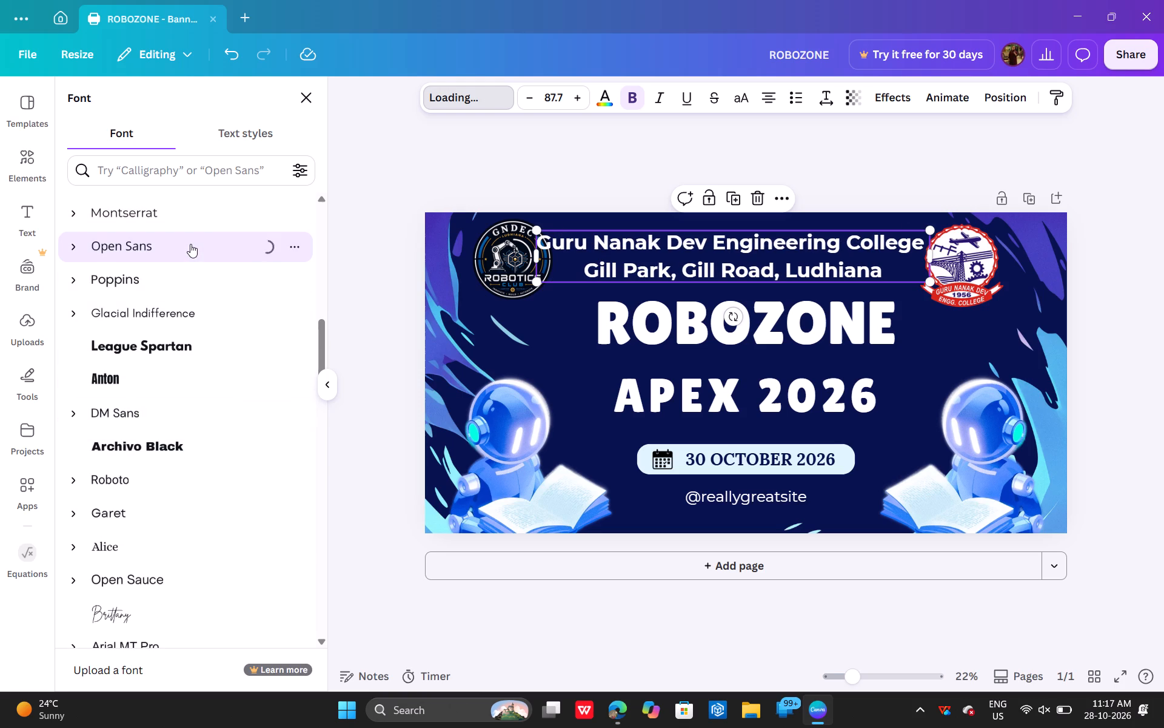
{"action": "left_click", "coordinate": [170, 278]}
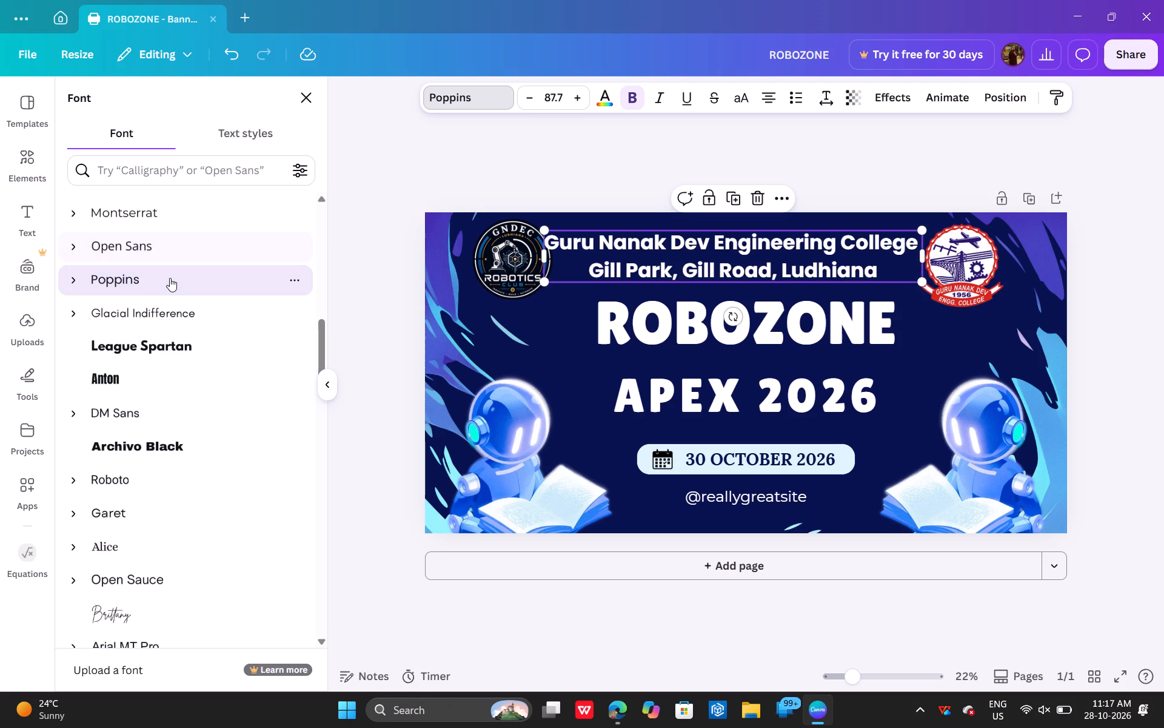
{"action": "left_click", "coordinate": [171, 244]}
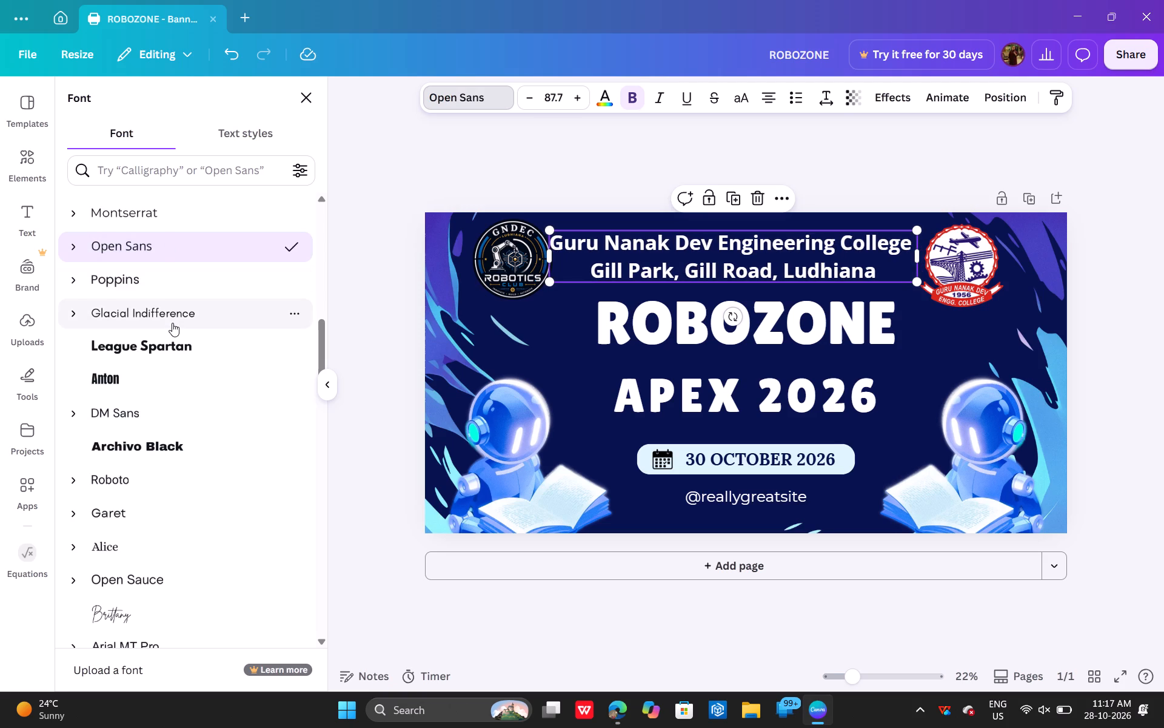
Set the font of the college name and address text to Glacial Indifference.
{"action": "left_click", "coordinate": [172, 318]}
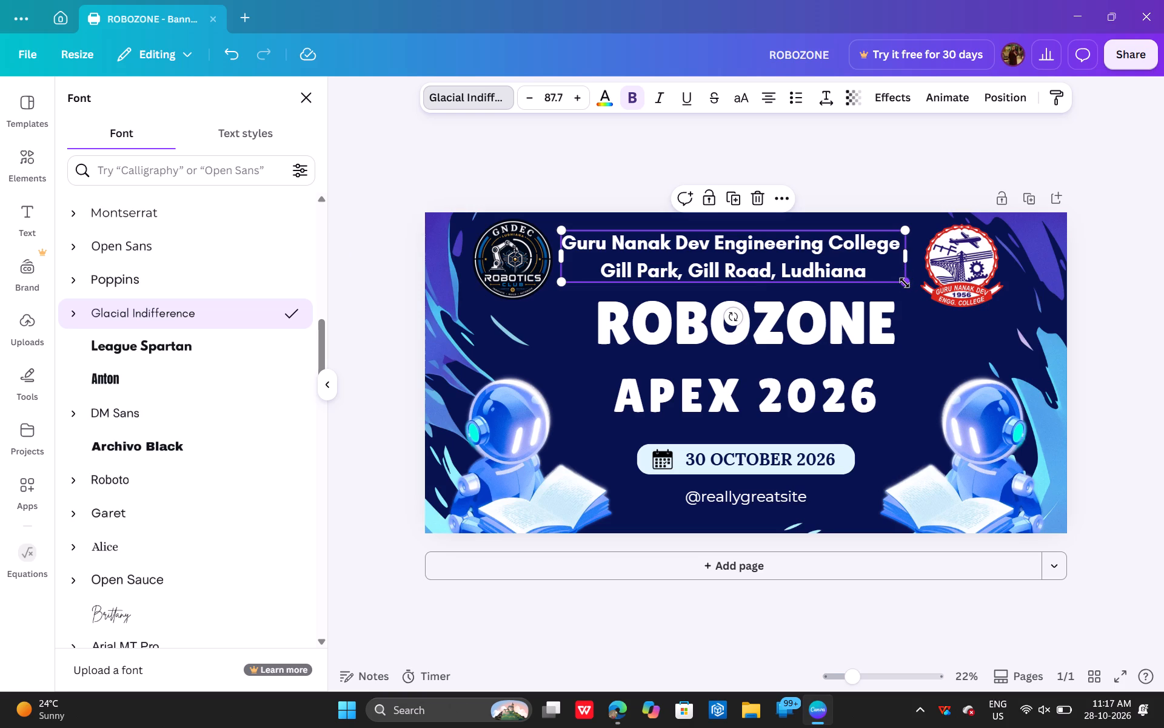
Move the Robotics Club logo slightly outward and down, away from the college name and address text.
{"action": "left_click", "coordinate": [504, 258]}
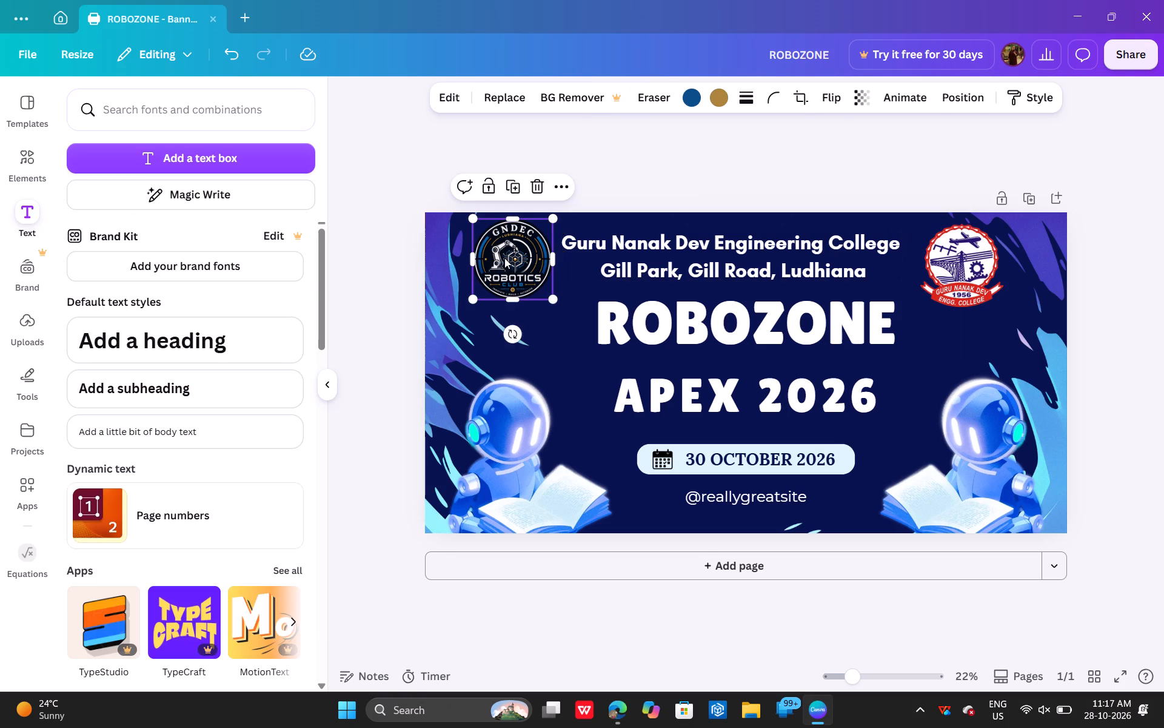
{"action": "left_click_drag", "start_coordinate": [504, 258], "coordinate": [498, 258]}
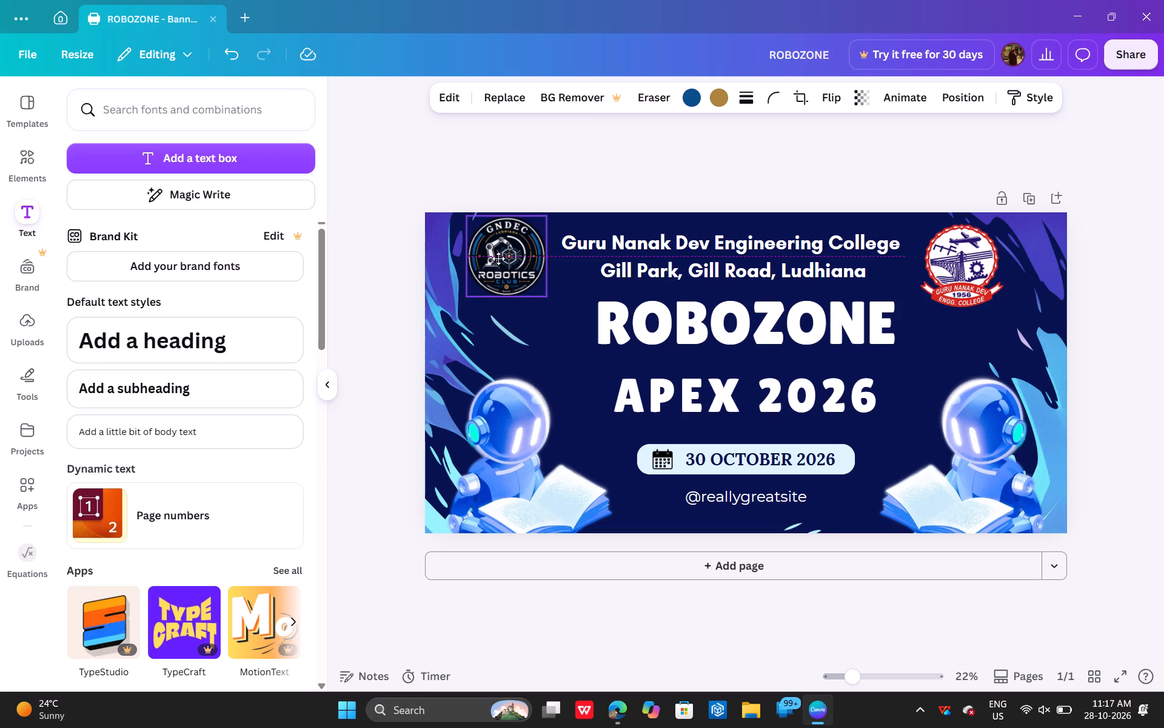
{"action": "left_click_drag", "start_coordinate": [498, 258], "coordinate": [499, 261]}
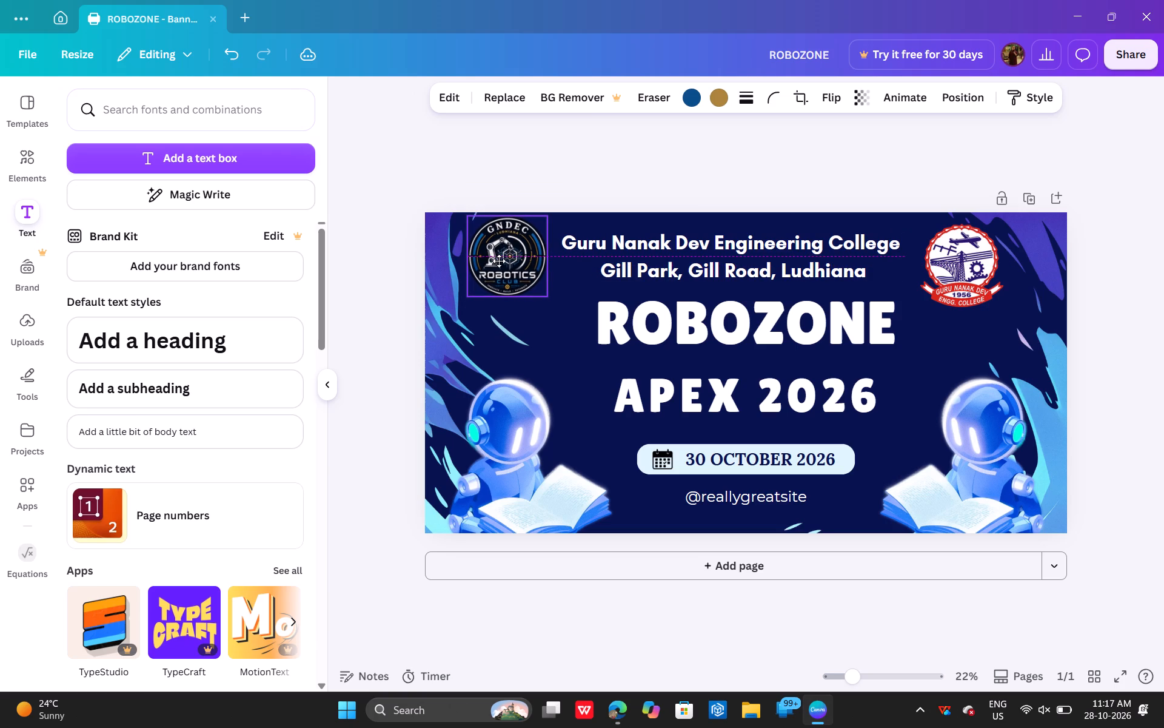
{"action": "left_click_drag", "start_coordinate": [499, 261], "coordinate": [499, 262]}
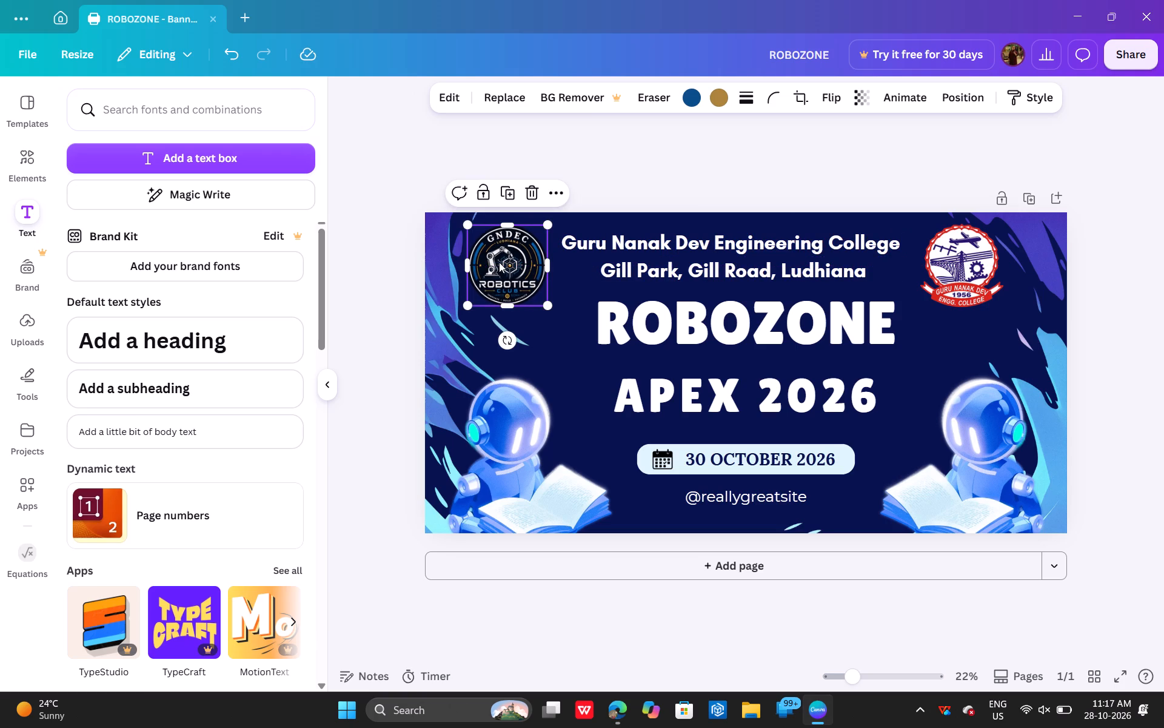
Move the college logo slightly outward from the heading, level with the Robotics Club logo on the opposite side.
{"action": "left_click", "coordinate": [978, 257]}
{"action": "left_click_drag", "start_coordinate": [978, 257], "coordinate": [992, 255]}
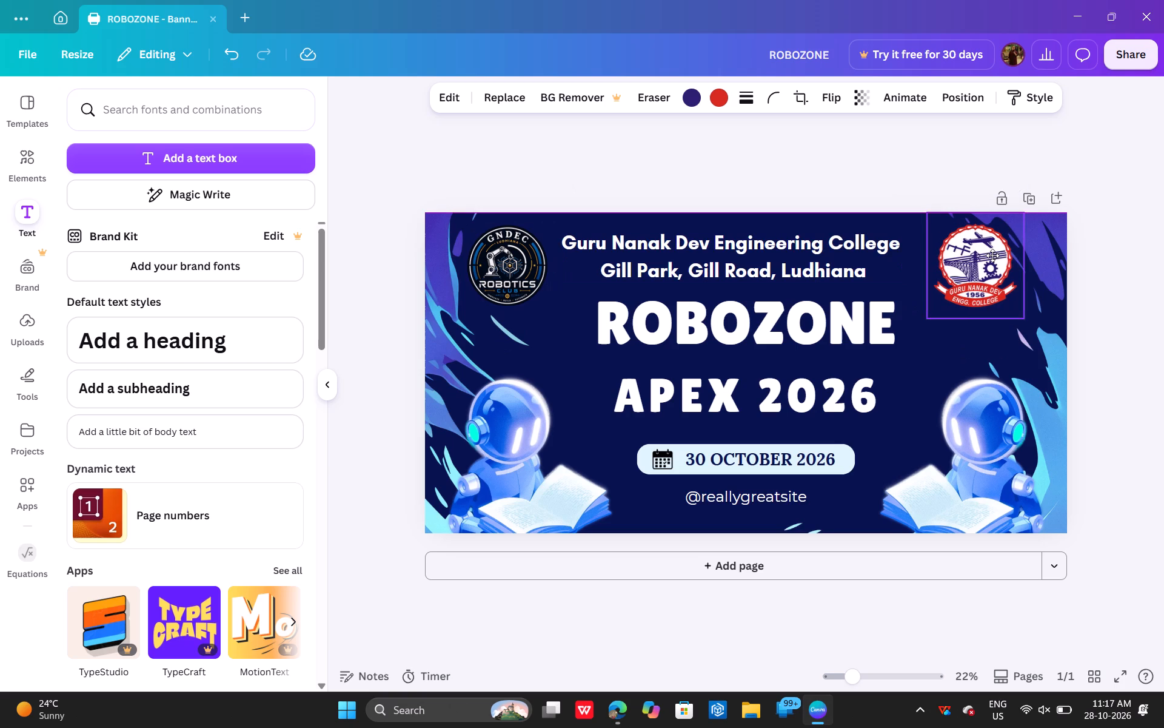
{"action": "left_click_drag", "start_coordinate": [992, 255], "coordinate": [989, 255]}
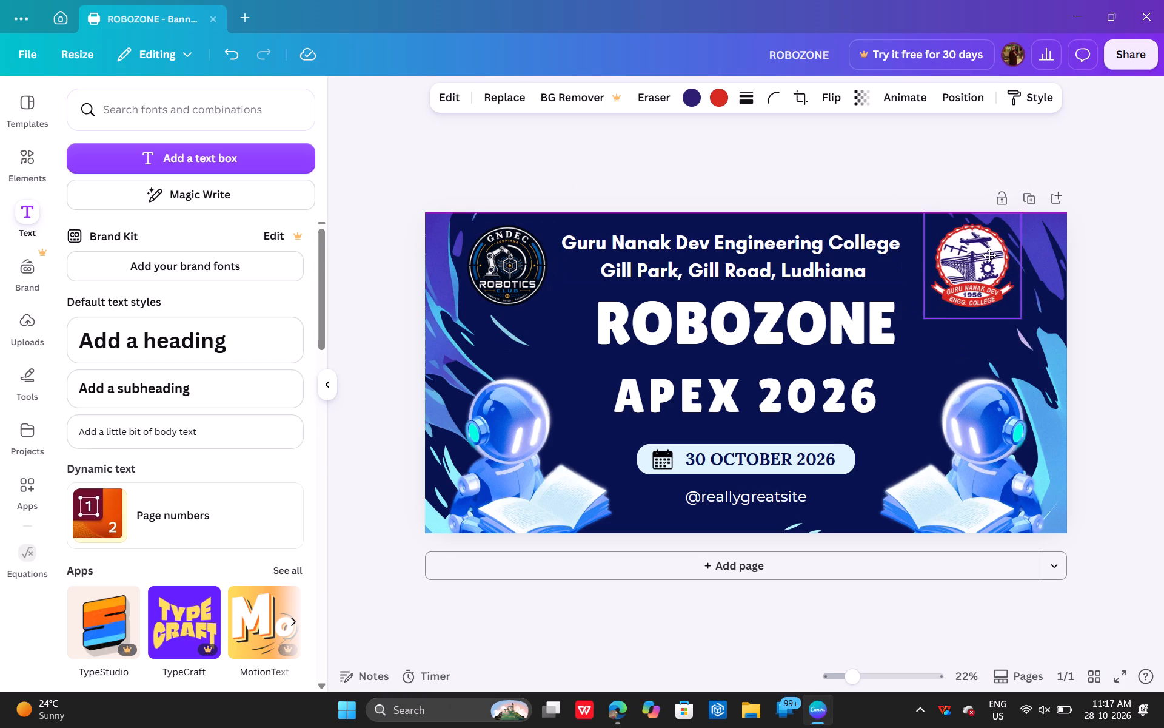
{"action": "left_click_drag", "start_coordinate": [989, 255], "coordinate": [989, 251]}
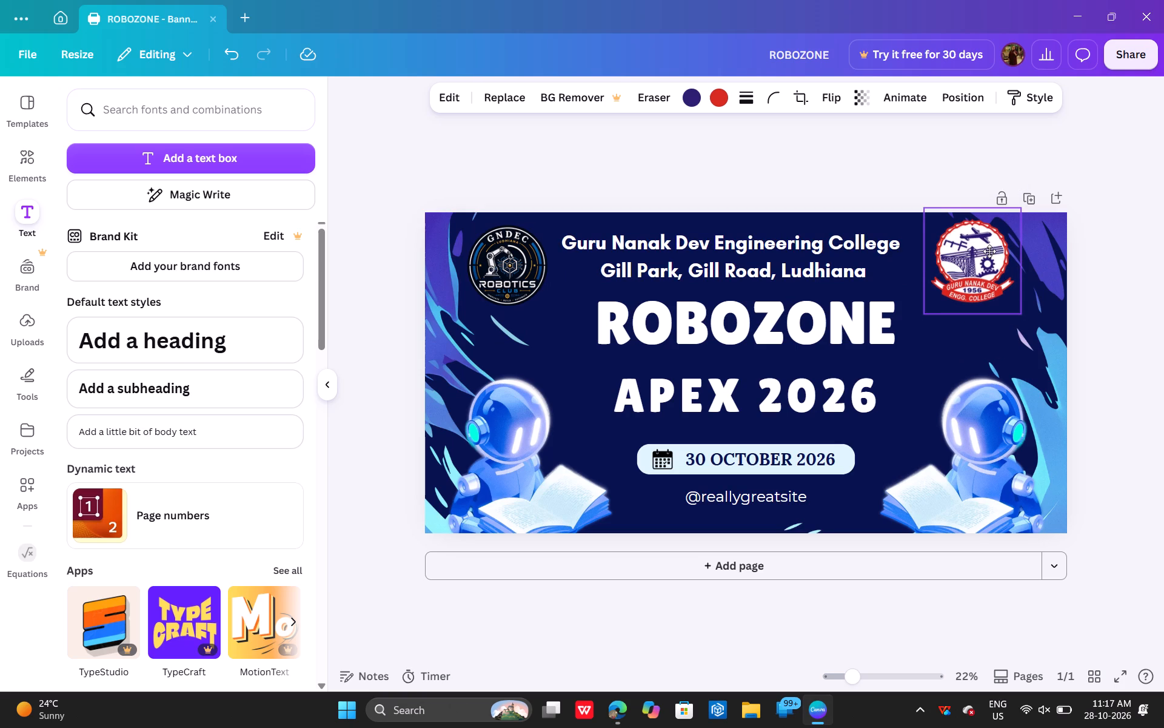
{"action": "left_click_drag", "start_coordinate": [989, 251], "coordinate": [983, 254]}
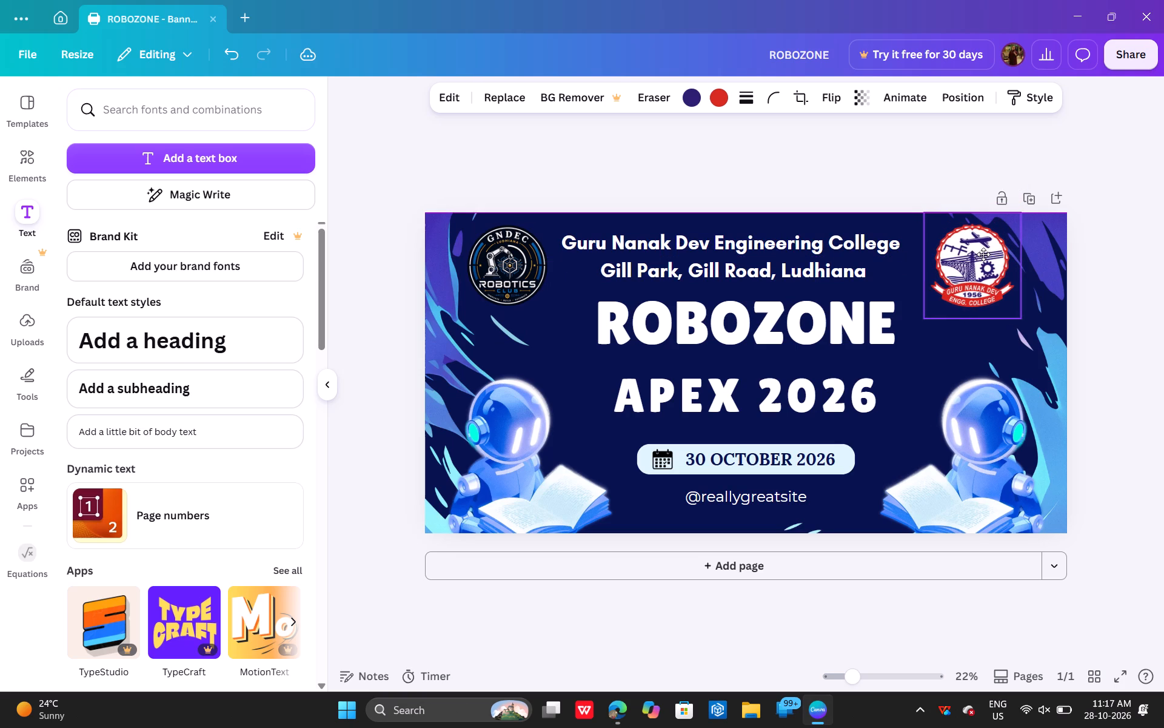
{"action": "left_click_drag", "start_coordinate": [983, 254], "coordinate": [983, 254]}
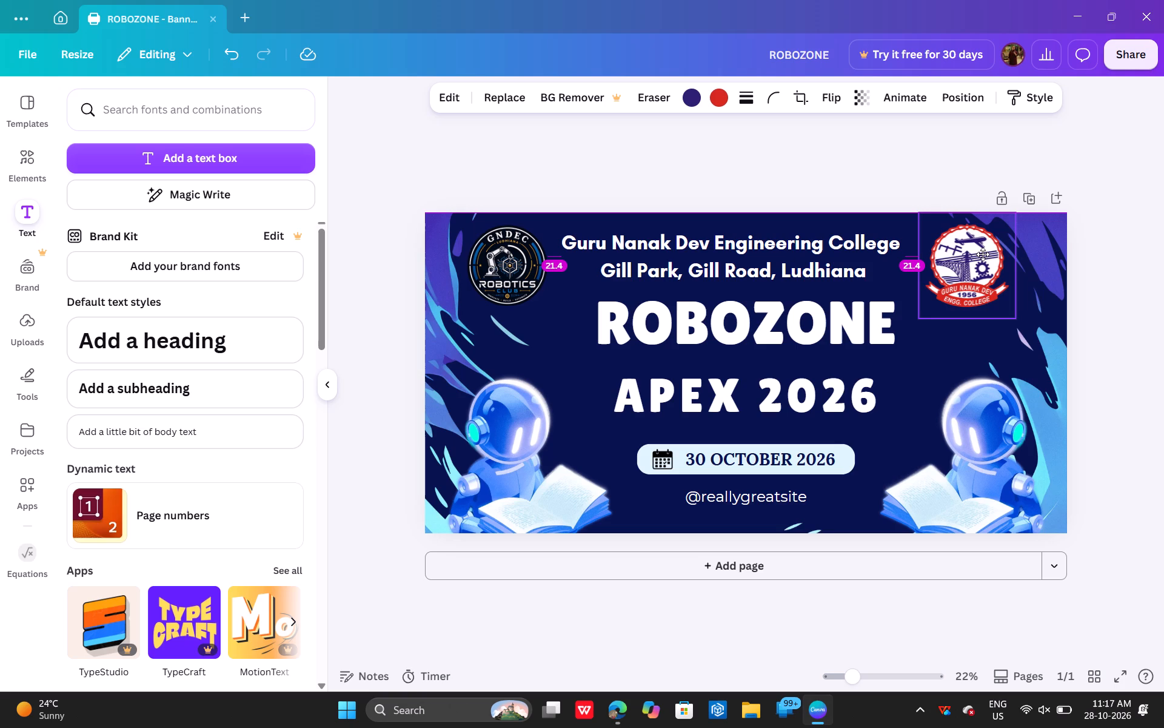
{"action": "left_click_drag", "start_coordinate": [983, 254], "coordinate": [993, 254]}
{"action": "left_click", "coordinate": [819, 168]}
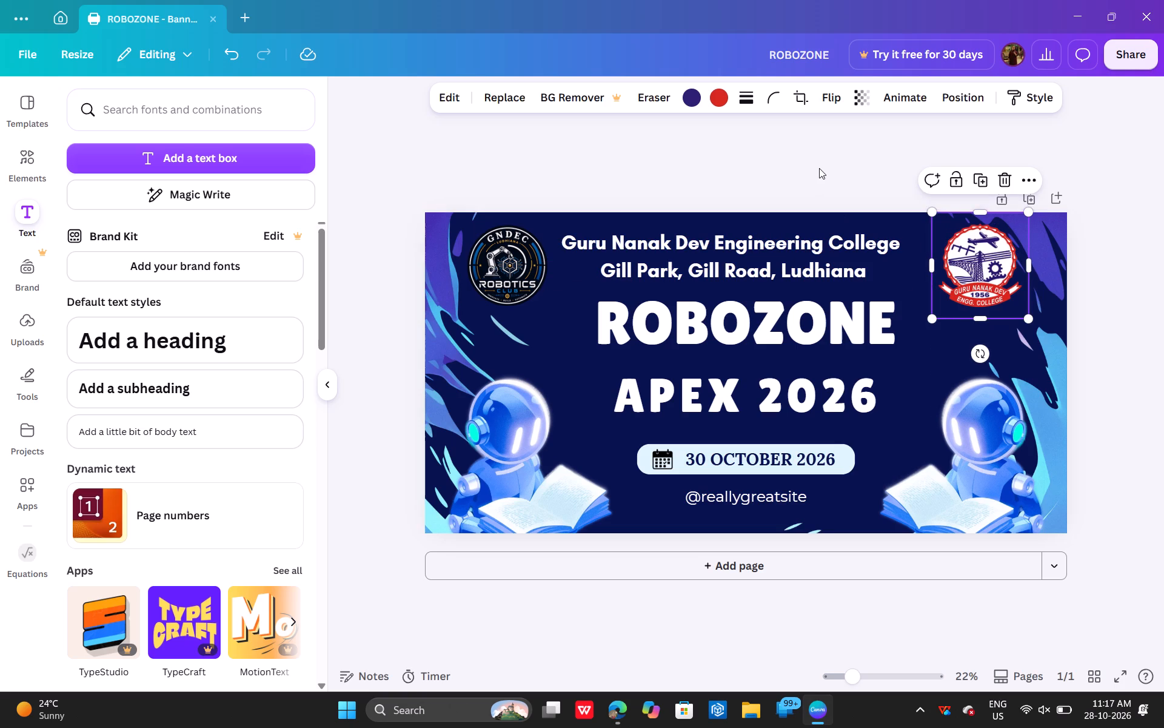
{"action": "left_click", "coordinate": [819, 168]}
Fine-tune the logo sizes, with the college logo about 151 by 166 and the Robotics Club logo about 125 by 126.
{"action": "left_click", "coordinate": [954, 272]}
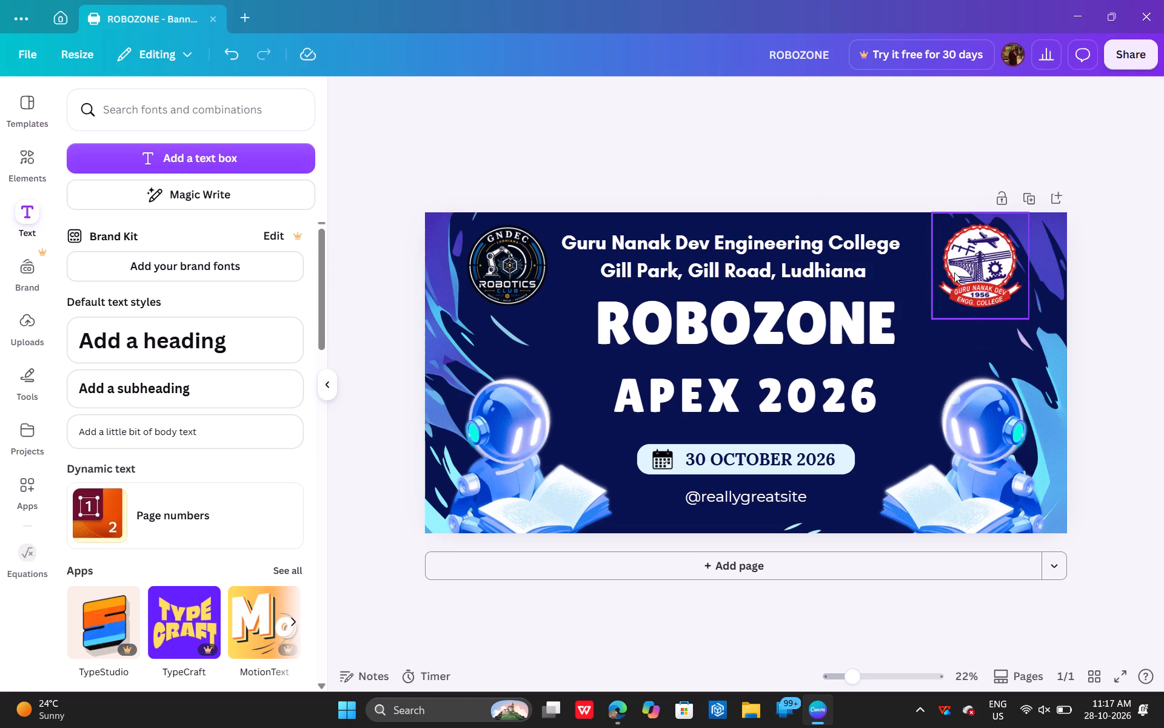
{"action": "left_click", "coordinate": [931, 320]}
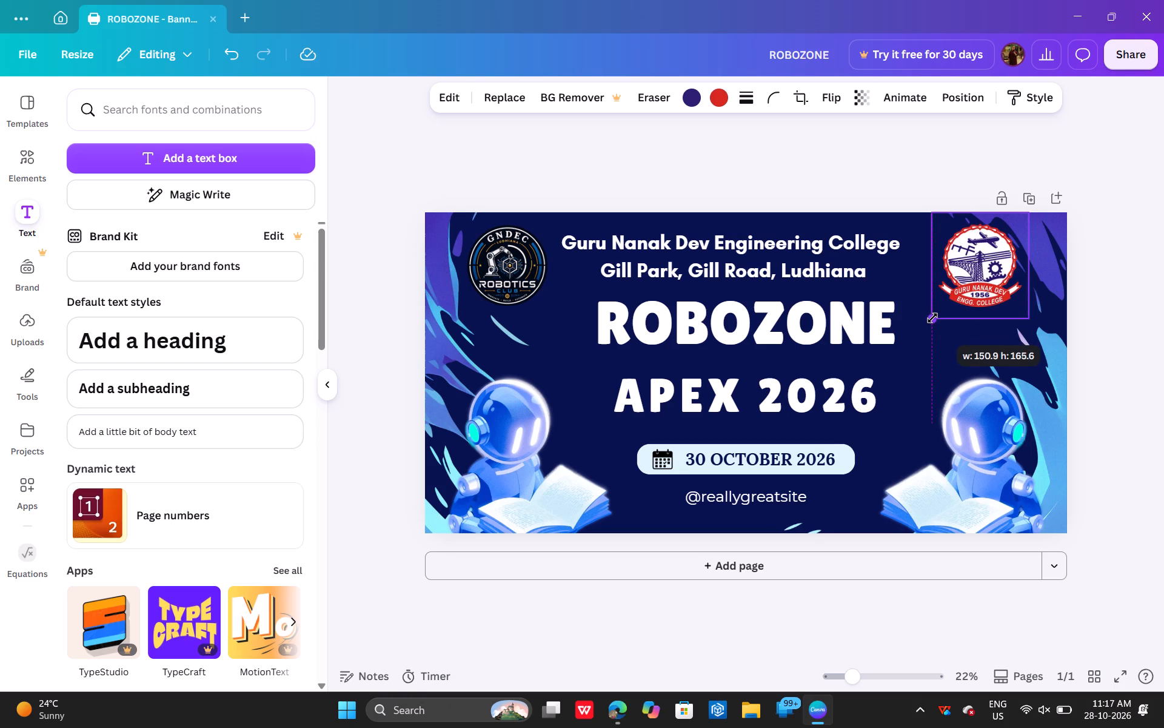
{"action": "left_click", "coordinate": [538, 282]}
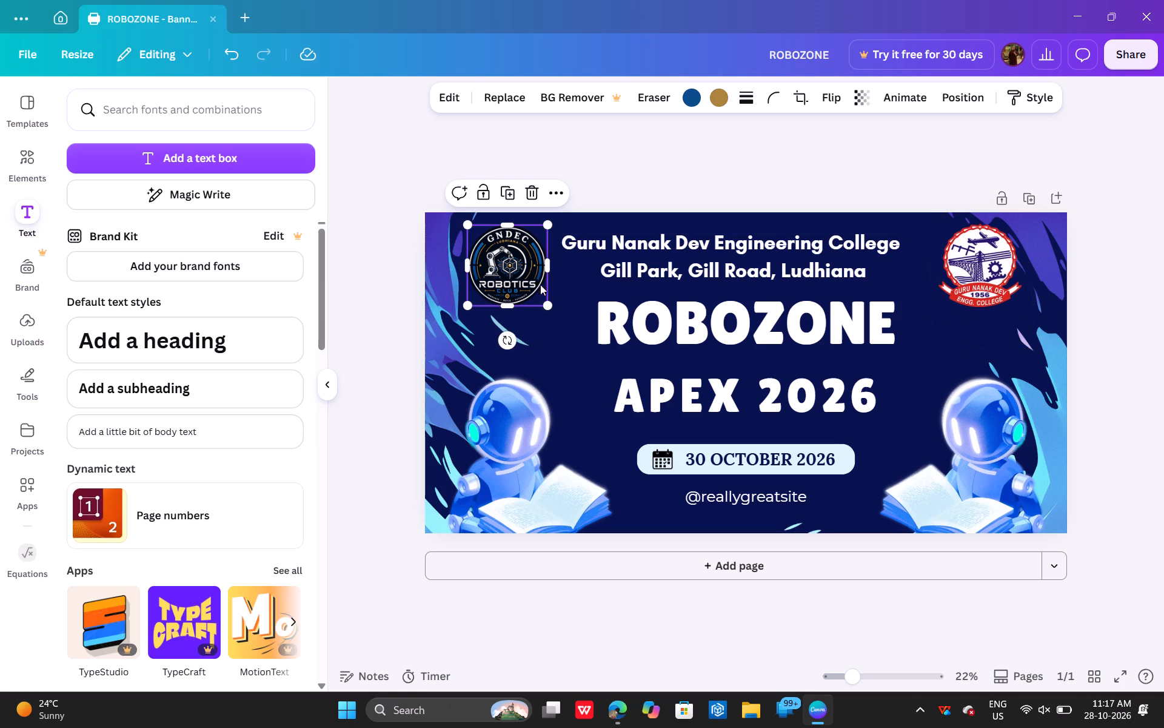
{"action": "left_click", "coordinate": [544, 306]}
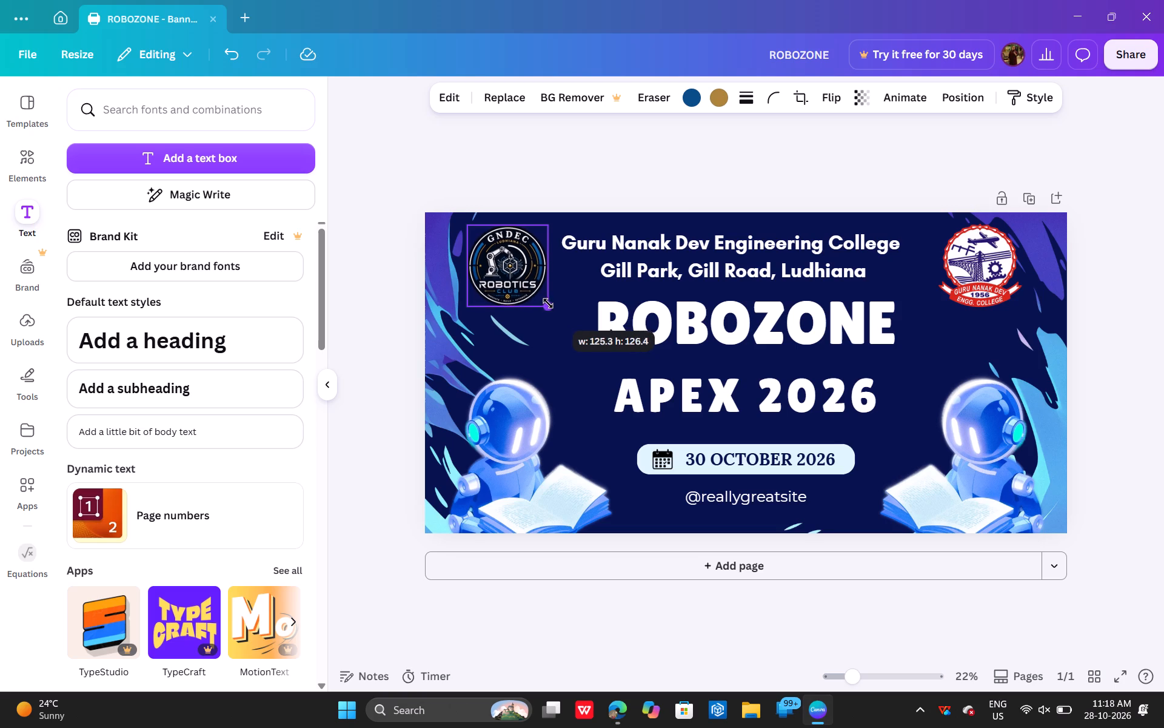
{"action": "left_click", "coordinate": [716, 167]}
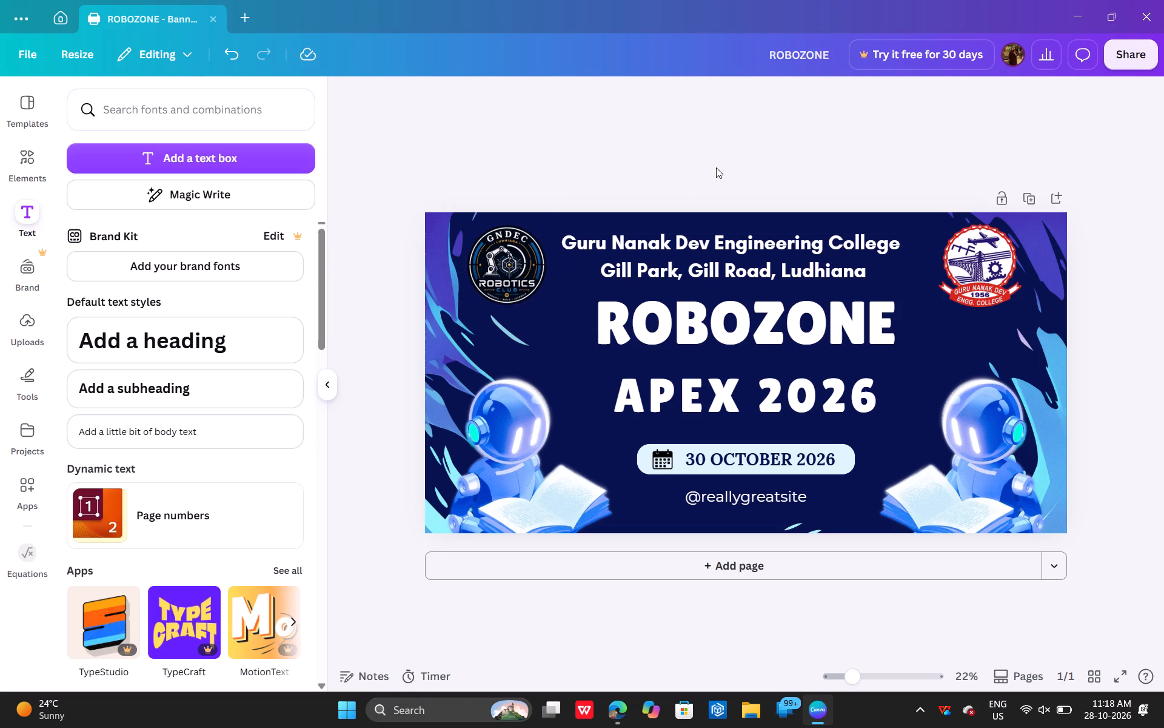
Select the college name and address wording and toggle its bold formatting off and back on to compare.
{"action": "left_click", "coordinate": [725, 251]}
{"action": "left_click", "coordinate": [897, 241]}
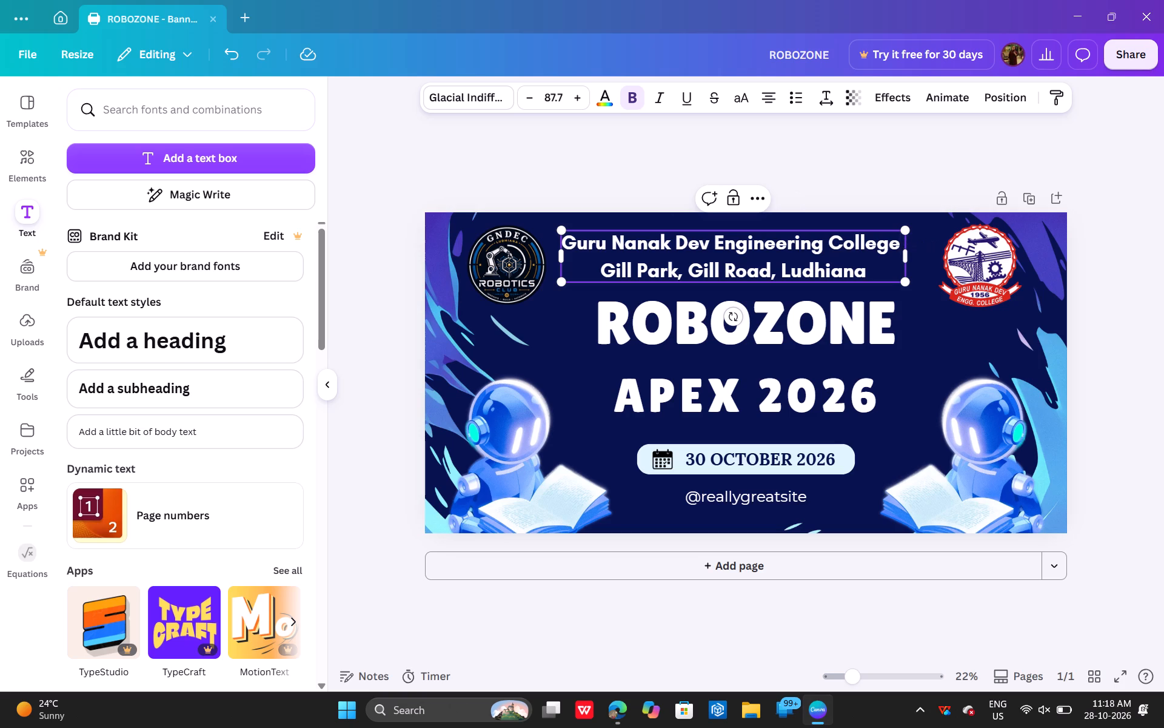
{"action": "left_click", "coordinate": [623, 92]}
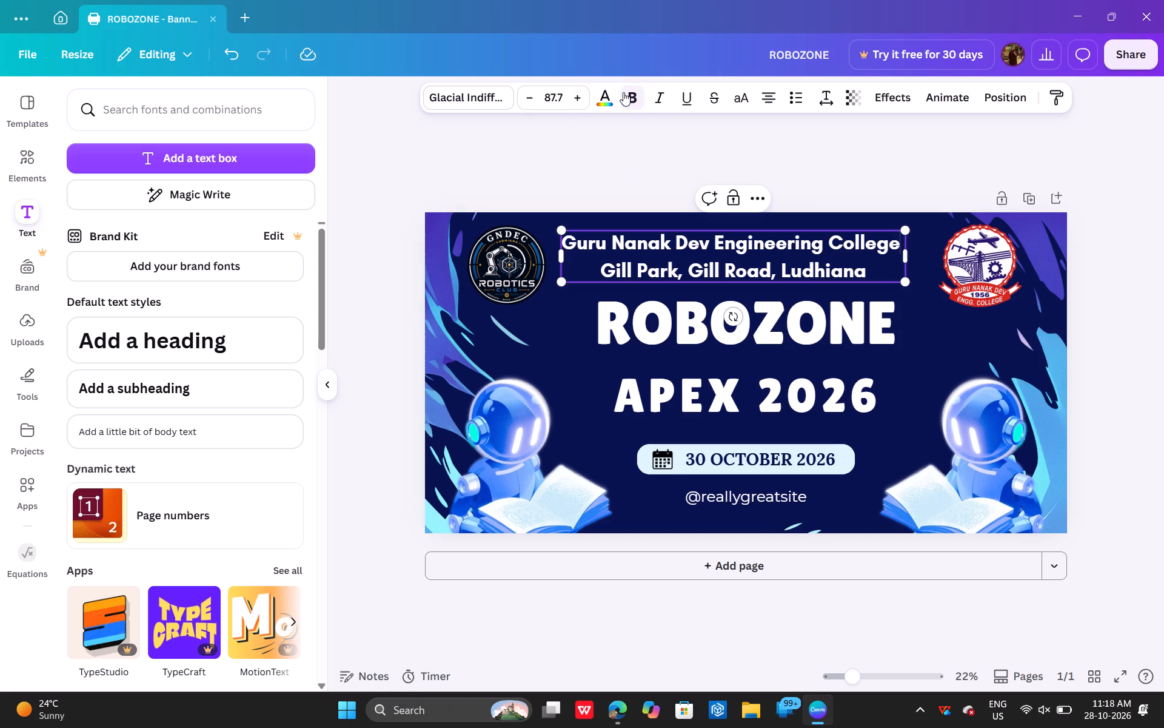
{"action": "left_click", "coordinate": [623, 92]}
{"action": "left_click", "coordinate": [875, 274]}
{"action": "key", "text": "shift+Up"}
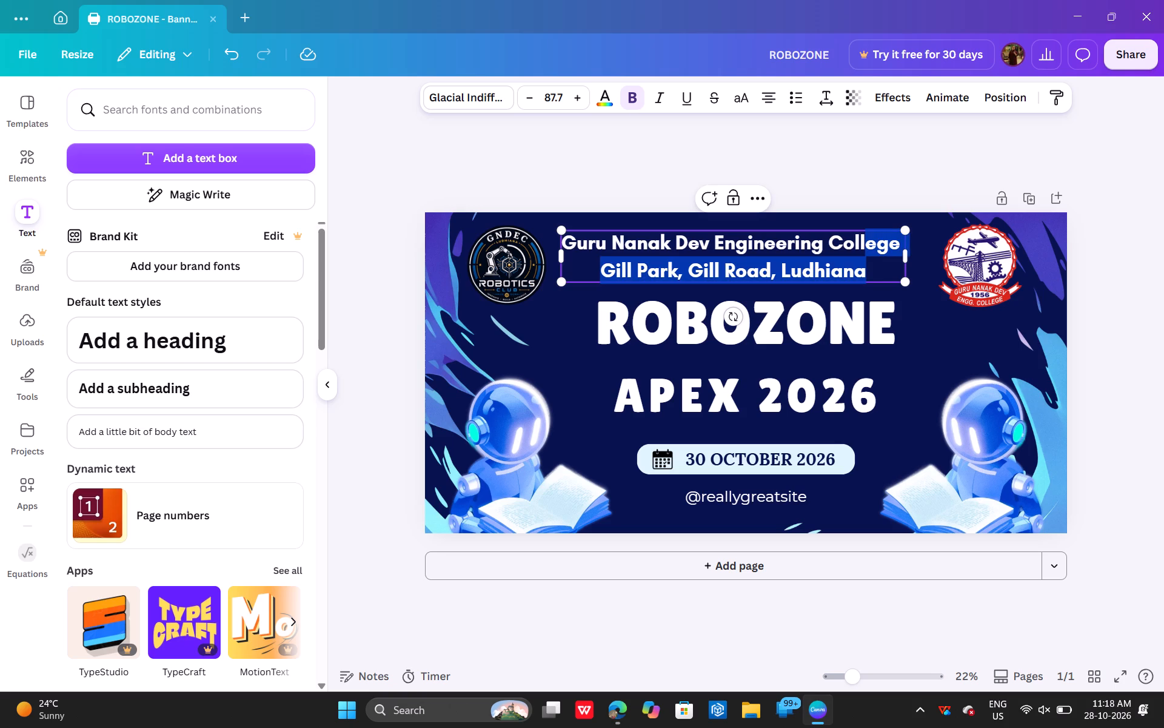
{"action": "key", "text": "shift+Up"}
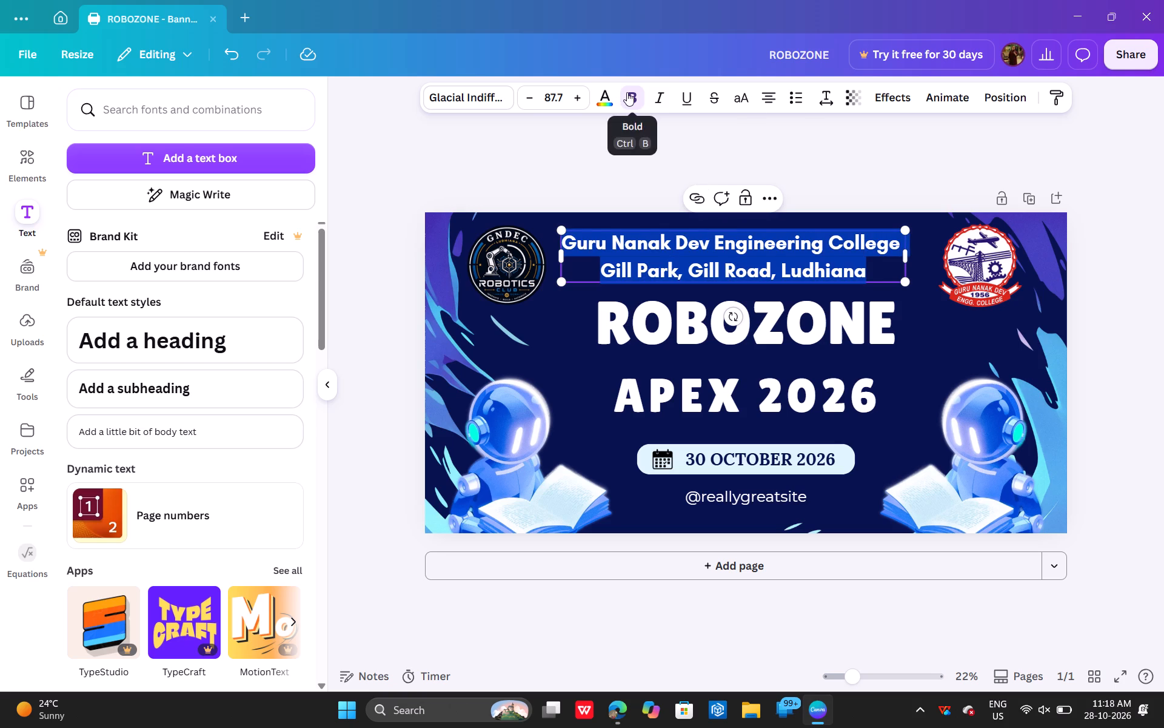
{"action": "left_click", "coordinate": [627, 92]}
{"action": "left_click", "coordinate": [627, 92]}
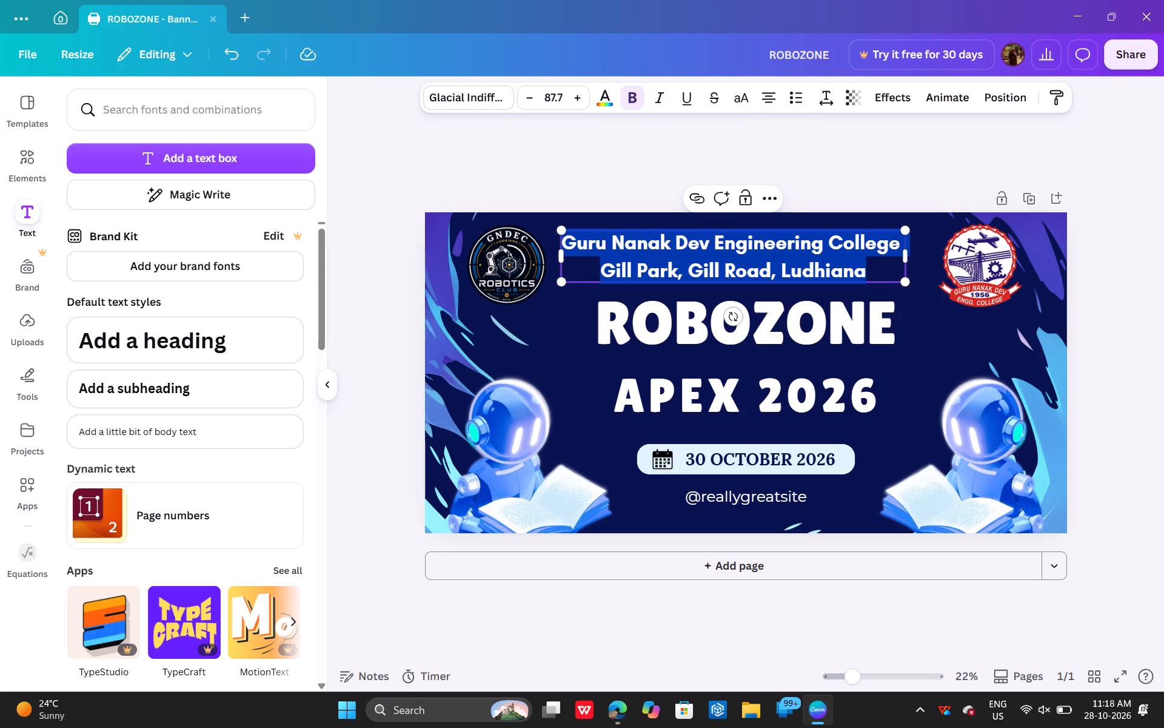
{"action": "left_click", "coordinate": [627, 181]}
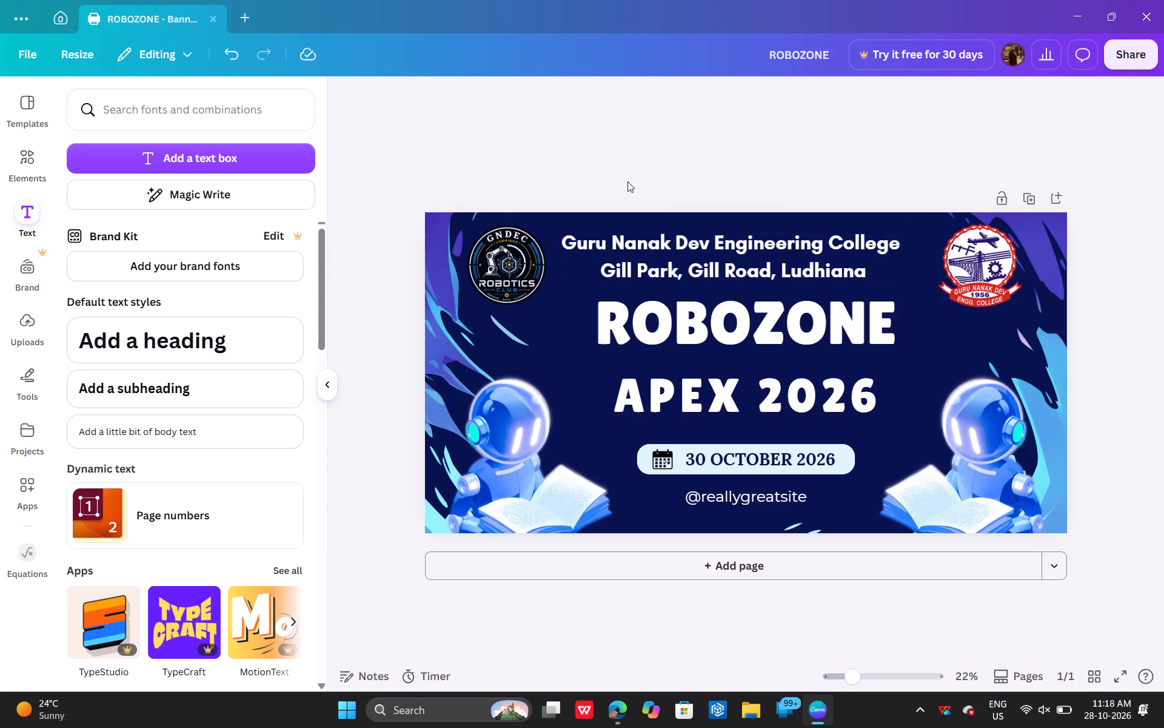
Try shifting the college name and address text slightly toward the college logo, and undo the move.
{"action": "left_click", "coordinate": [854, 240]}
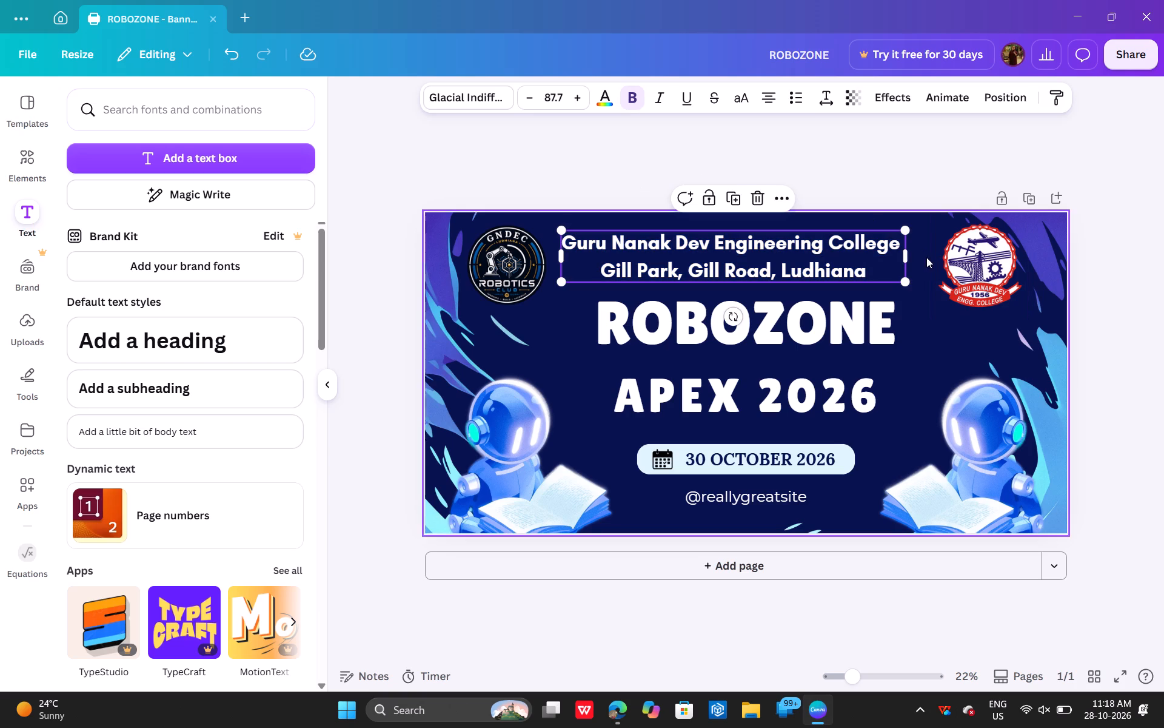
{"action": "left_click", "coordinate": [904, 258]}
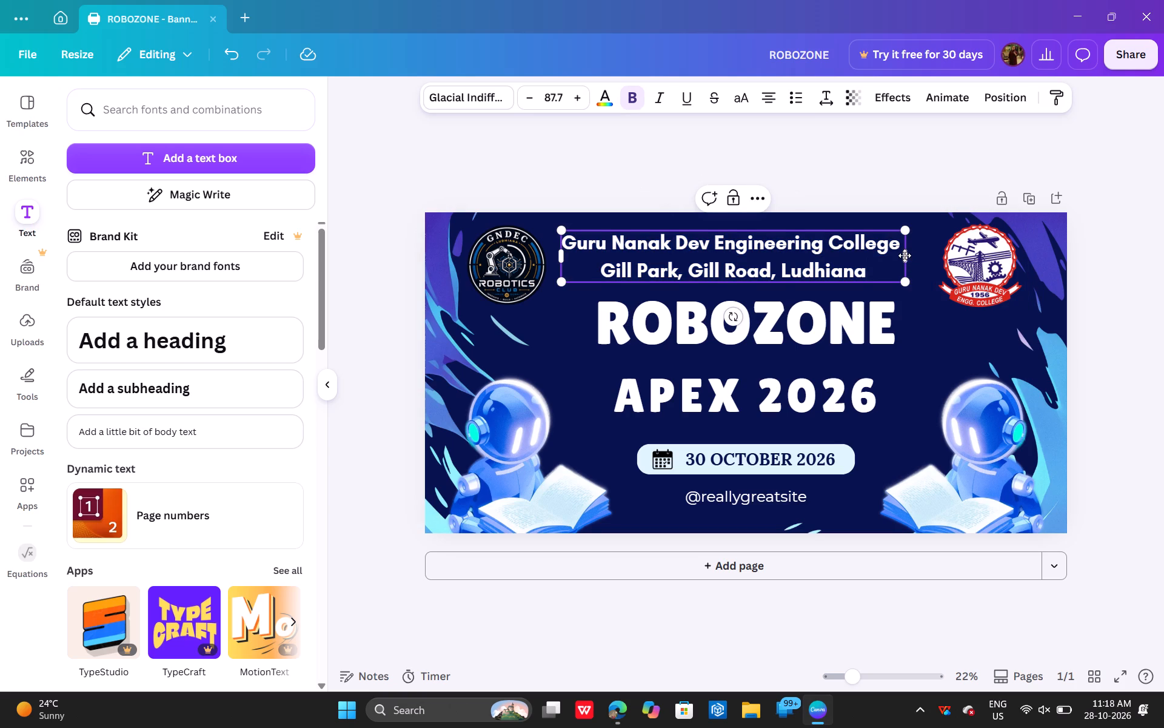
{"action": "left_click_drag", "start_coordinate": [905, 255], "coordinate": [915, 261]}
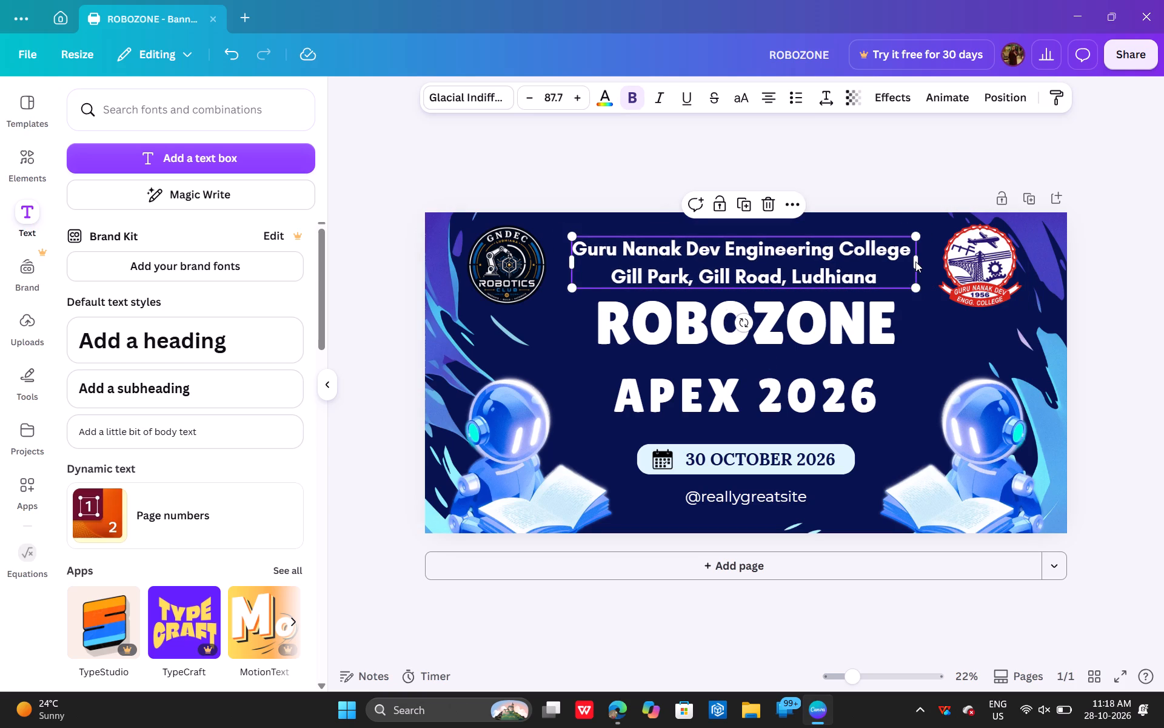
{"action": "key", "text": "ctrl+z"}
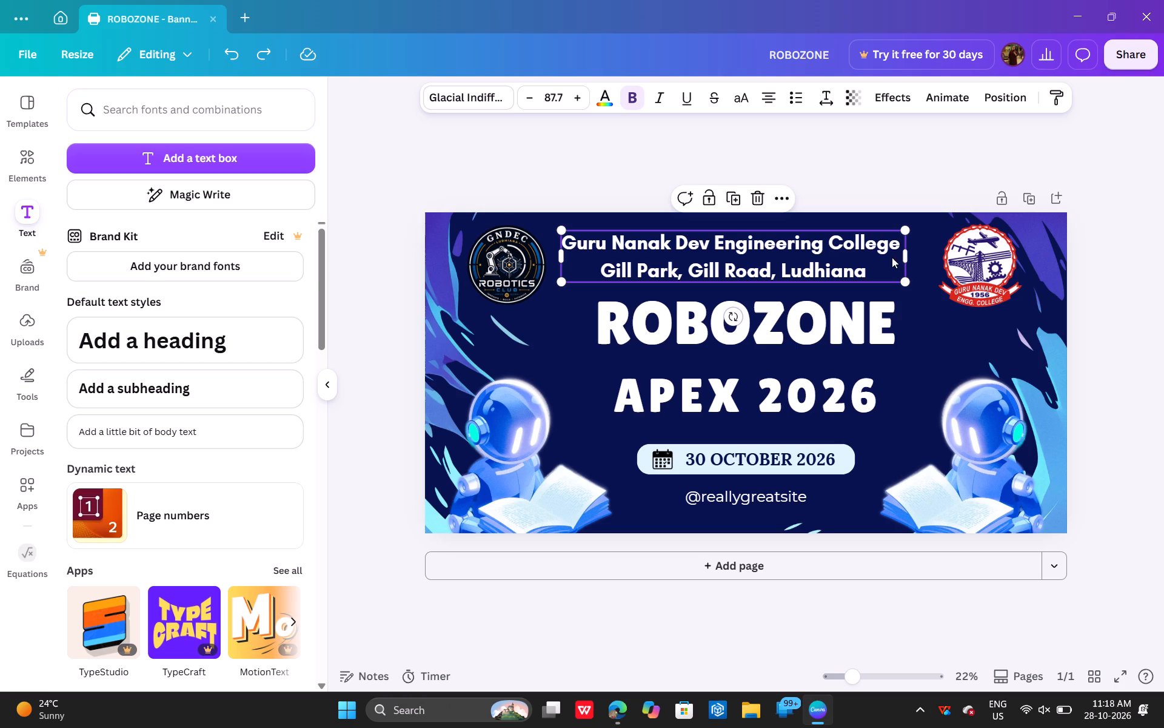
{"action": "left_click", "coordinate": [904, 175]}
Widen the college name and address text box on both sides to about 600 wide, filling the space between the logos.
{"action": "left_click", "coordinate": [840, 262]}
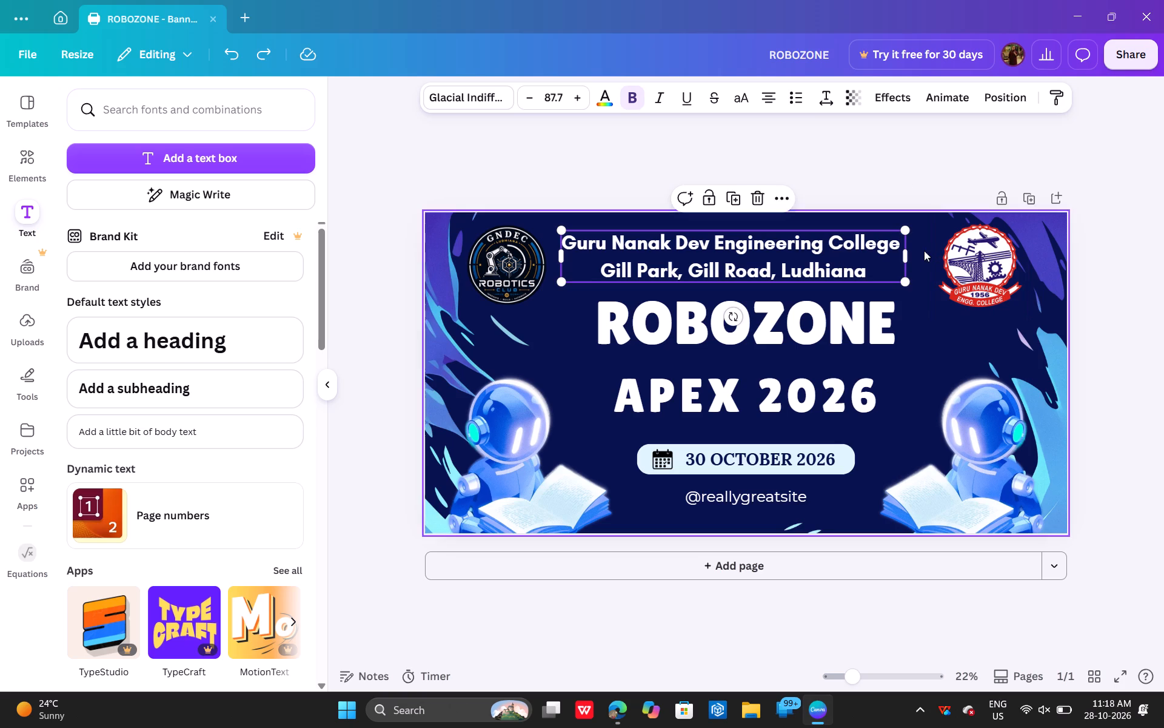
{"action": "left_click_drag", "start_coordinate": [906, 258], "coordinate": [934, 258]}
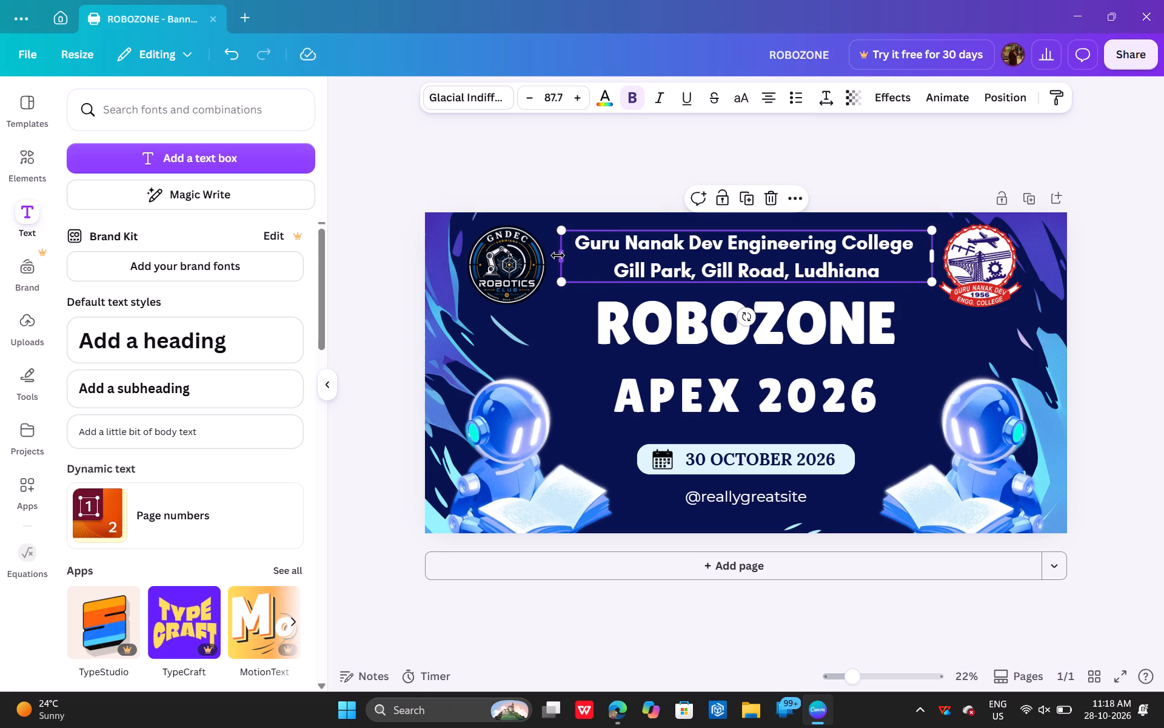
{"action": "left_click_drag", "start_coordinate": [558, 255], "coordinate": [542, 257]}
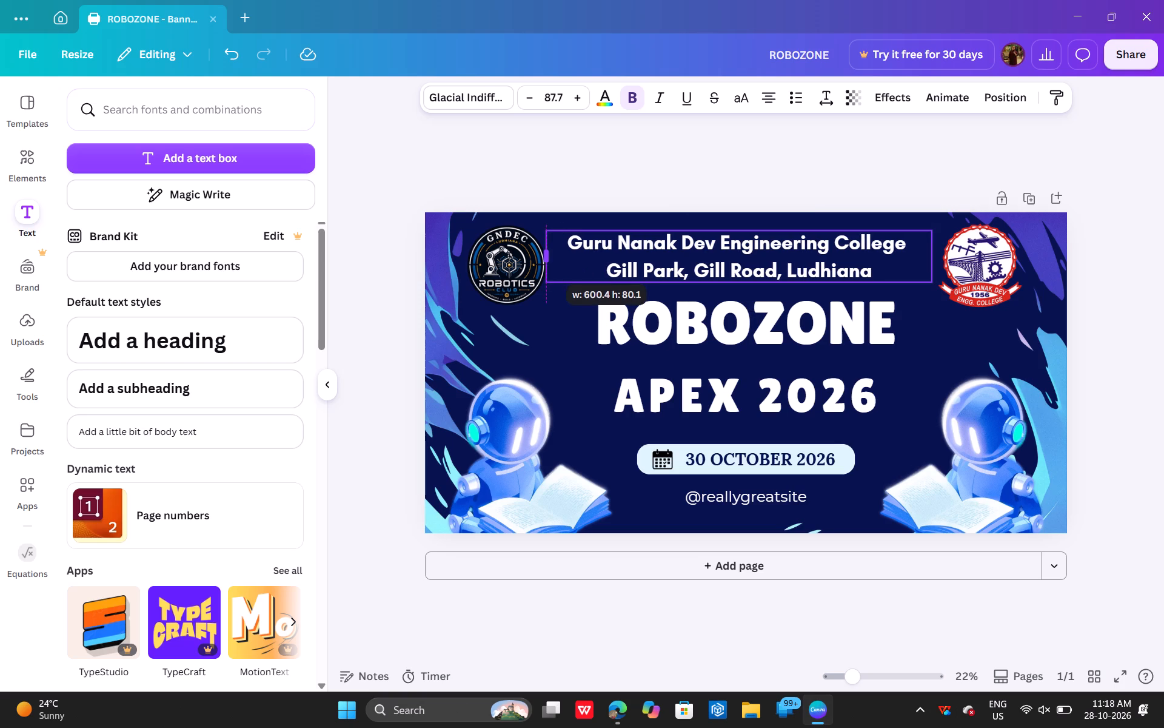
{"action": "left_click_drag", "start_coordinate": [542, 257], "coordinate": [542, 257]}
{"action": "left_click", "coordinate": [891, 158]}
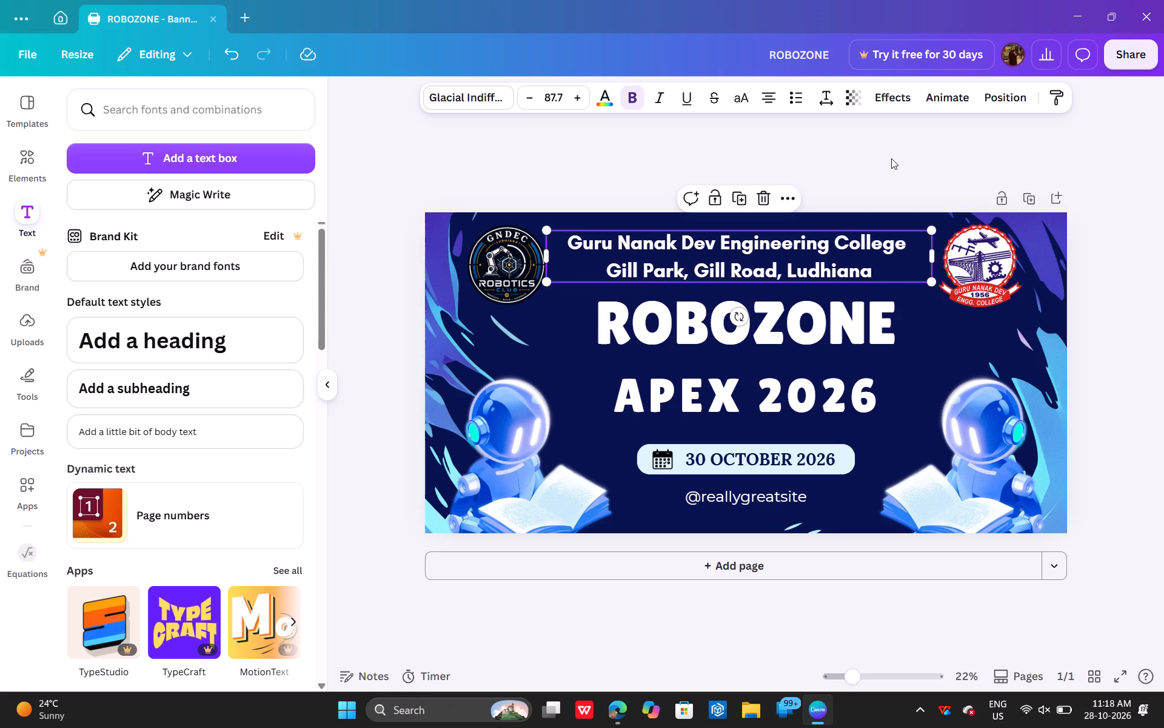
Move the college name and address text up, leaving a gap of about 20 above the ROBOZONE title.
{"action": "left_click", "coordinate": [787, 254]}
{"action": "left_click_drag", "start_coordinate": [787, 254], "coordinate": [788, 249]}
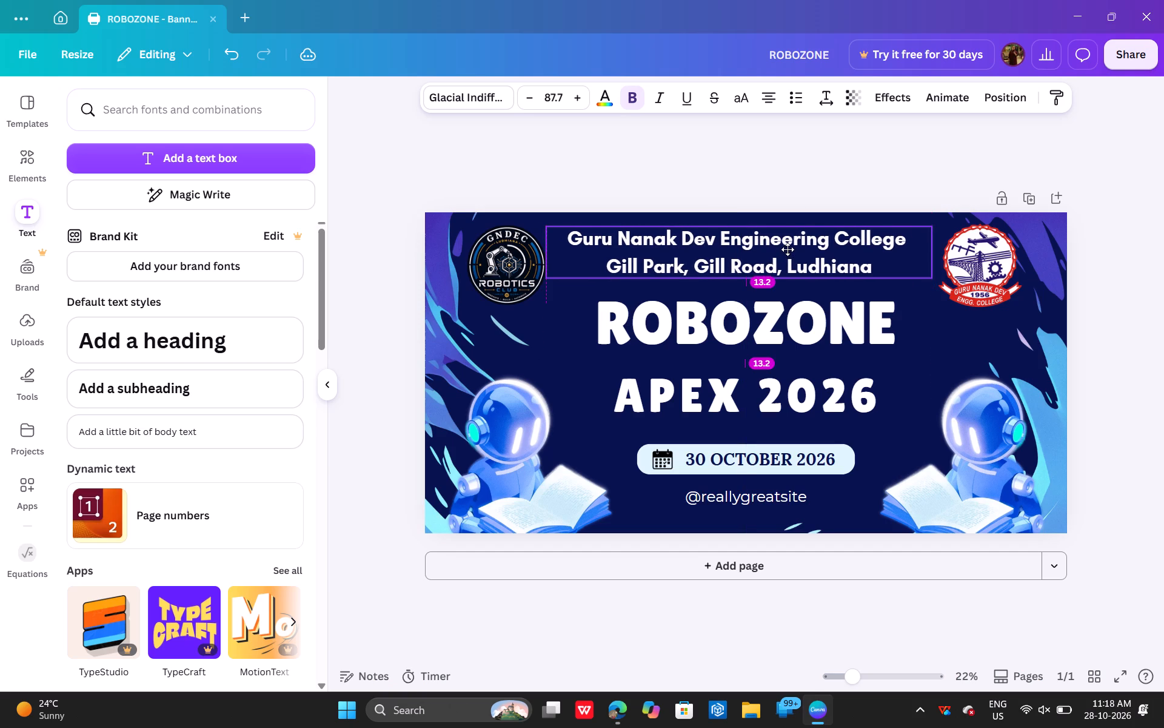
{"action": "left_click_drag", "start_coordinate": [788, 249], "coordinate": [785, 248]}
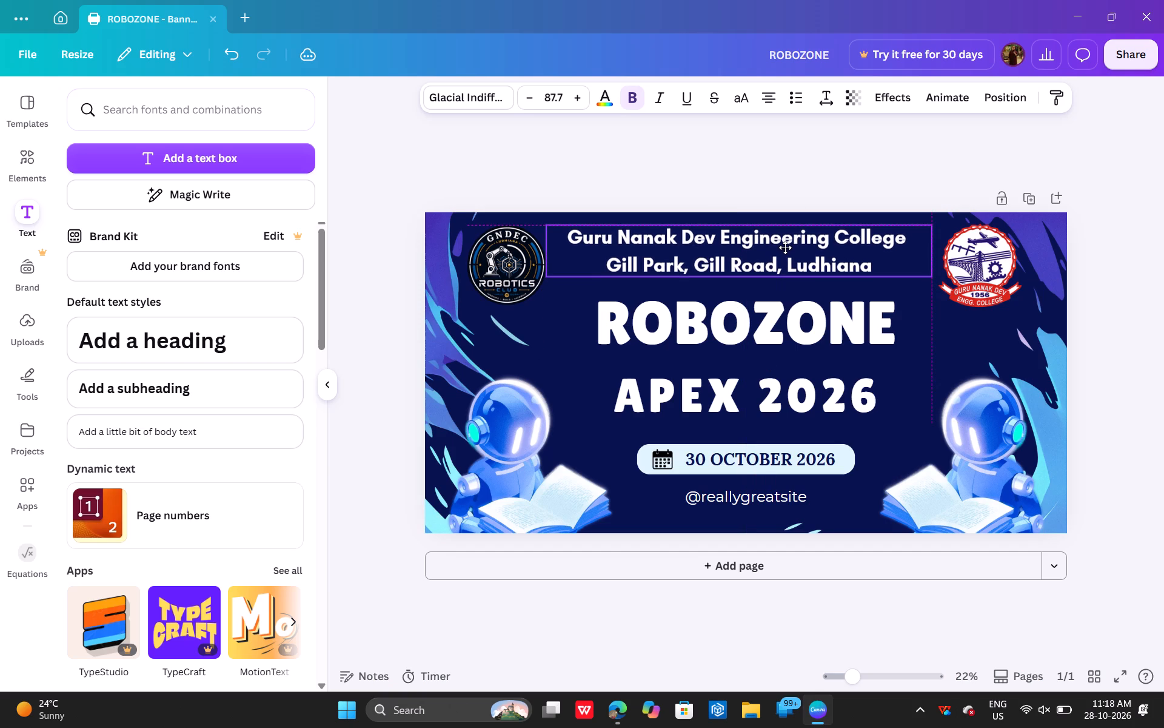
{"action": "left_click_drag", "start_coordinate": [785, 248], "coordinate": [786, 246]}
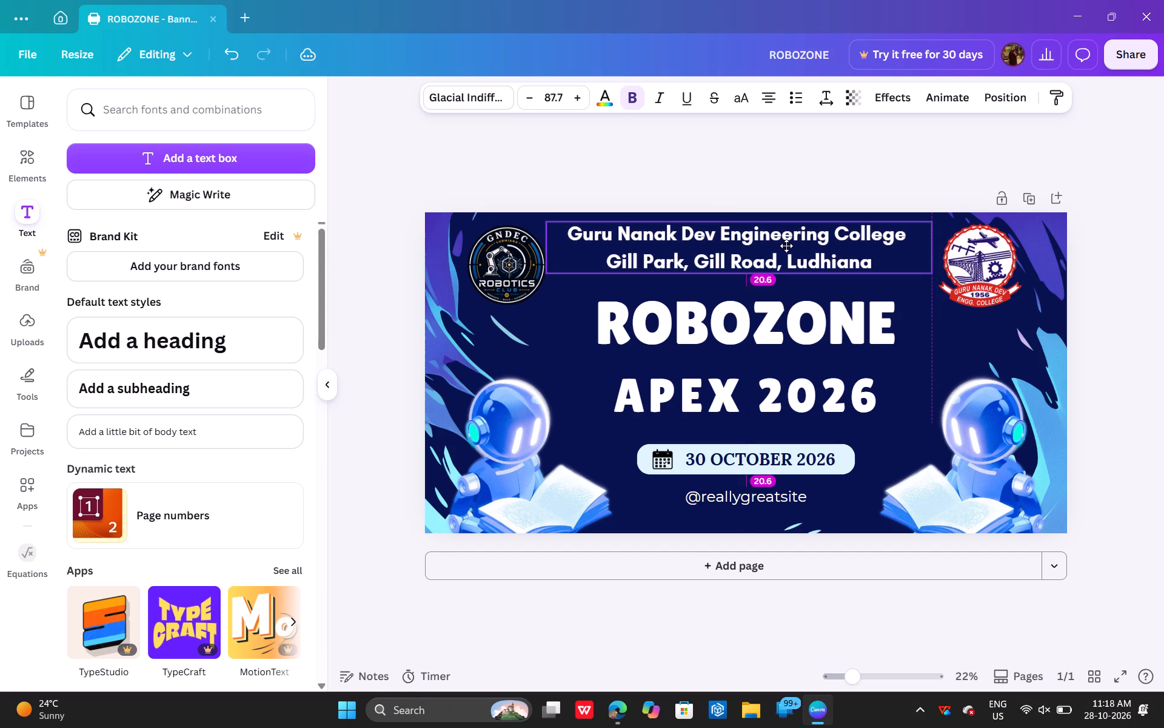
{"action": "left_click_drag", "start_coordinate": [786, 246], "coordinate": [786, 246]}
{"action": "left_click", "coordinate": [872, 128]}
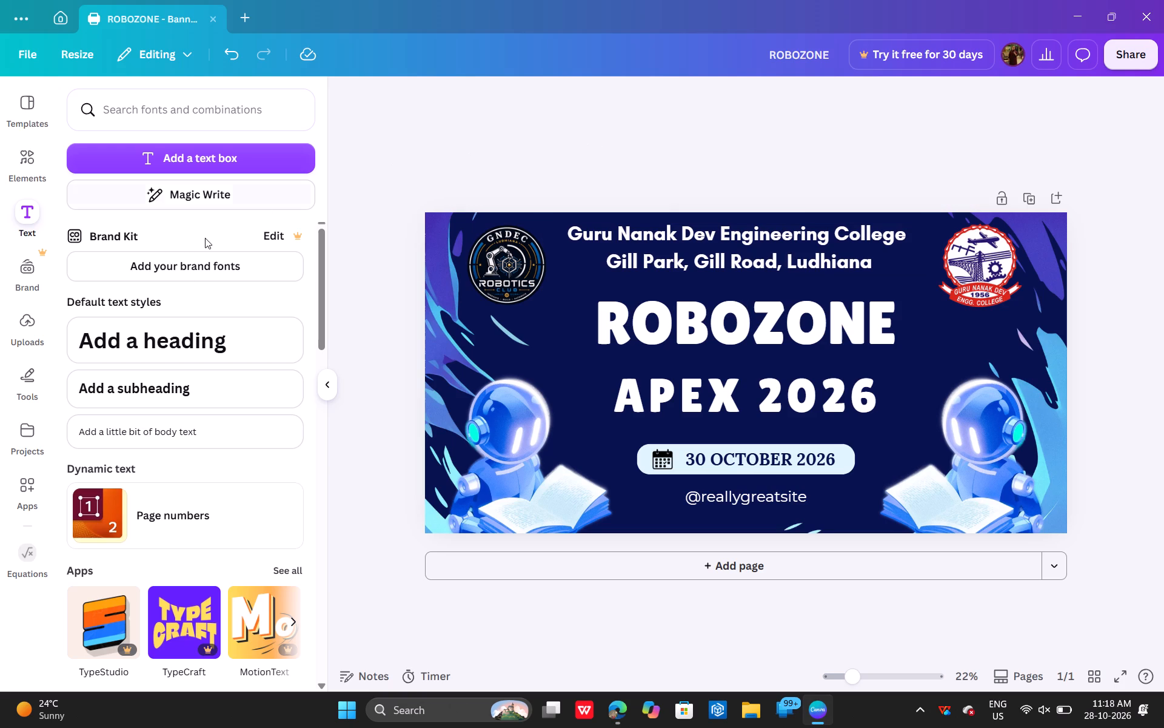
Add a body text line reading "Department Of Mechanical & Production Engineering".
{"action": "left_click", "coordinate": [187, 434]}
{"action": "key", "text": "BackSpace"}
{"action": "type", "text": "Department"}
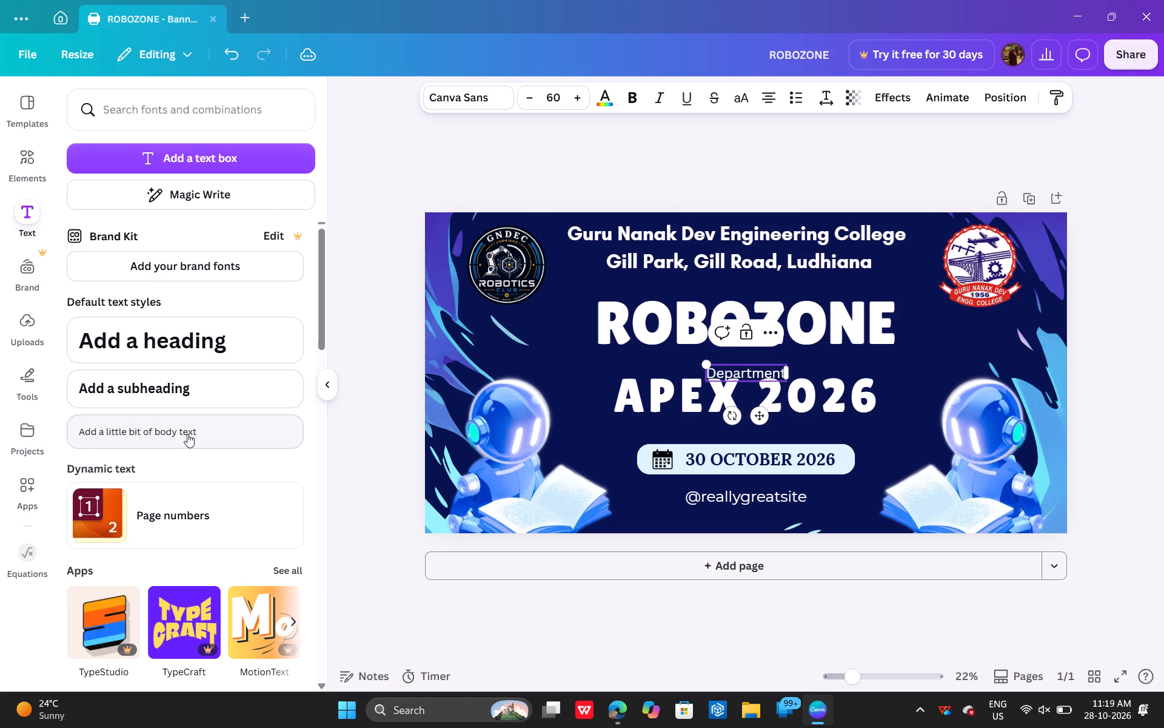
{"action": "key", "text": "space"}
{"action": "type", "text": "Of Mechanical & Production Engineering"}
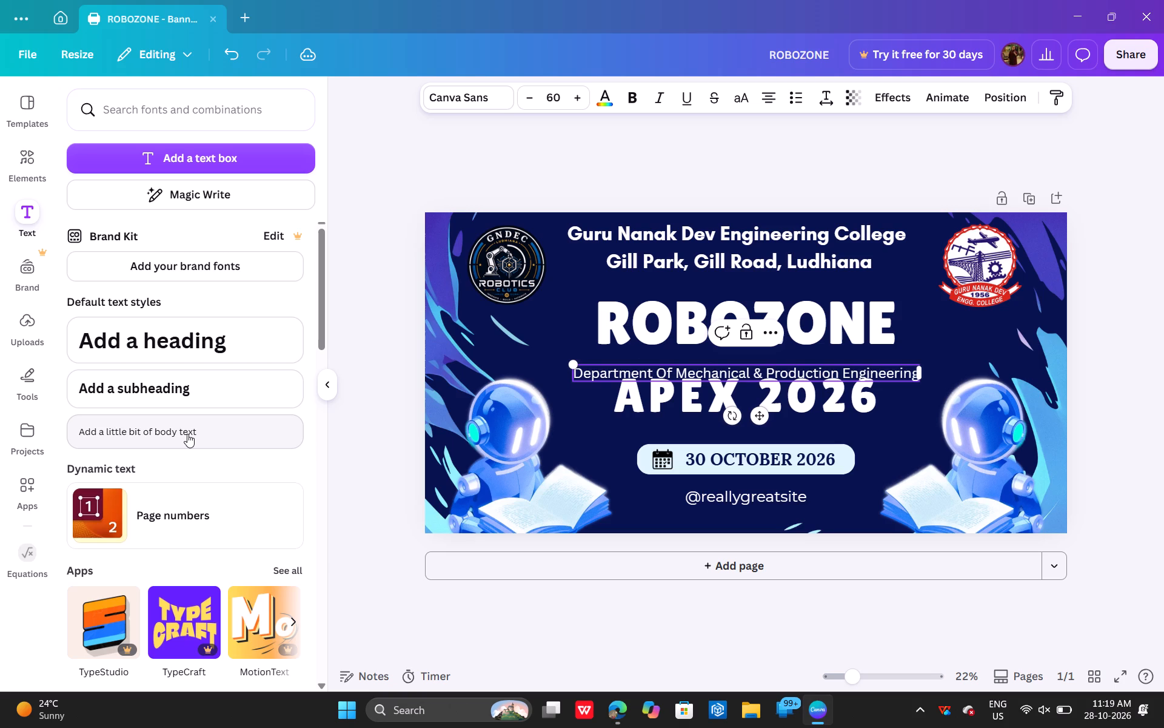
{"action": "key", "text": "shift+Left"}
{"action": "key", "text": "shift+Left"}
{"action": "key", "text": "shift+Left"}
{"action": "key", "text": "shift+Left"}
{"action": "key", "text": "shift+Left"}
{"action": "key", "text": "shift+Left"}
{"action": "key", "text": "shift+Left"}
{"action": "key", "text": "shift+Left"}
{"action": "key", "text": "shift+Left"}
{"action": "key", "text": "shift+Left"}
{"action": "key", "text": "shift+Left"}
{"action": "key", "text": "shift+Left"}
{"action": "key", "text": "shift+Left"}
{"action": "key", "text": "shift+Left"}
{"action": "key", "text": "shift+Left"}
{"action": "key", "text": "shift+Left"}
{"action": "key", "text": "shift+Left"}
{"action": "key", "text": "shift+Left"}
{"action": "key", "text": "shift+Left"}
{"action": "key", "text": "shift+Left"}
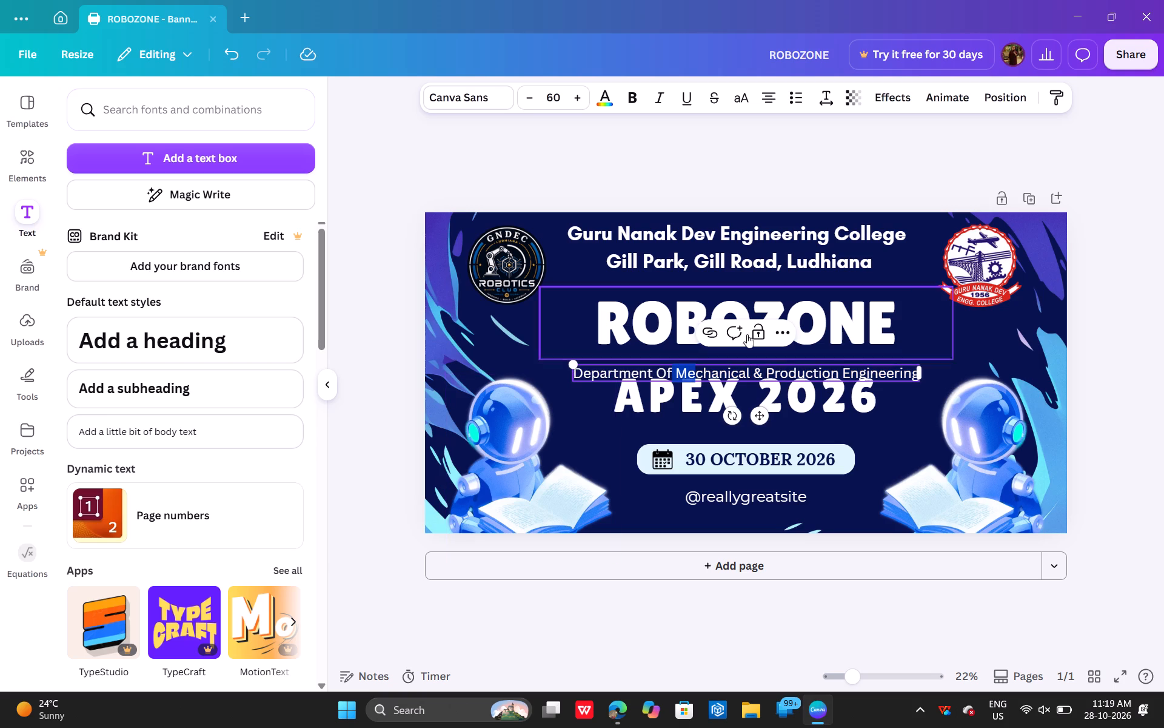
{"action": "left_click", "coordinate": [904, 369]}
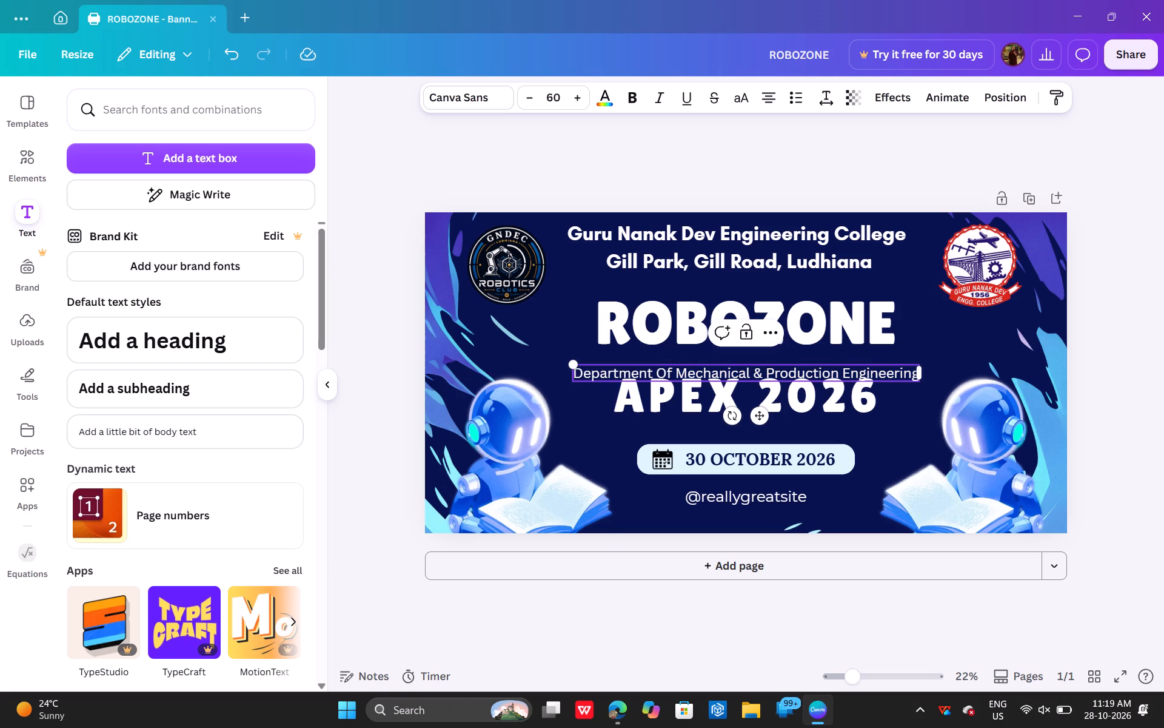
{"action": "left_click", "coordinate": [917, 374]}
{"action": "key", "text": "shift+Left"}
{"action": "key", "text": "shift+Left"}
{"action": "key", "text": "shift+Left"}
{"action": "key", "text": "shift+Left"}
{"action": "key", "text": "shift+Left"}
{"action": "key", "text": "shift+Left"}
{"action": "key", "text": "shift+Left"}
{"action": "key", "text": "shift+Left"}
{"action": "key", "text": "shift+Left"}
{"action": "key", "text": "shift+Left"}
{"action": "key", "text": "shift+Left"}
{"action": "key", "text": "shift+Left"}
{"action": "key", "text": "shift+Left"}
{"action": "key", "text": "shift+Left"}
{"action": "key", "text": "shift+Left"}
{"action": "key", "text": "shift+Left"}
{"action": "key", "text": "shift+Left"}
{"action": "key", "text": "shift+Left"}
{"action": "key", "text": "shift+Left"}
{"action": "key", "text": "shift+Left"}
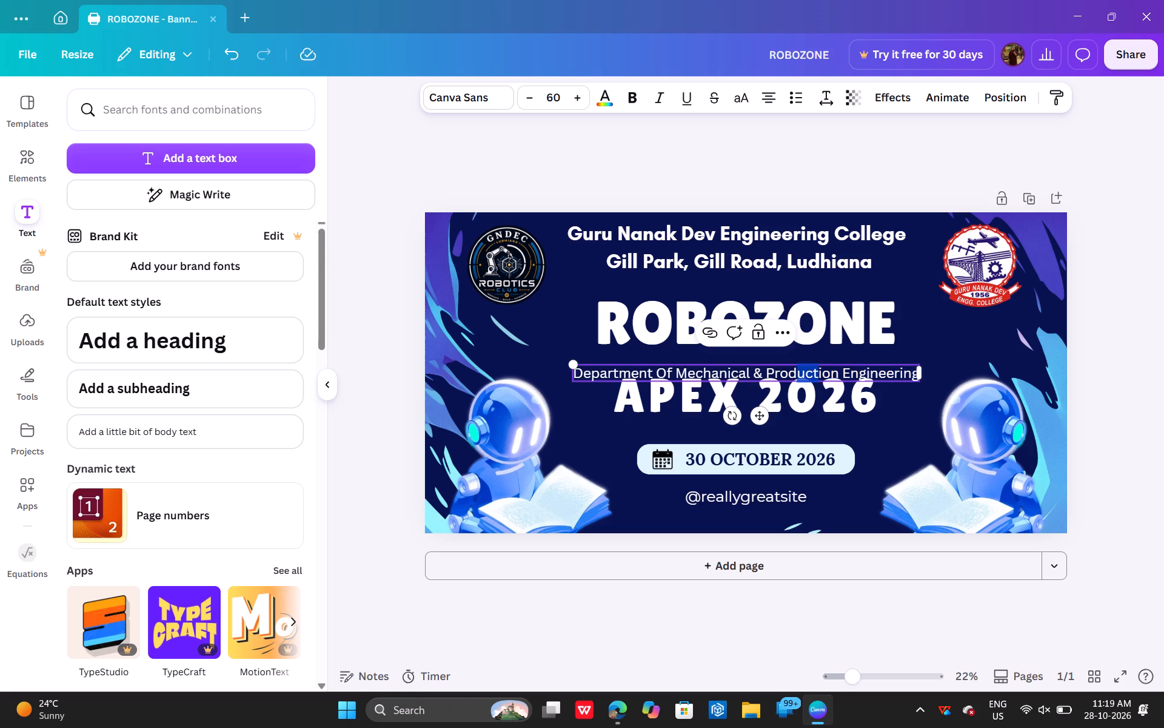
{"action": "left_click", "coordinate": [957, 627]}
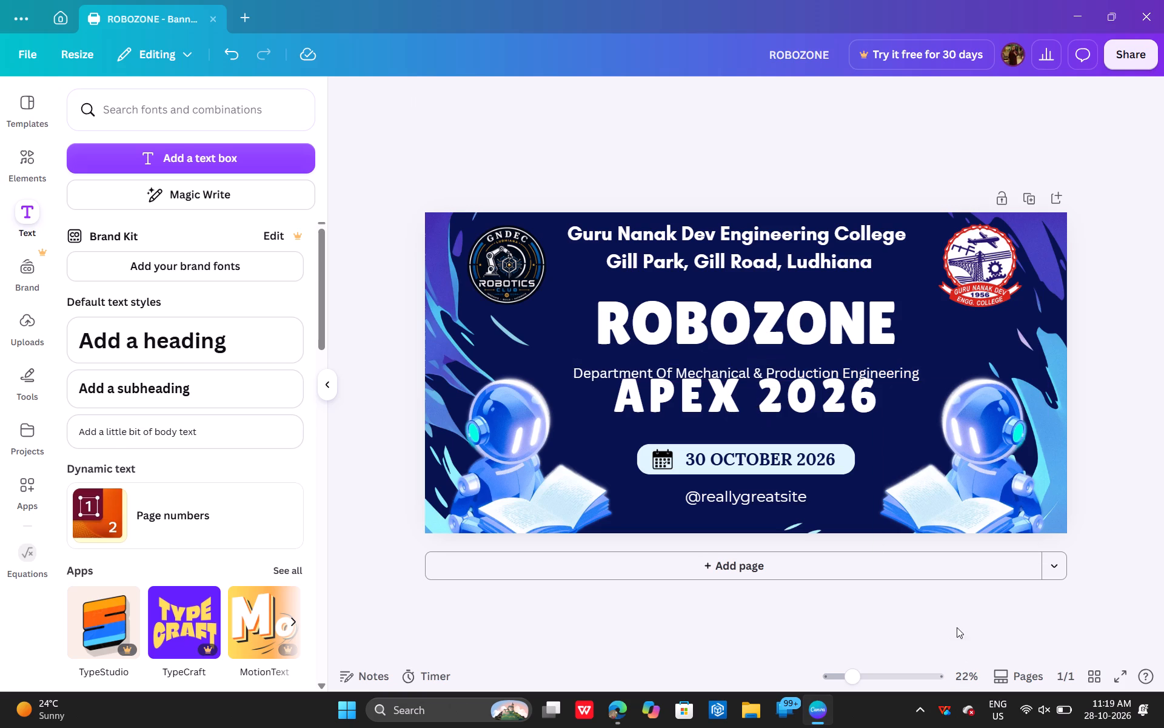
Make the department line bold and compare fonts such as Glacial Indifference, Poppins, Montserrat and Roboto on it, settling on Garet.
{"action": "left_click", "coordinate": [847, 368]}
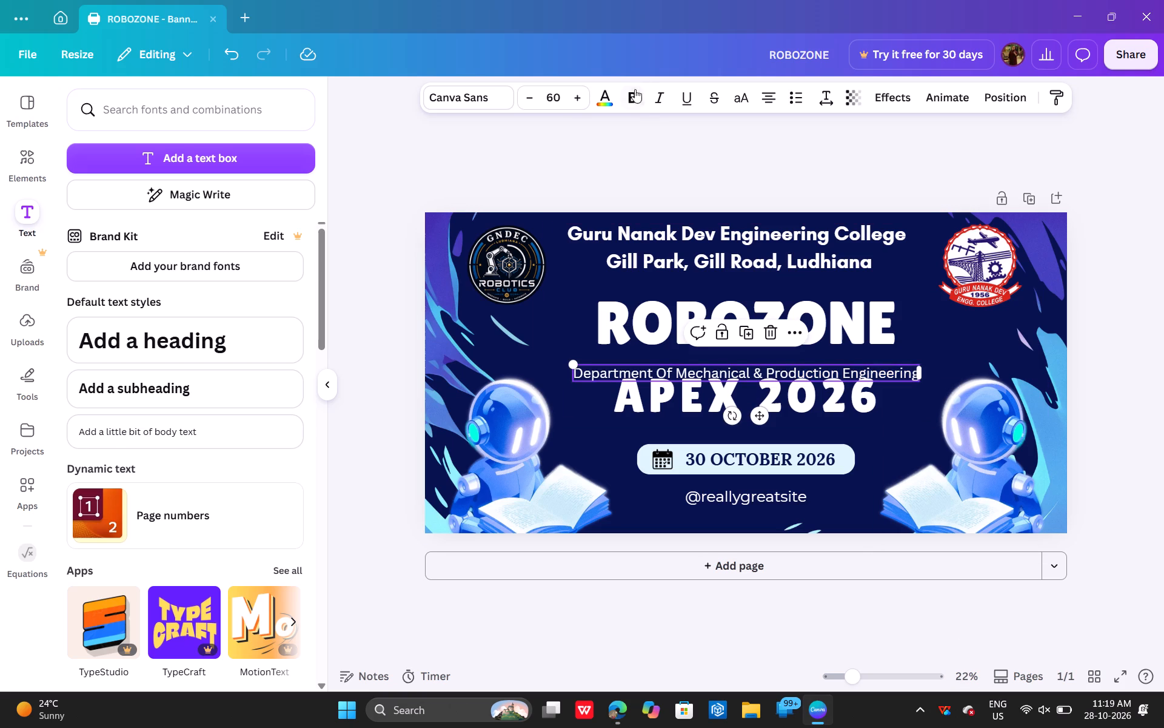
{"action": "left_click", "coordinate": [625, 96]}
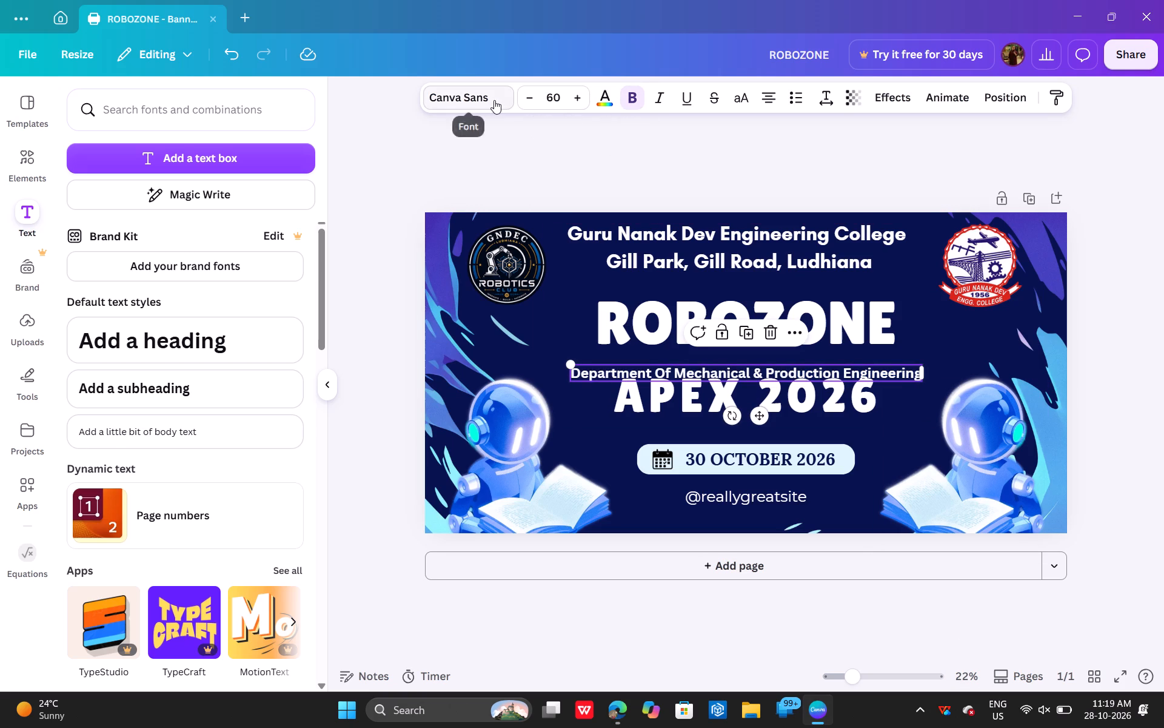
{"action": "left_click", "coordinate": [495, 100]}
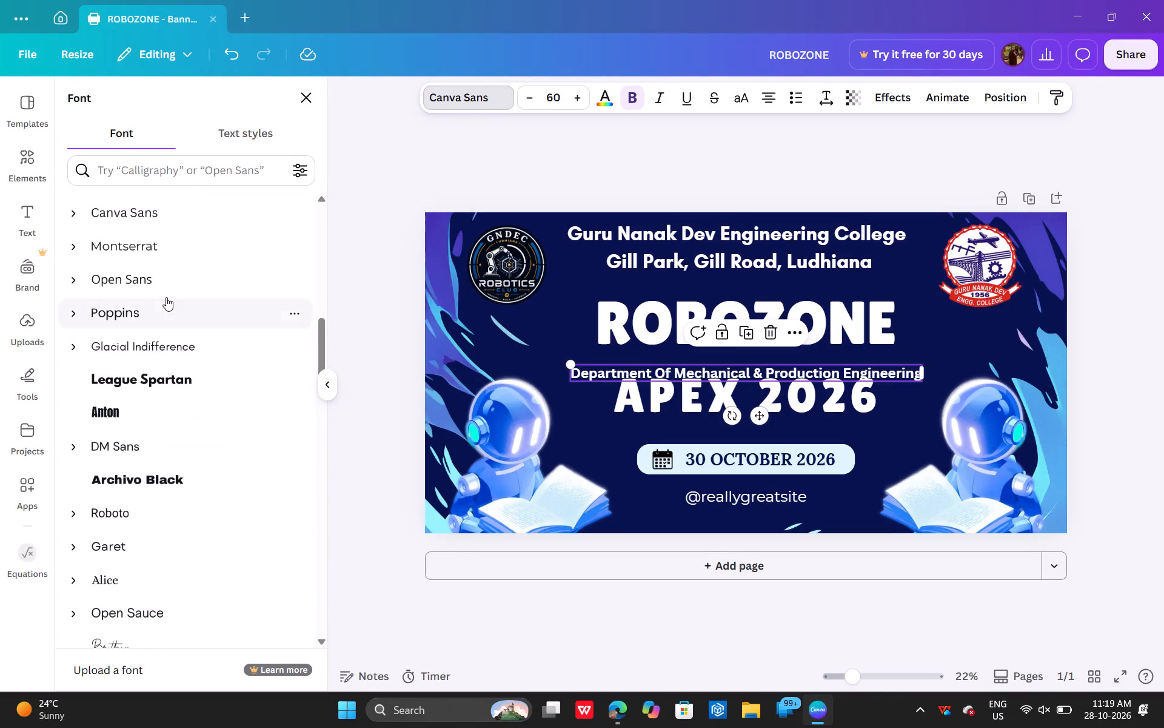
{"action": "left_click", "coordinate": [164, 340]}
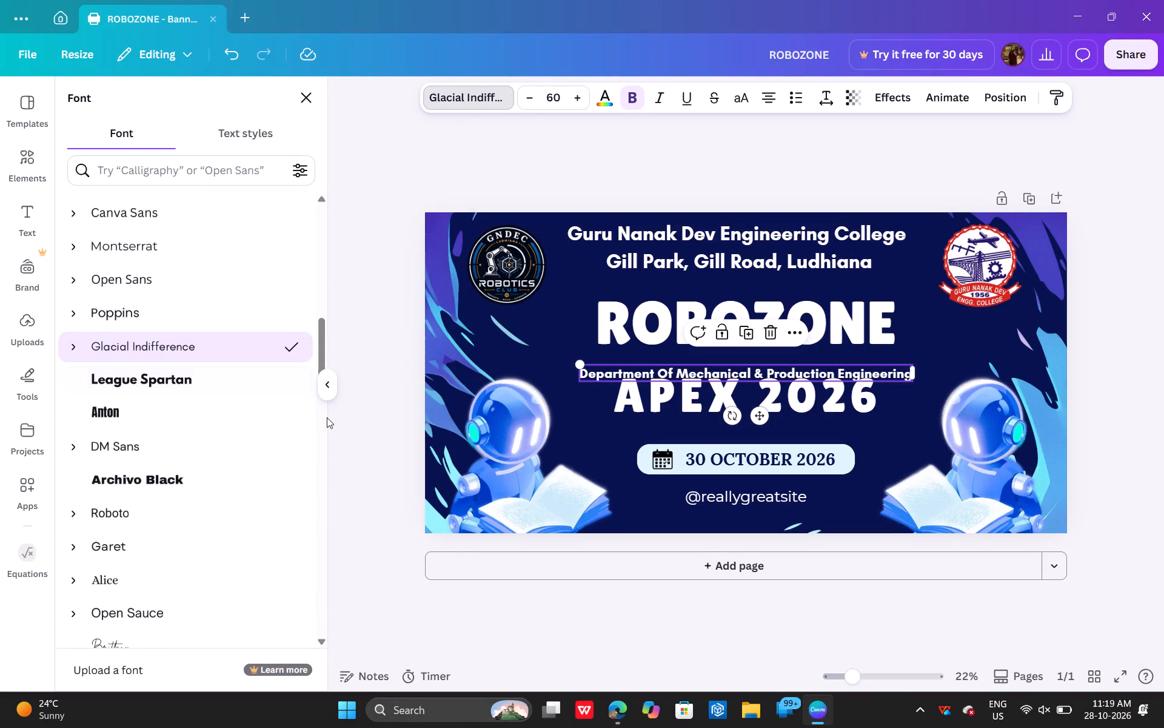
{"action": "left_click", "coordinate": [181, 315]}
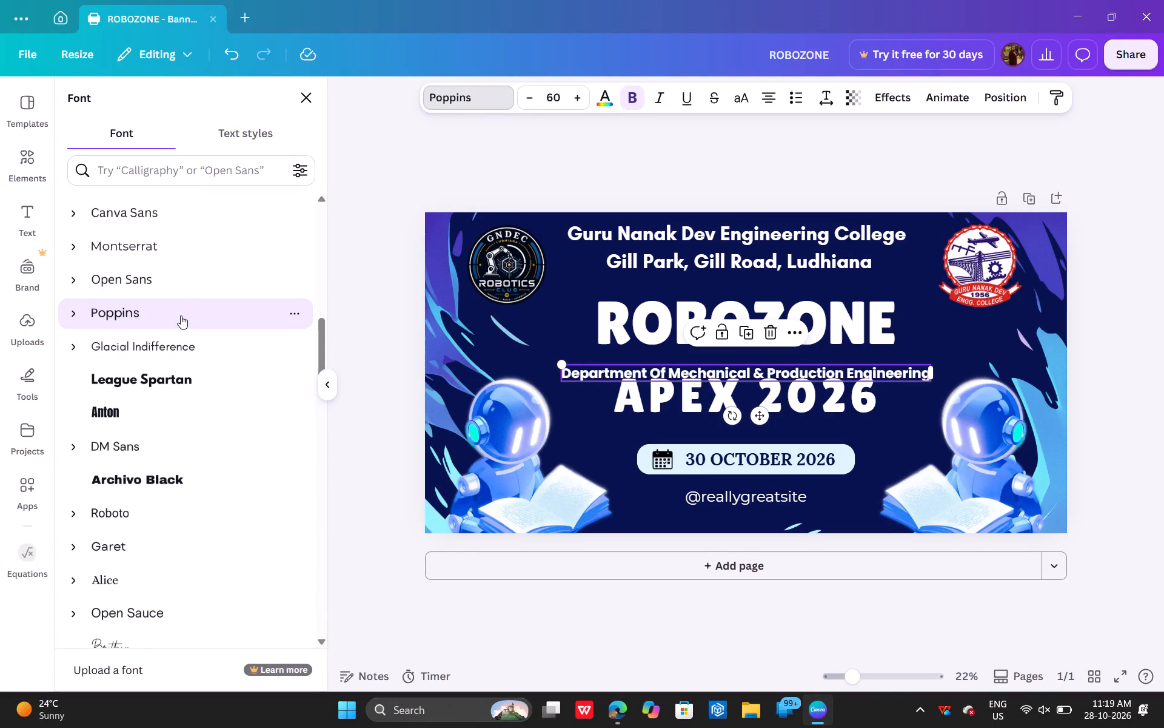
{"action": "left_click", "coordinate": [178, 288]}
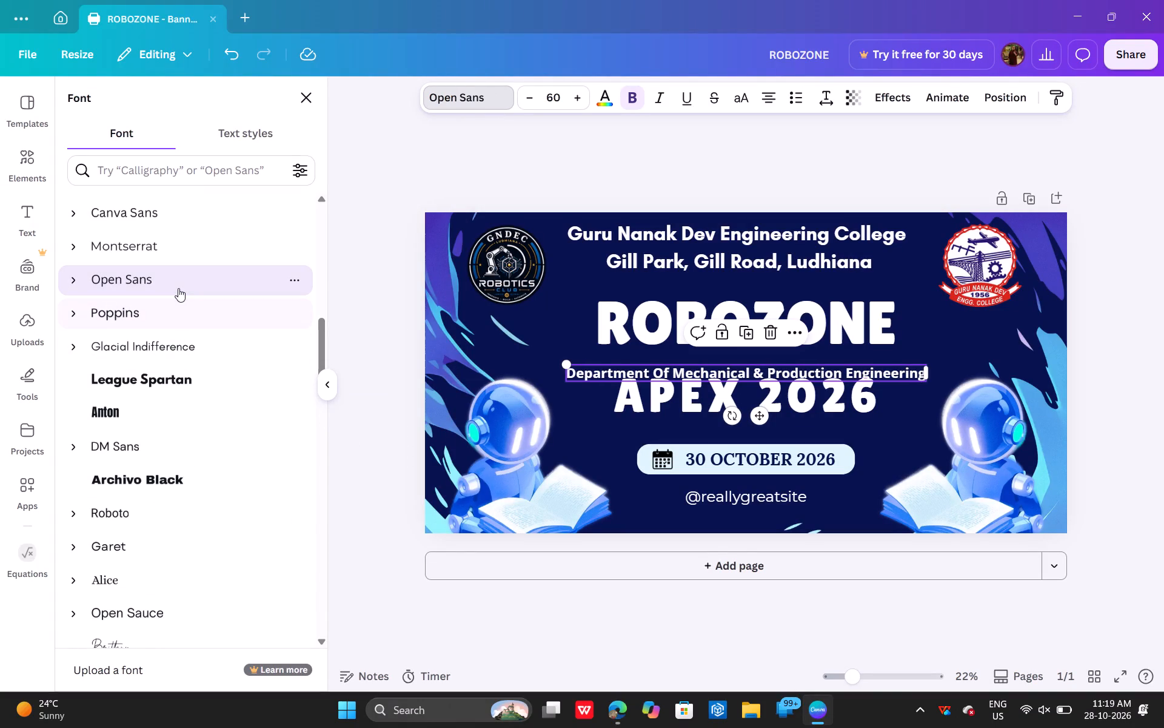
{"action": "left_click", "coordinate": [187, 239]}
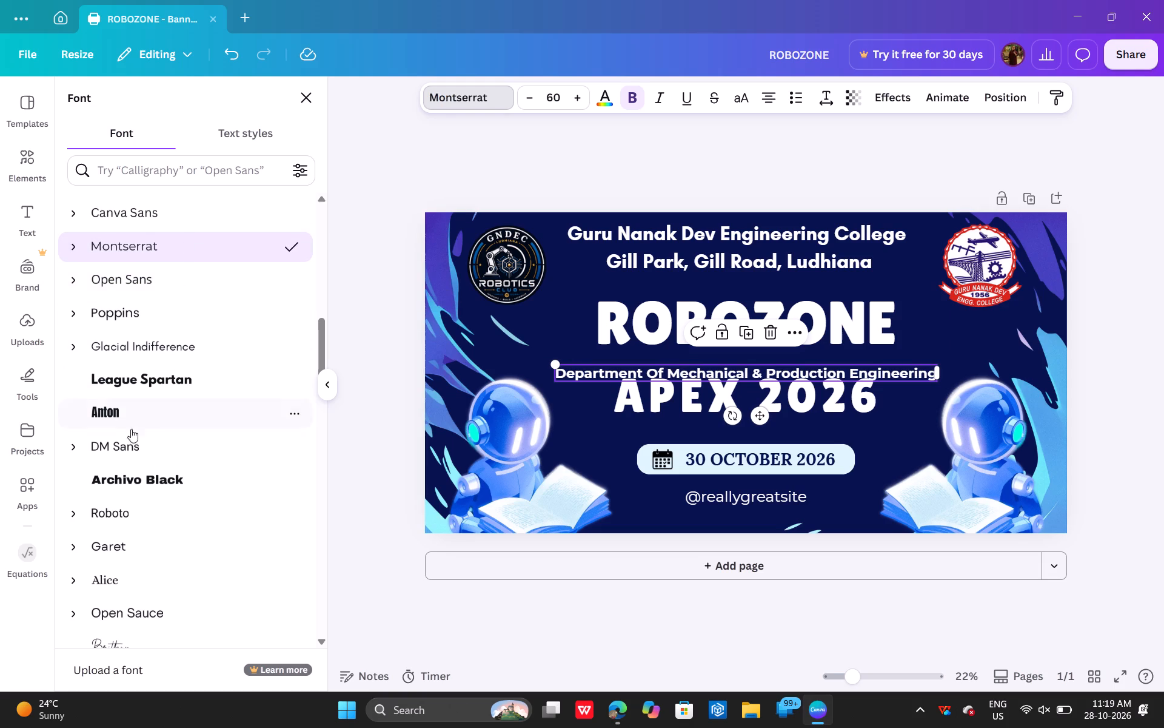
{"action": "left_click", "coordinate": [138, 451]}
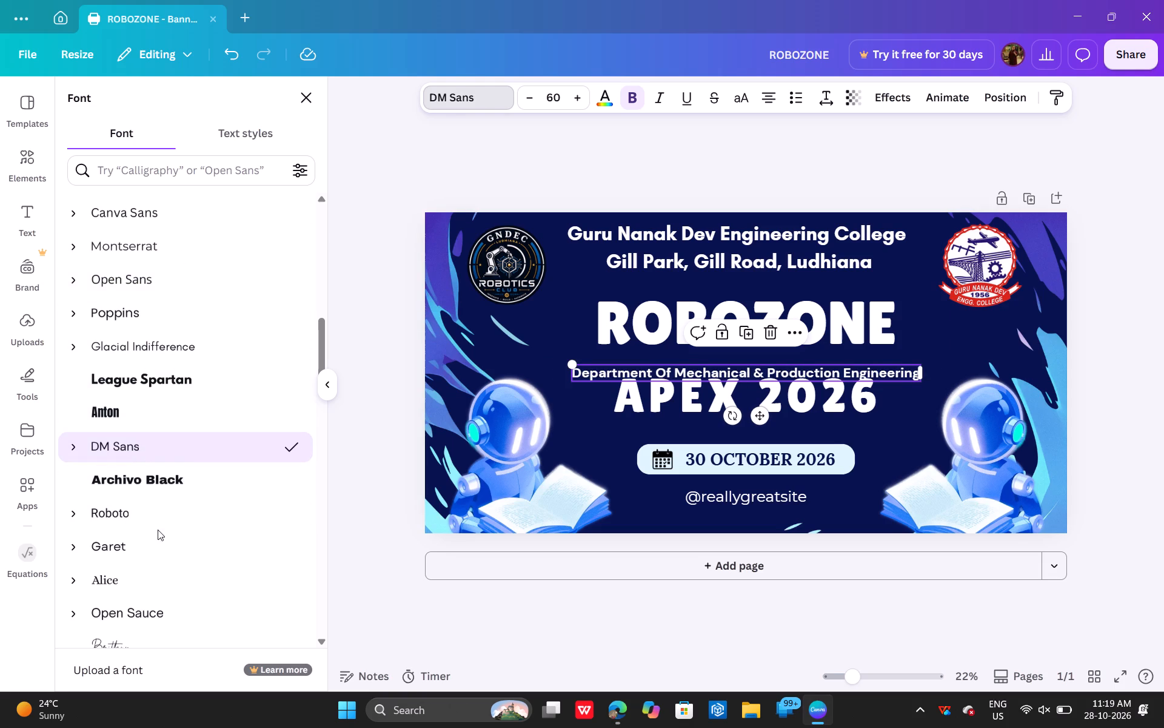
{"action": "left_click", "coordinate": [159, 516]}
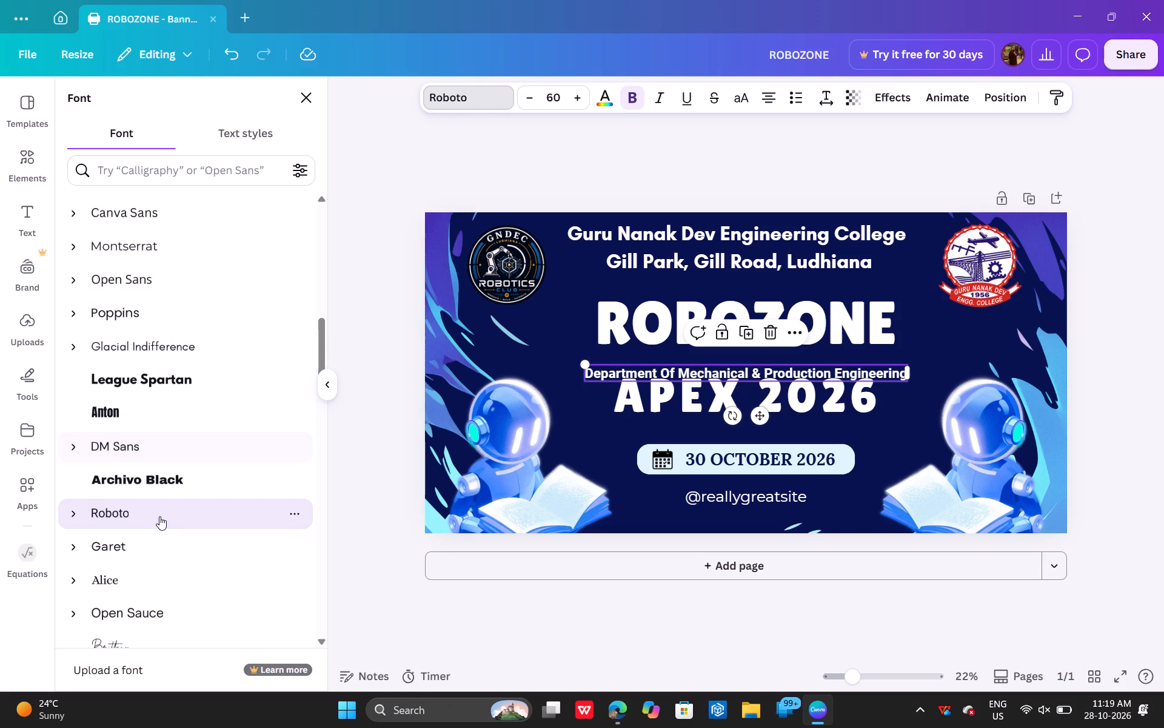
{"action": "left_click", "coordinate": [129, 554]}
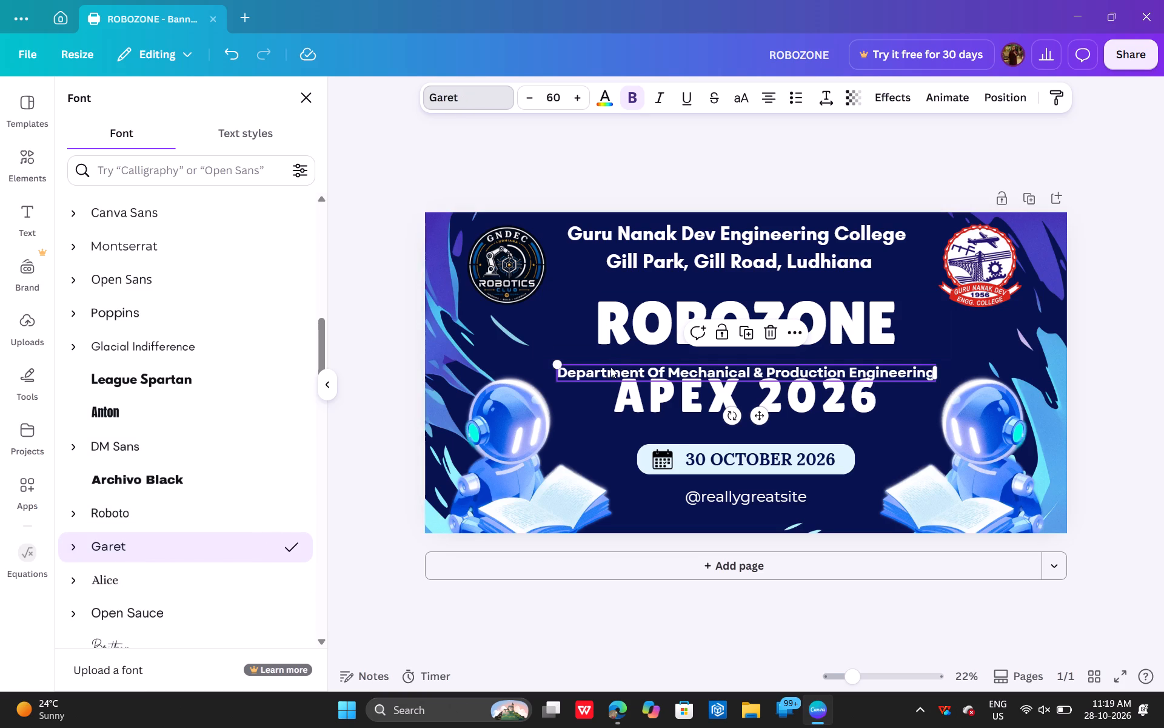
Move the department line up between the college address and the ROBOZONE title, centred between the two logos.
{"action": "left_click_drag", "start_coordinate": [604, 369], "coordinate": [597, 284]}
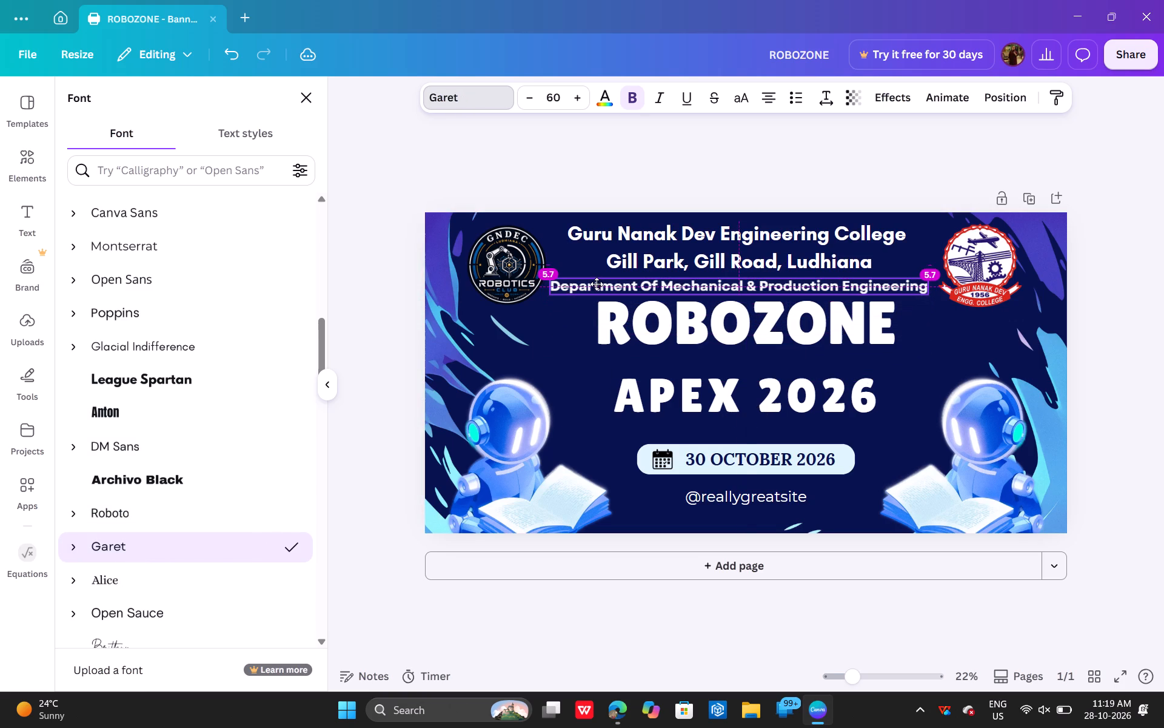
{"action": "left_click_drag", "start_coordinate": [597, 284], "coordinate": [600, 285]}
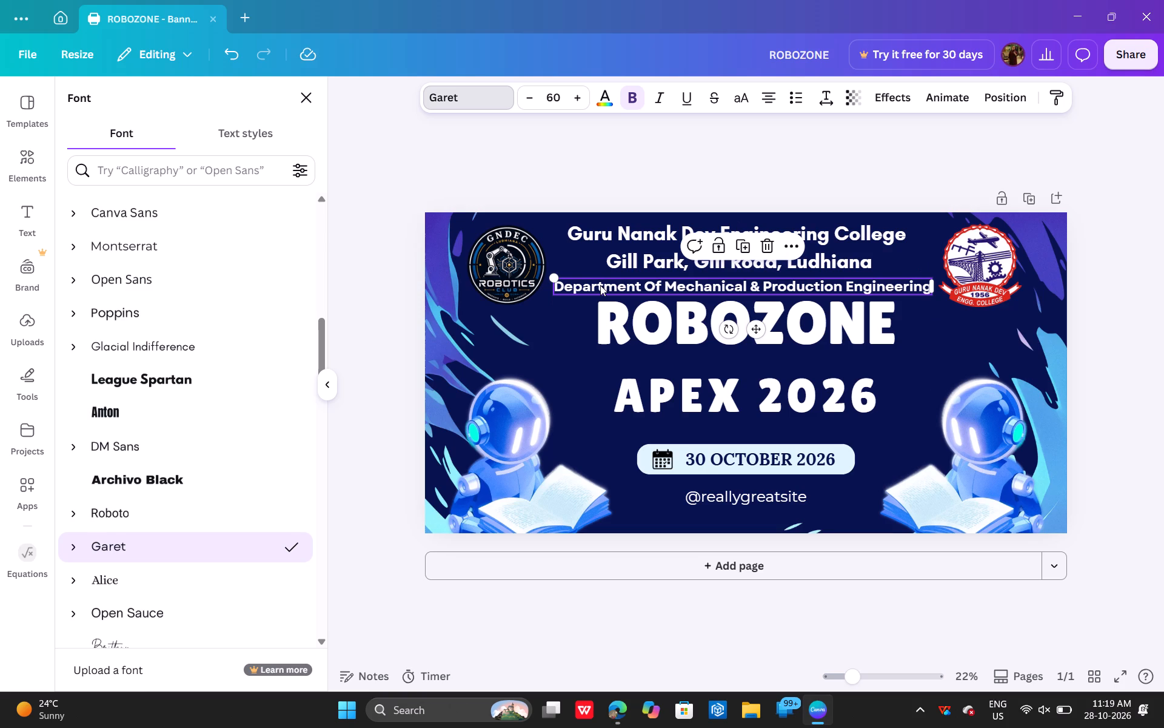
{"action": "left_click", "coordinate": [768, 158]}
{"action": "left_click", "coordinate": [768, 158]}
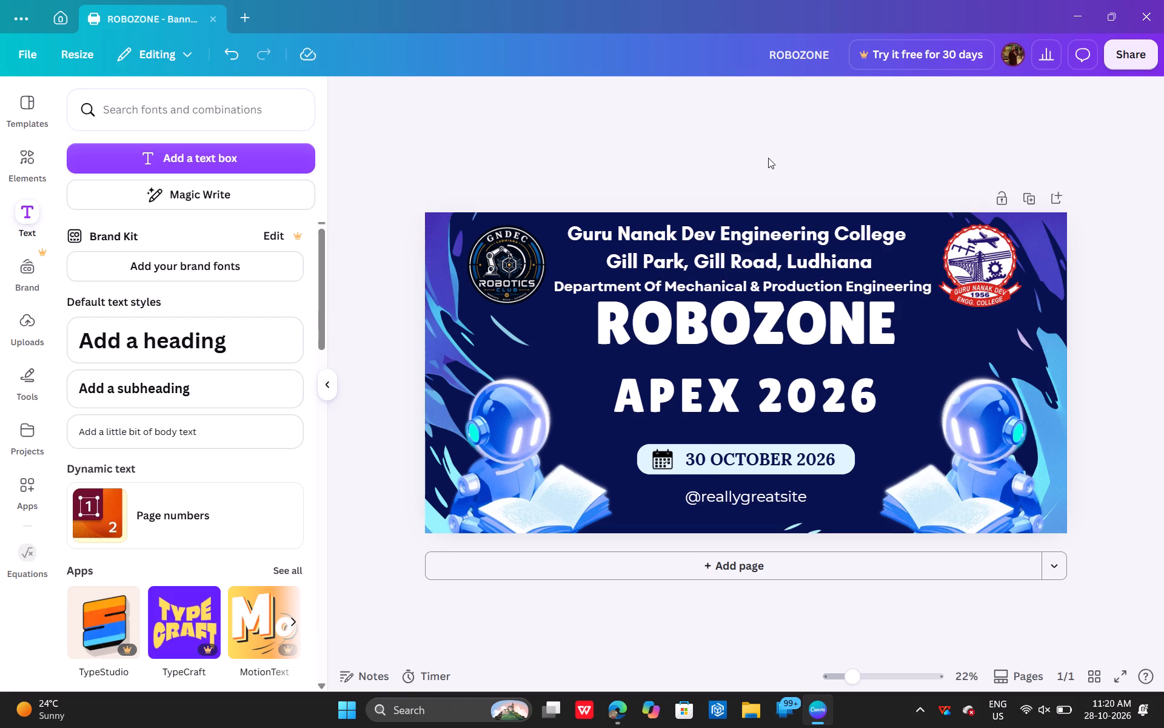
Nudge the college name and address text slightly down, closer to the department line.
{"action": "left_click", "coordinate": [701, 232]}
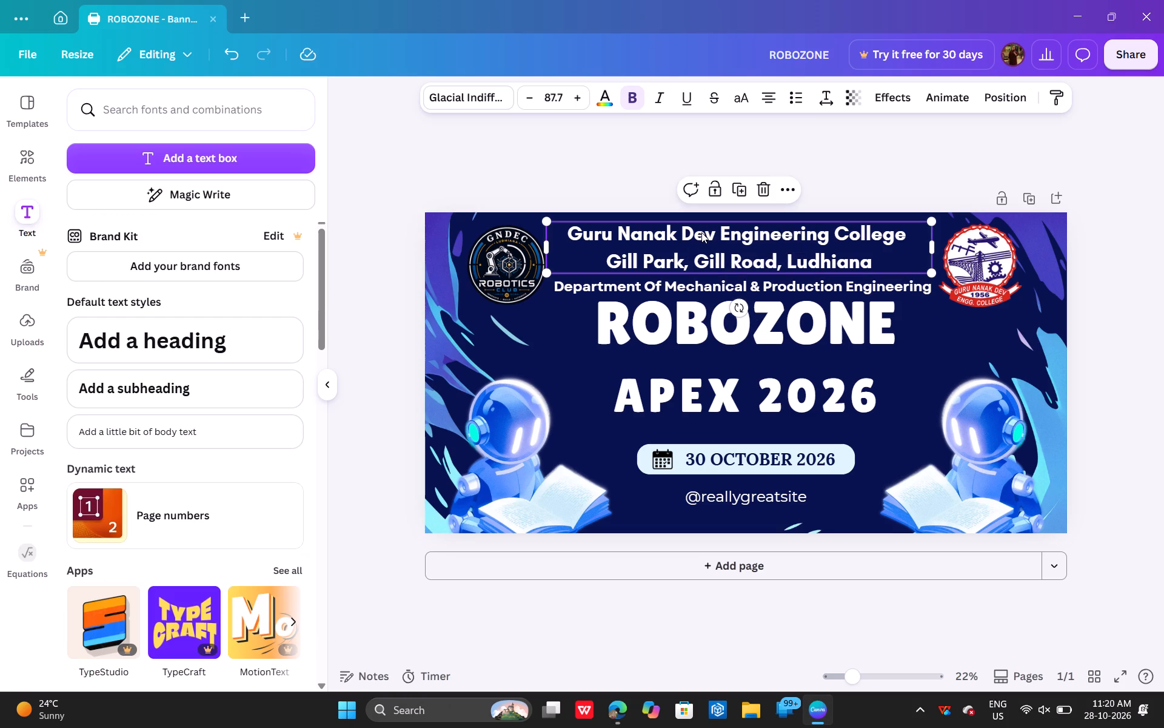
{"action": "left_click", "coordinate": [701, 232]}
{"action": "left_click_drag", "start_coordinate": [701, 232], "coordinate": [706, 232]}
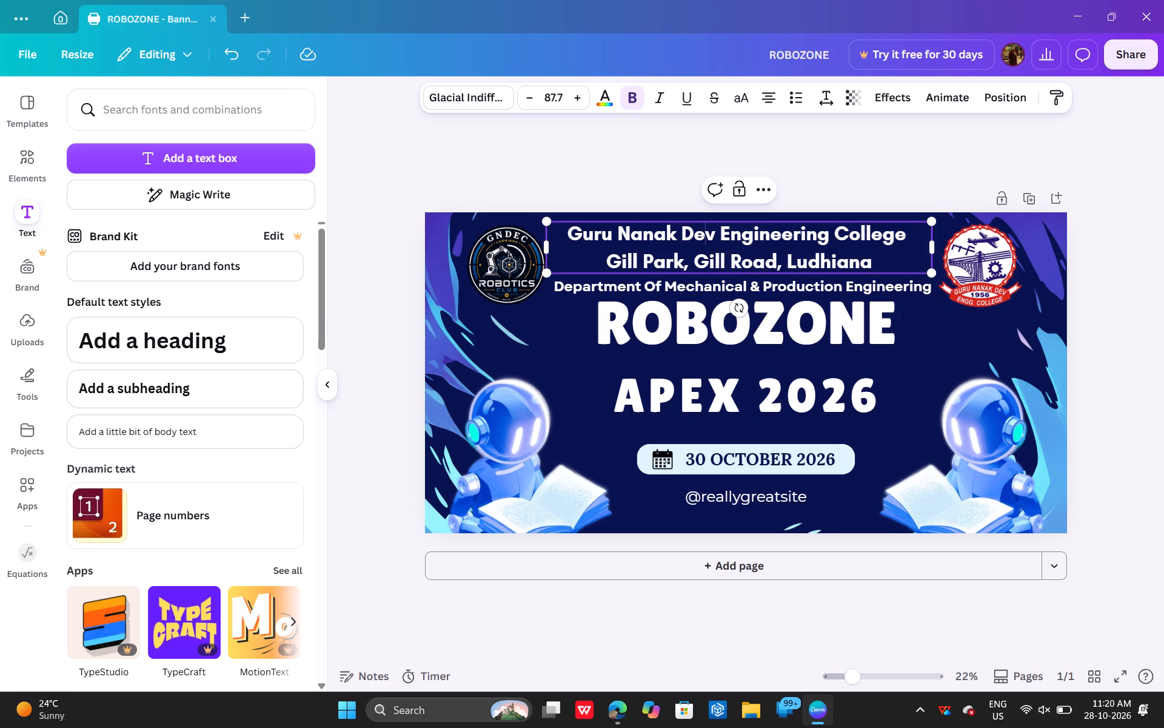
{"action": "left_click_drag", "start_coordinate": [706, 232], "coordinate": [710, 232]}
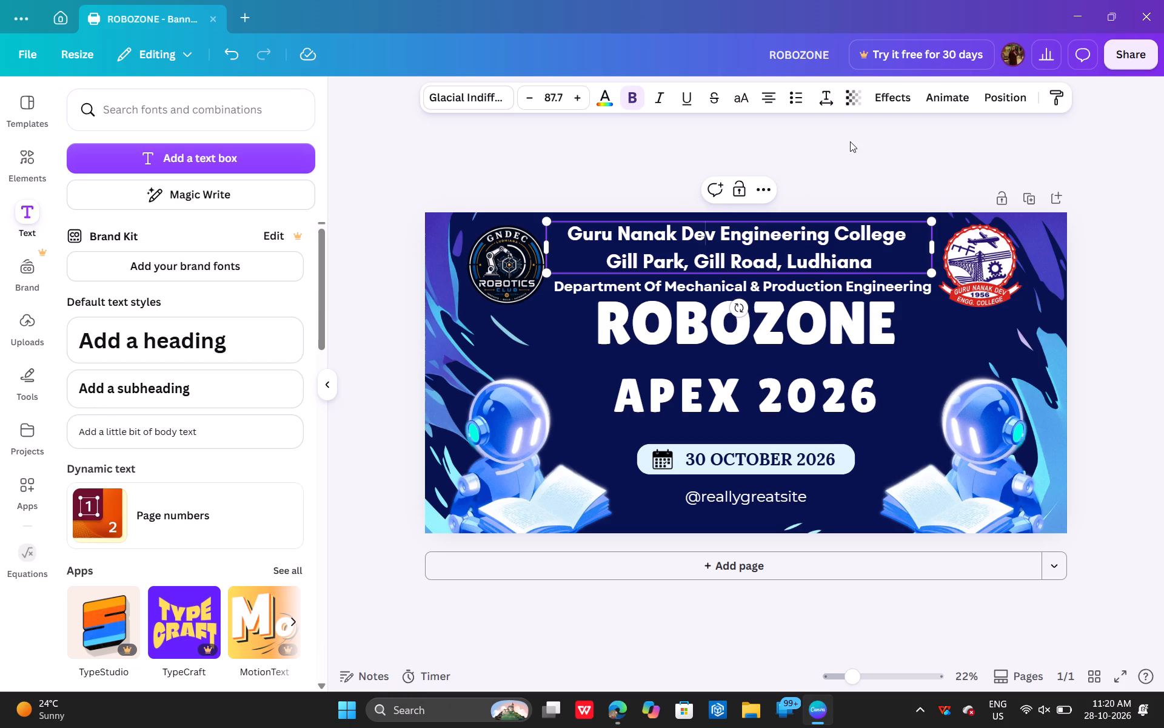
{"action": "left_click", "coordinate": [850, 141]}
{"action": "left_click", "coordinate": [770, 232]}
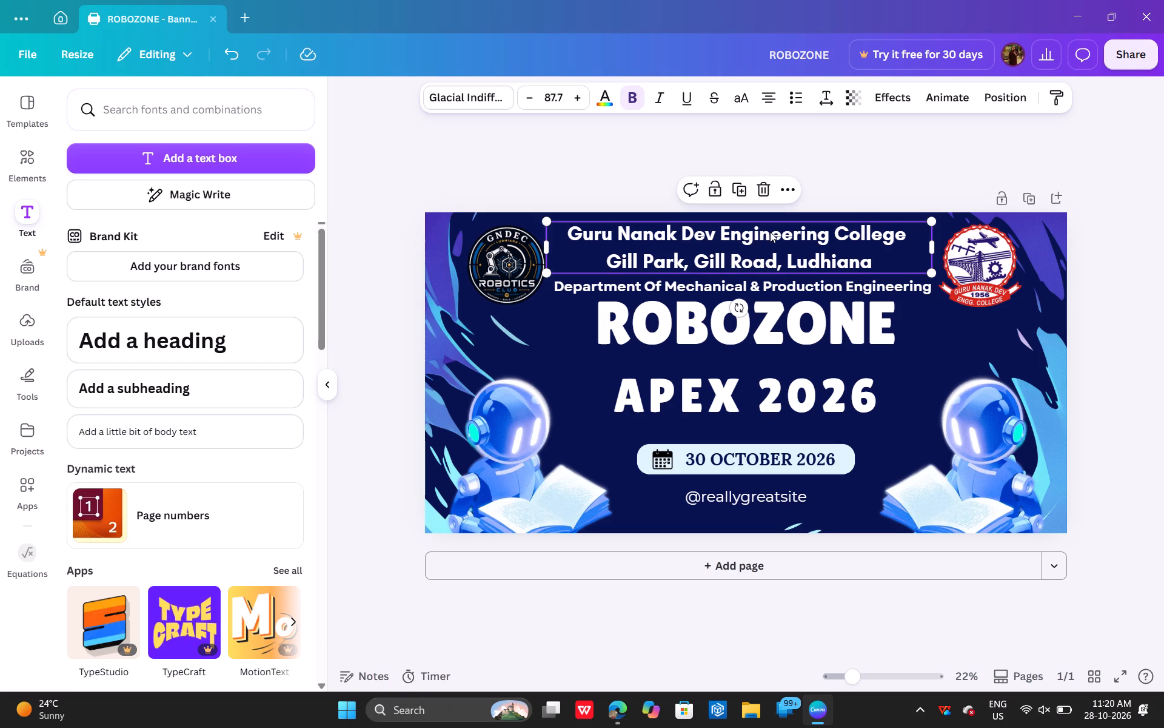
{"action": "left_click", "coordinate": [770, 232]}
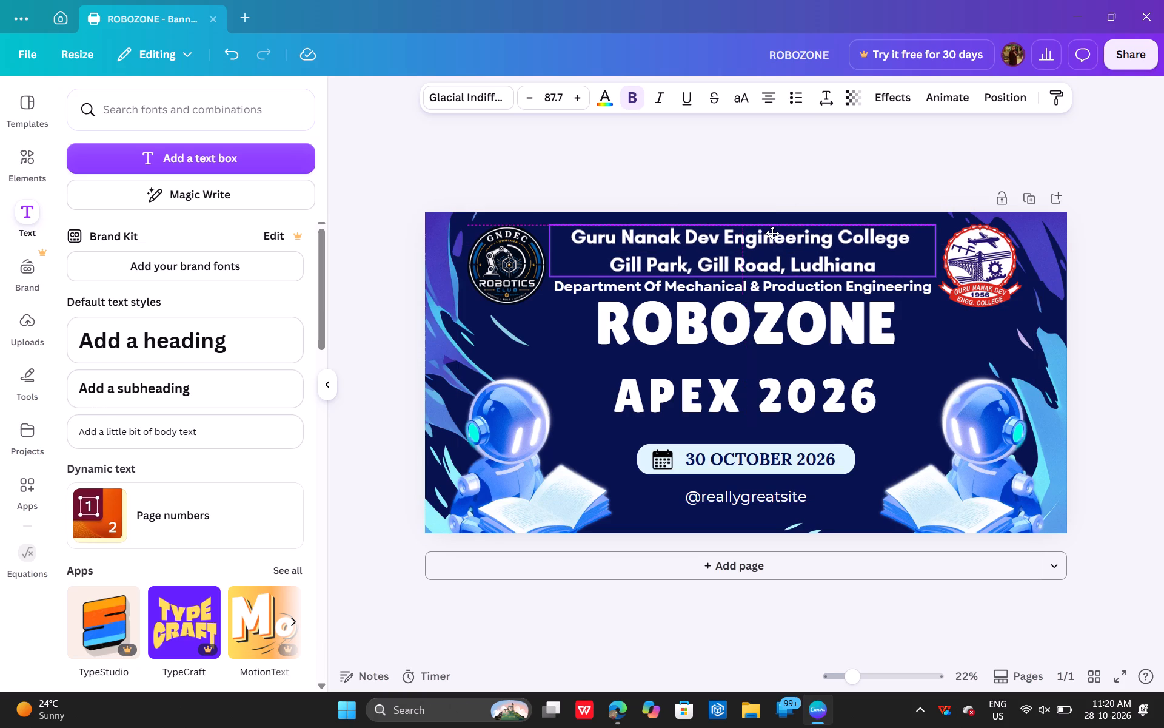
{"action": "left_click", "coordinate": [823, 155]}
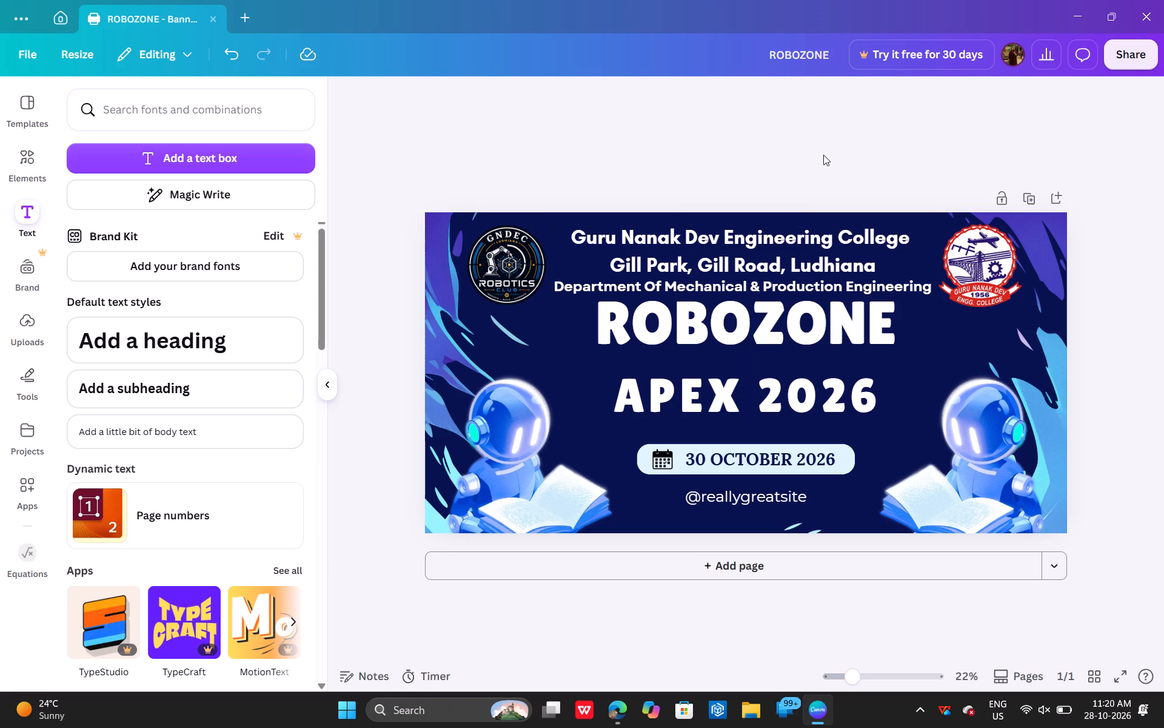
Move the ROBOZONE title slightly down, away from the department line and closer to APEX 2026.
{"action": "left_click", "coordinate": [712, 325]}
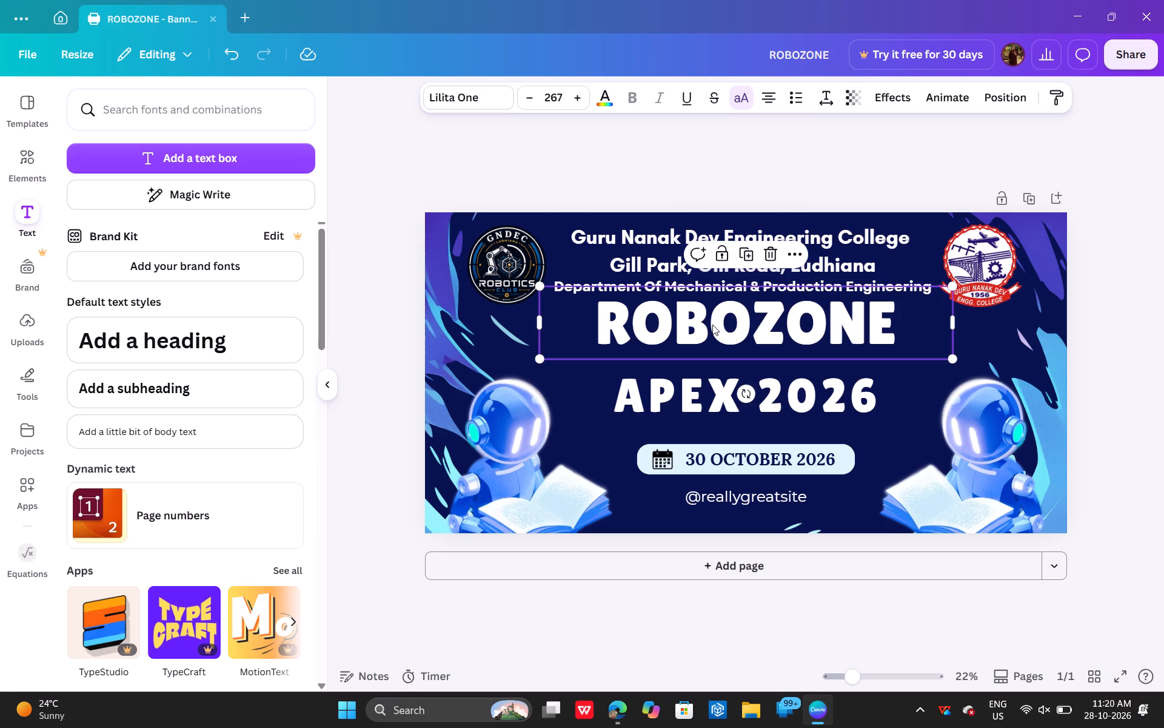
{"action": "left_click_drag", "start_coordinate": [712, 325], "coordinate": [710, 332]}
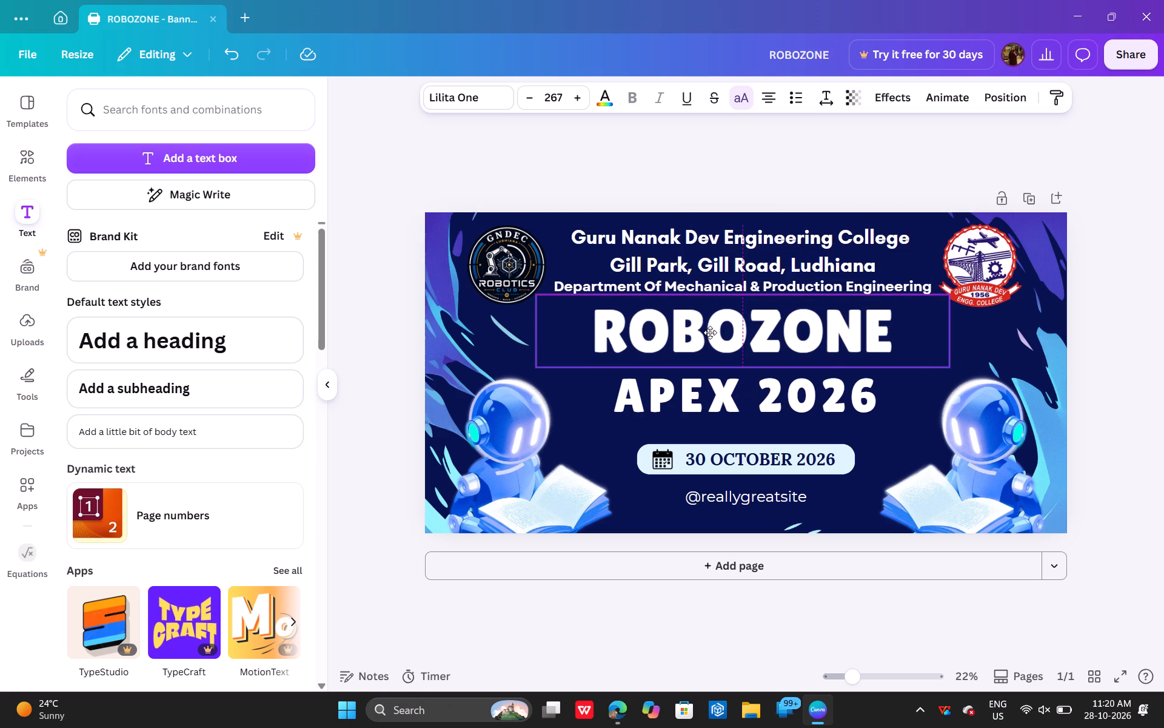
{"action": "left_click_drag", "start_coordinate": [710, 332], "coordinate": [714, 336]}
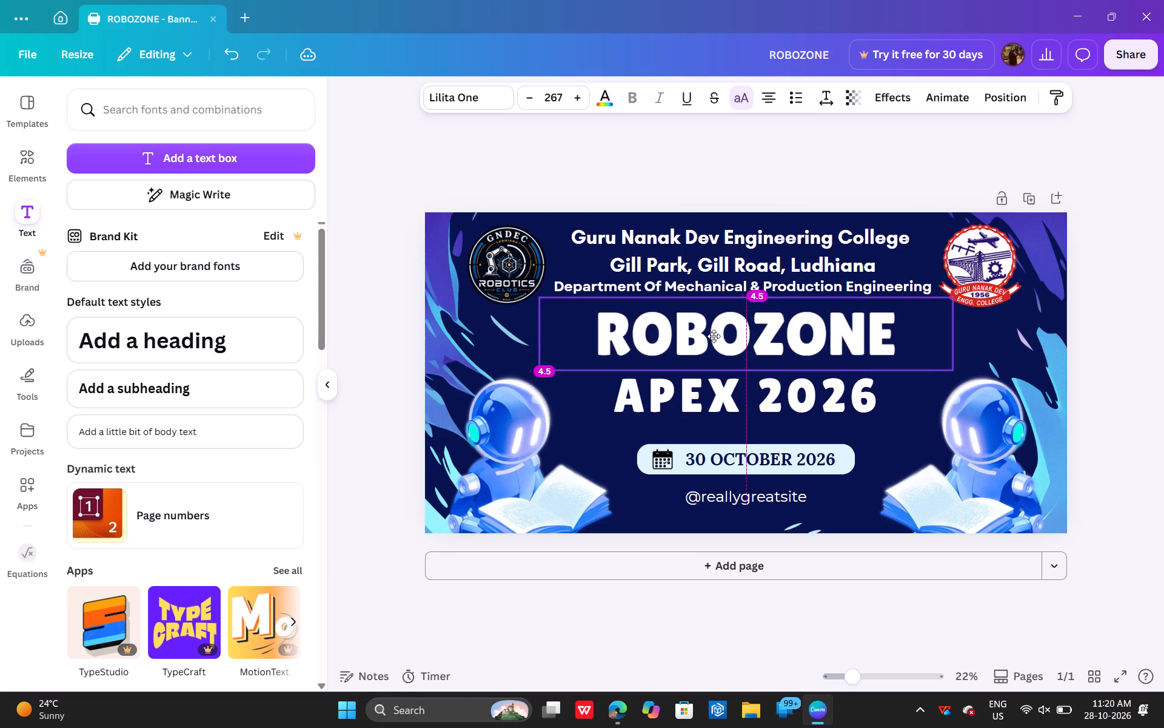
{"action": "left_click_drag", "start_coordinate": [714, 336], "coordinate": [711, 336]}
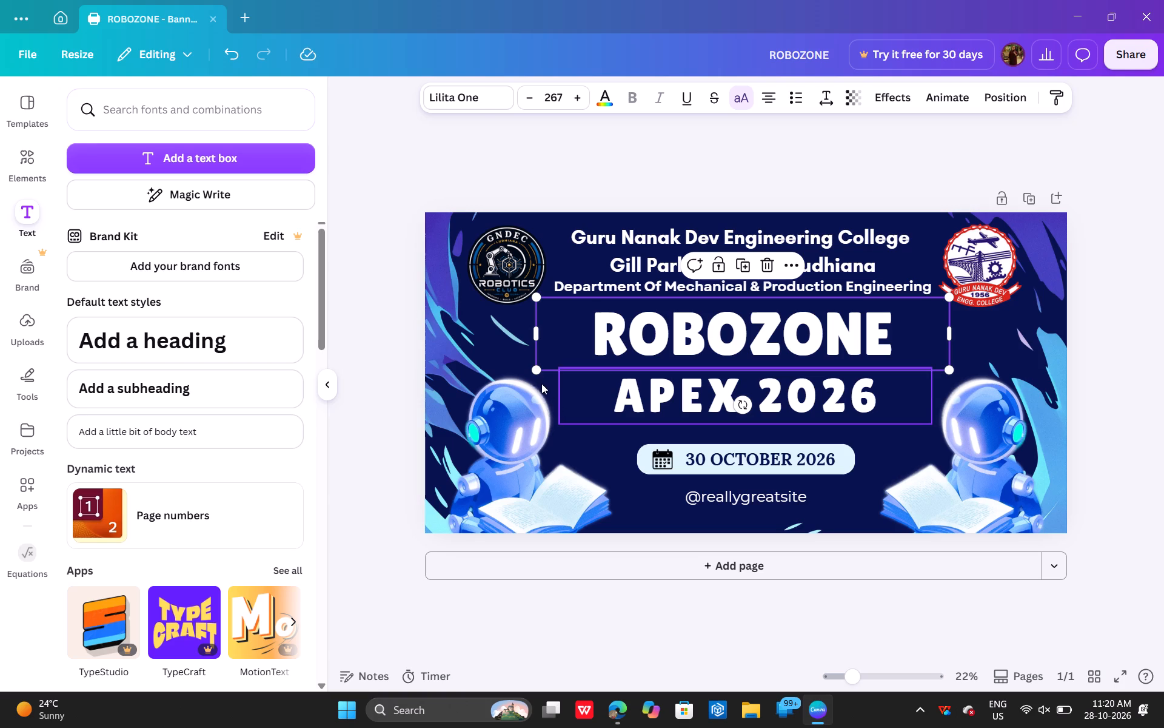
Enlarge the ROBOZONE title to a font size of about 294, extending it on both sides to keep it roughly centred.
{"action": "left_click_drag", "start_coordinate": [536, 369], "coordinate": [521, 380]}
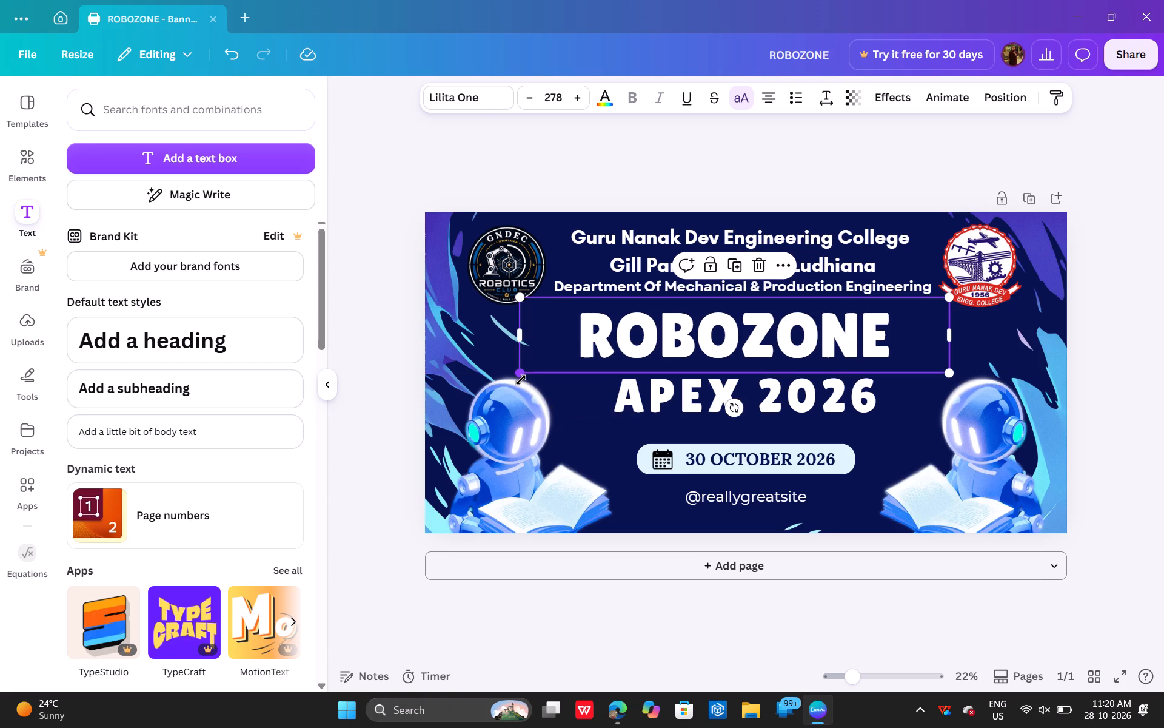
{"action": "left_click_drag", "start_coordinate": [952, 374], "coordinate": [963, 383]}
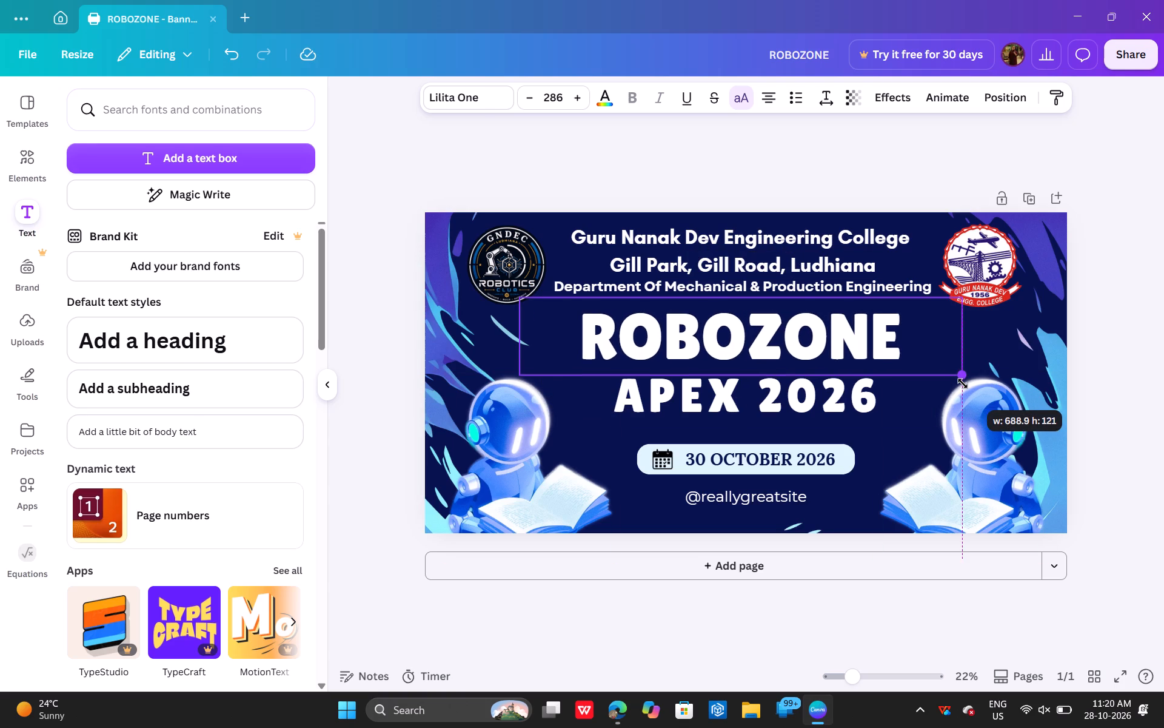
{"action": "left_click_drag", "start_coordinate": [963, 383], "coordinate": [962, 383]}
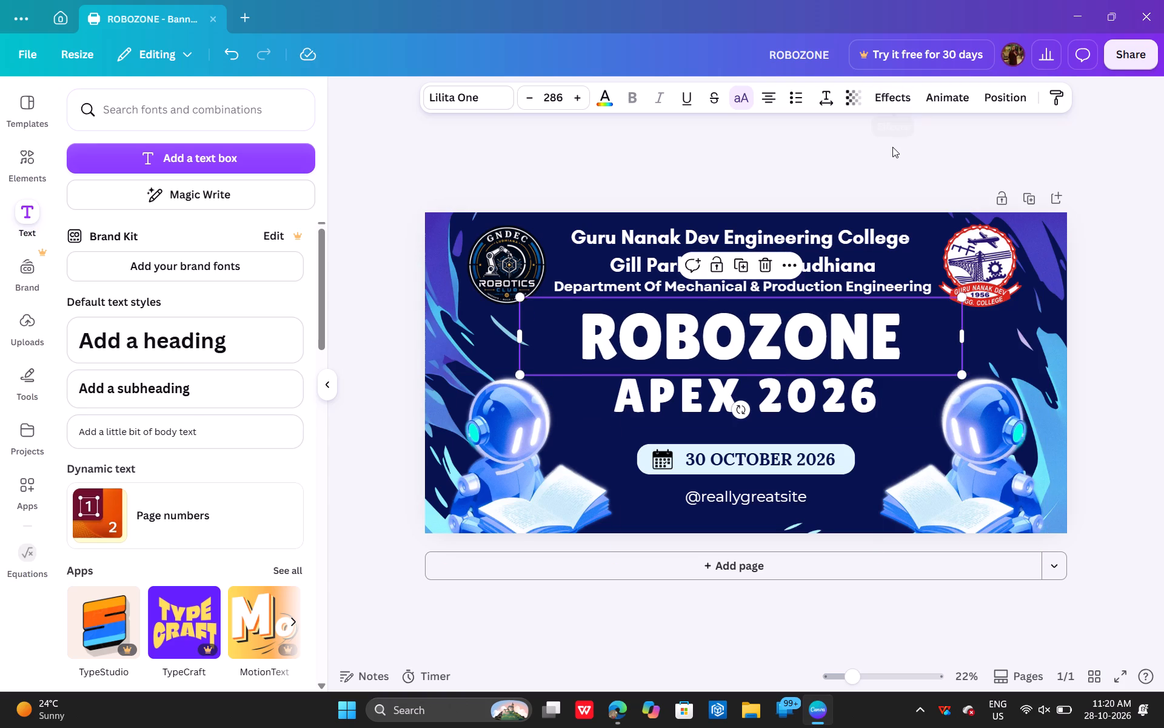
{"action": "left_click", "coordinate": [892, 147]}
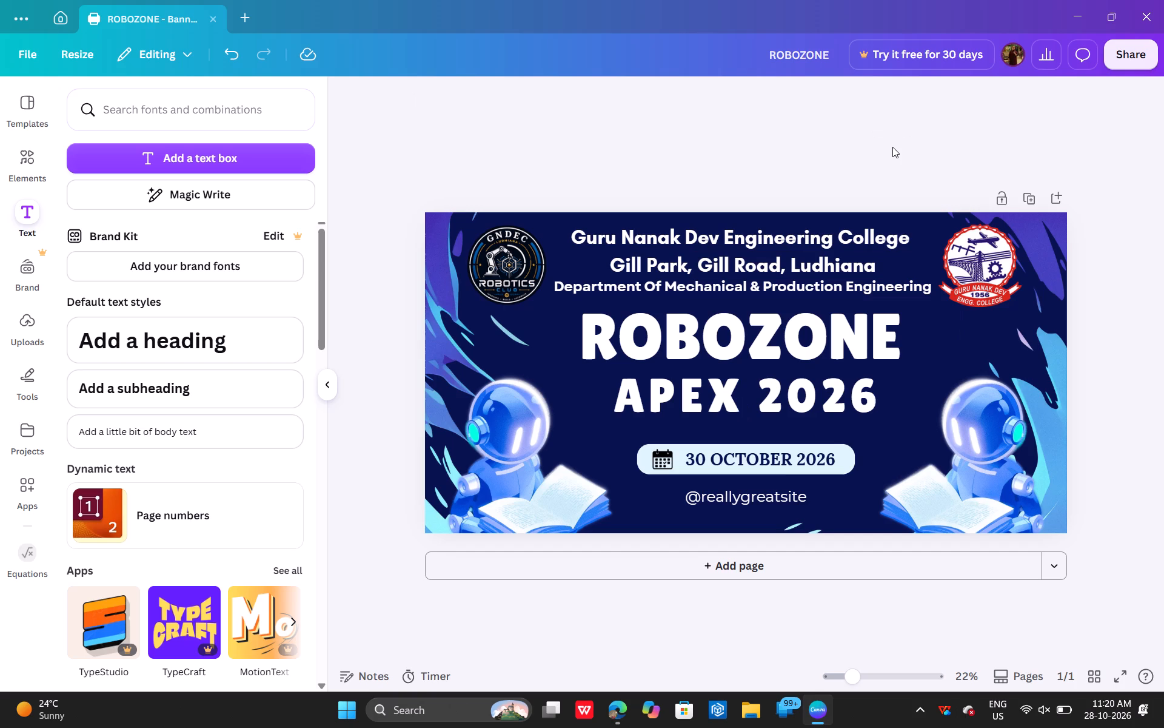
{"action": "left_click", "coordinate": [791, 356]}
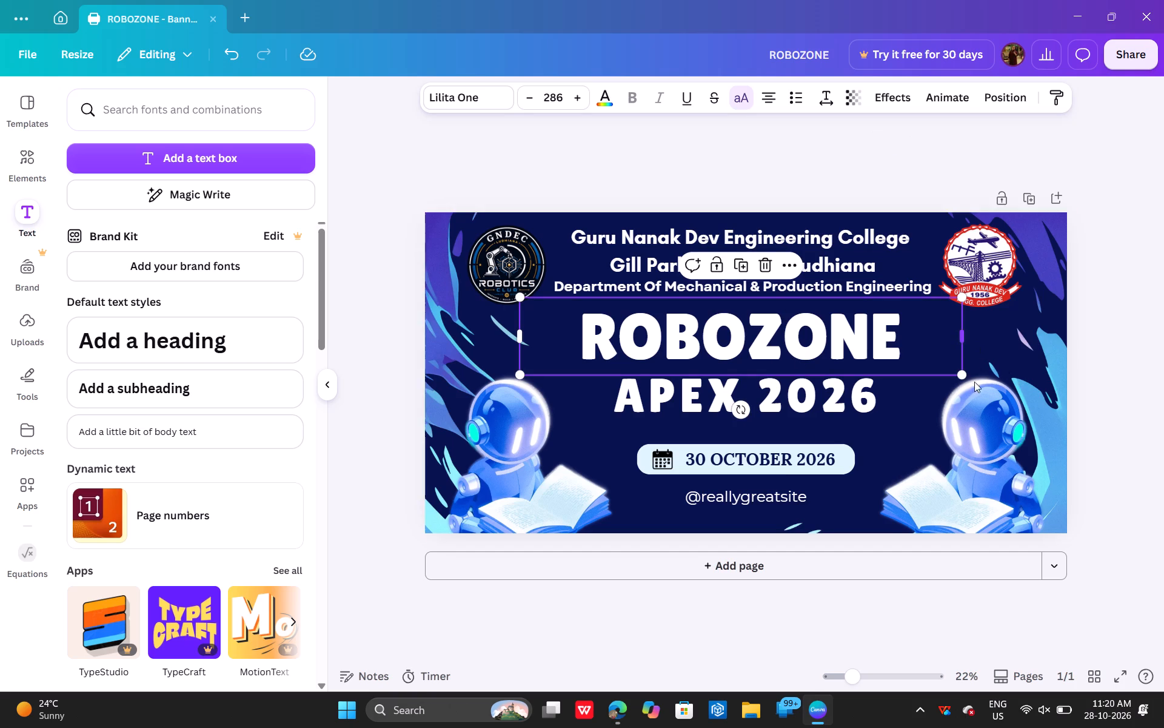
{"action": "left_click_drag", "start_coordinate": [963, 377], "coordinate": [972, 379]}
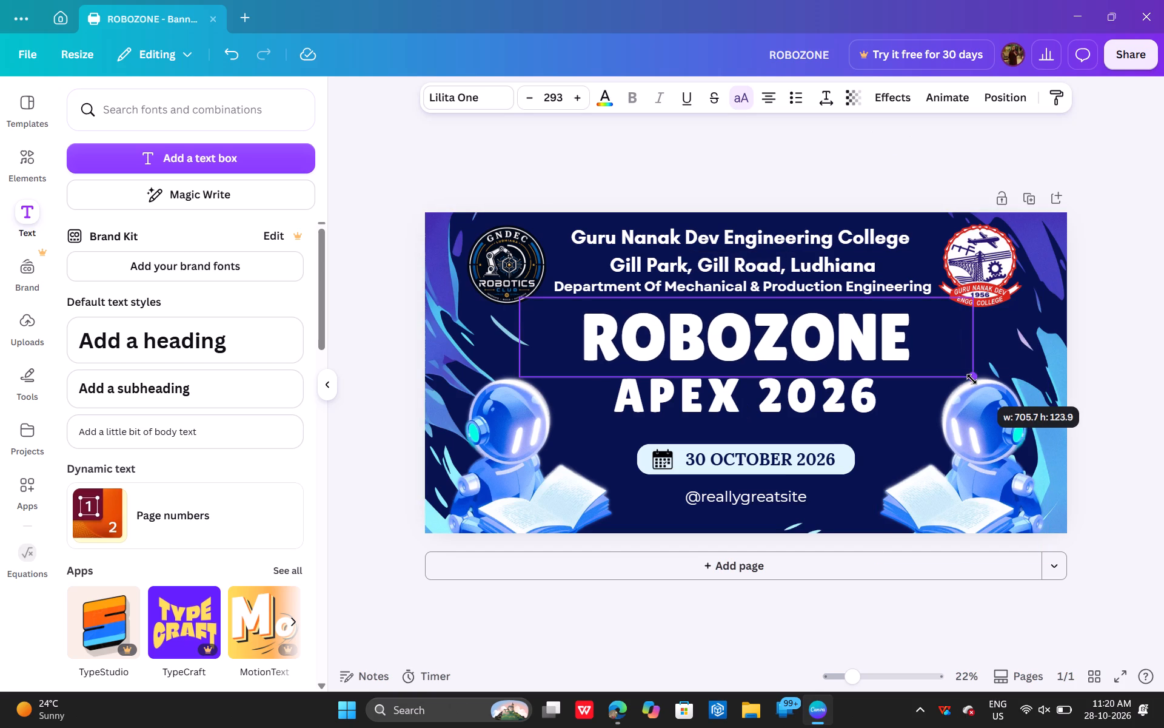
{"action": "left_click_drag", "start_coordinate": [972, 379], "coordinate": [971, 380]}
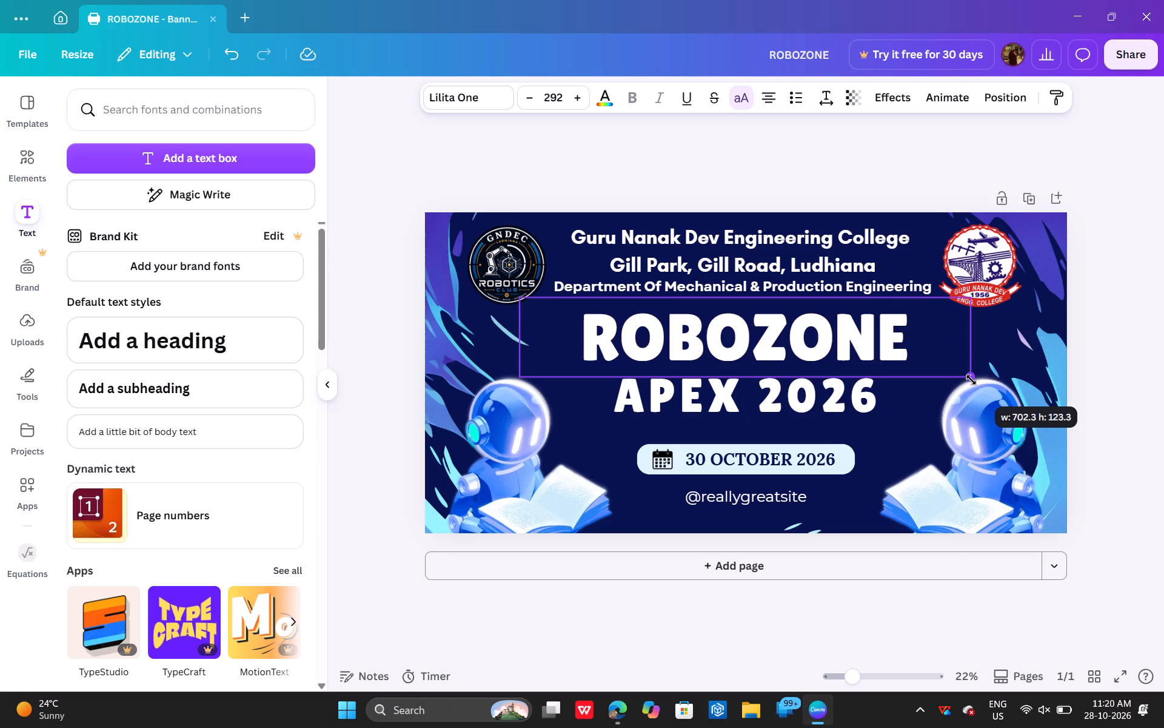
{"action": "left_click_drag", "start_coordinate": [971, 380], "coordinate": [975, 380]}
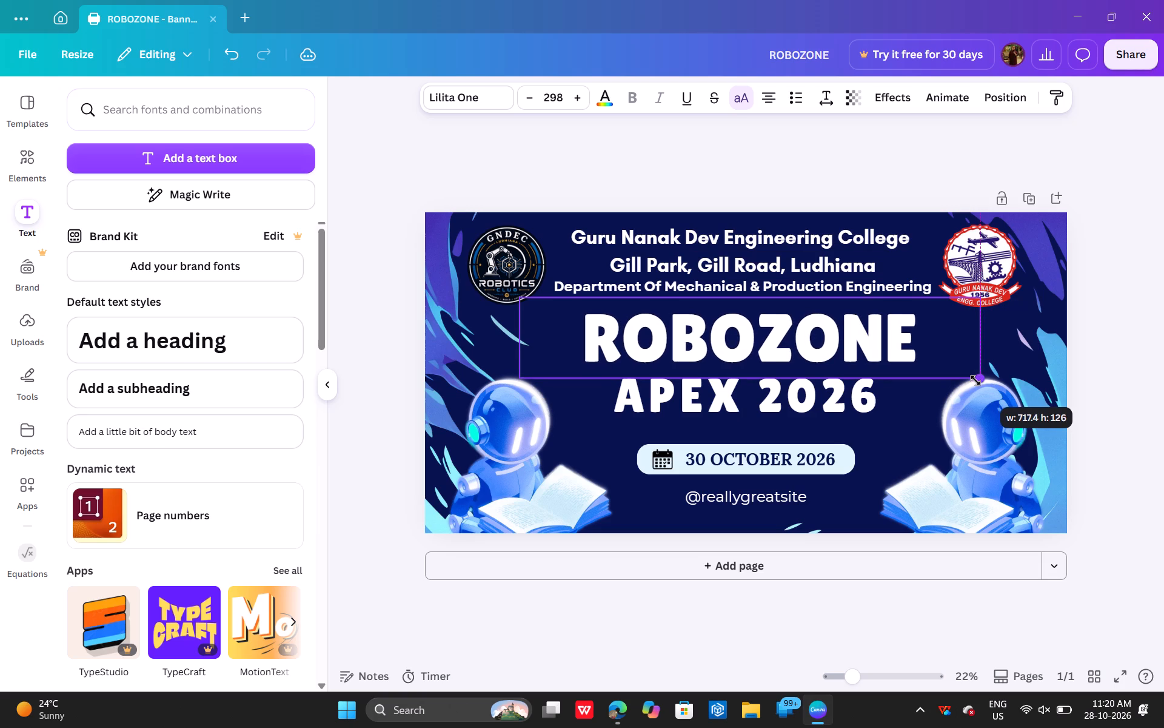
{"action": "left_click_drag", "start_coordinate": [975, 380], "coordinate": [974, 382]}
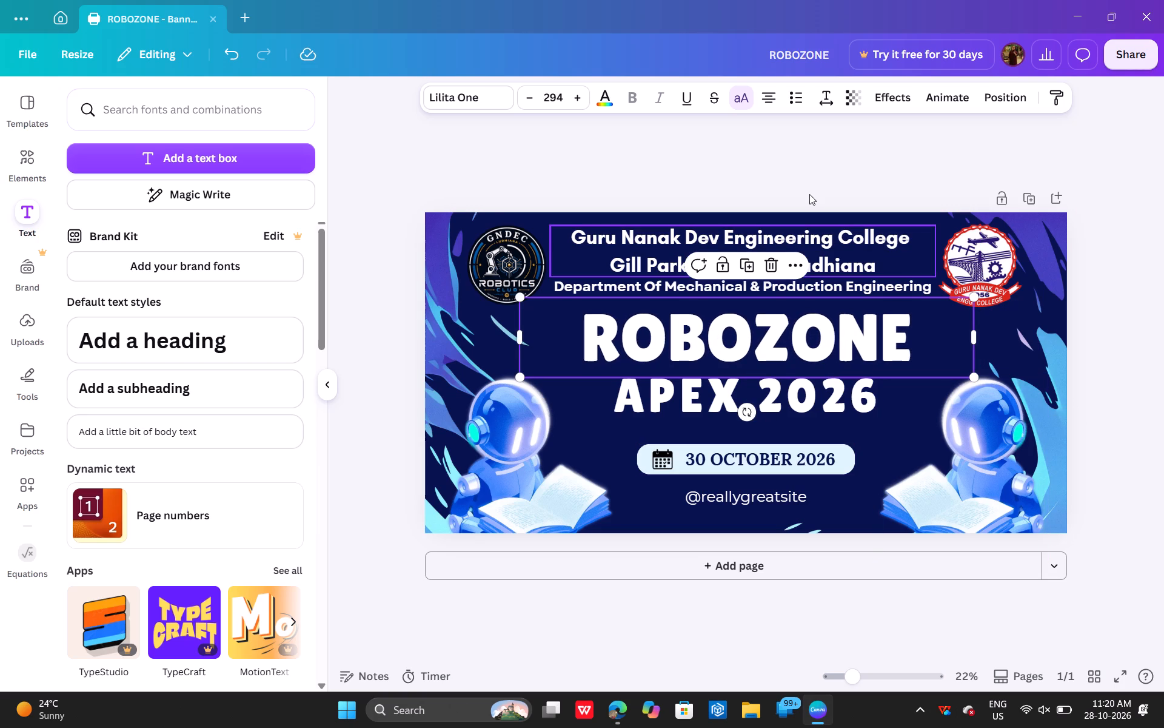
{"action": "left_click", "coordinate": [816, 183]}
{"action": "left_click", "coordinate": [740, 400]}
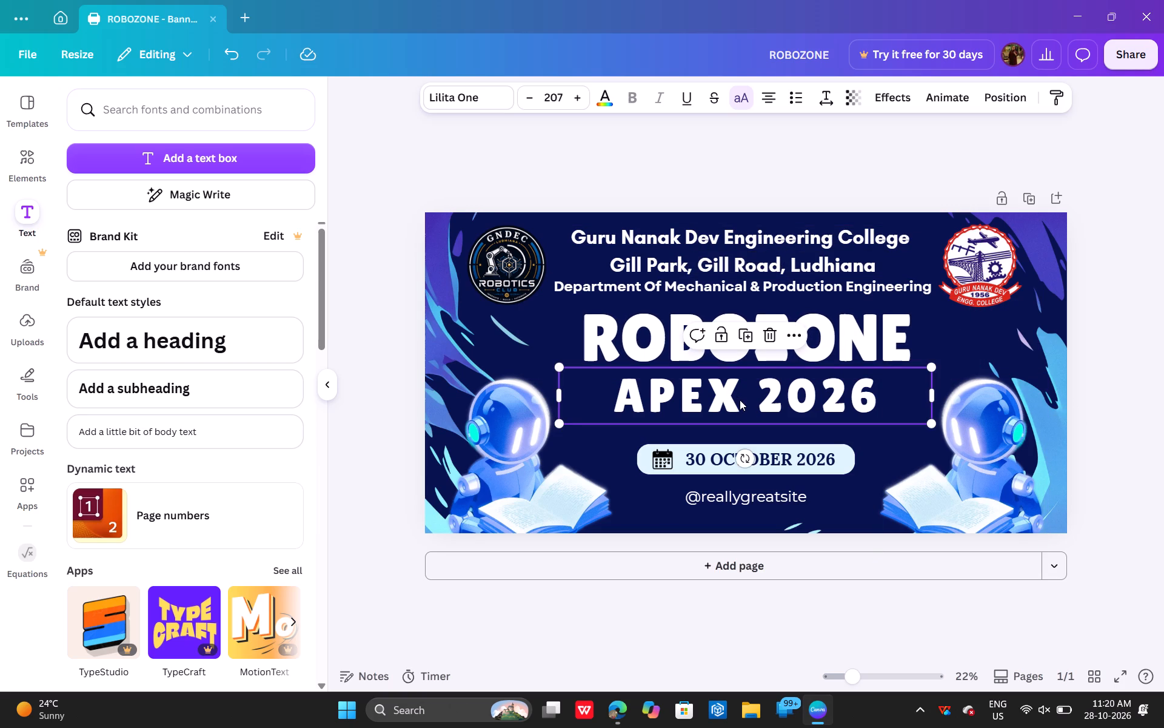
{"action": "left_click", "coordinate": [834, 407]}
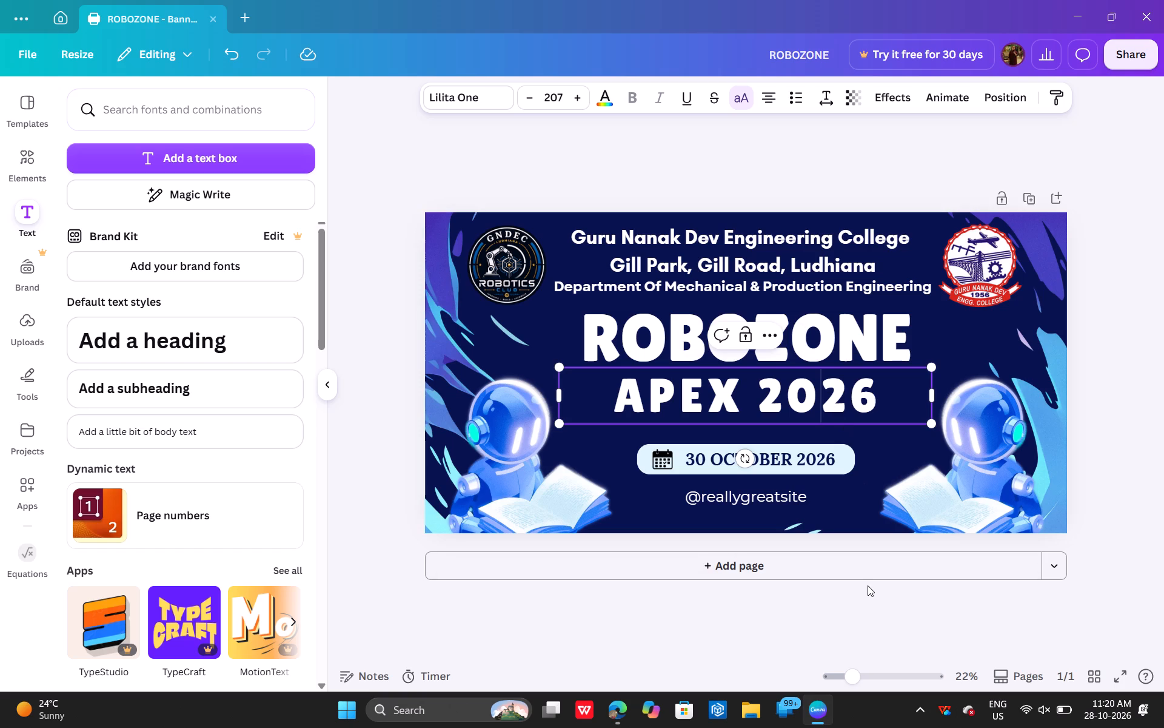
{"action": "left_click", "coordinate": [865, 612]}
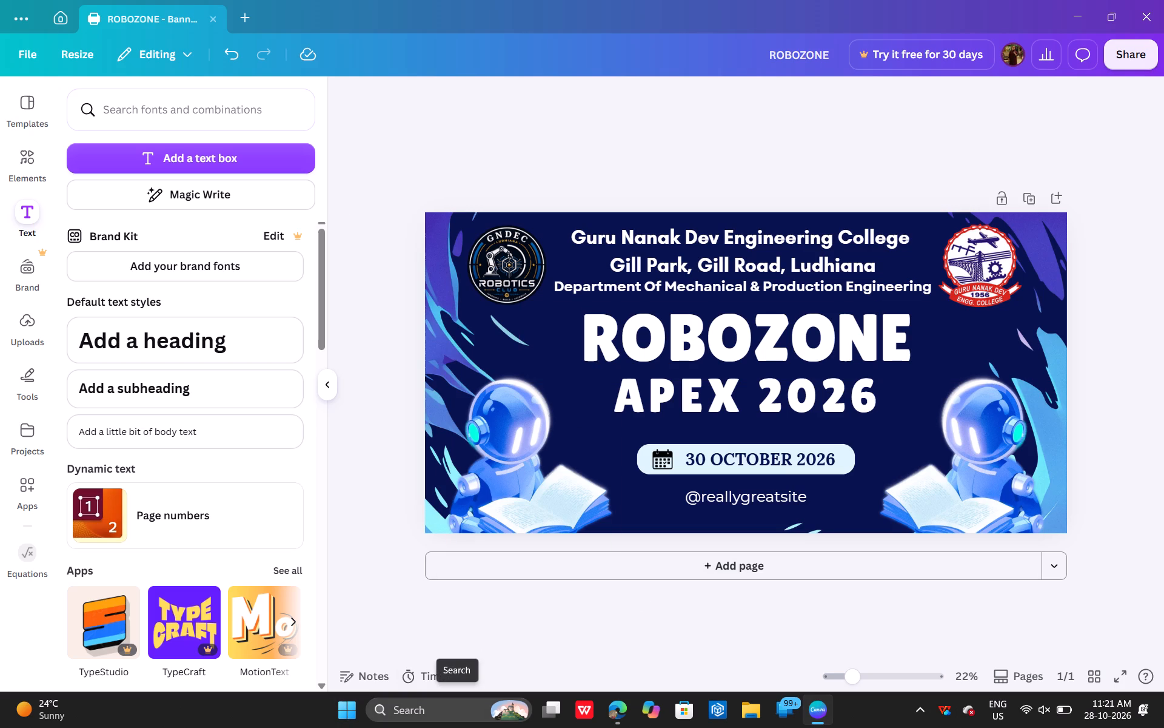
Switch to Chrome and enter "robosoccer" as the Google search query.
{"action": "left_click", "coordinate": [1078, 2]}
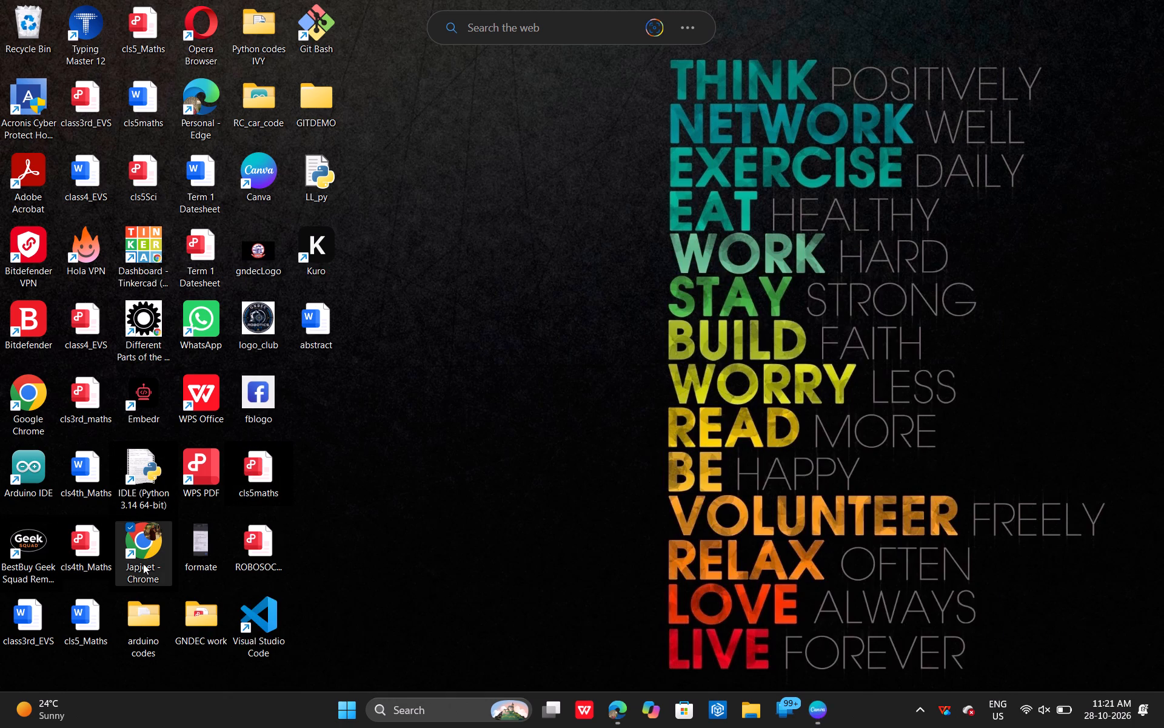
{"action": "double_click", "coordinate": [143, 564]}
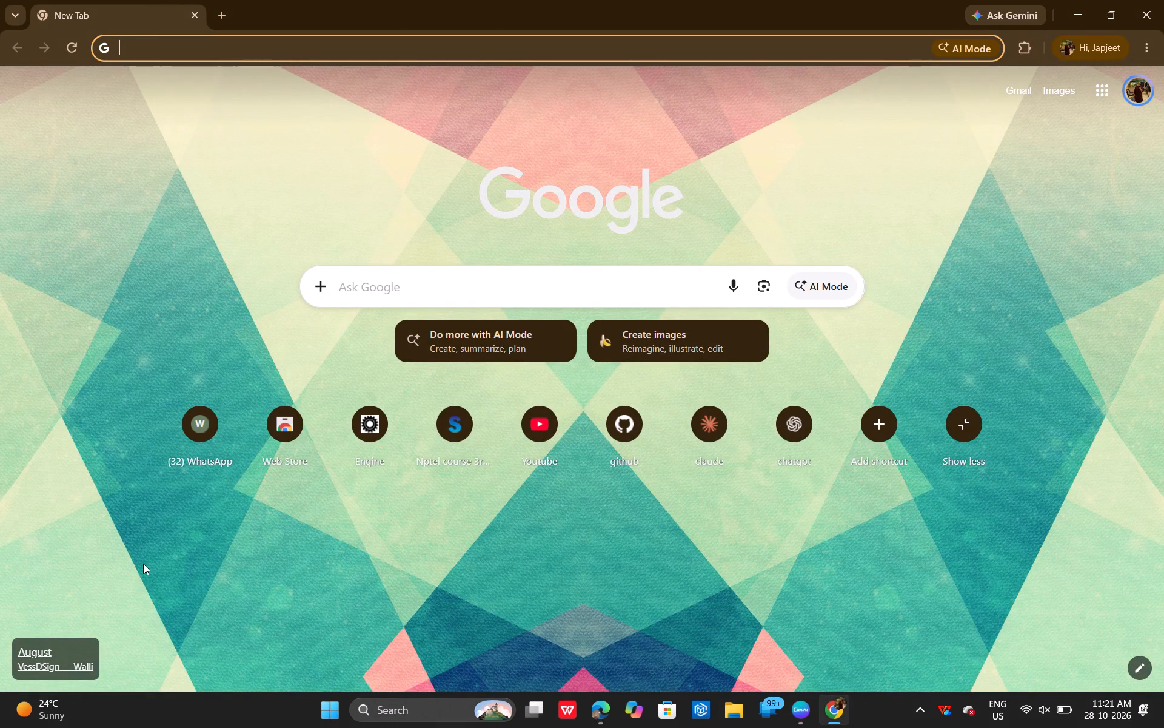
{"action": "left_click", "coordinate": [442, 292]}
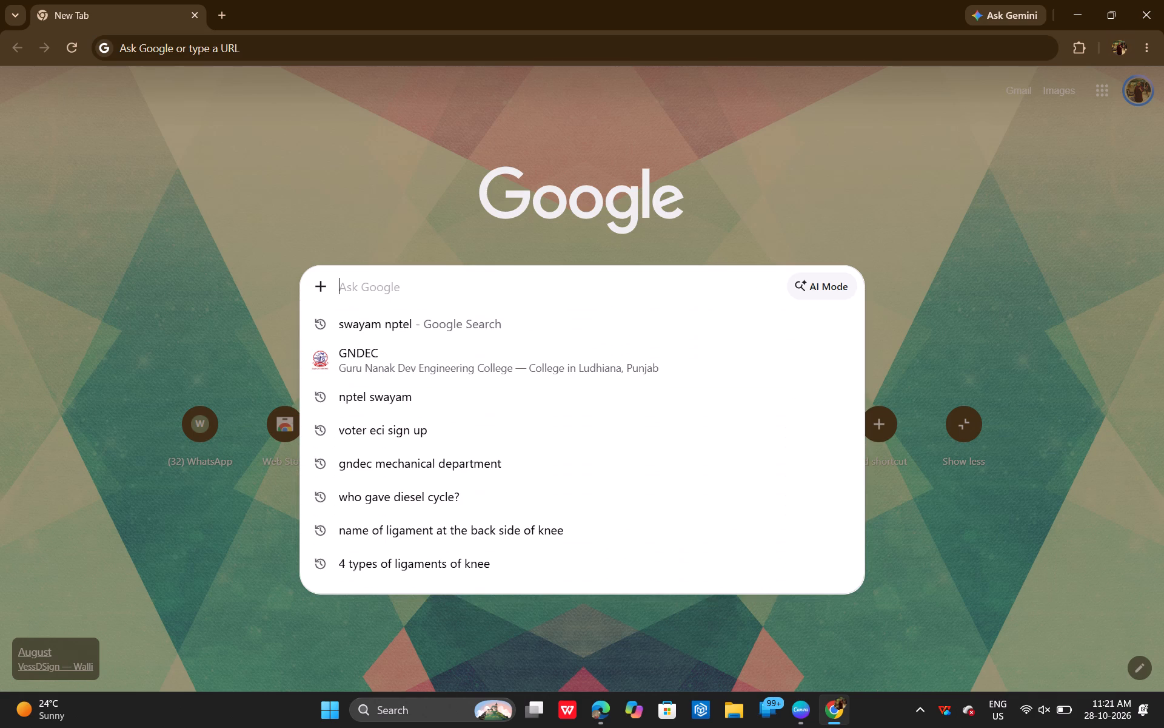
{"action": "type", "text": "robosocc"}
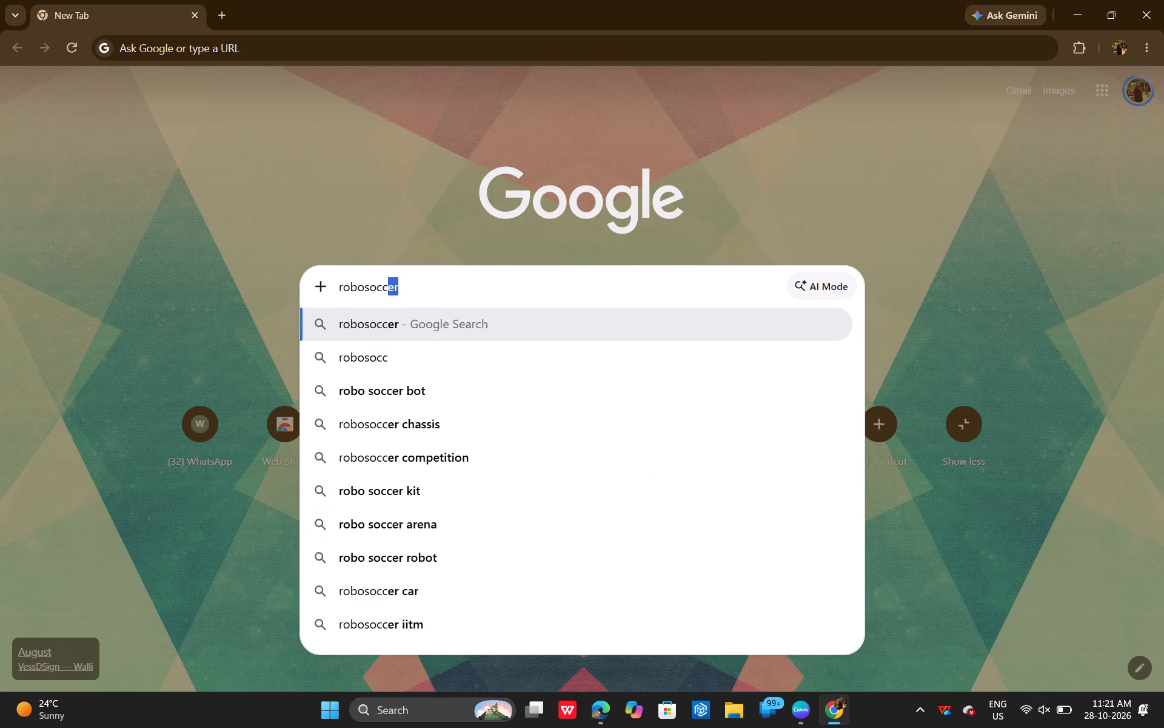
{"action": "type", "text": "er"}
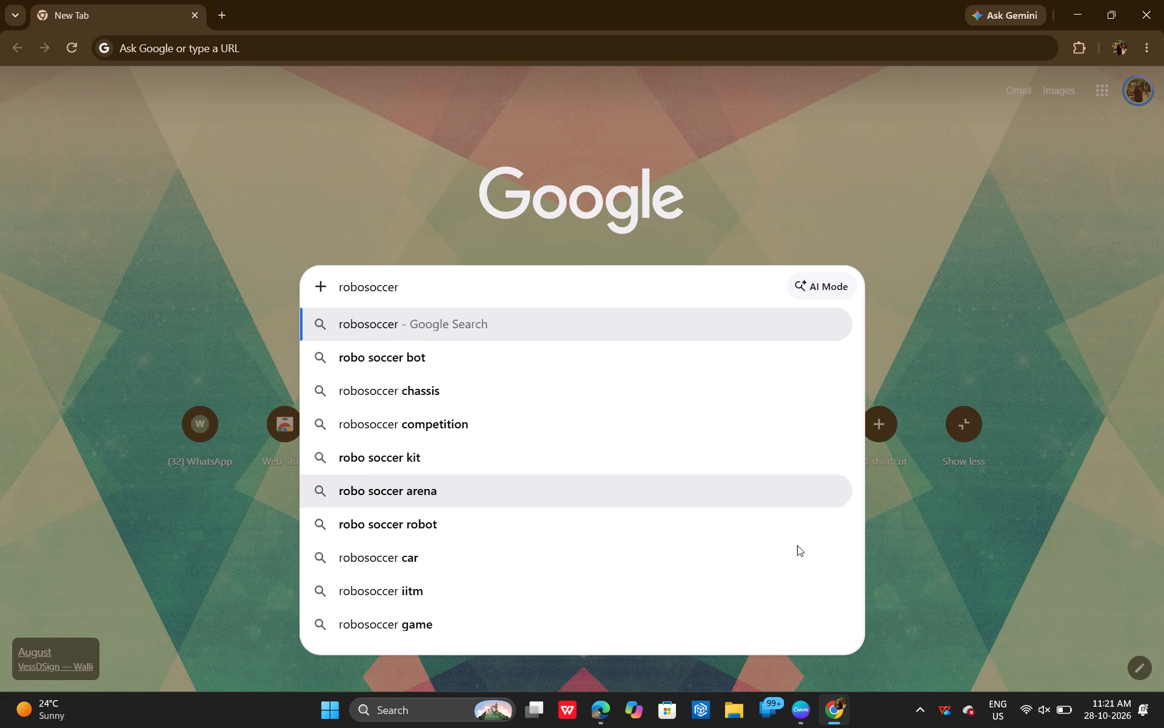
Return to Canva, search the elements for "robosoccer" and browse the graphics for a suitable image.
{"action": "left_click", "coordinate": [801, 653]}
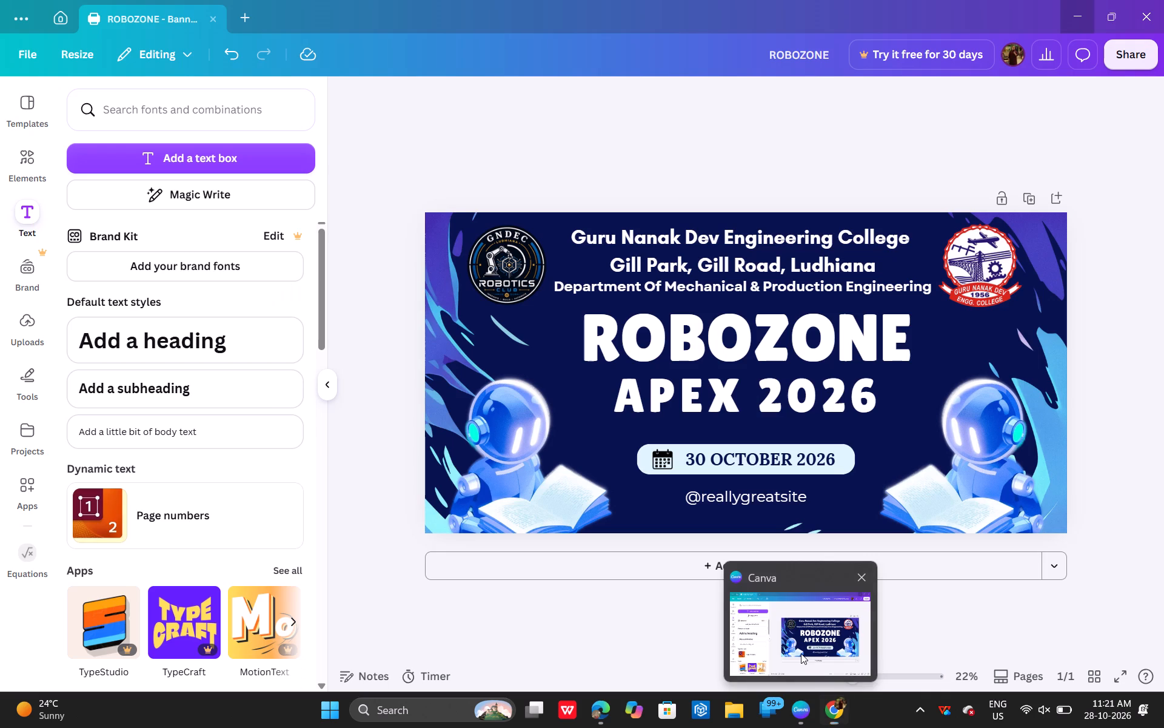
{"action": "left_click", "coordinate": [8, 169]}
{"action": "left_click", "coordinate": [156, 119]}
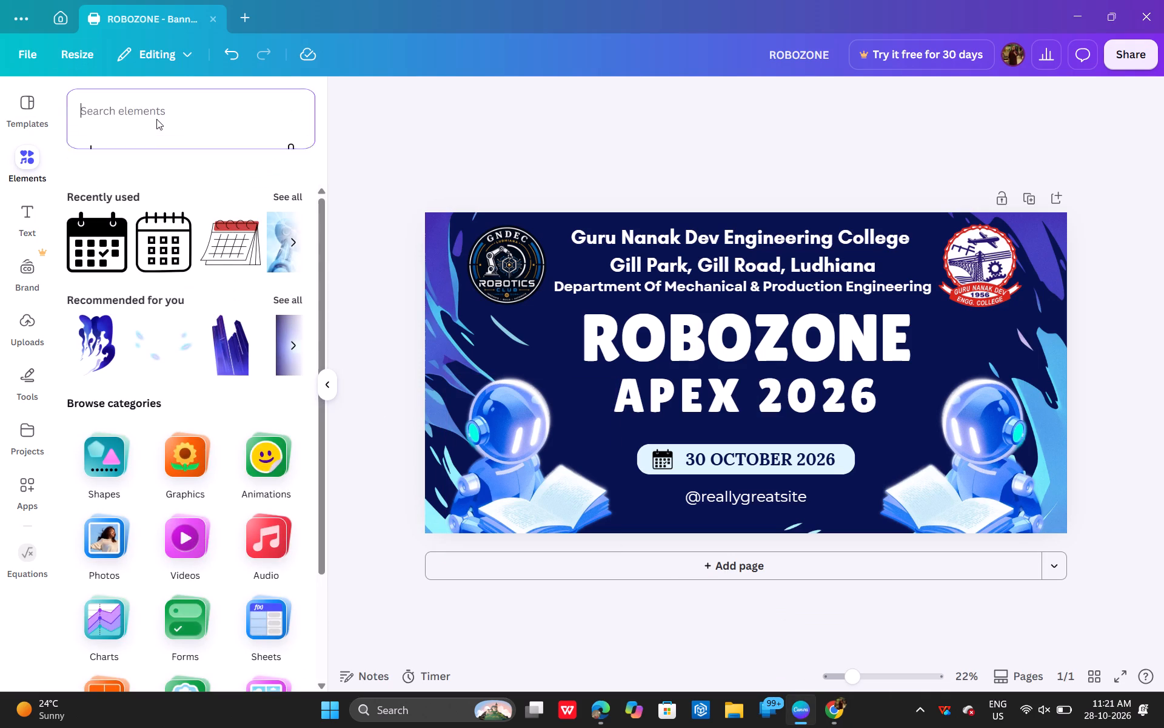
{"action": "type", "text": "robosocee"}
{"action": "key", "text": "BackSpace"}
{"action": "key", "text": "BackSpace"}
{"action": "type", "text": "cer"}
{"action": "key", "text": "Return"}
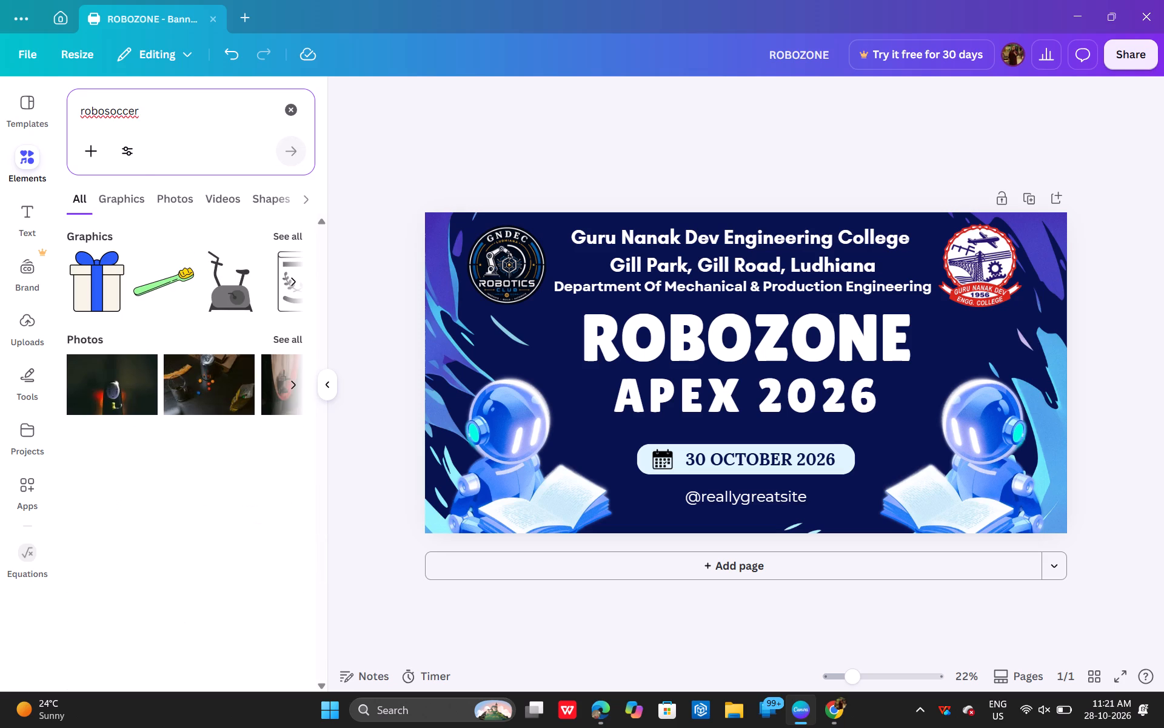
{"action": "left_click", "coordinate": [125, 191]}
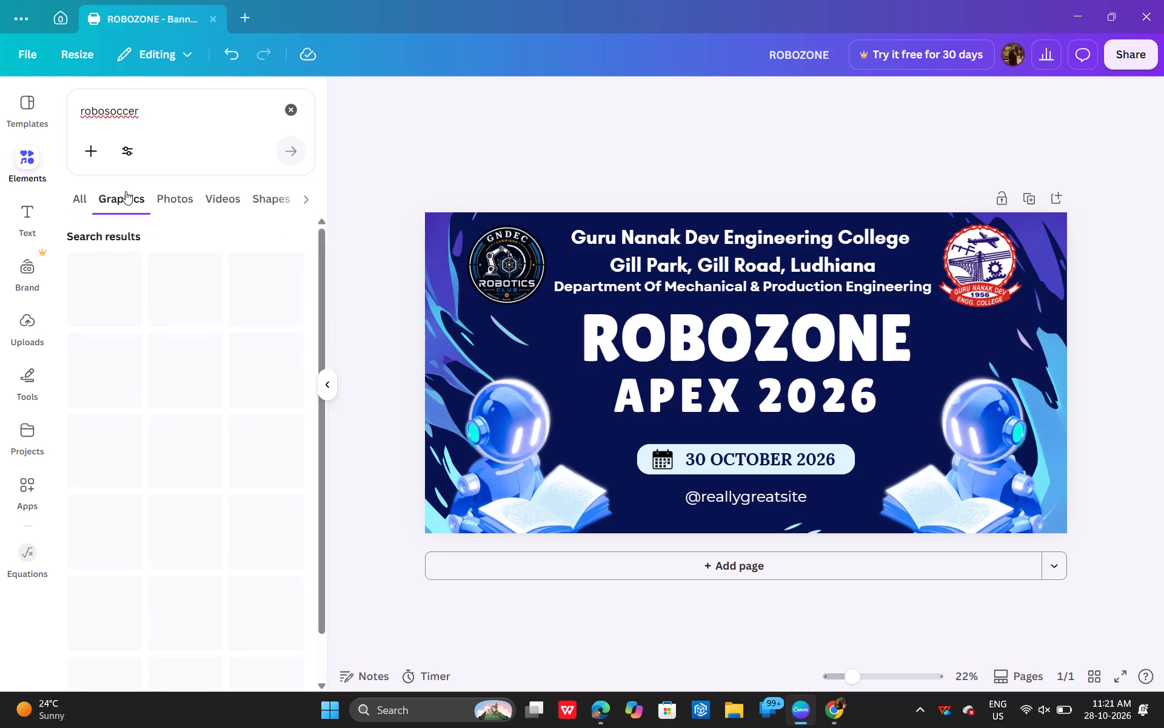
{"action": "scroll", "coordinate": [209, 456], "scroll_direction": "down", "scroll_amount": 4}
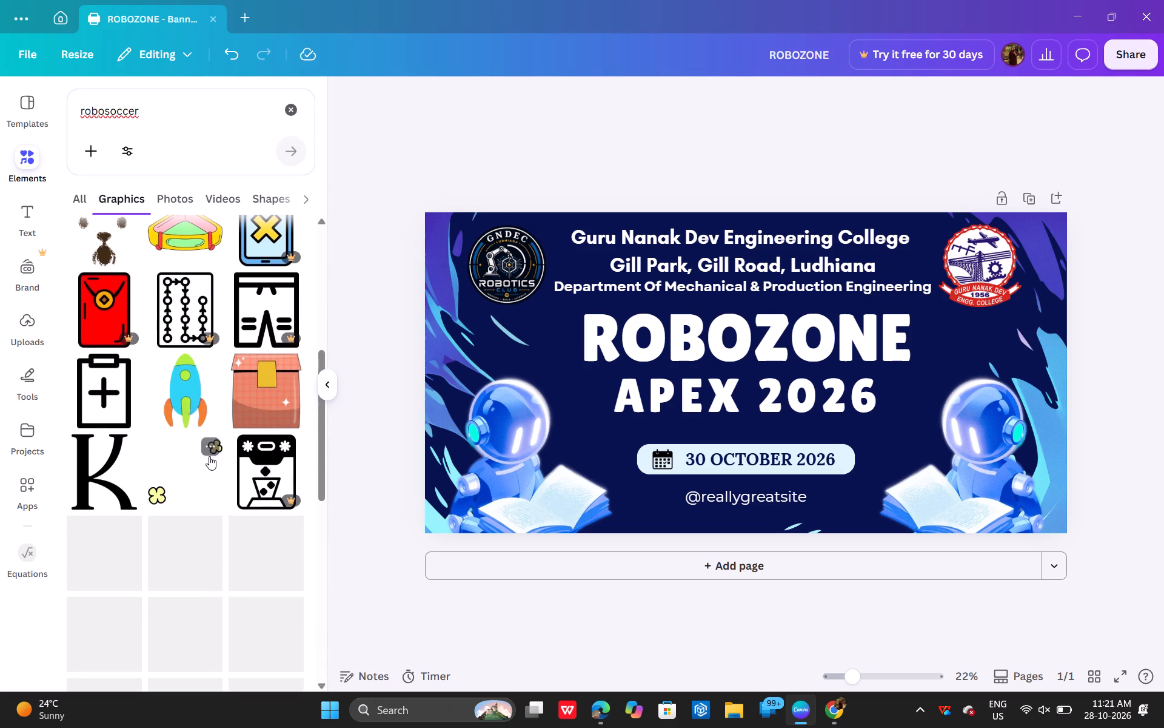
{"action": "scroll", "coordinate": [209, 456], "scroll_direction": "down", "scroll_amount": 2}
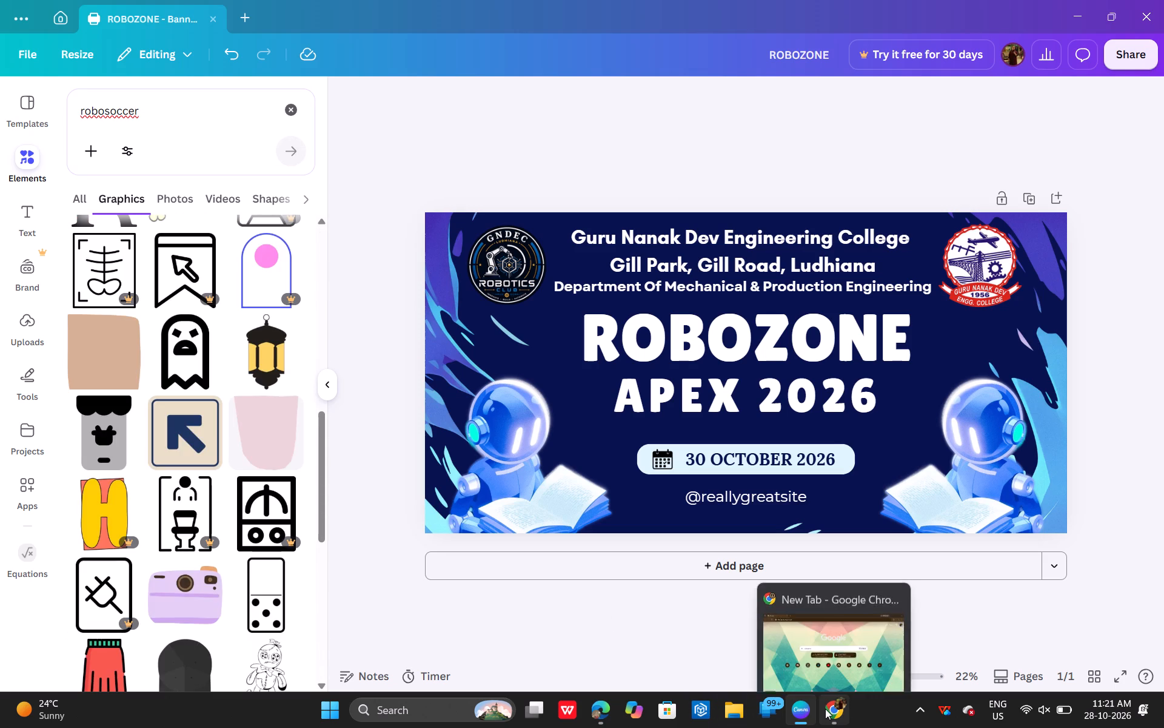
Switch back to Chrome and run the Google search for "robosoccer".
{"action": "left_click", "coordinate": [843, 642]}
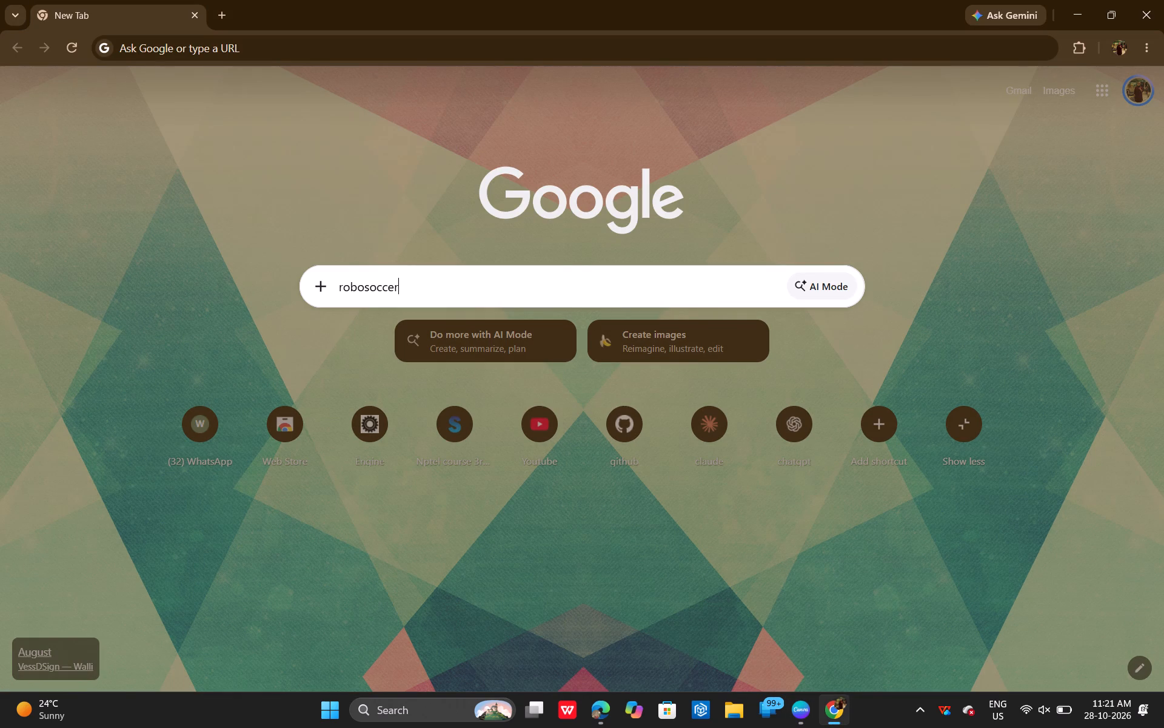
{"action": "key", "text": "Return"}
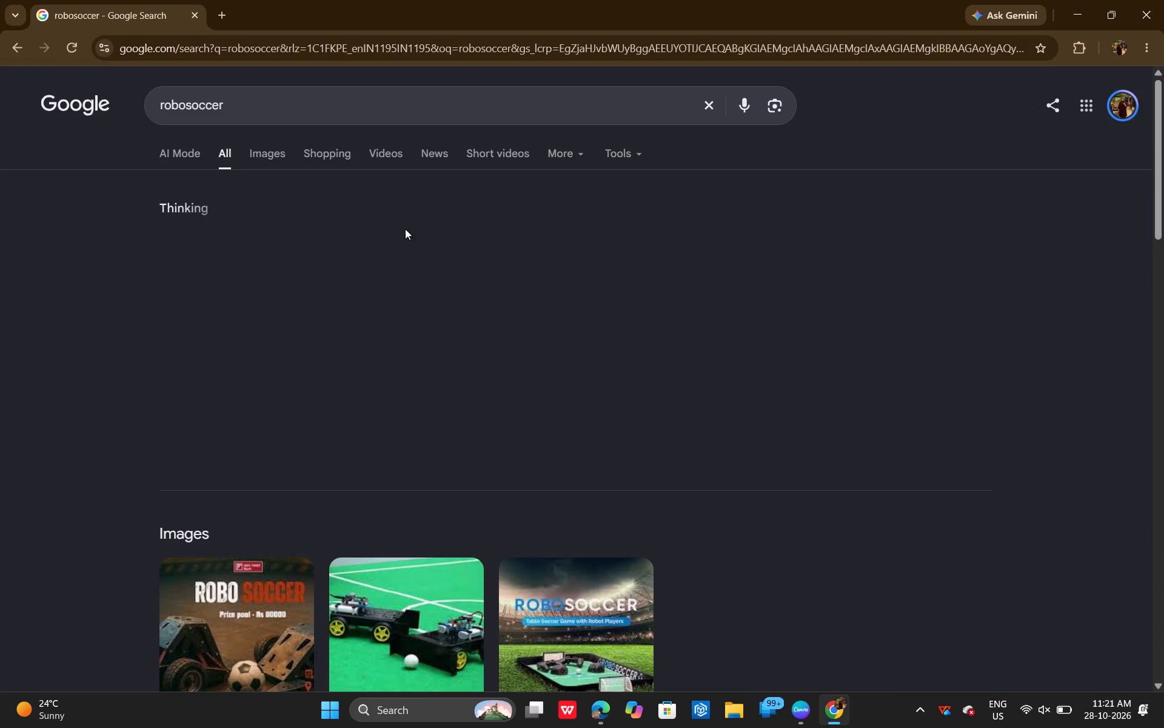
Show the image results for robosoccer and refine the Google search to "robosoccer graphic images".
{"action": "left_click", "coordinate": [263, 160]}
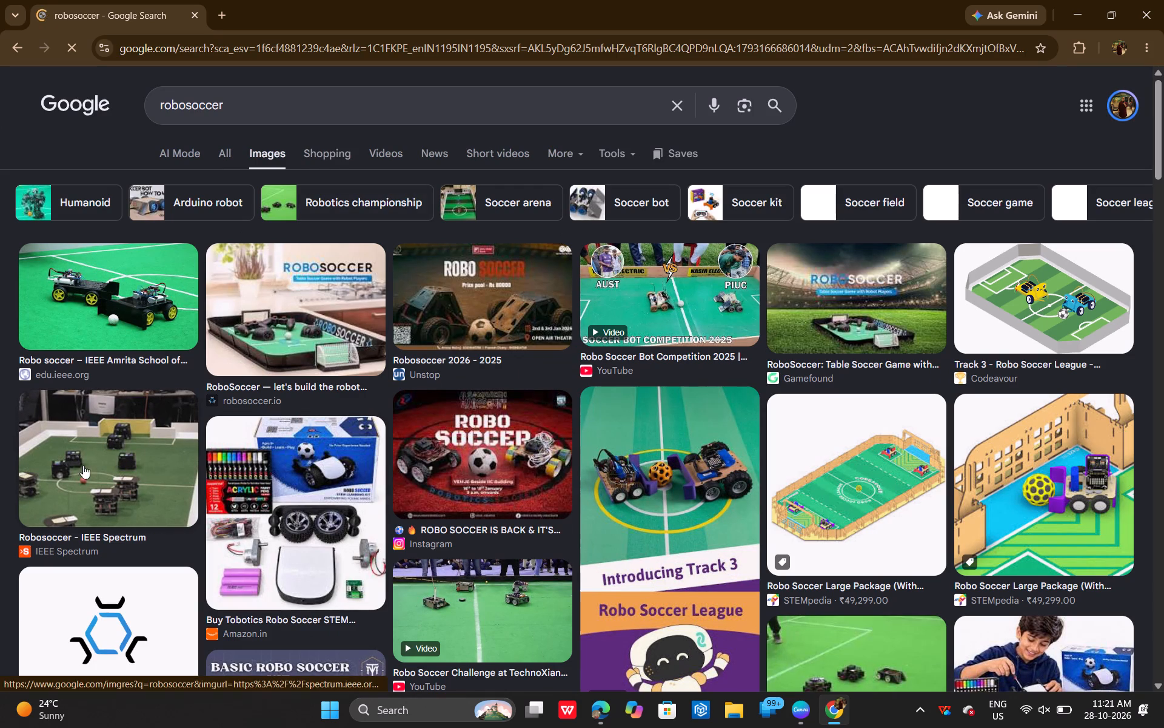
{"action": "left_click", "coordinate": [253, 110]}
{"action": "key", "text": "space"}
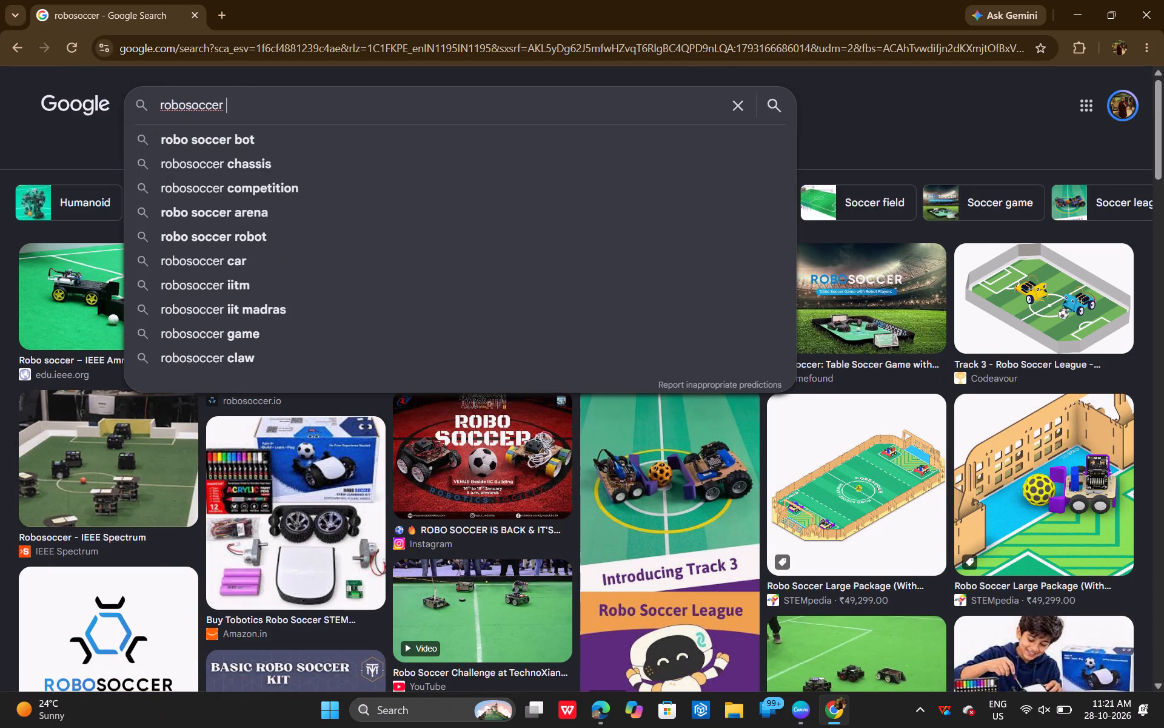
{"action": "type", "text": "grp"}
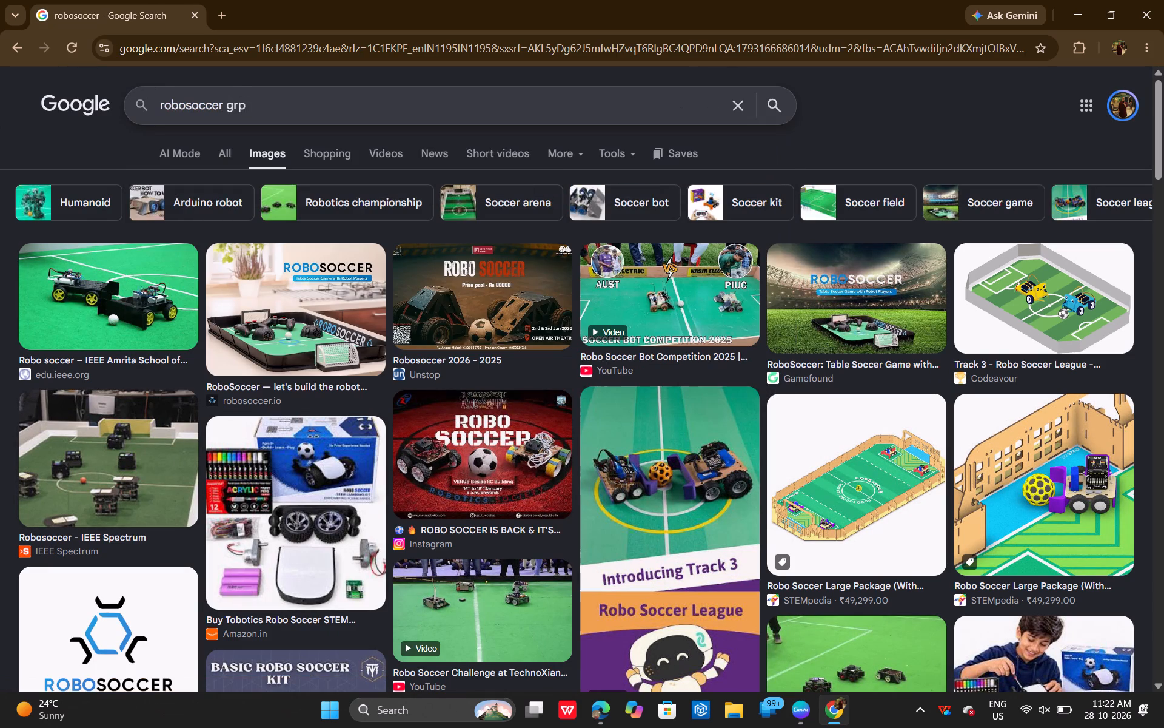
{"action": "key", "text": "BackSpace"}
{"action": "type", "text": "aphic images"}
{"action": "key", "text": "Return"}
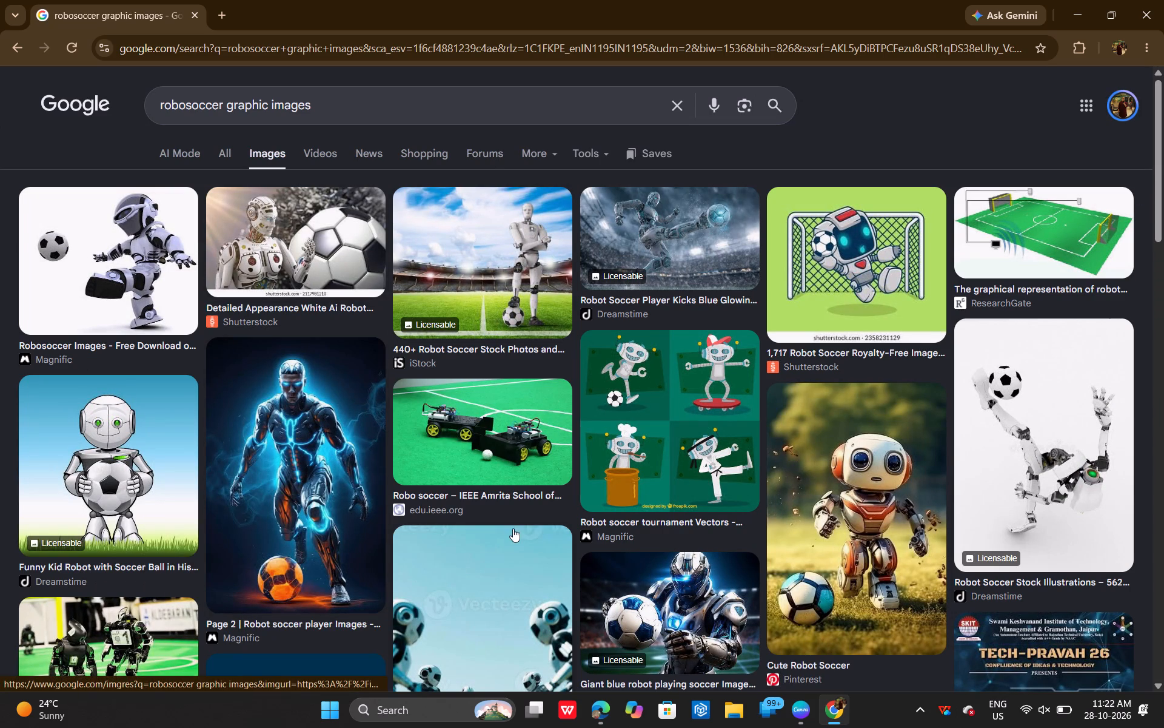
Extend the image search to "robosoccer graphic images for canva poster".
{"action": "left_click", "coordinate": [435, 100]}
{"action": "key", "text": "space"}
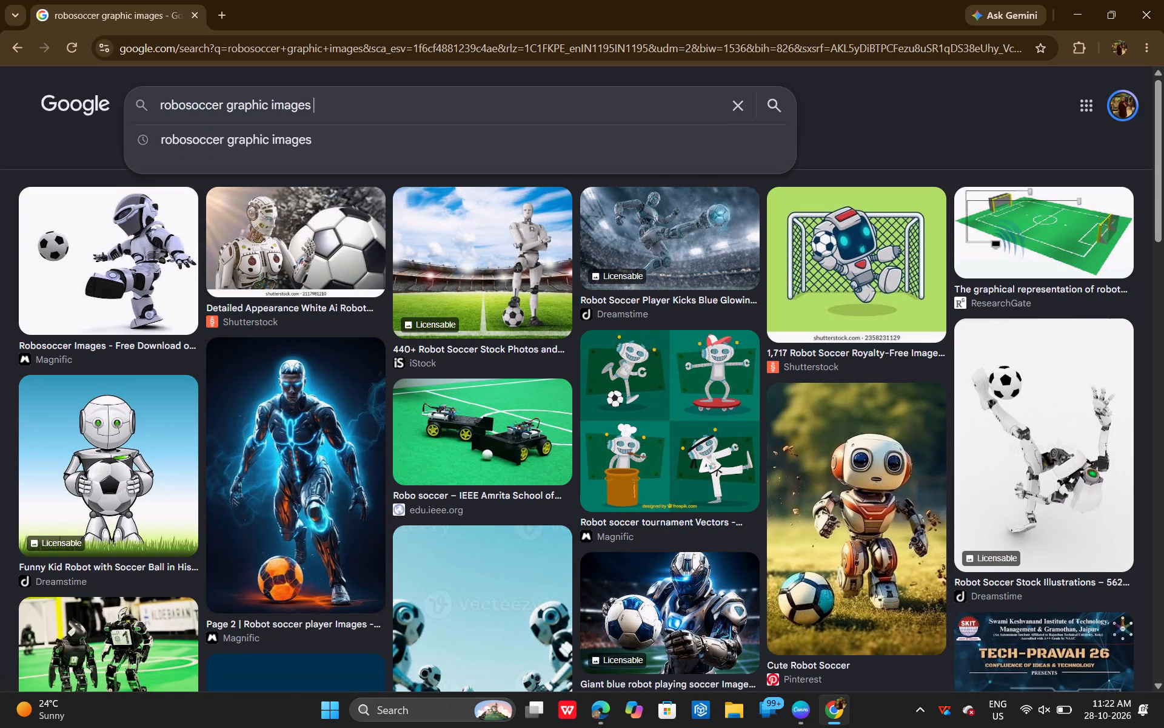
{"action": "type", "text": "for canav"}
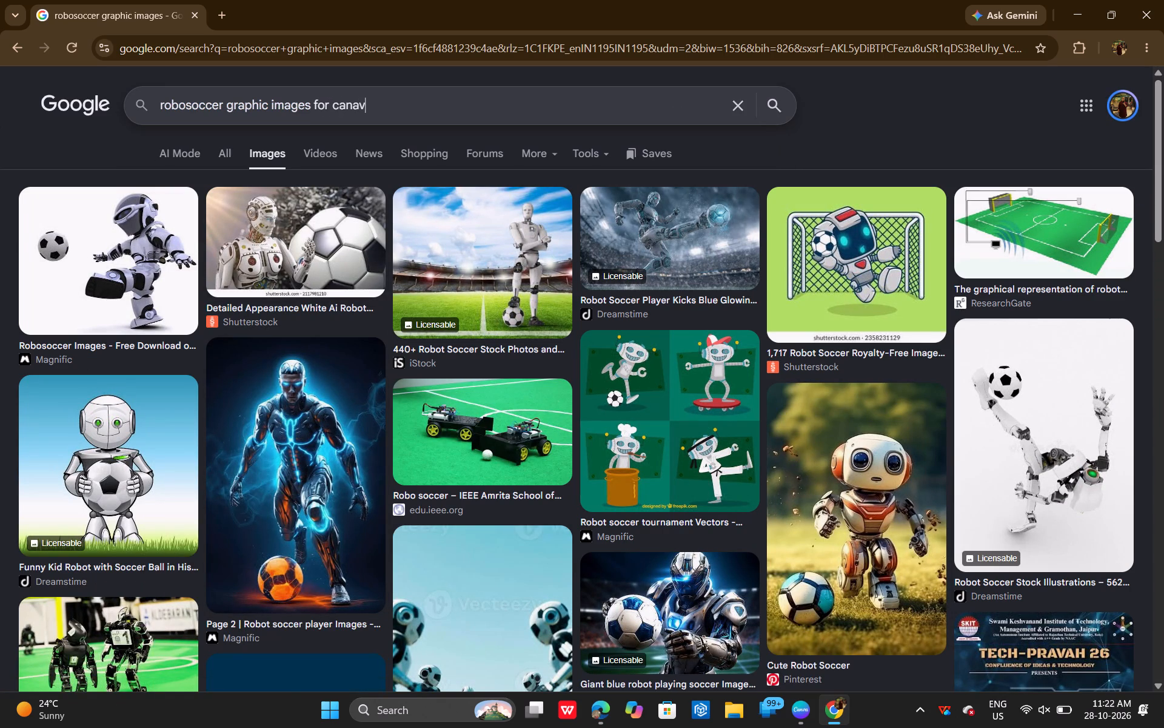
{"action": "key", "text": "BackSpace"}
{"action": "key", "text": "BackSpace"}
{"action": "type", "text": "va poster"}
{"action": "key", "text": "Return"}
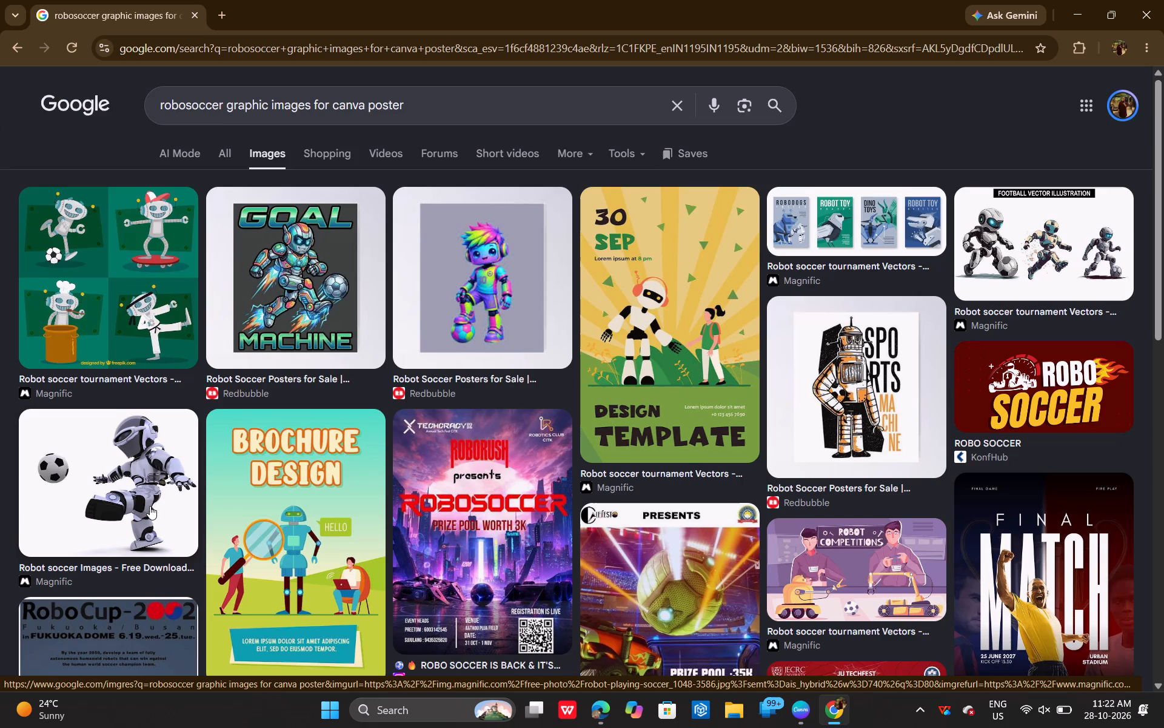
Browse the image results for a robosoccer graphic that would suit the banner.
{"action": "scroll", "coordinate": [150, 506], "scroll_direction": "down", "scroll_amount": 3}
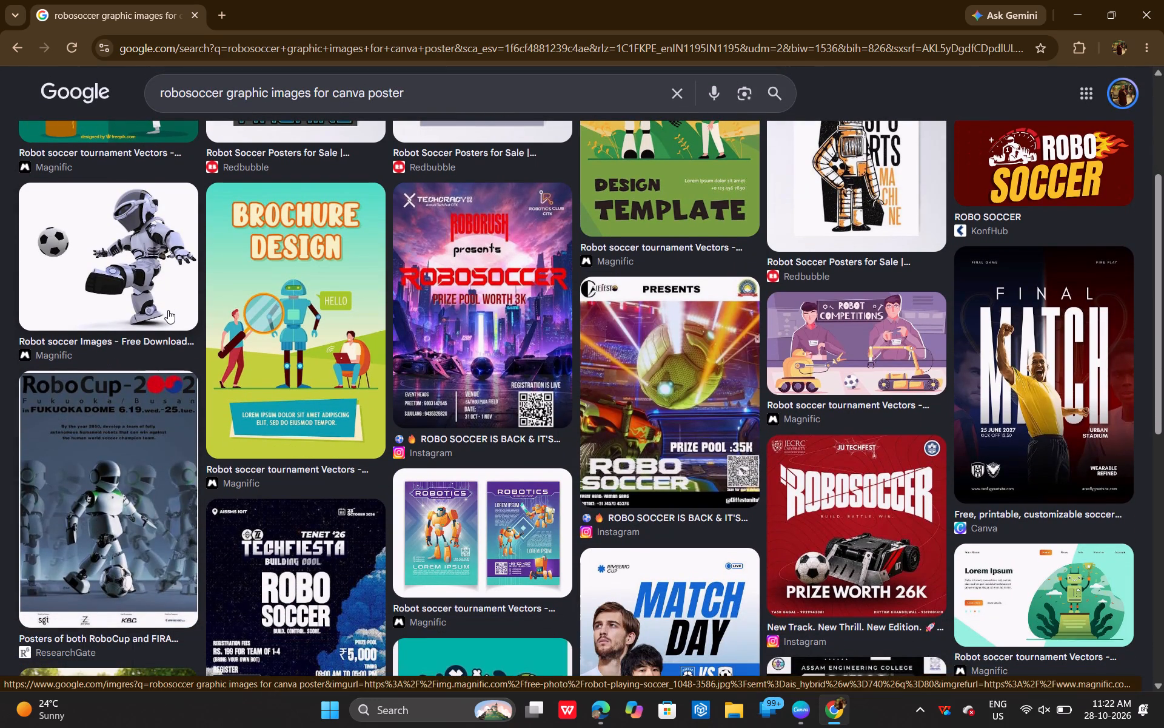
{"action": "scroll", "coordinate": [586, 392], "scroll_direction": "up", "scroll_amount": 1}
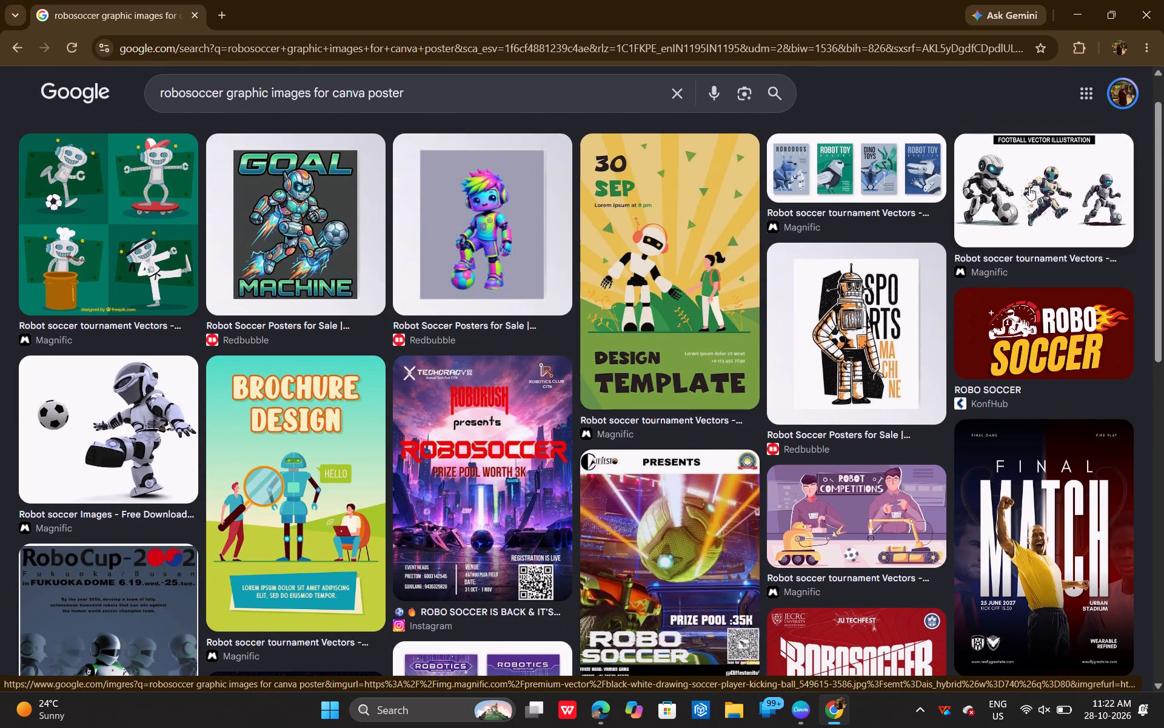
{"action": "scroll", "coordinate": [705, 399], "scroll_direction": "down", "scroll_amount": 6}
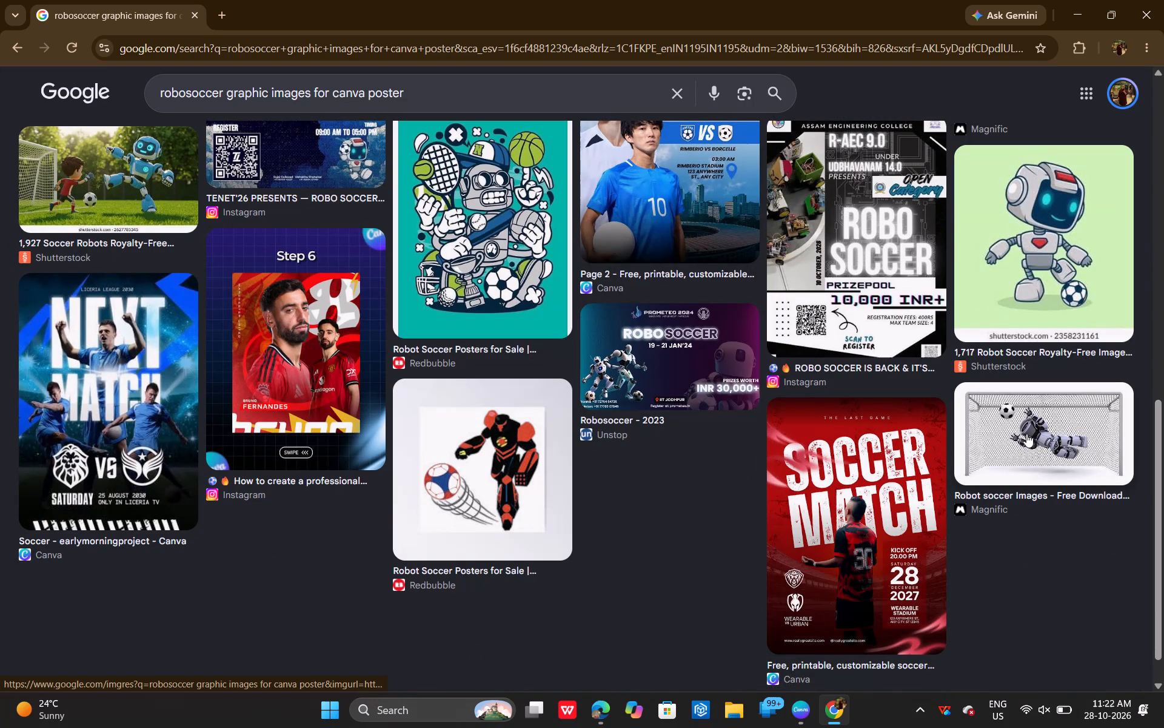
{"action": "scroll", "coordinate": [189, 469], "scroll_direction": "up", "scroll_amount": 3}
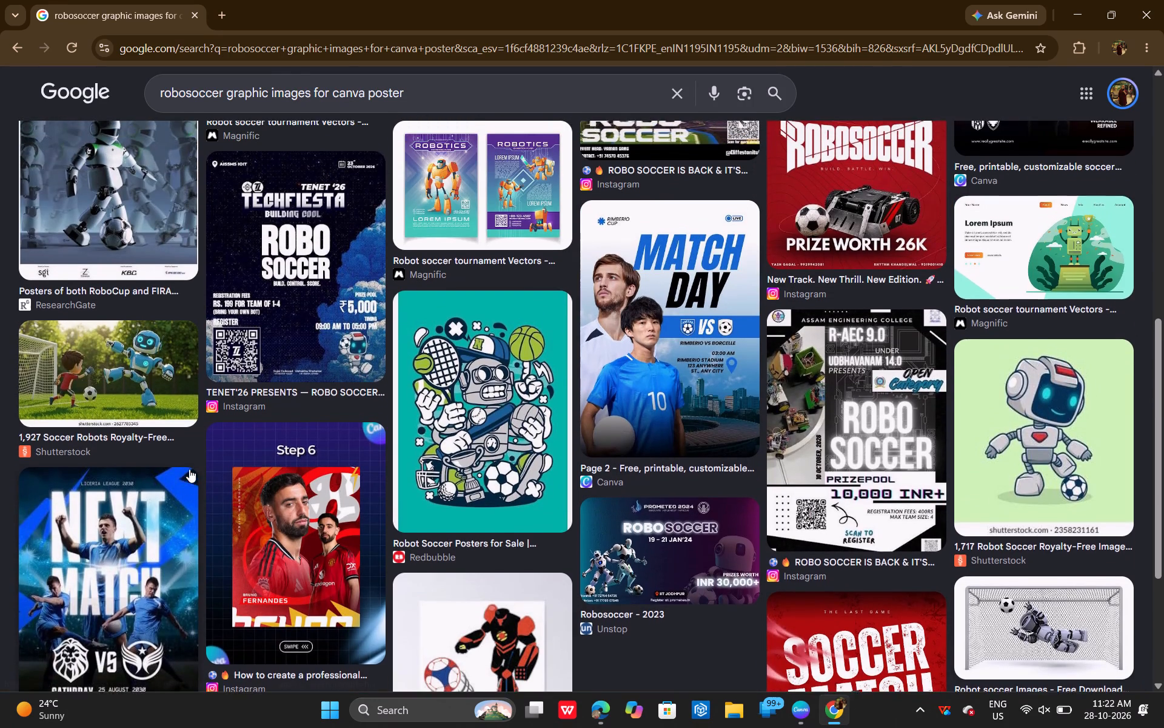
{"action": "scroll", "coordinate": [189, 469], "scroll_direction": "up", "scroll_amount": 2}
{"action": "scroll", "coordinate": [101, 306], "scroll_direction": "up", "scroll_amount": 1}
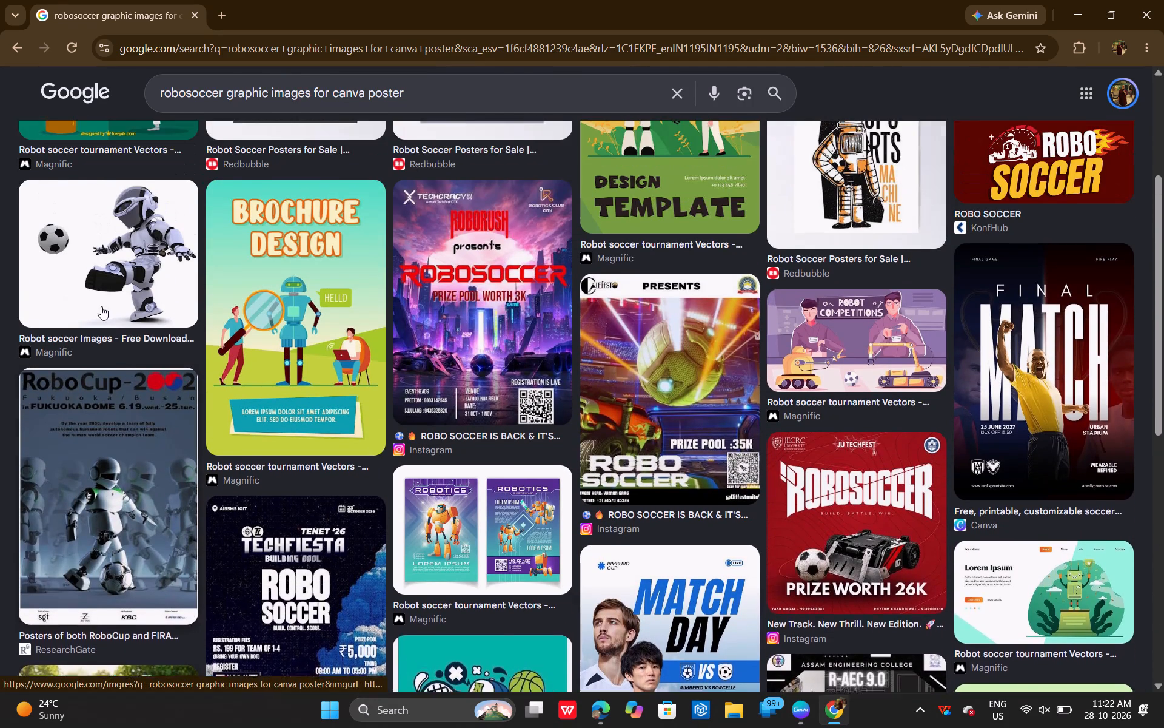
{"action": "scroll", "coordinate": [101, 306], "scroll_direction": "up", "scroll_amount": 1}
Preview the white robot kicking a football, then examine its related images and the remaining results for alternatives.
{"action": "left_click", "coordinate": [119, 279]}
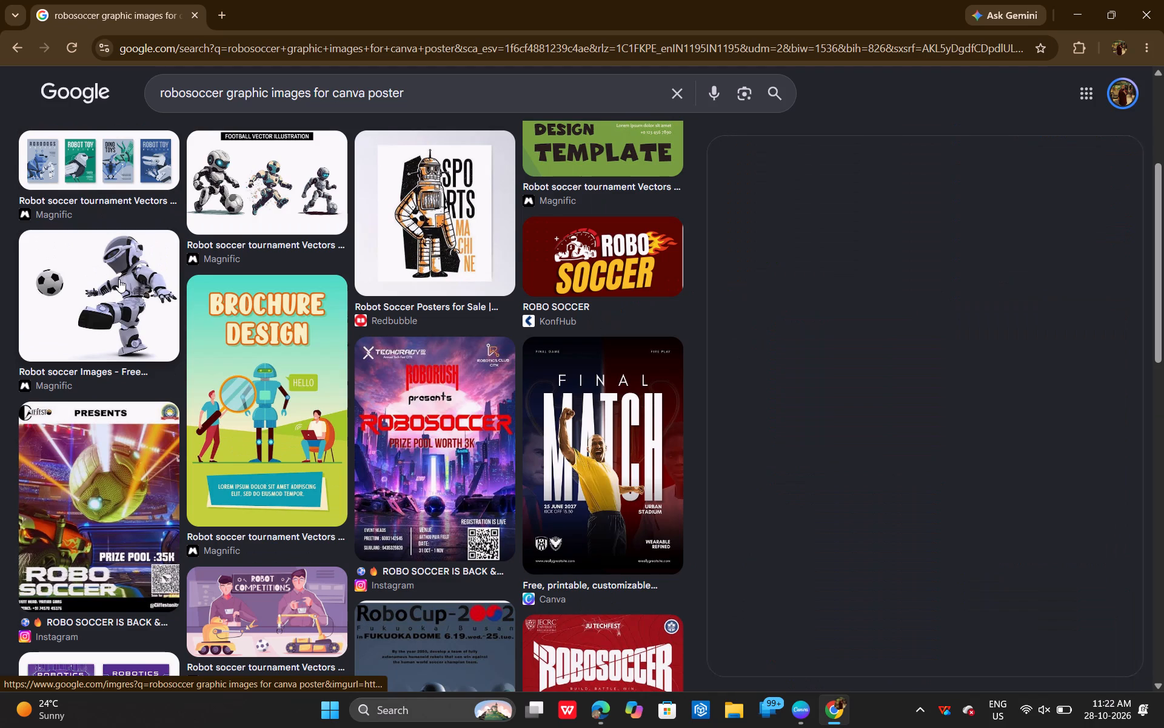
{"action": "scroll", "coordinate": [789, 689], "scroll_direction": "down", "scroll_amount": 1}
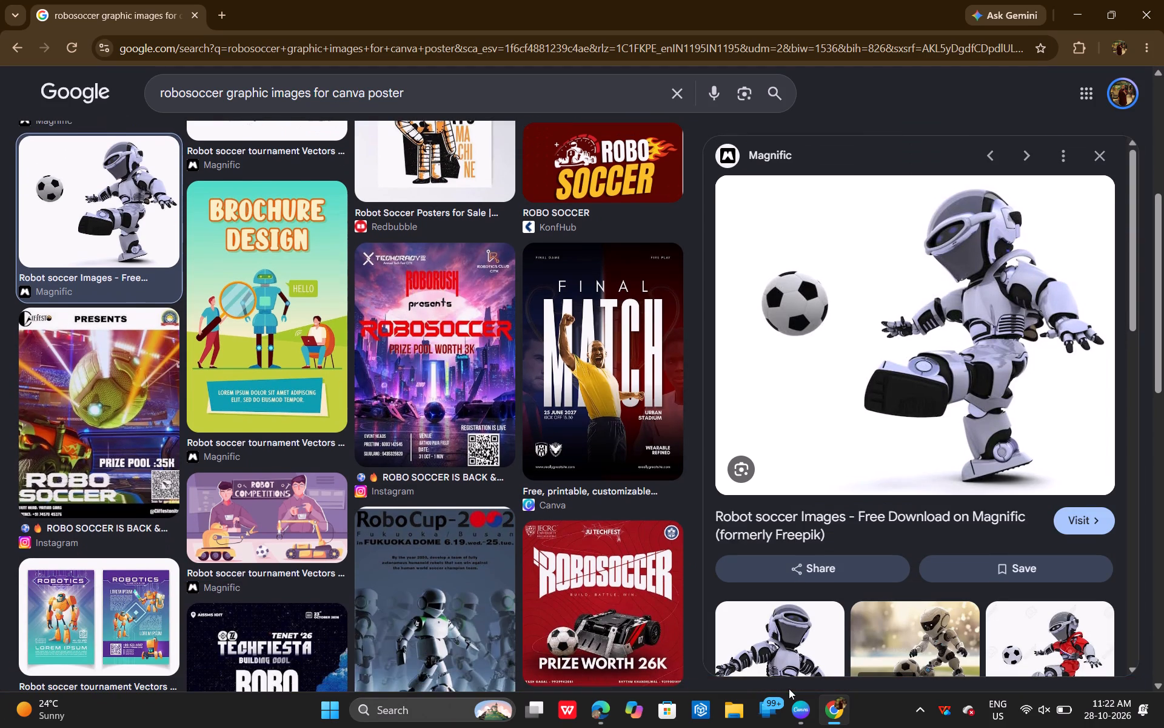
{"action": "scroll", "coordinate": [919, 558], "scroll_direction": "down", "scroll_amount": 2}
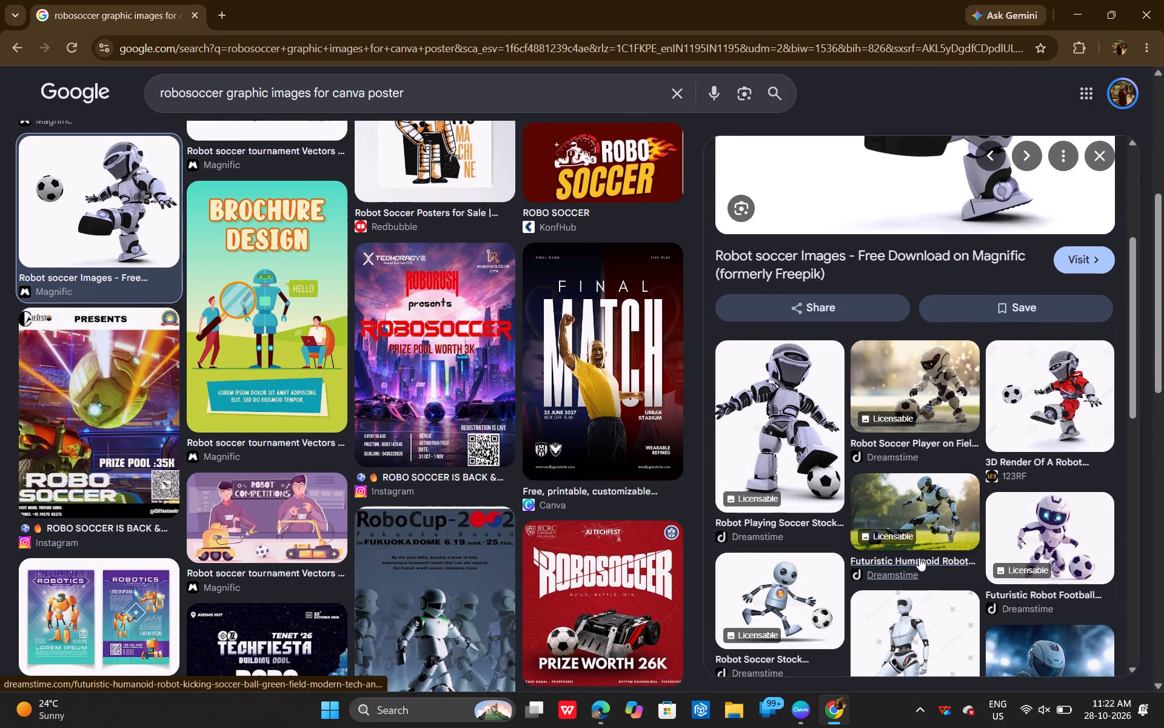
{"action": "scroll", "coordinate": [919, 558], "scroll_direction": "down", "scroll_amount": 2}
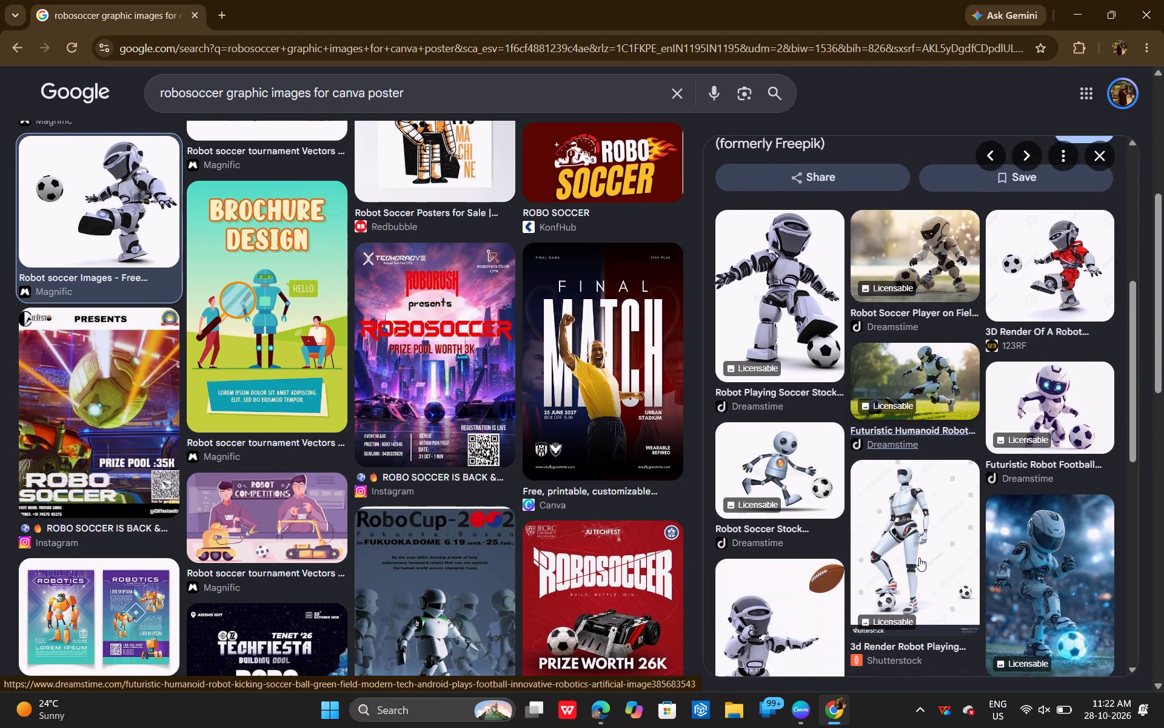
{"action": "scroll", "coordinate": [919, 558], "scroll_direction": "down", "scroll_amount": 3}
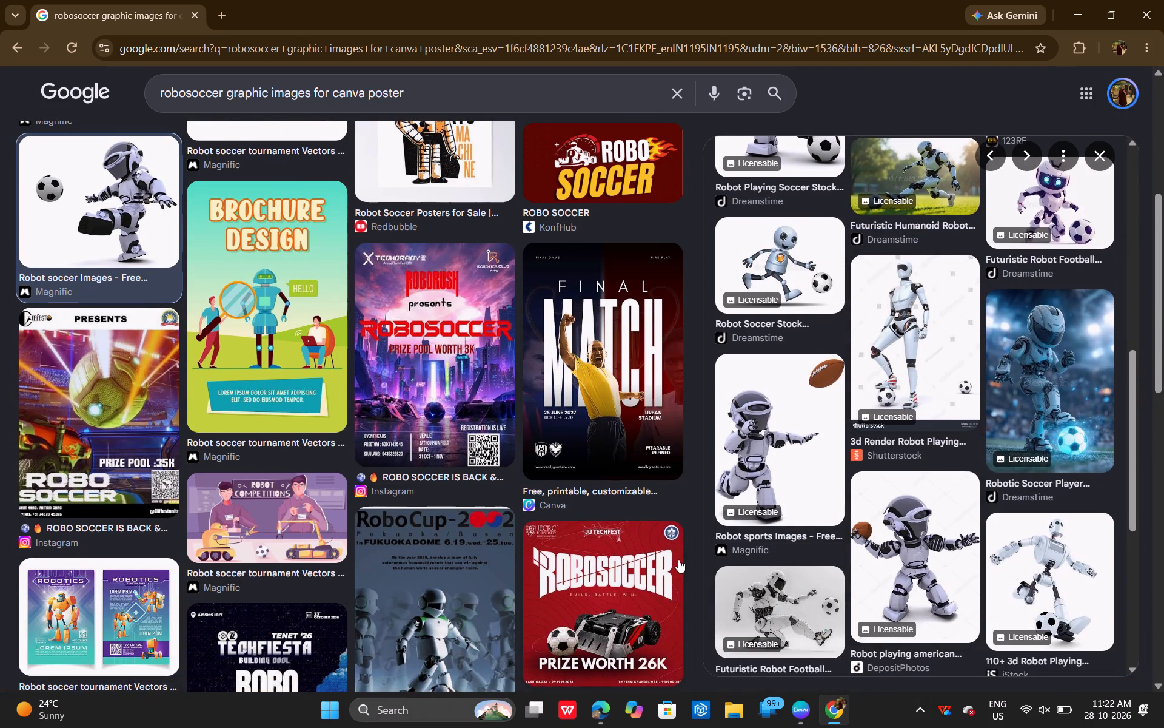
{"action": "scroll", "coordinate": [678, 559], "scroll_direction": "down", "scroll_amount": 2}
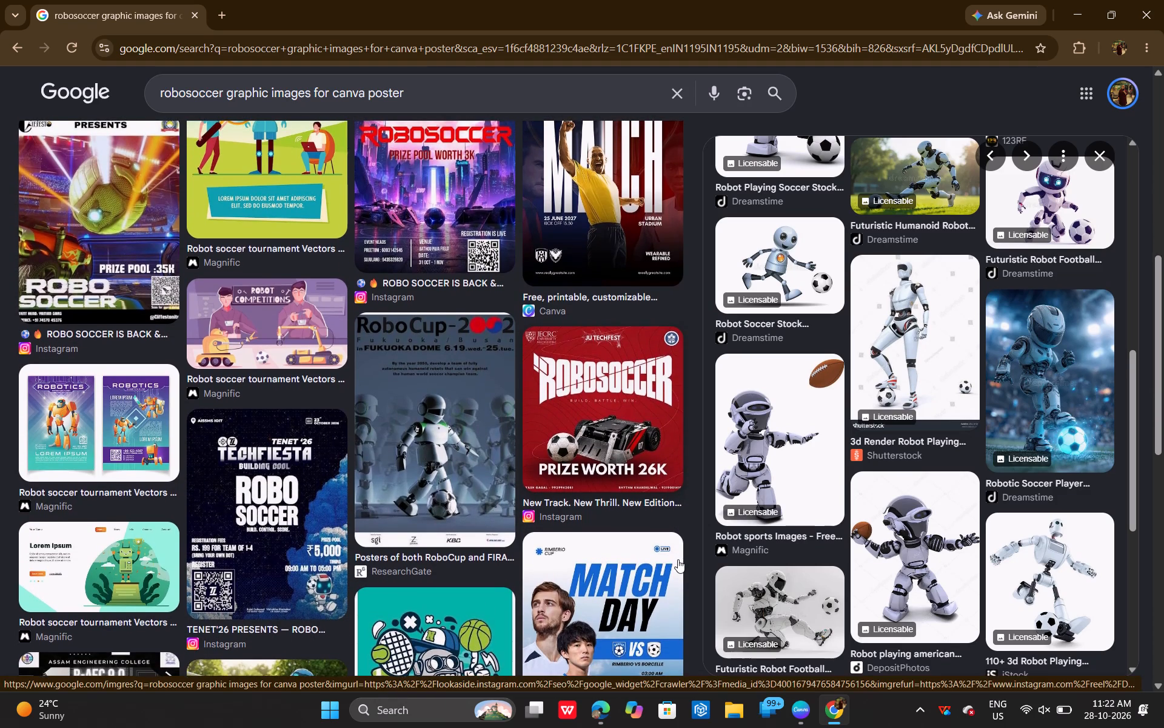
{"action": "scroll", "coordinate": [678, 559], "scroll_direction": "down", "scroll_amount": 1}
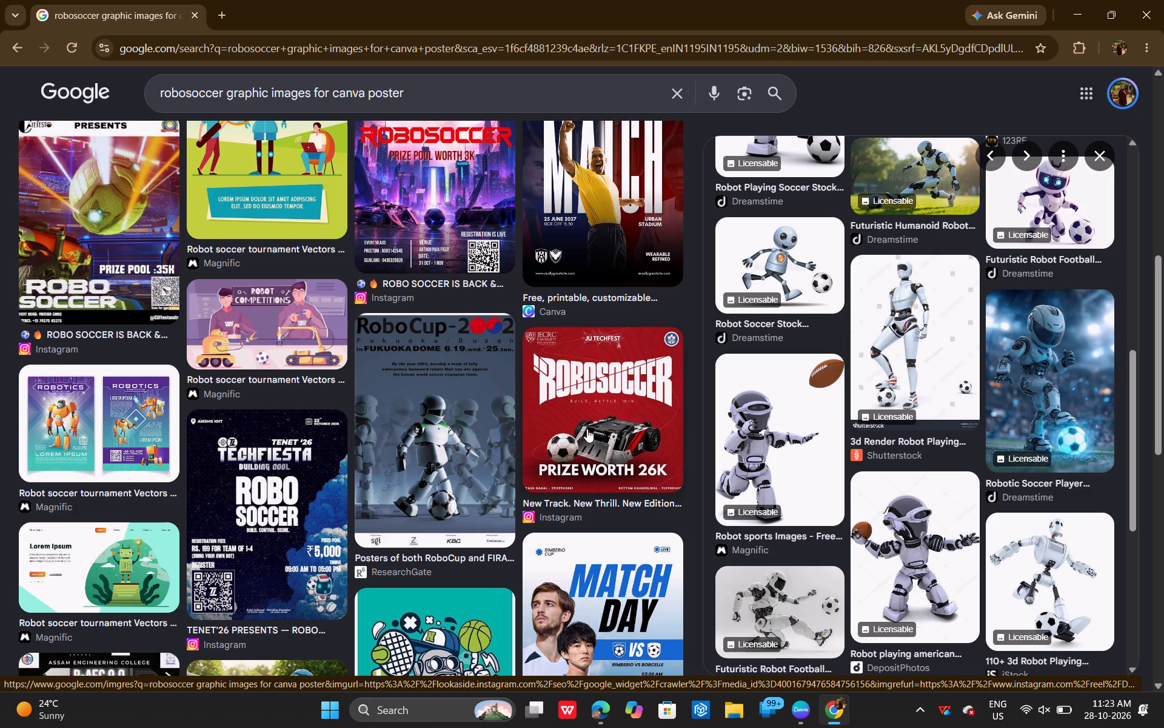
{"action": "scroll", "coordinate": [592, 439], "scroll_direction": "down", "scroll_amount": 3}
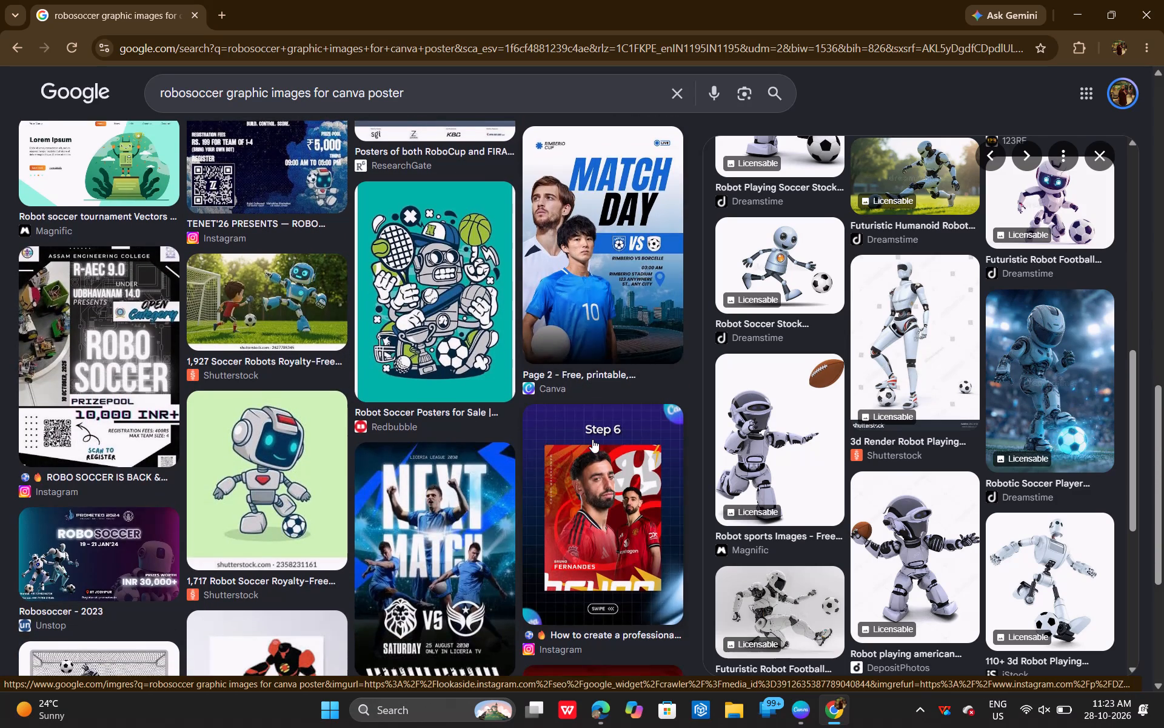
{"action": "scroll", "coordinate": [592, 439], "scroll_direction": "down", "scroll_amount": 2}
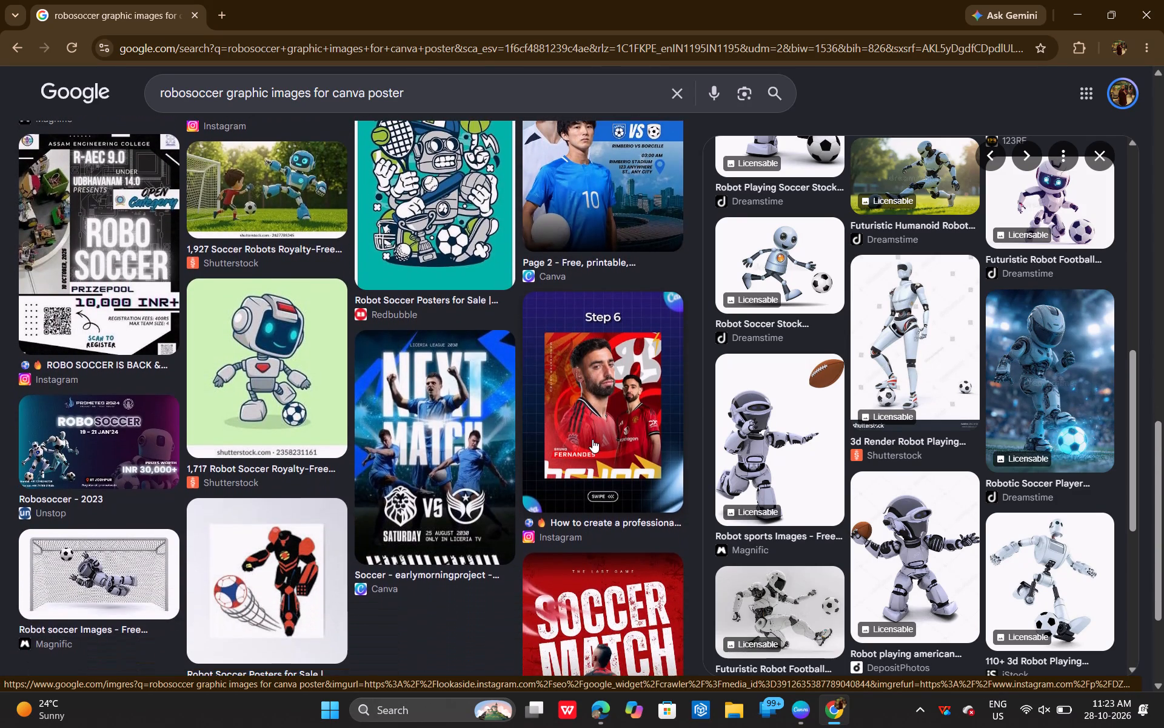
{"action": "scroll", "coordinate": [592, 439], "scroll_direction": "up", "scroll_amount": 5}
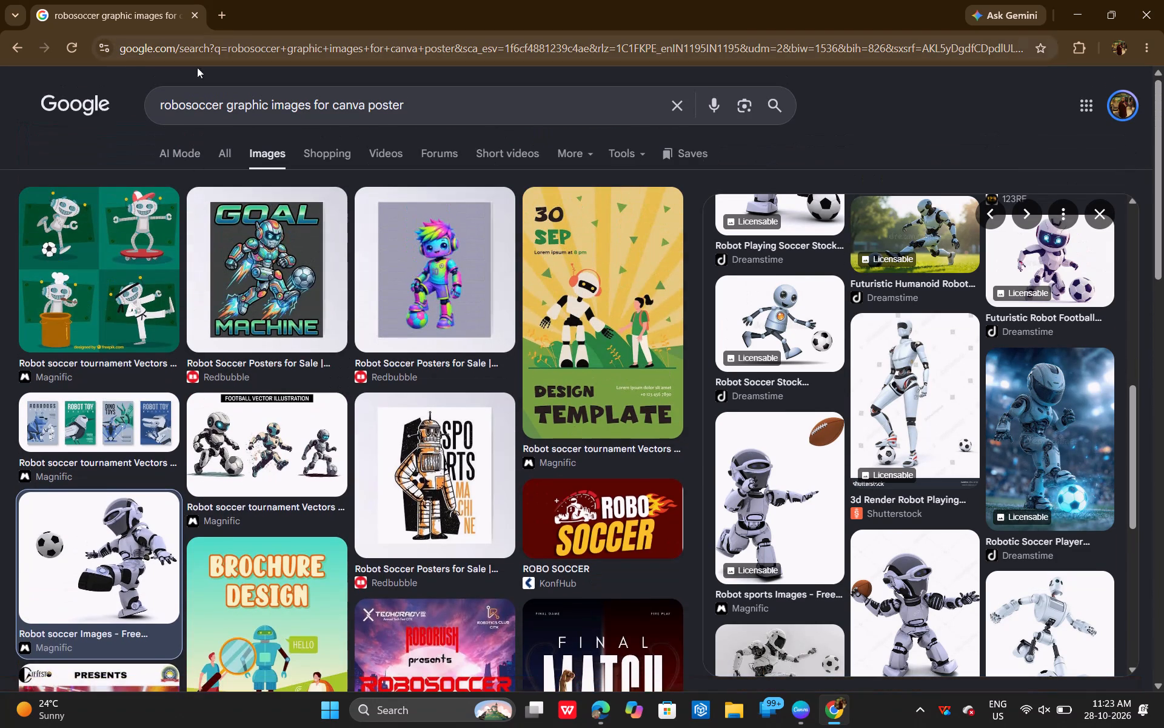
Change the image search to "robosoccer car graphic images for canva poster" and browse the results for a suitable robot car.
{"action": "left_click", "coordinate": [223, 101]}
{"action": "key", "text": "space"}
{"action": "type", "text": "car"}
{"action": "key", "text": "Return"}
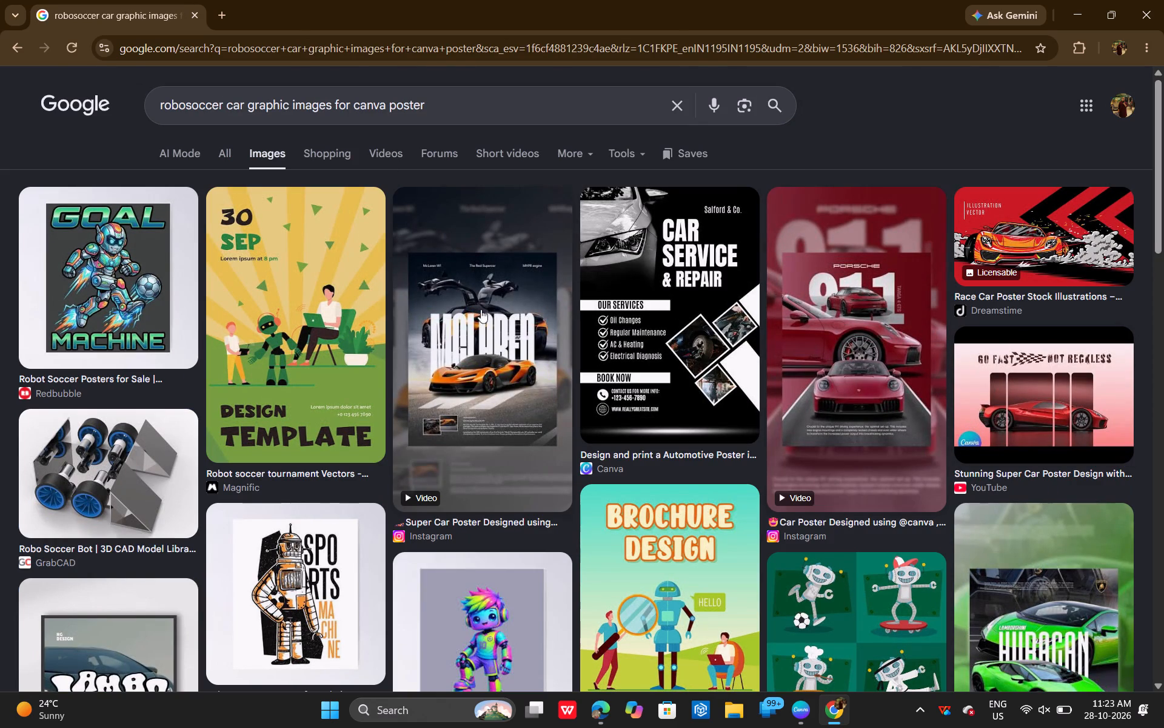
{"action": "scroll", "coordinate": [261, 490], "scroll_direction": "down", "scroll_amount": 2}
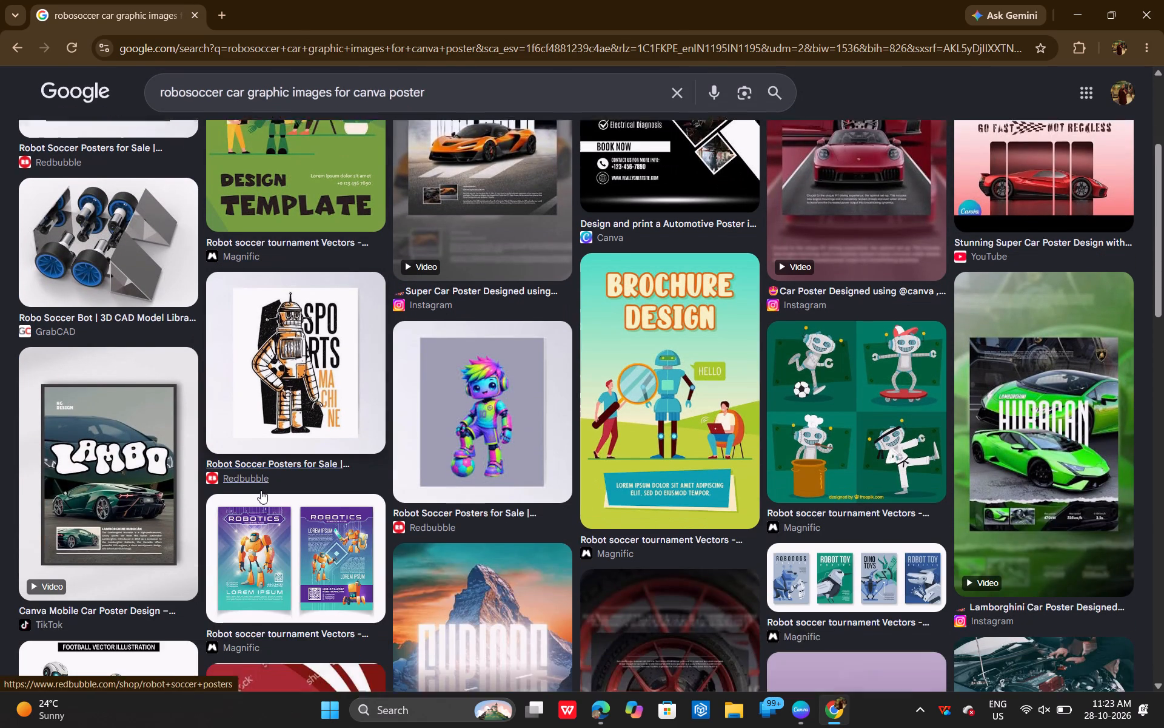
{"action": "scroll", "coordinate": [261, 490], "scroll_direction": "down", "scroll_amount": 1}
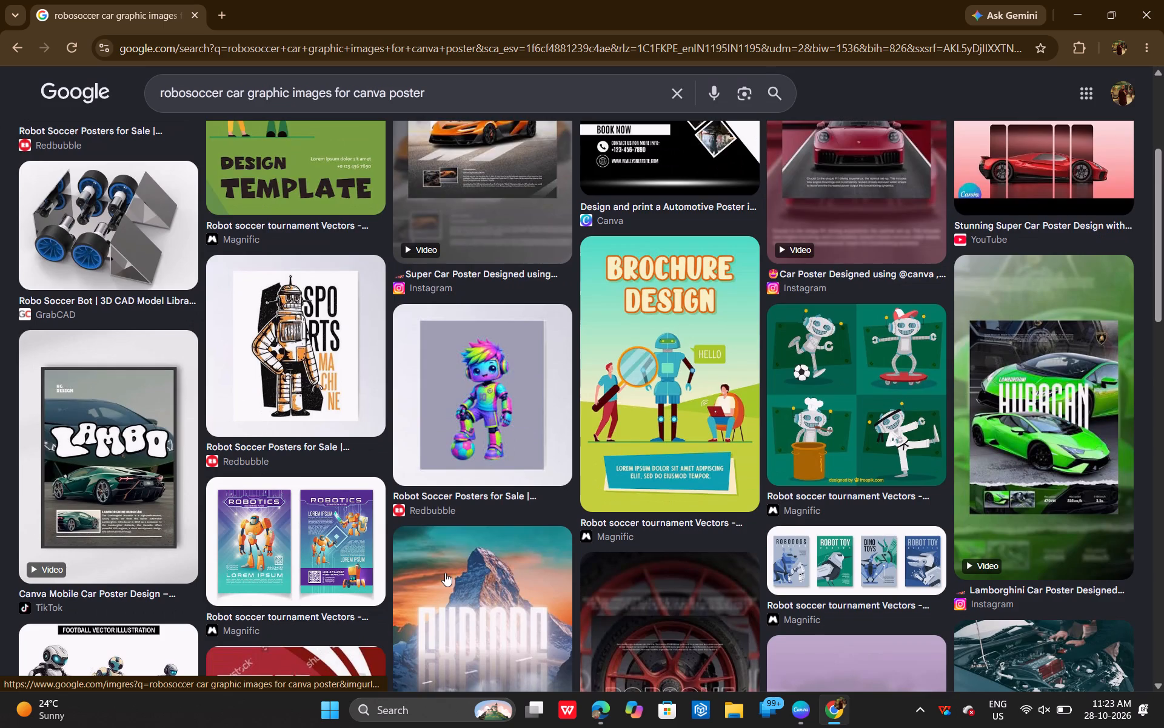
{"action": "scroll", "coordinate": [445, 573], "scroll_direction": "down", "scroll_amount": 6}
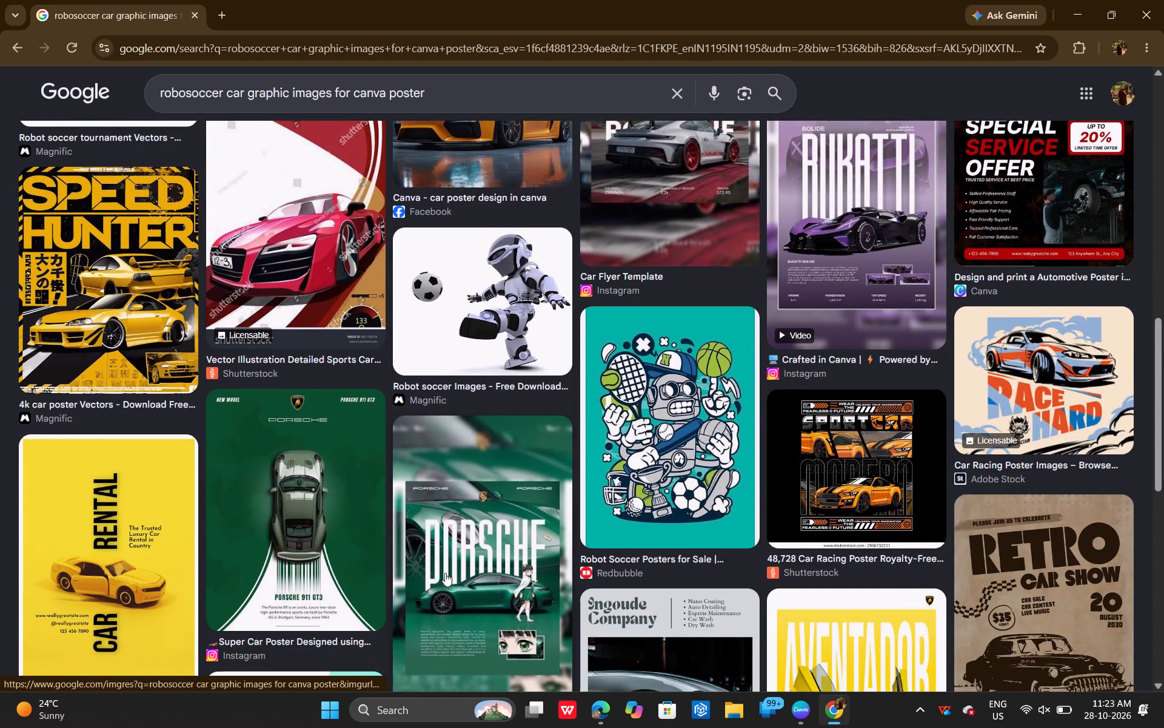
{"action": "scroll", "coordinate": [445, 573], "scroll_direction": "down", "scroll_amount": 6}
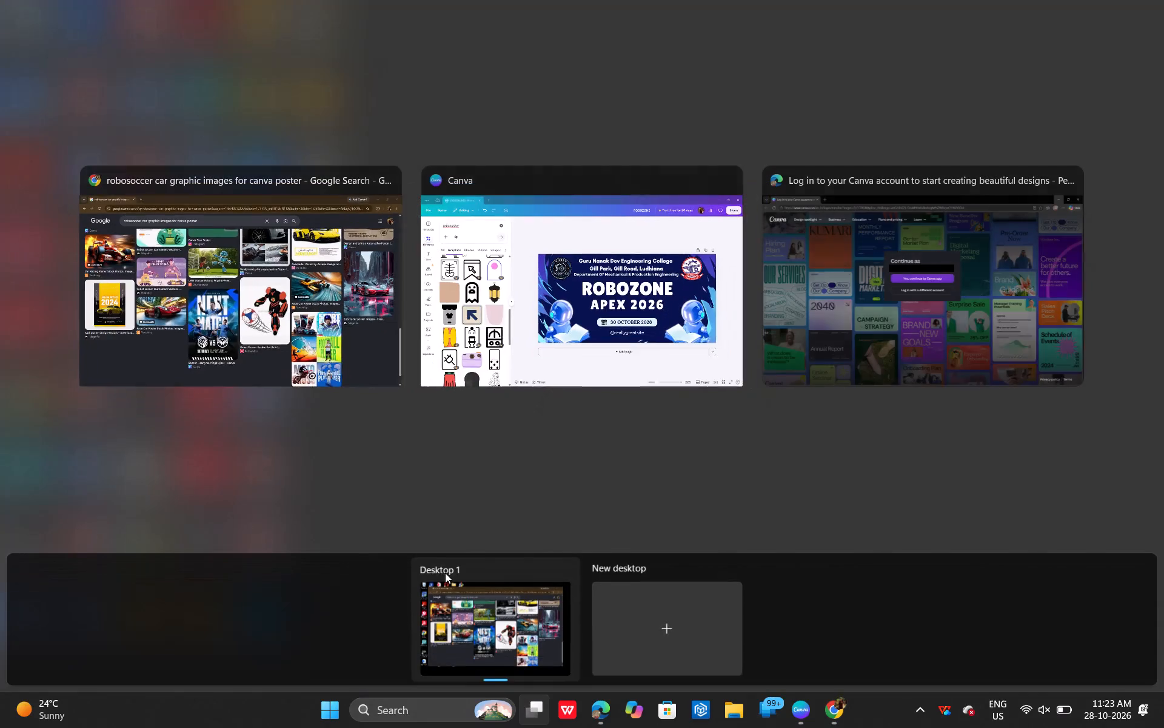
Switch back to the ROBOZONE banner in Canva.
{"action": "left_click", "coordinate": [546, 349]}
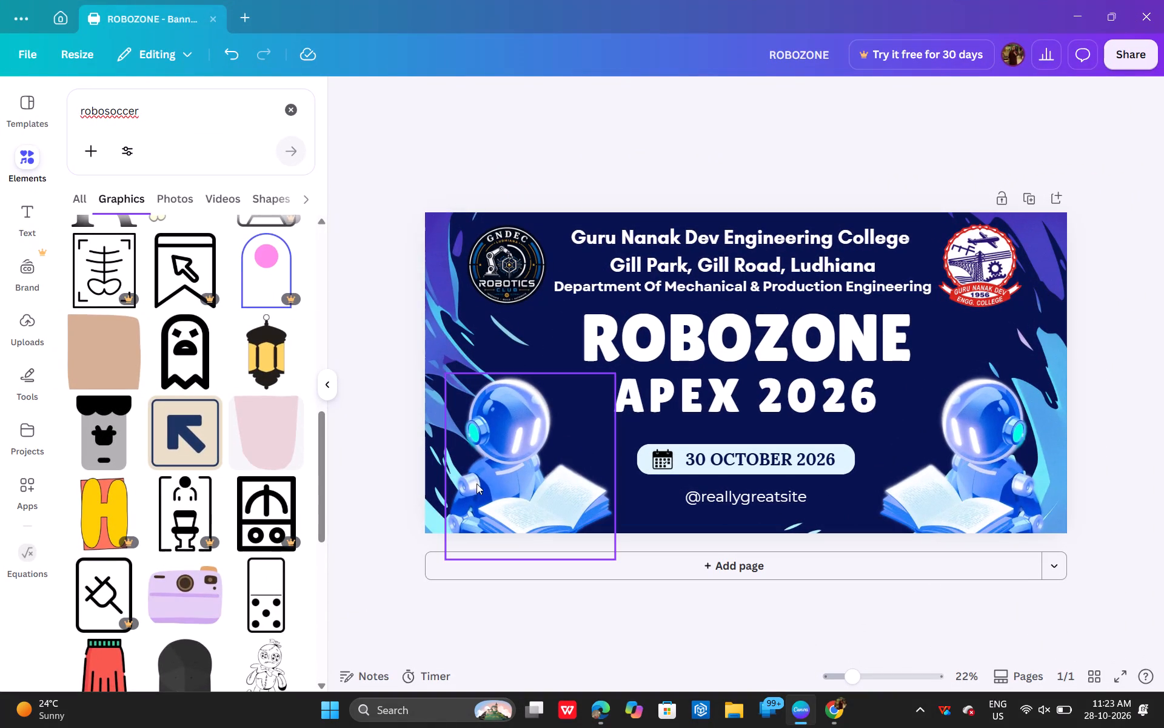
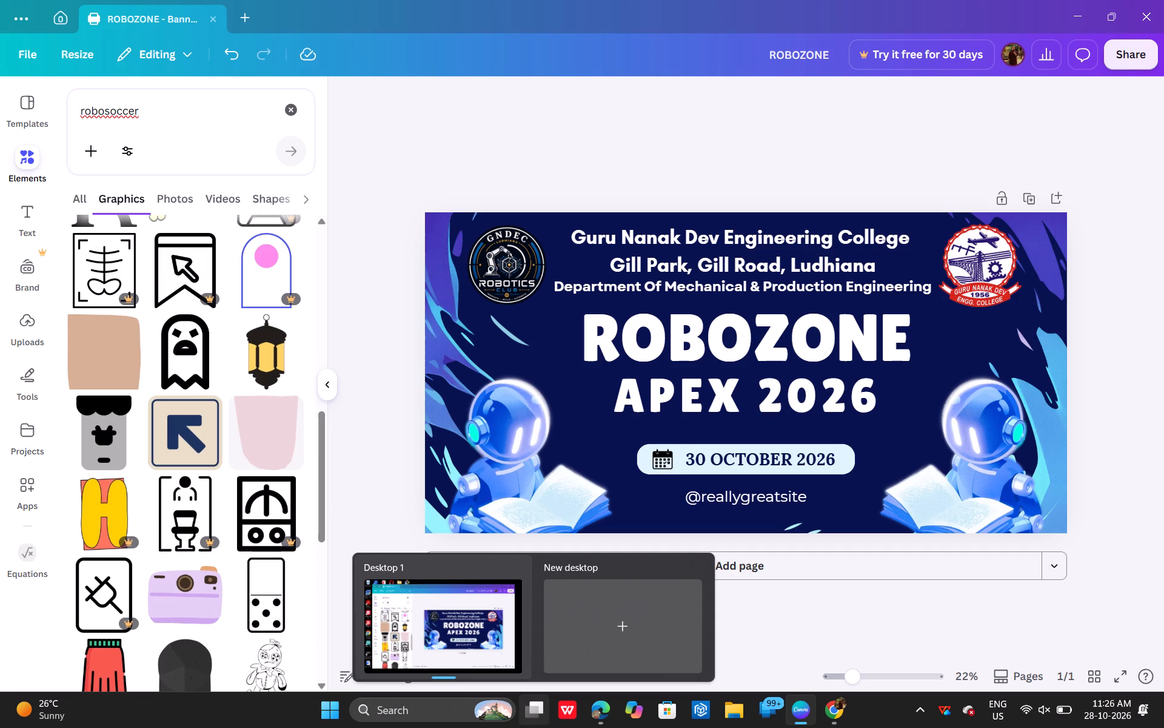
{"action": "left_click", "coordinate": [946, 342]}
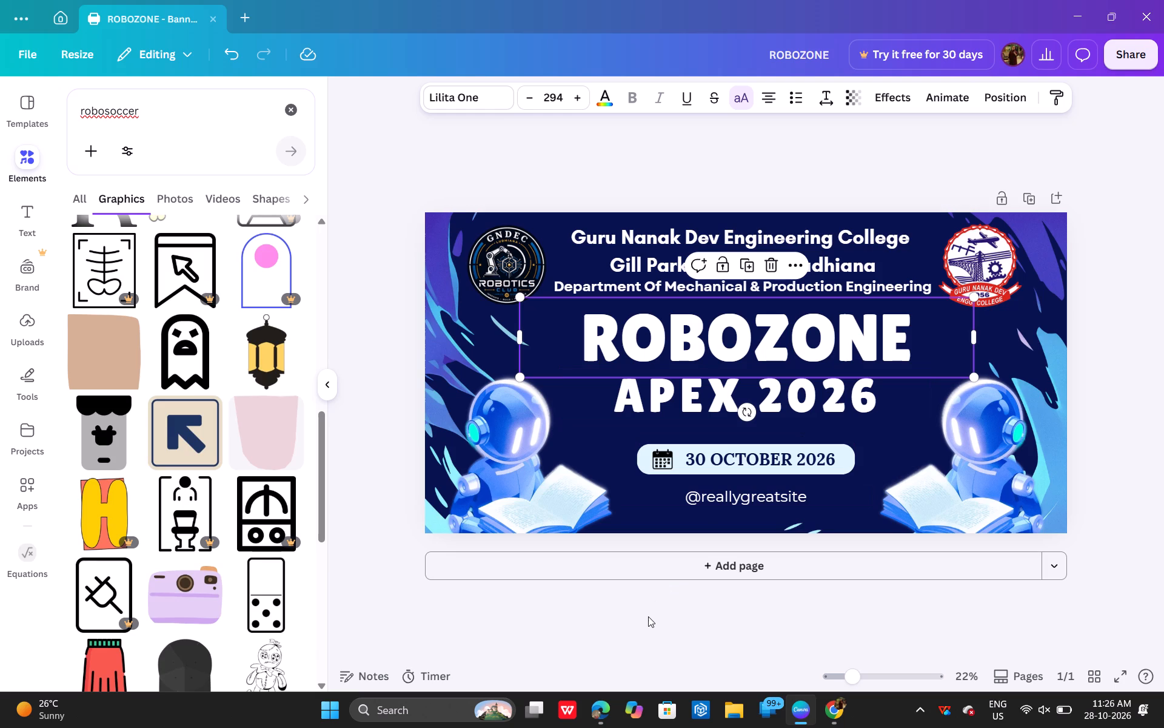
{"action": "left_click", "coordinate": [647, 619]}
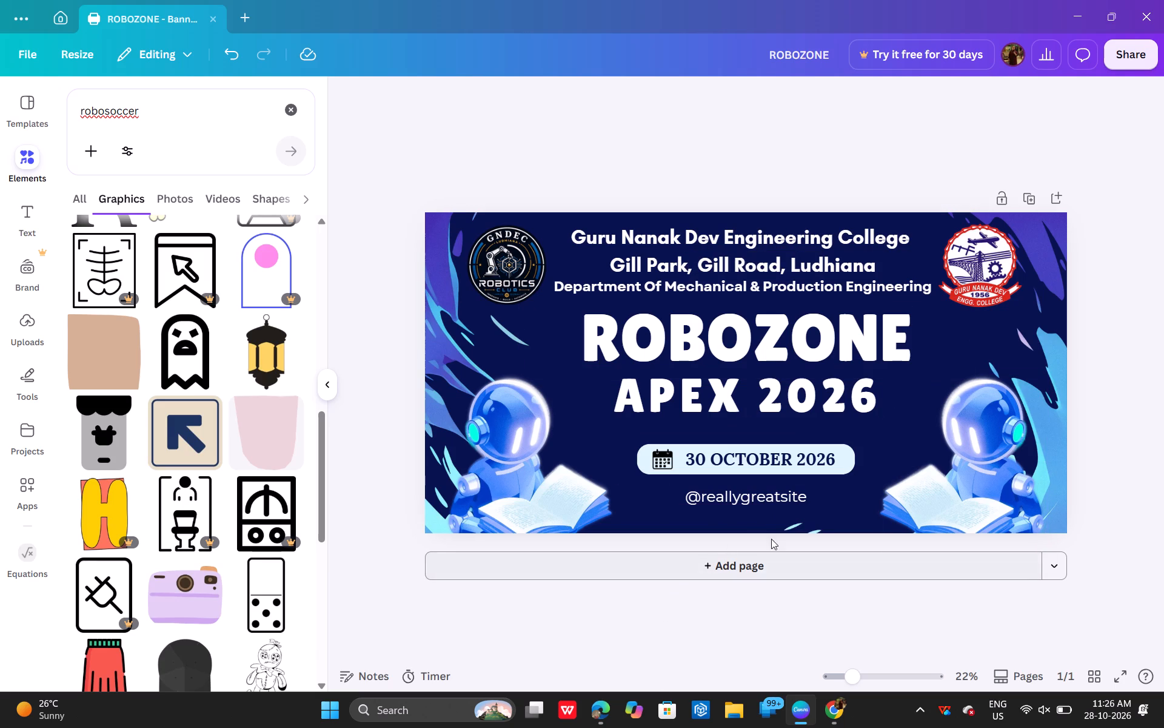
{"action": "left_click", "coordinate": [777, 503]}
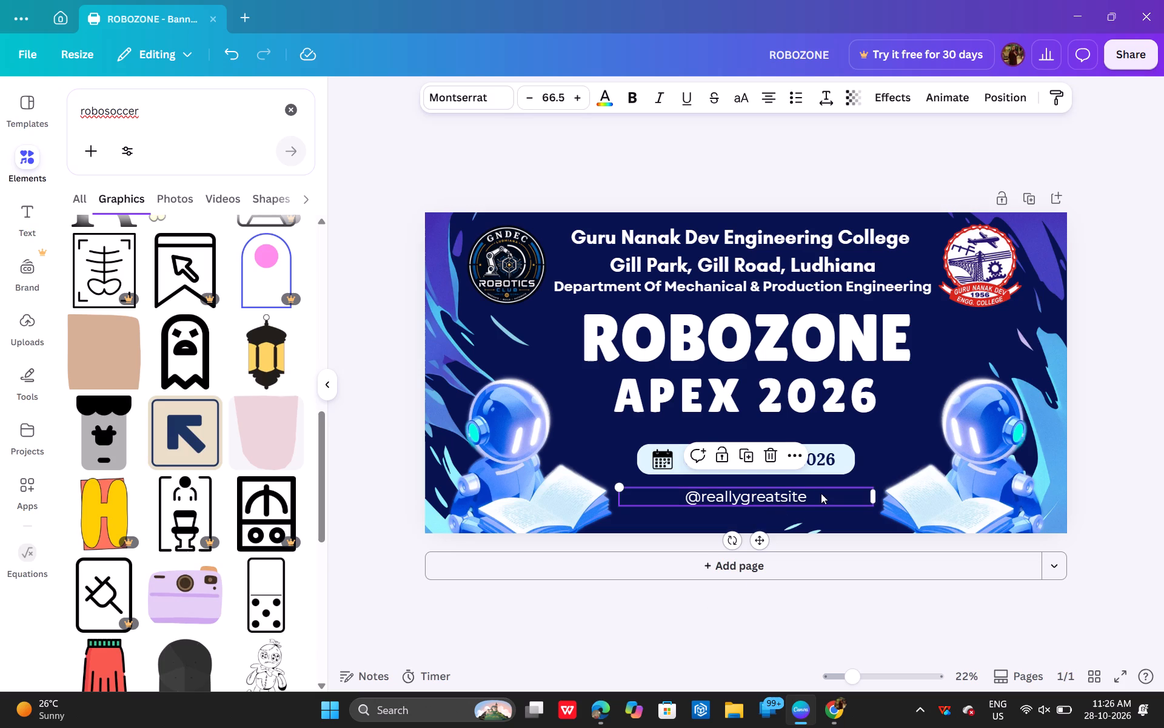
{"action": "left_click", "coordinate": [821, 493]}
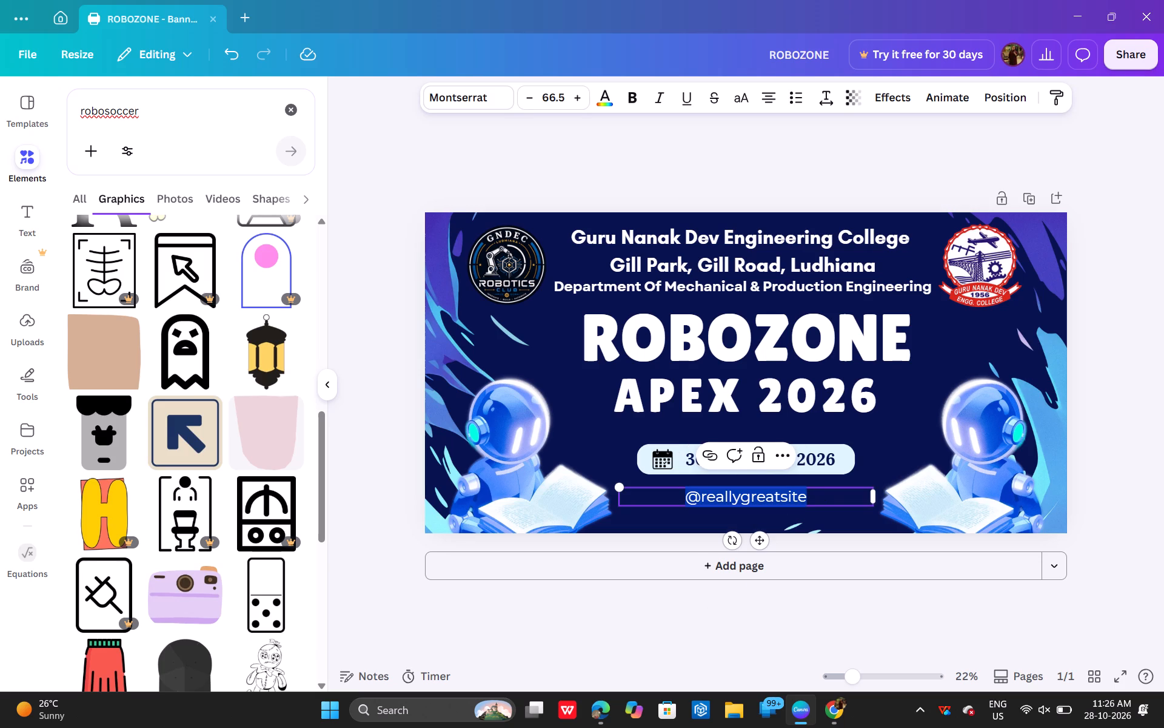
{"action": "left_click", "coordinate": [821, 493]}
{"action": "key", "text": "BackSpace"}
{"action": "key", "text": "BackSpace"}
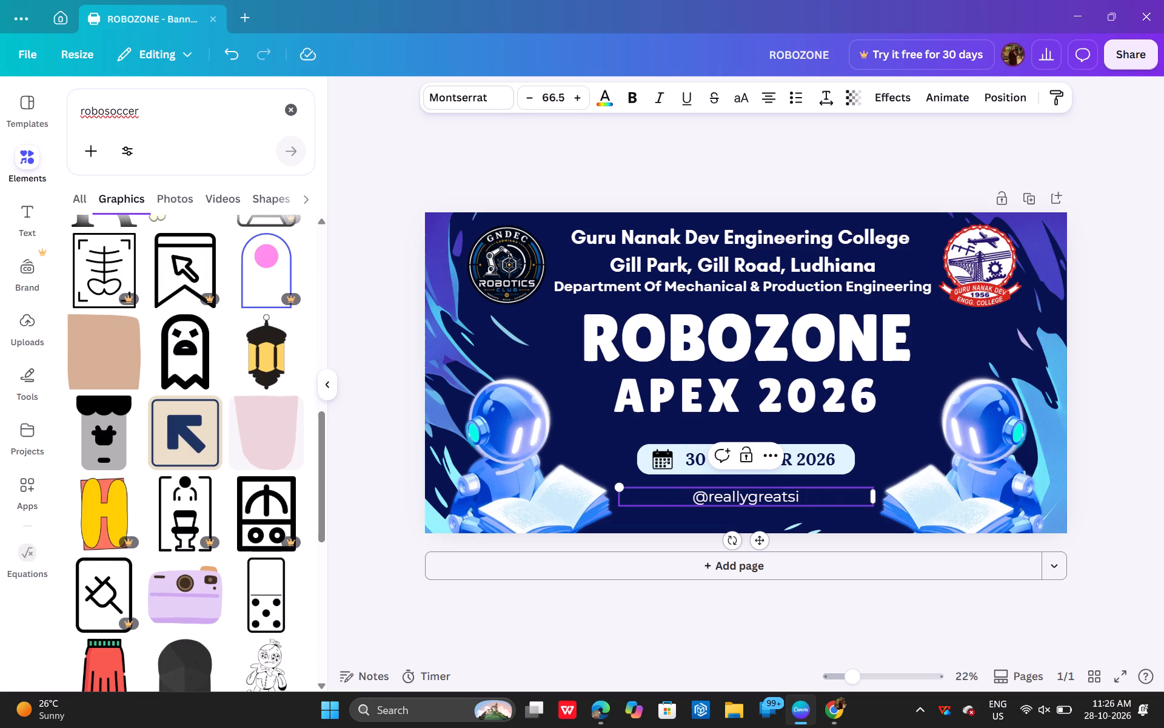
{"action": "key", "text": "BackSpace"}
{"action": "key", "text": "BackSpace"}
{"action": "key", "text": "BackSpace"}
{"action": "key", "text": "BackSpace"}
{"action": "key", "text": "BackSpace"}
{"action": "key", "text": "BackSpace"}
{"action": "key", "text": "BackSpace"}
{"action": "key", "text": "BackSpace"}
{"action": "key", "text": "BackSpace"}
{"action": "key", "text": "BackSpace"}
{"action": "key", "text": "BackSpace"}
{"action": "key", "text": "BackSpace"}
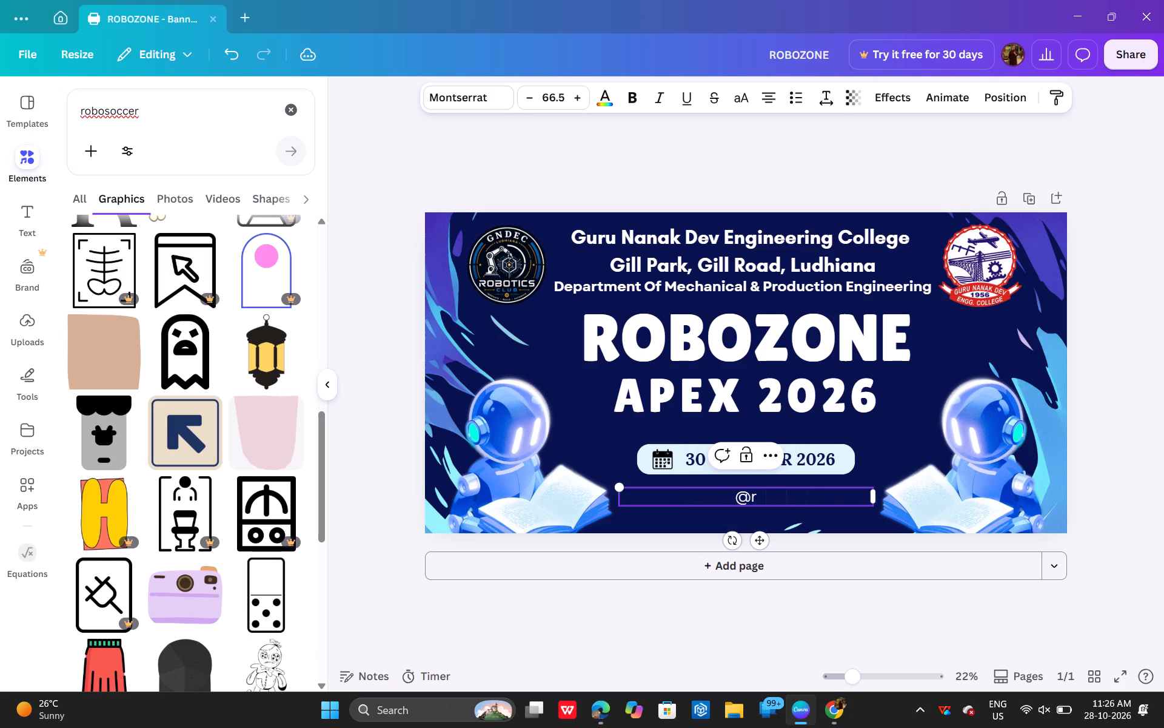
{"action": "type", "text": "obotics"}
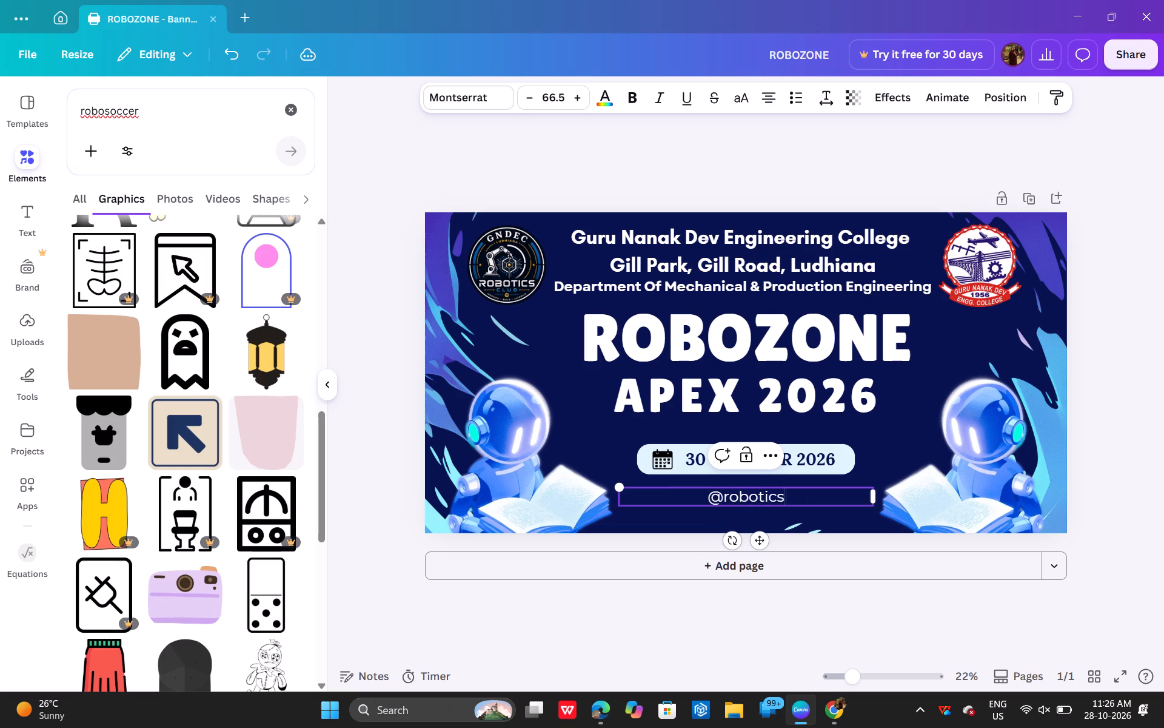
{"action": "type", "text": "club"}
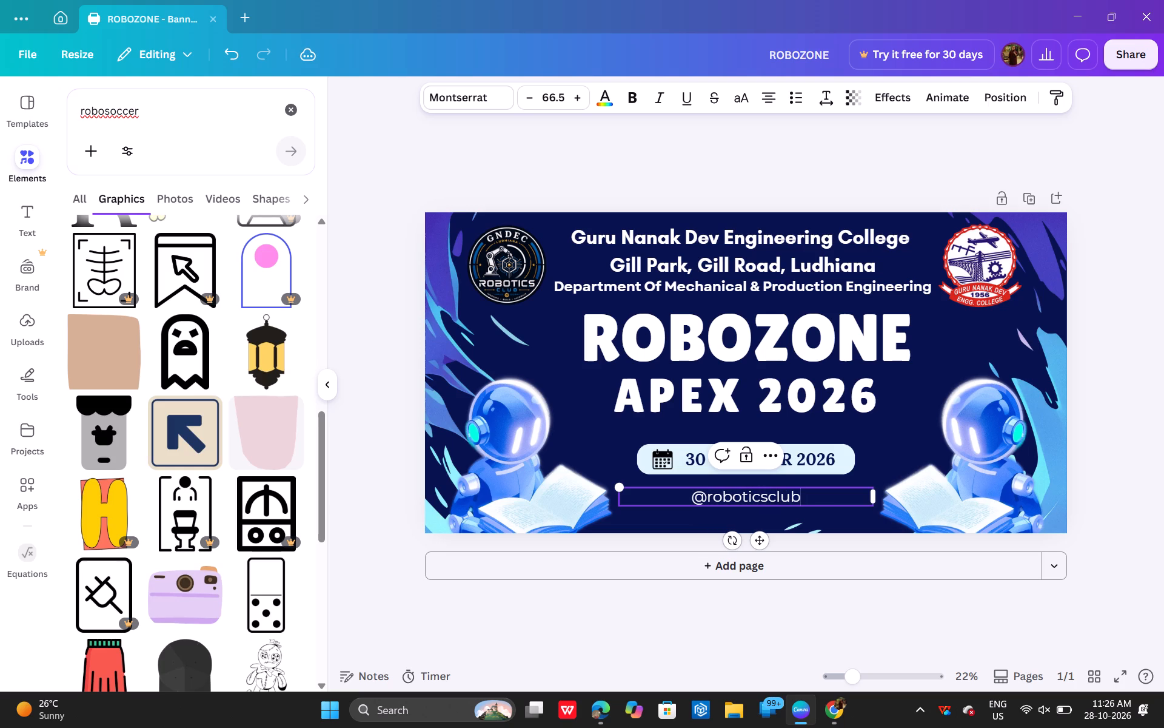
{"action": "key", "text": "Return"}
{"action": "key", "text": "BackSpace"}
{"action": "left_click", "coordinate": [806, 612]}
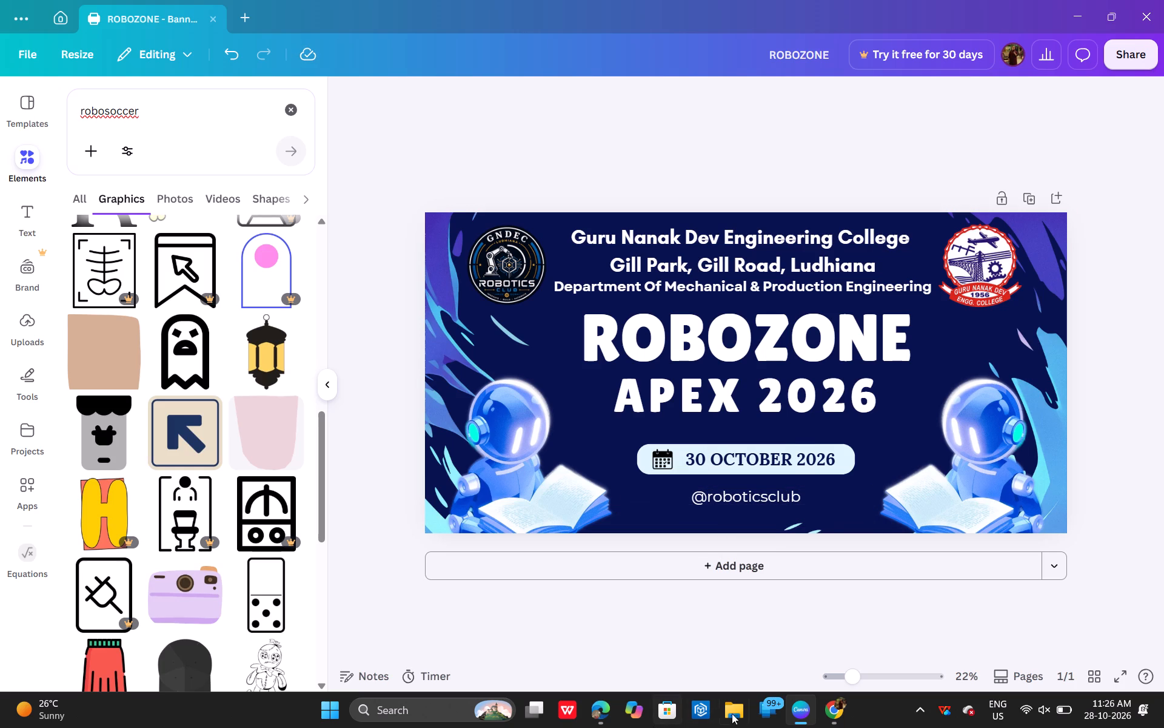
Switch to Chrome and look through the robosoccer car image results again for a graphic that suits the banner.
{"action": "left_click", "coordinate": [832, 641]}
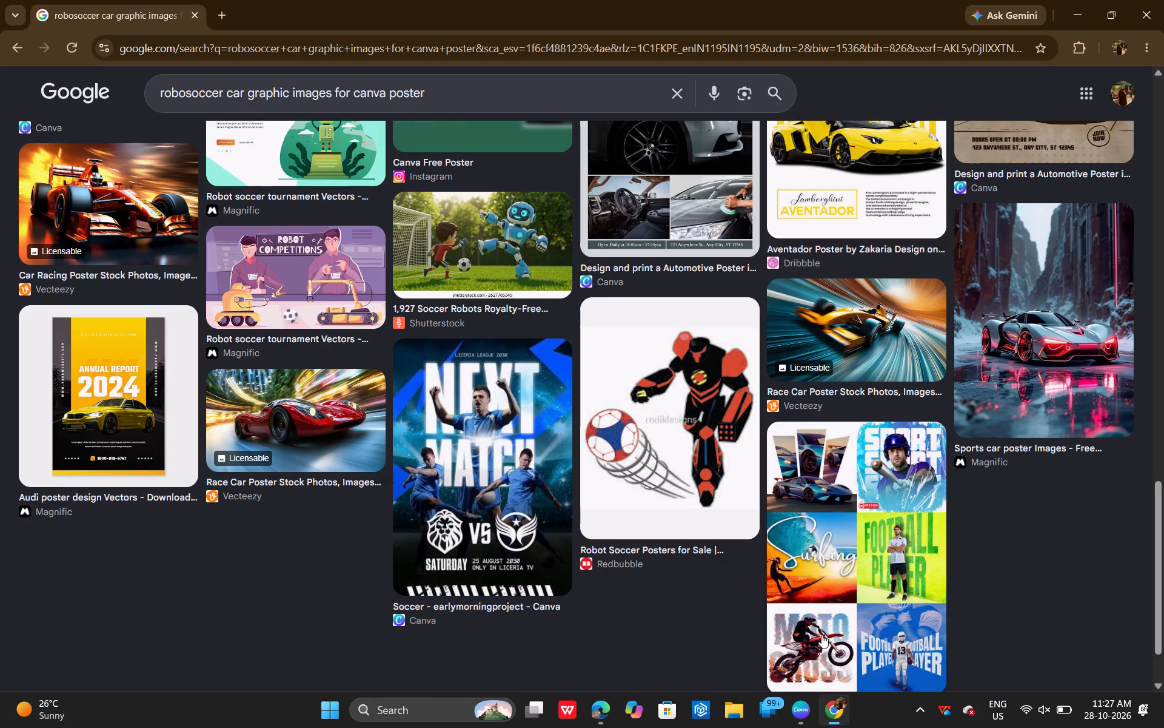
{"action": "scroll", "coordinate": [583, 535], "scroll_direction": "down", "scroll_amount": 5}
{"action": "scroll", "coordinate": [583, 535], "scroll_direction": "up", "scroll_amount": 7}
{"action": "scroll", "coordinate": [583, 535], "scroll_direction": "down", "scroll_amount": 1}
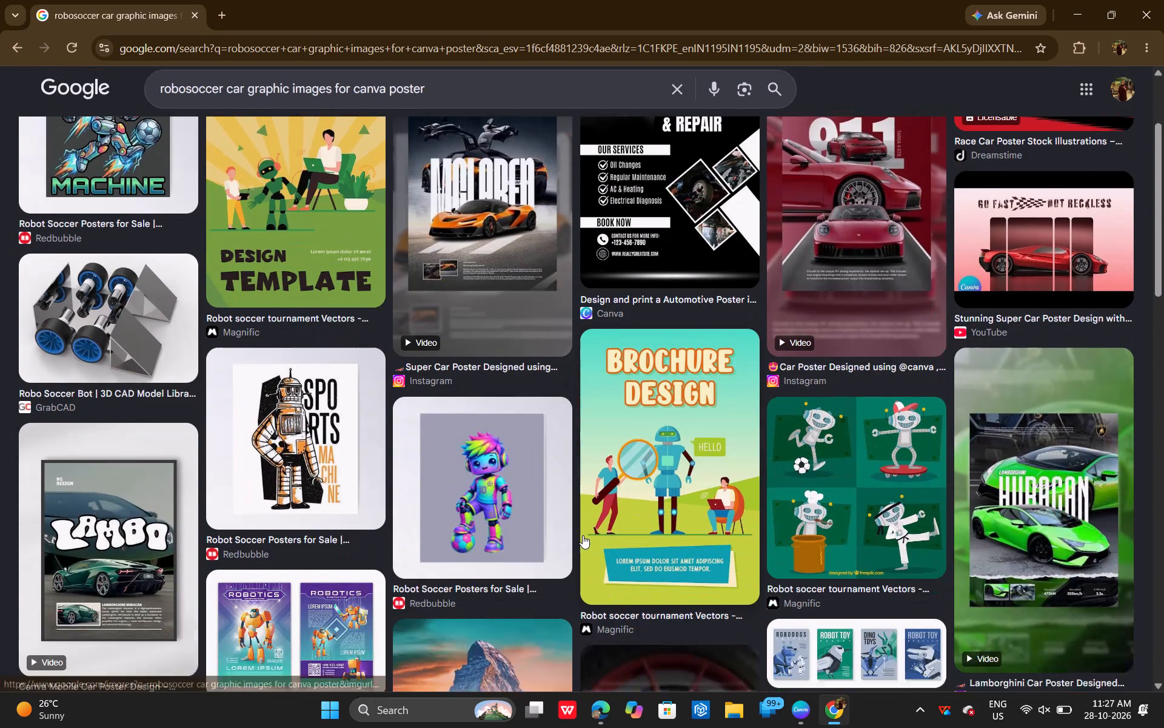
{"action": "scroll", "coordinate": [583, 535], "scroll_direction": "down", "scroll_amount": 1}
{"action": "scroll", "coordinate": [583, 535], "scroll_direction": "right", "scroll_amount": 1}
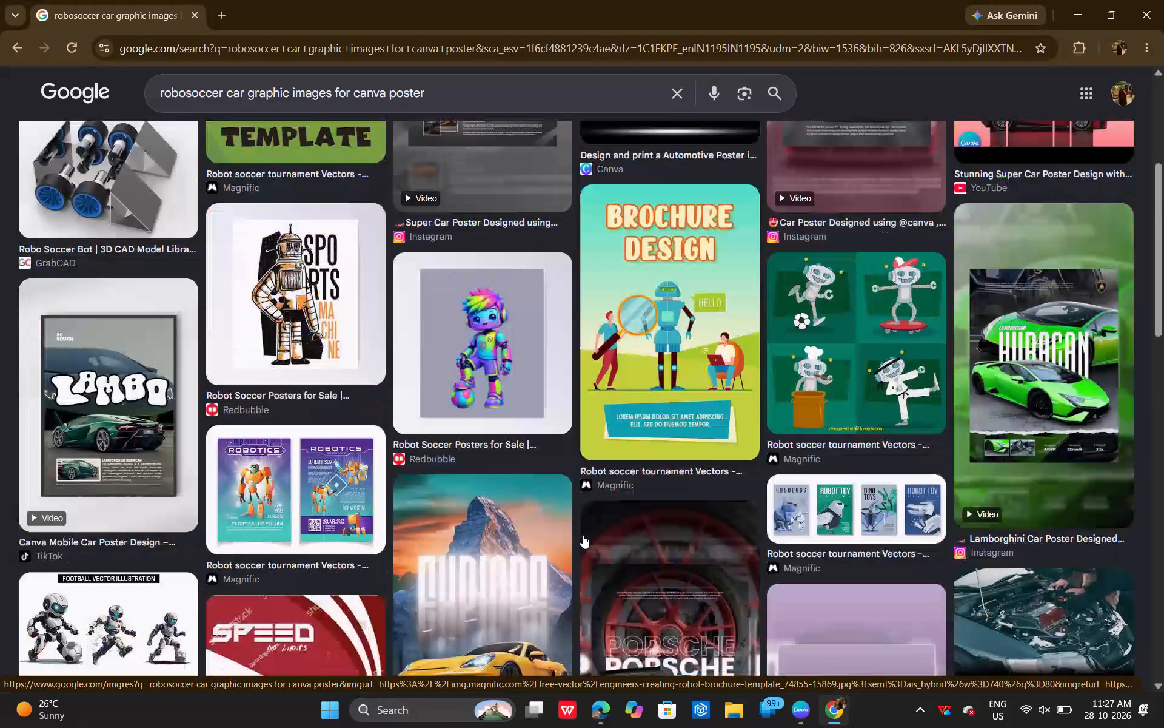
{"action": "scroll", "coordinate": [583, 535], "scroll_direction": "right", "scroll_amount": 1}
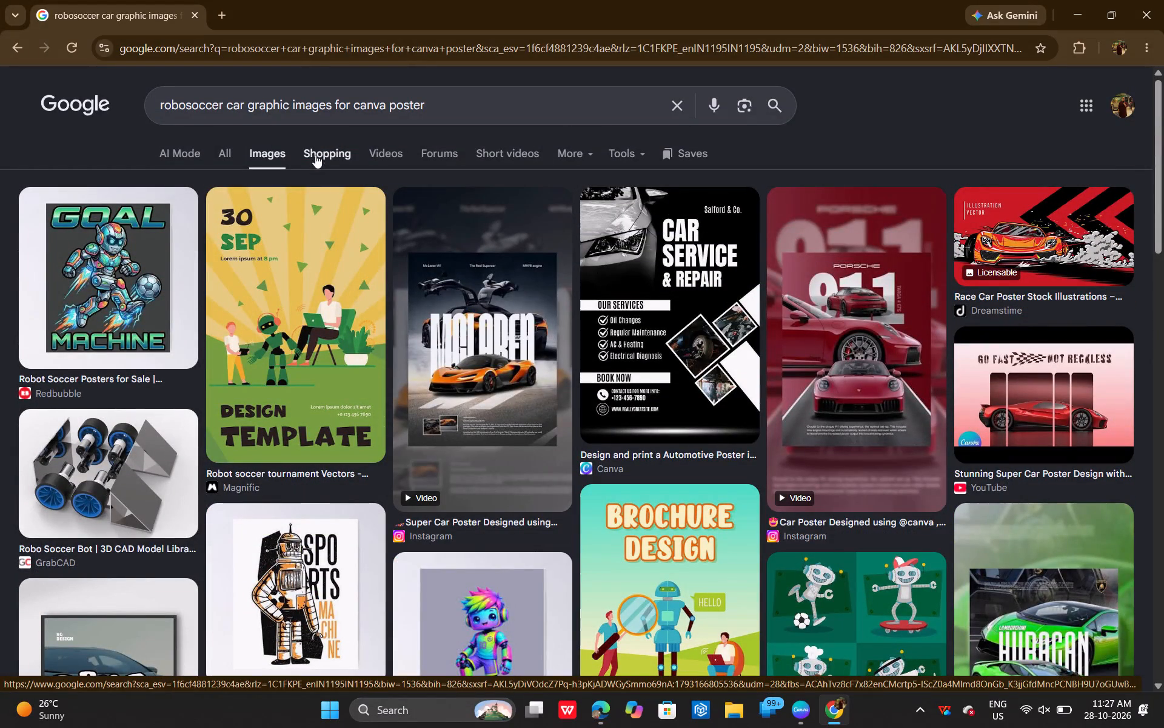
{"action": "scroll", "coordinate": [359, 312], "scroll_direction": "up", "scroll_amount": 3}
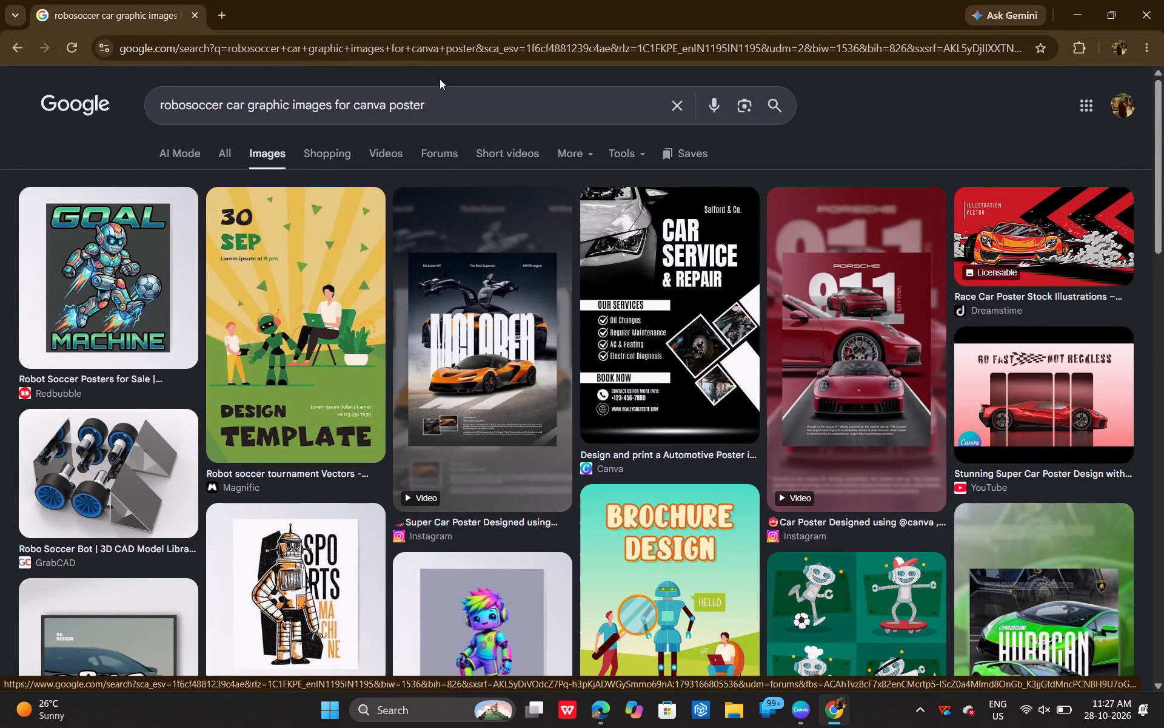
Reword the image search to use "graphics" and accept the corrected query "robo soccer car graphics for canva poster".
{"action": "left_click", "coordinate": [336, 110]}
{"action": "key", "text": "BackSpace"}
{"action": "key", "text": "BackSpace"}
{"action": "key", "text": "BackSpace"}
{"action": "key", "text": "BackSpace"}
{"action": "key", "text": "BackSpace"}
{"action": "key", "text": "BackSpace"}
{"action": "key", "text": "BackSpace"}
{"action": "key", "text": "BackSpace"}
{"action": "key", "text": "BackSpace"}
{"action": "key", "text": "BackSpace"}
{"action": "key", "text": "BackSpace"}
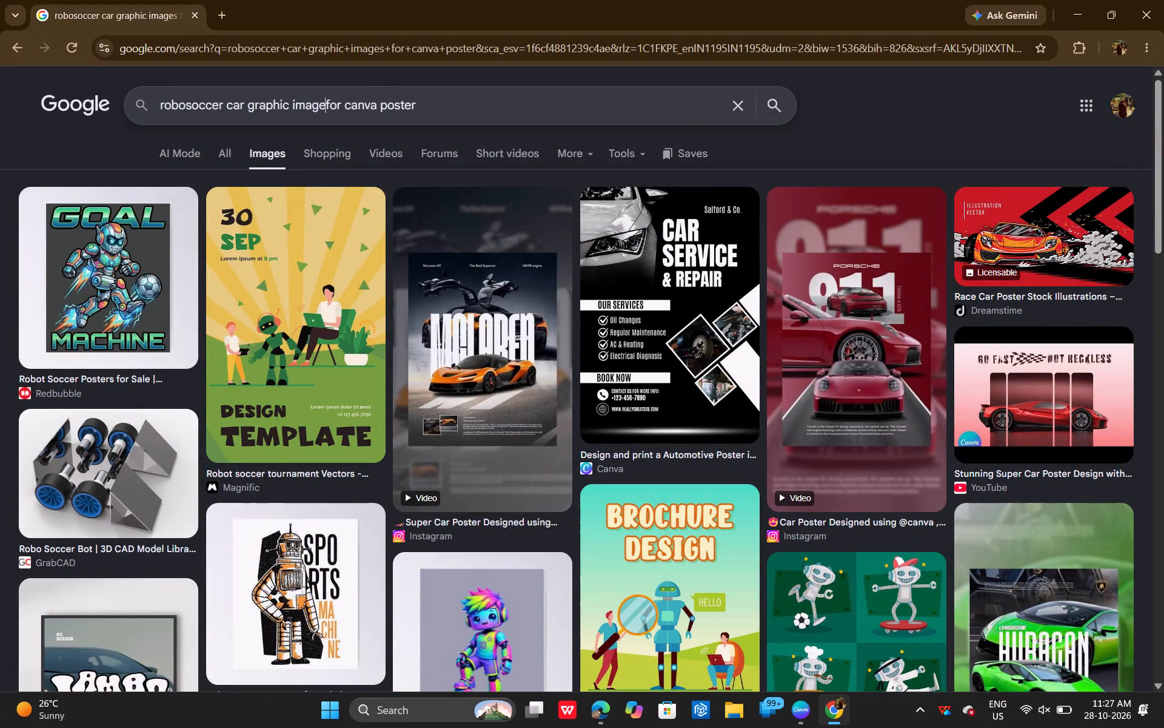
{"action": "key", "text": "BackSpace"}
{"action": "key", "text": "BackSpace"}
{"action": "key", "text": "BackSpace"}
{"action": "key", "text": "BackSpace"}
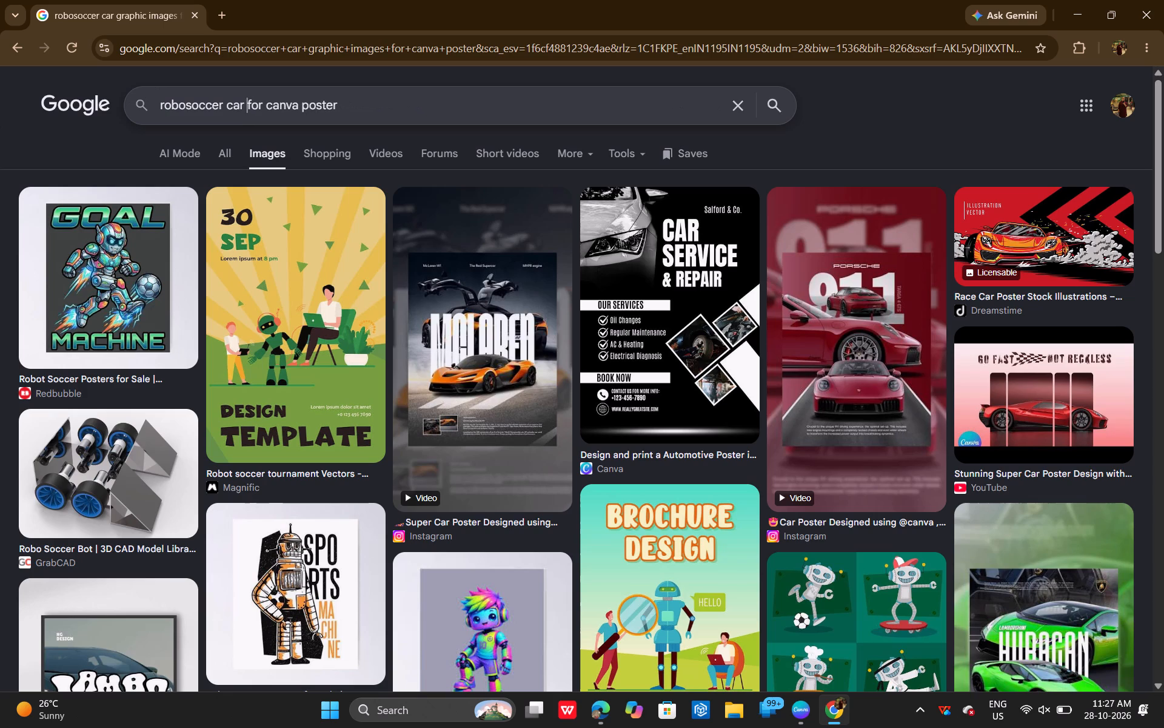
{"action": "type", "text": "graphics"}
{"action": "key", "text": "Return"}
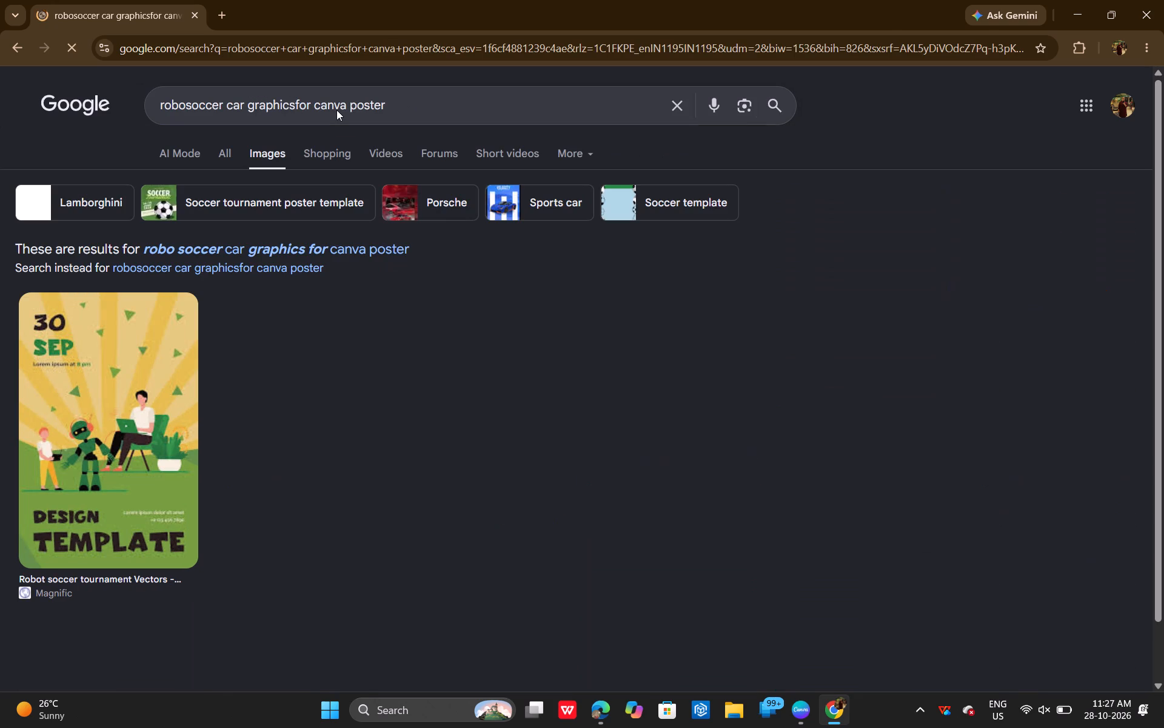
{"action": "left_click", "coordinate": [313, 244]}
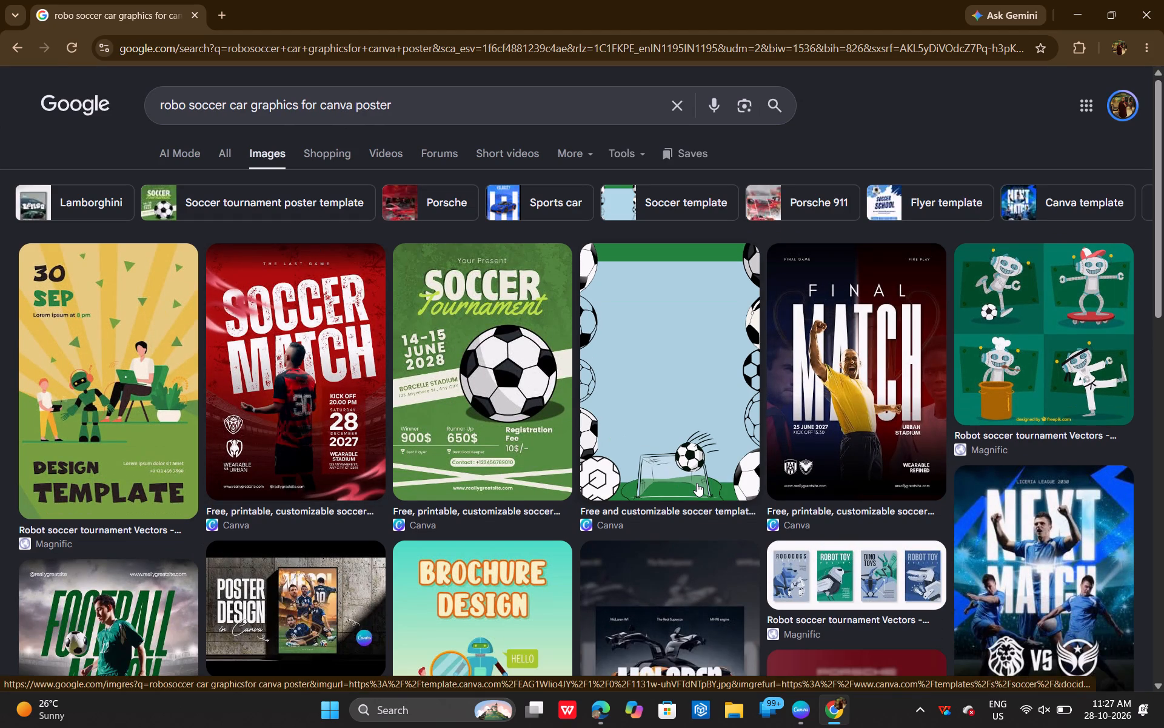
Browse the new image results for a robot soccer graphic suitable for the banner.
{"action": "scroll", "coordinate": [697, 483], "scroll_direction": "down", "scroll_amount": 7}
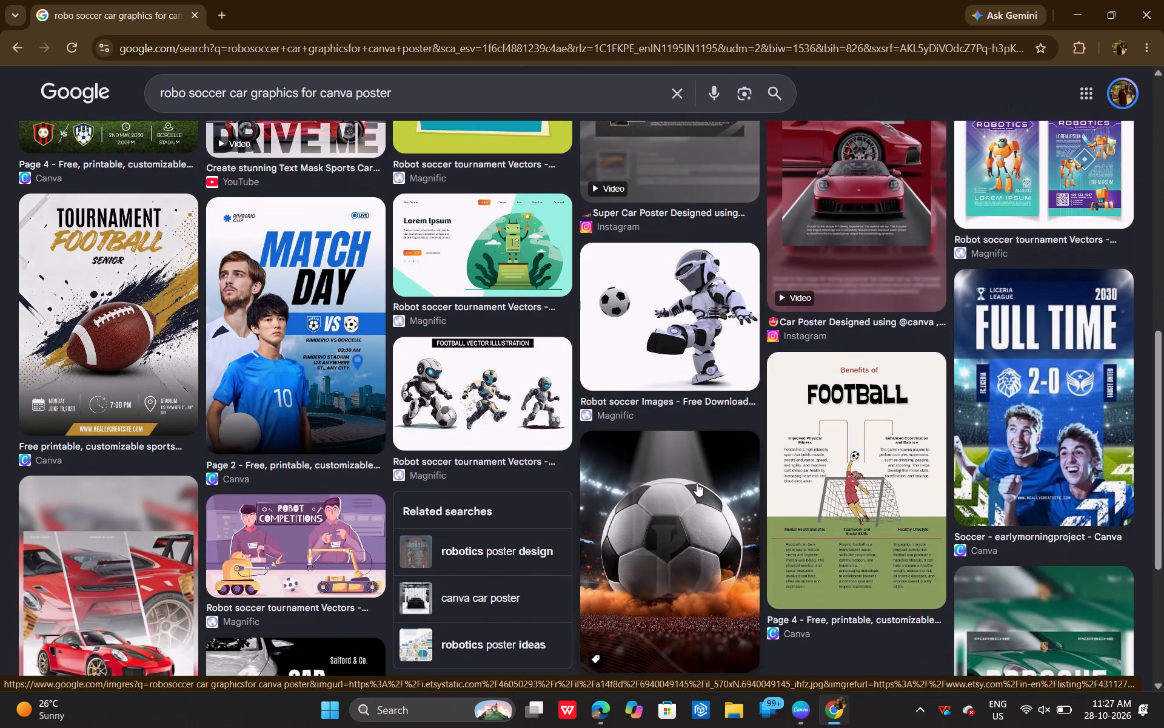
{"action": "scroll", "coordinate": [697, 483], "scroll_direction": "down", "scroll_amount": 3}
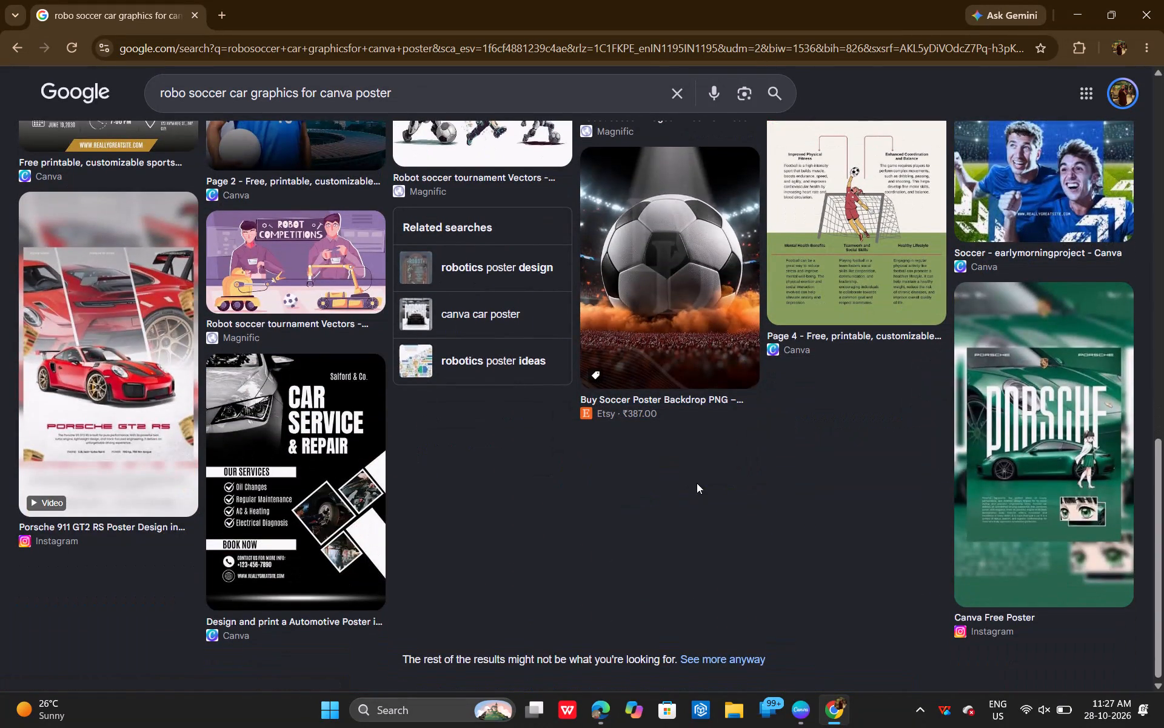
{"action": "scroll", "coordinate": [697, 483], "scroll_direction": "up", "scroll_amount": 6}
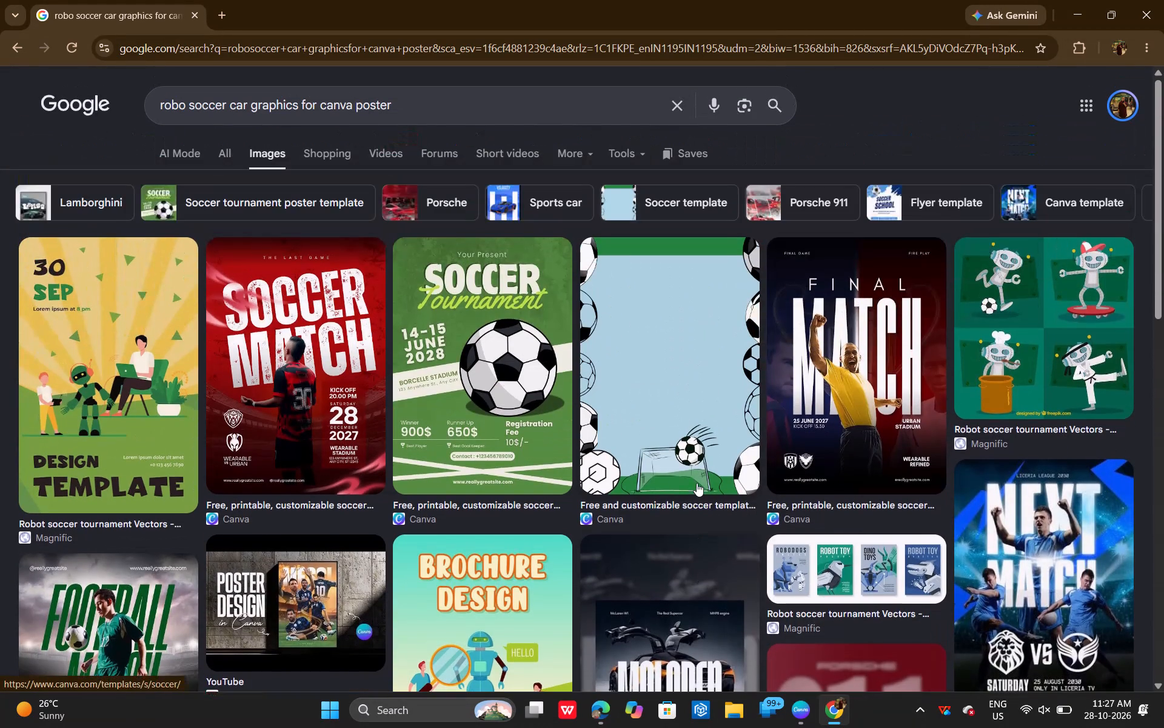
{"action": "scroll", "coordinate": [304, 520], "scroll_direction": "down", "scroll_amount": 1}
{"action": "scroll", "coordinate": [304, 520], "scroll_direction": "up", "scroll_amount": 2}
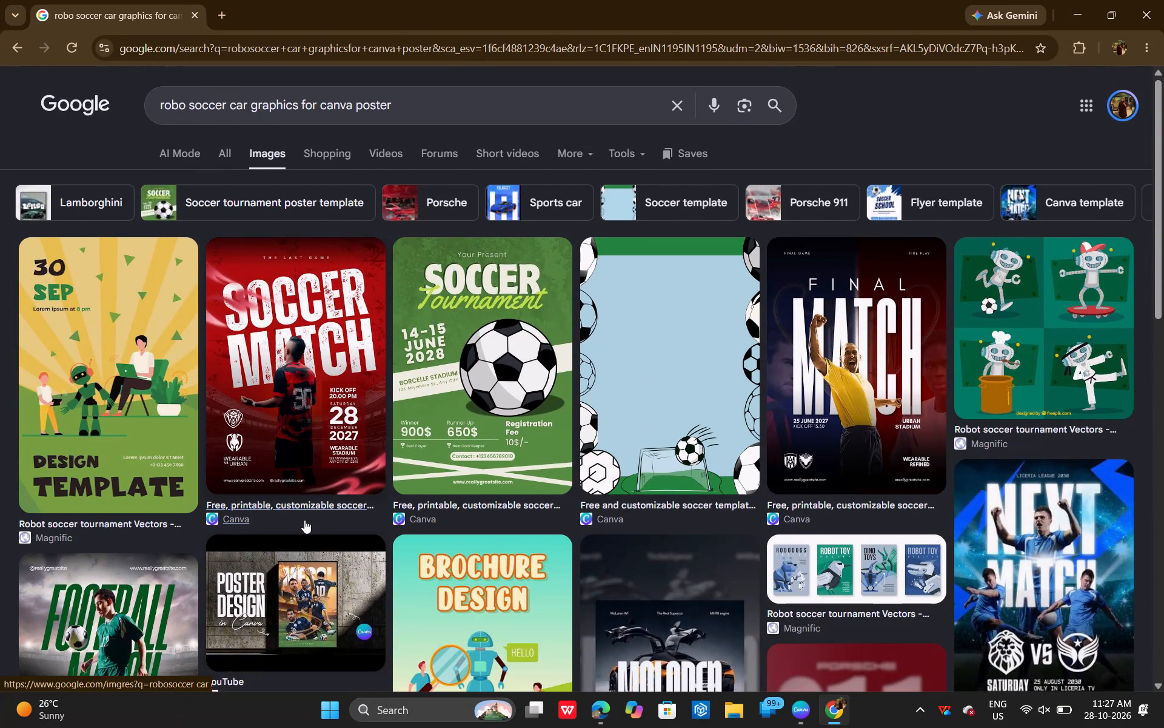
Narrow the image results to the suggested "Soccer tournament poster template" filter.
{"action": "left_click", "coordinate": [233, 208]}
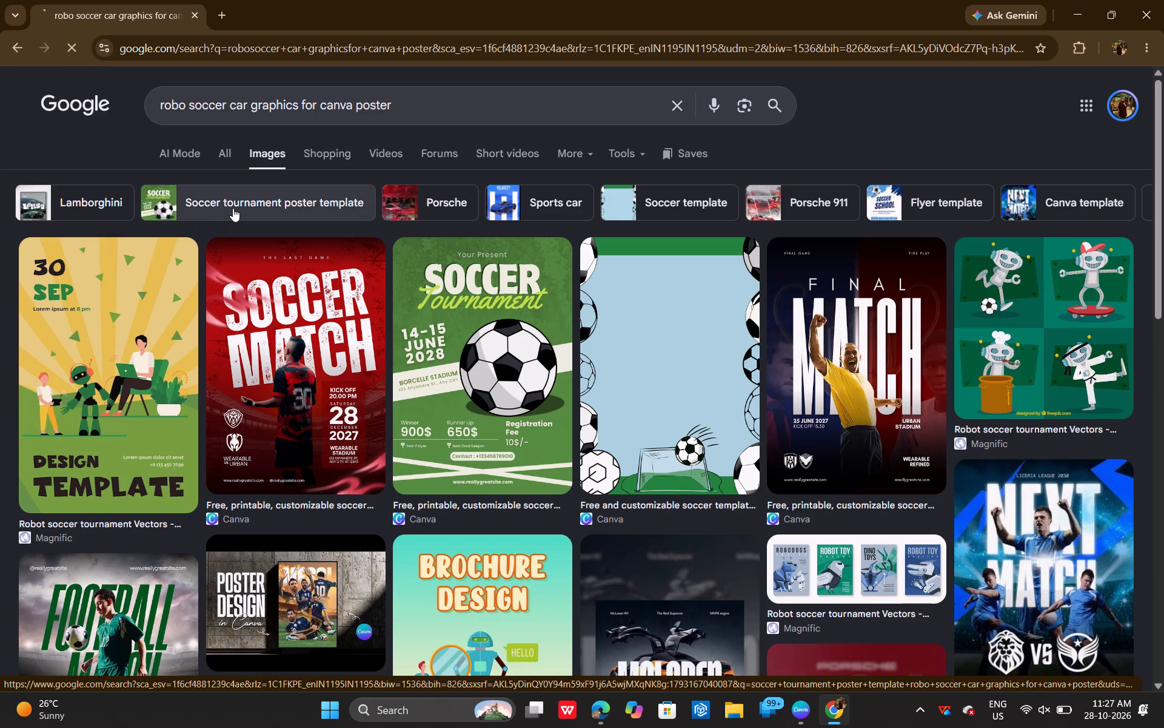
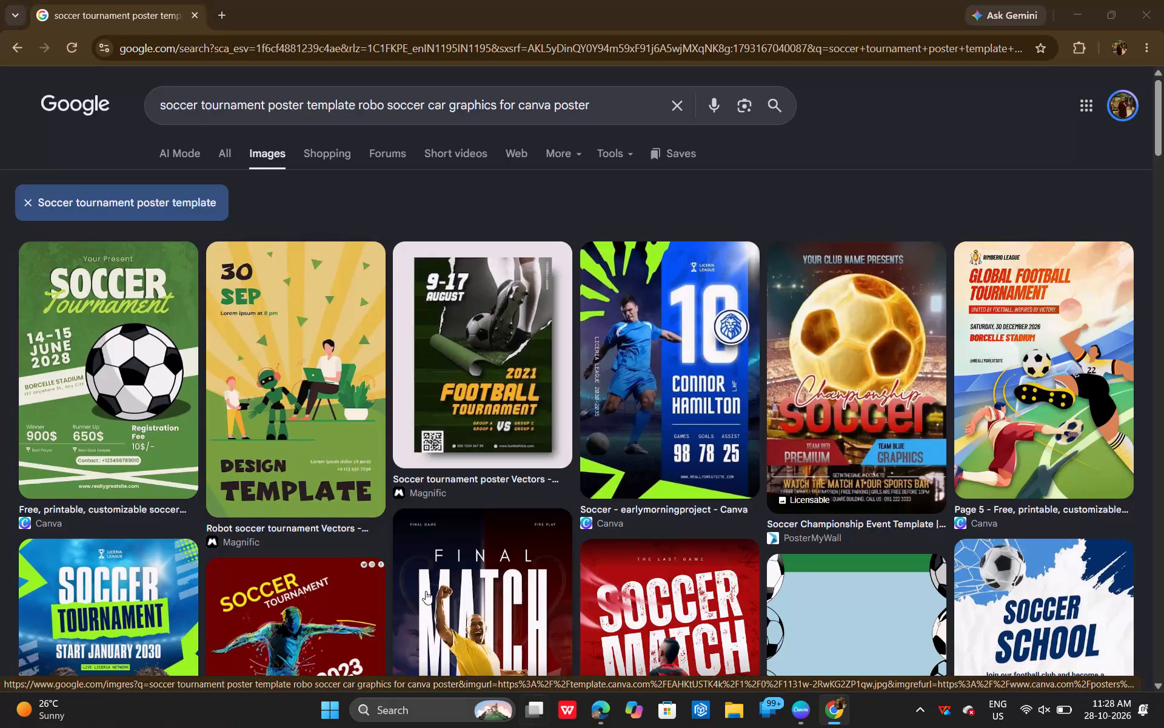
Switch back to the ROBOZONE banner design in Canva.
{"action": "left_click", "coordinate": [554, 377]}
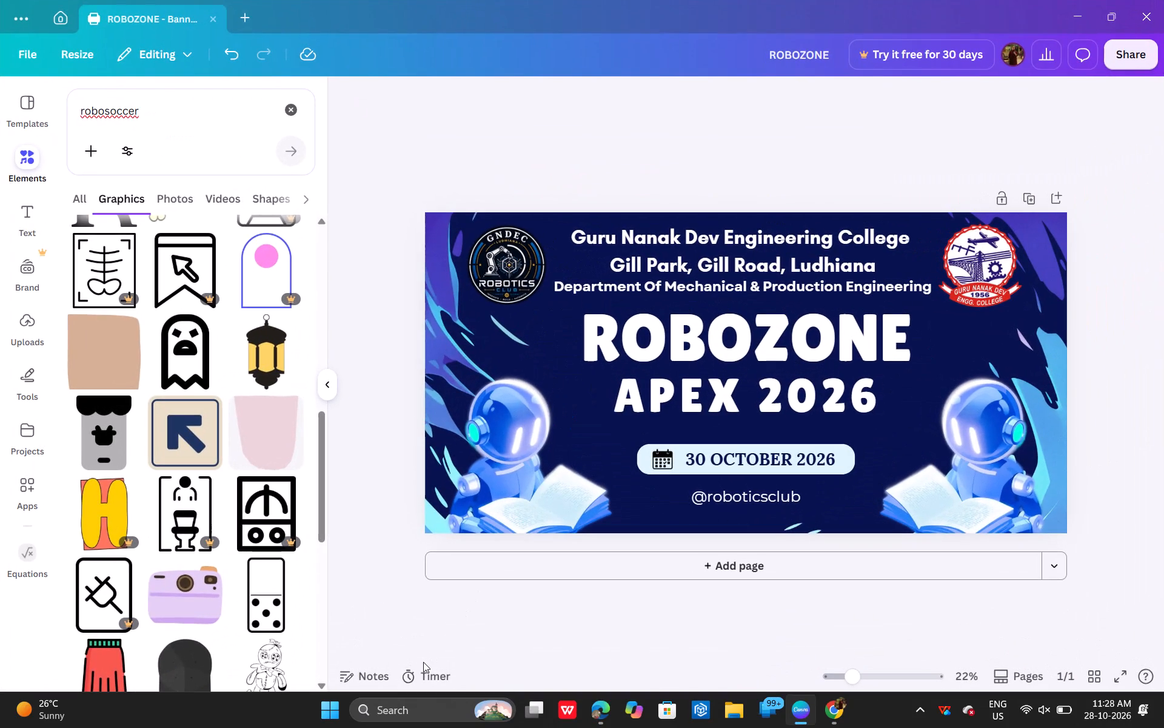
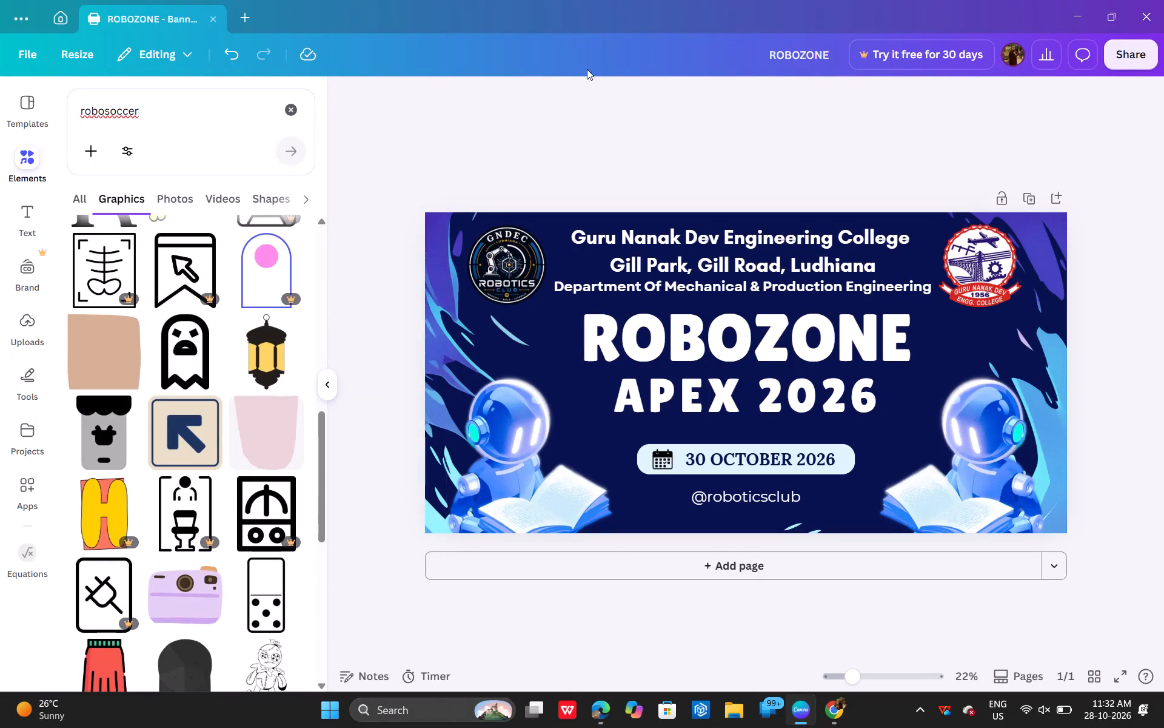
Clear the robosoccer query from the elements search.
{"action": "left_click", "coordinate": [298, 108]}
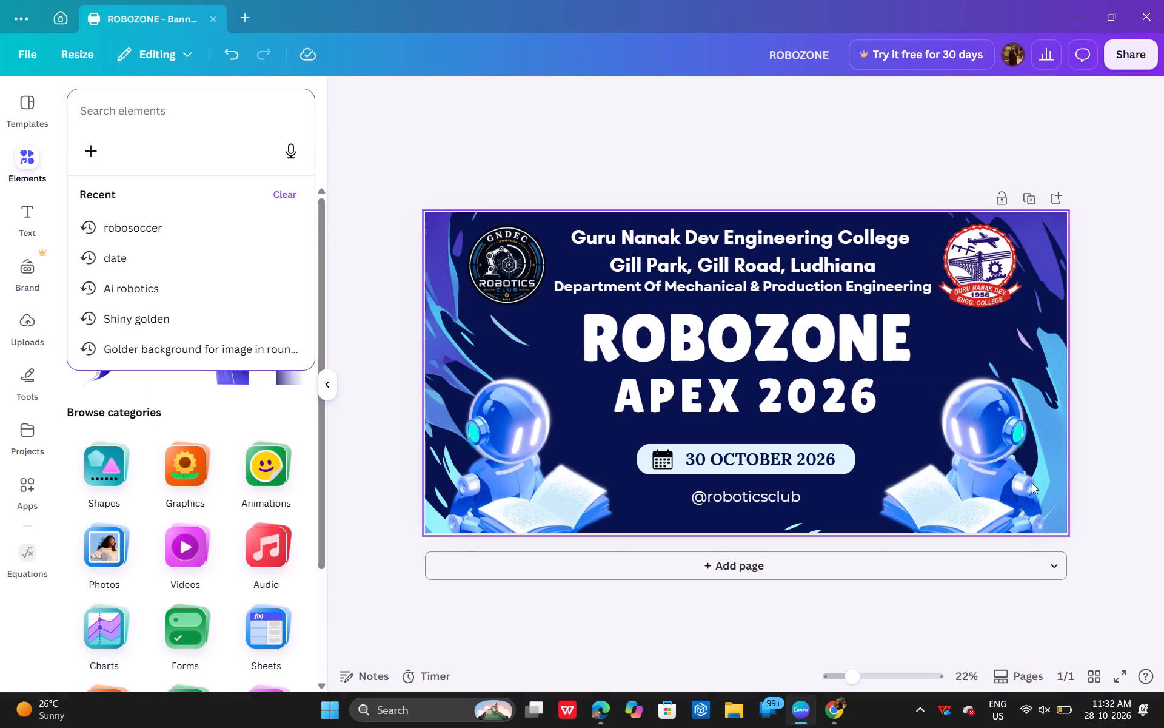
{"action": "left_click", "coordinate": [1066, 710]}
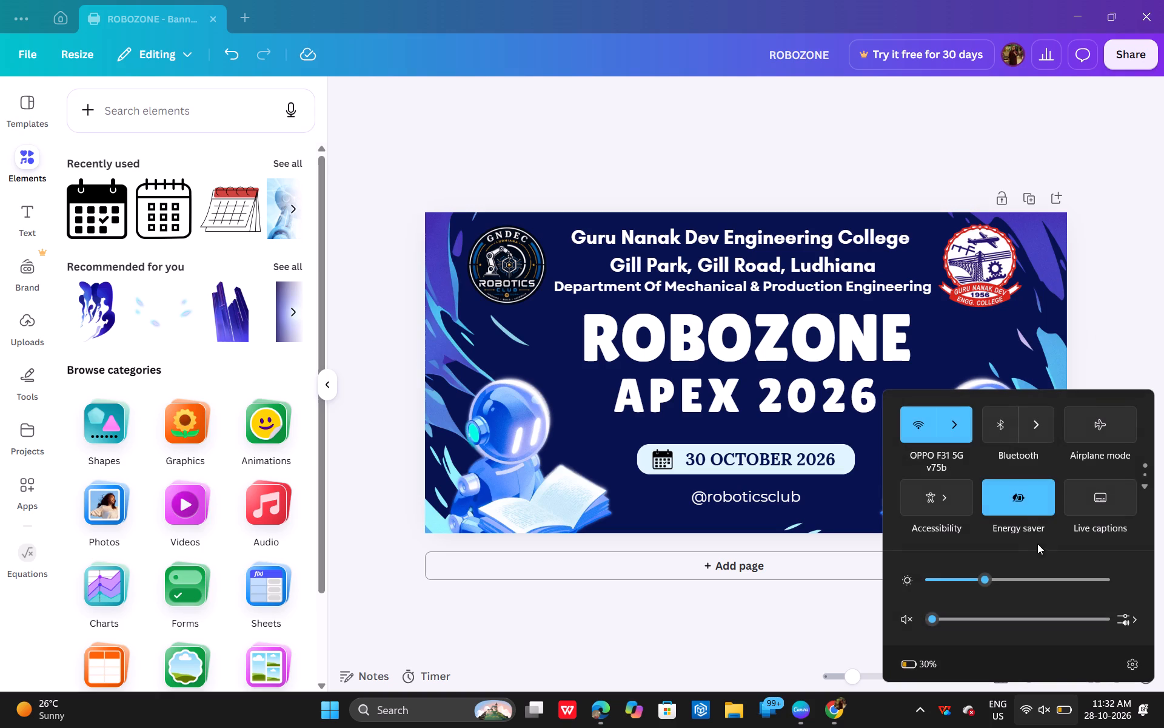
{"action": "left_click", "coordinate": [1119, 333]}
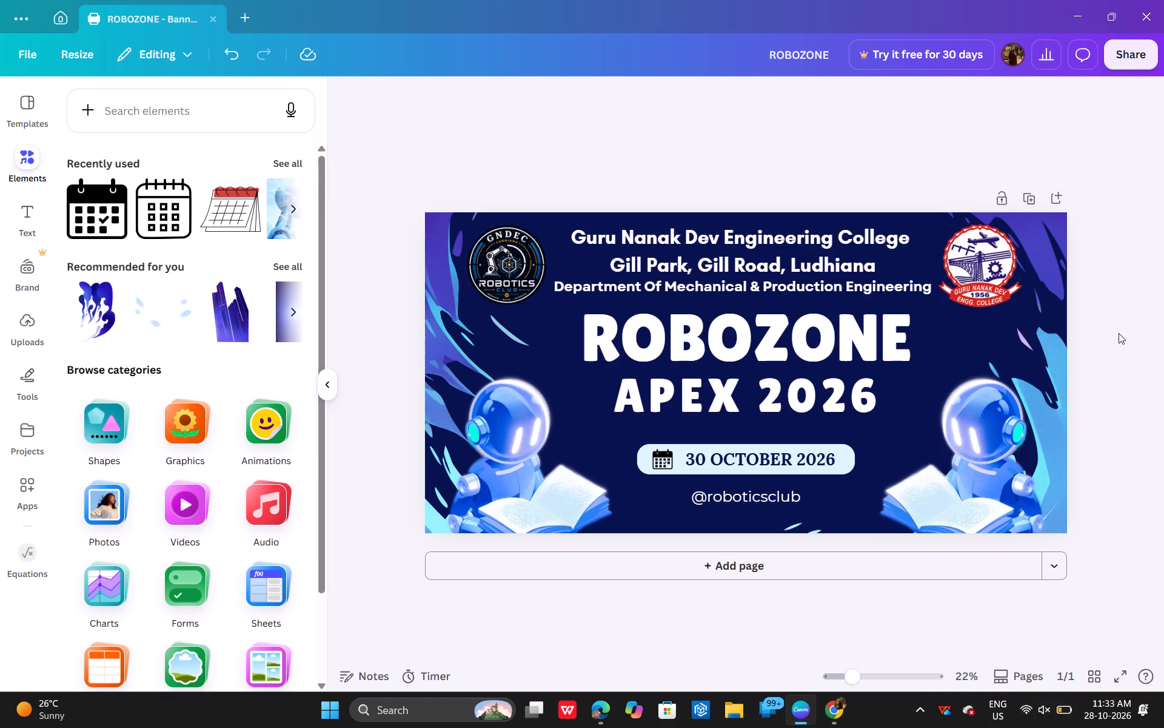
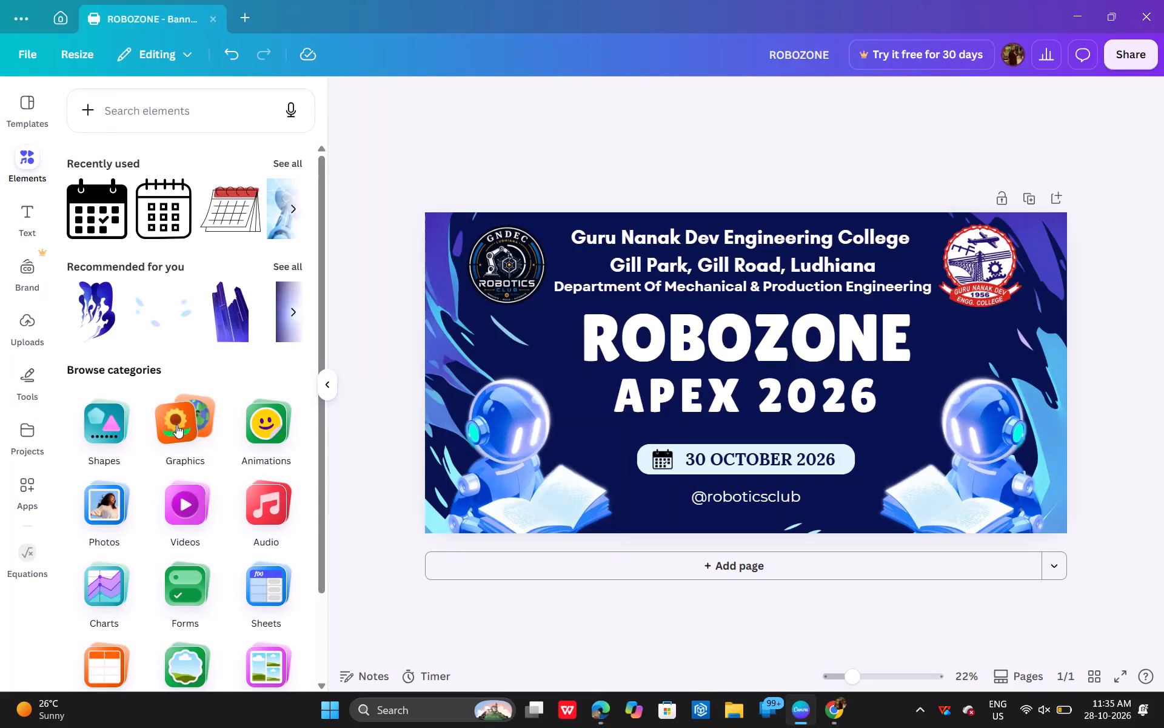
Search the Graphics category for robosoccer and look through the results for suitable robot soccer imagery.
{"action": "left_click", "coordinate": [176, 425]}
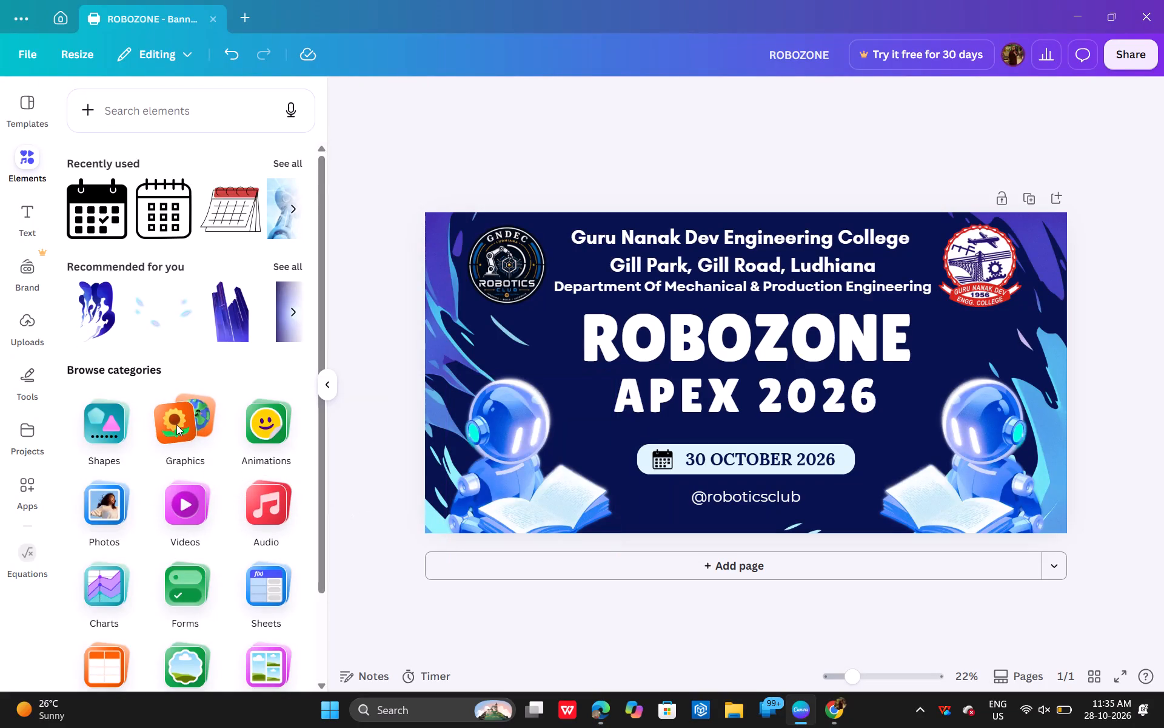
{"action": "left_click", "coordinate": [212, 138]}
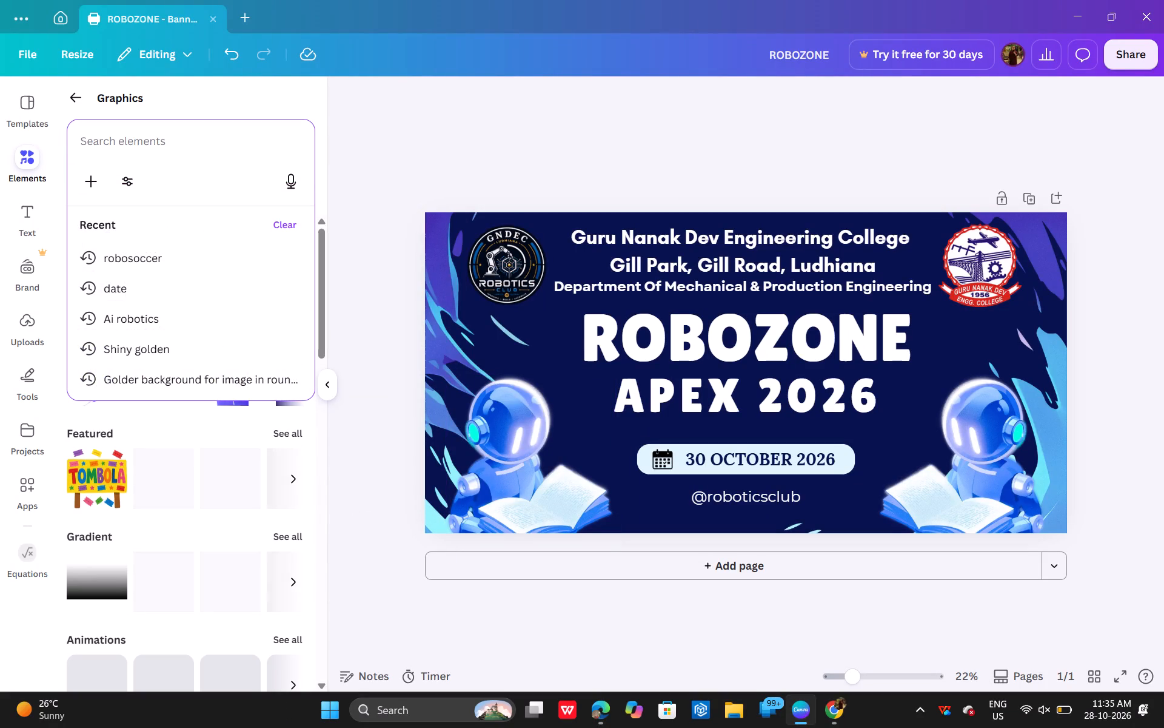
{"action": "left_click", "coordinate": [215, 251]}
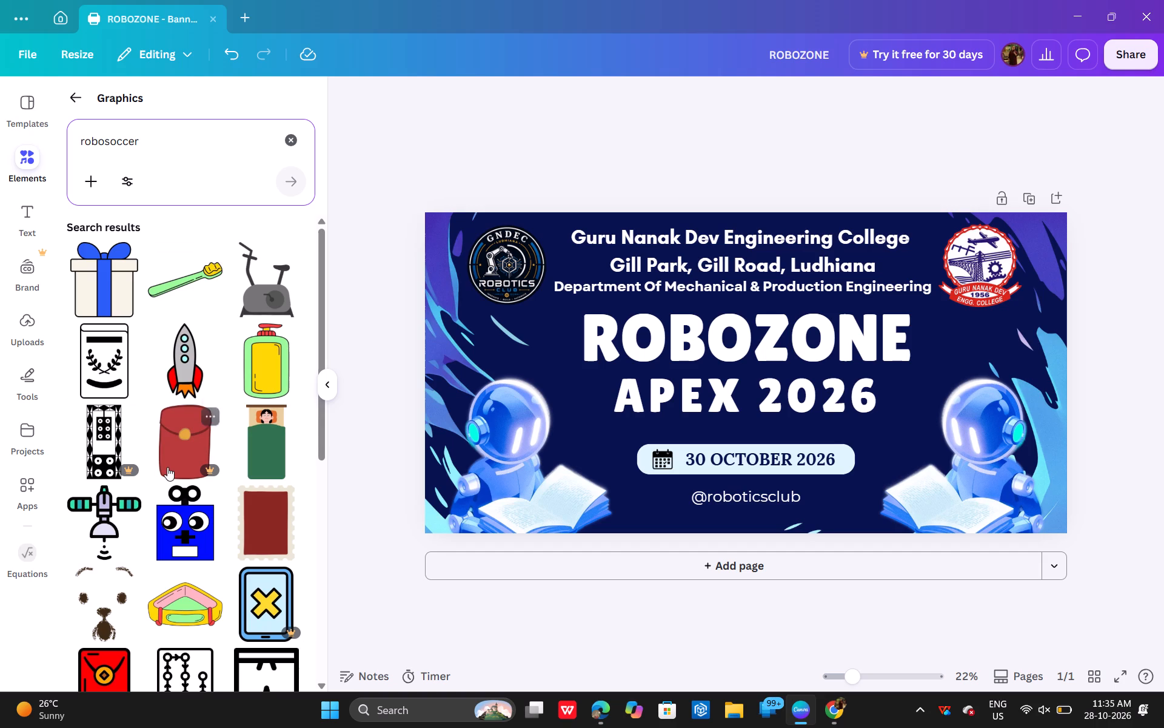
{"action": "scroll", "coordinate": [167, 467], "scroll_direction": "down", "scroll_amount": 7}
{"action": "scroll", "coordinate": [167, 467], "scroll_direction": "up", "scroll_amount": 1}
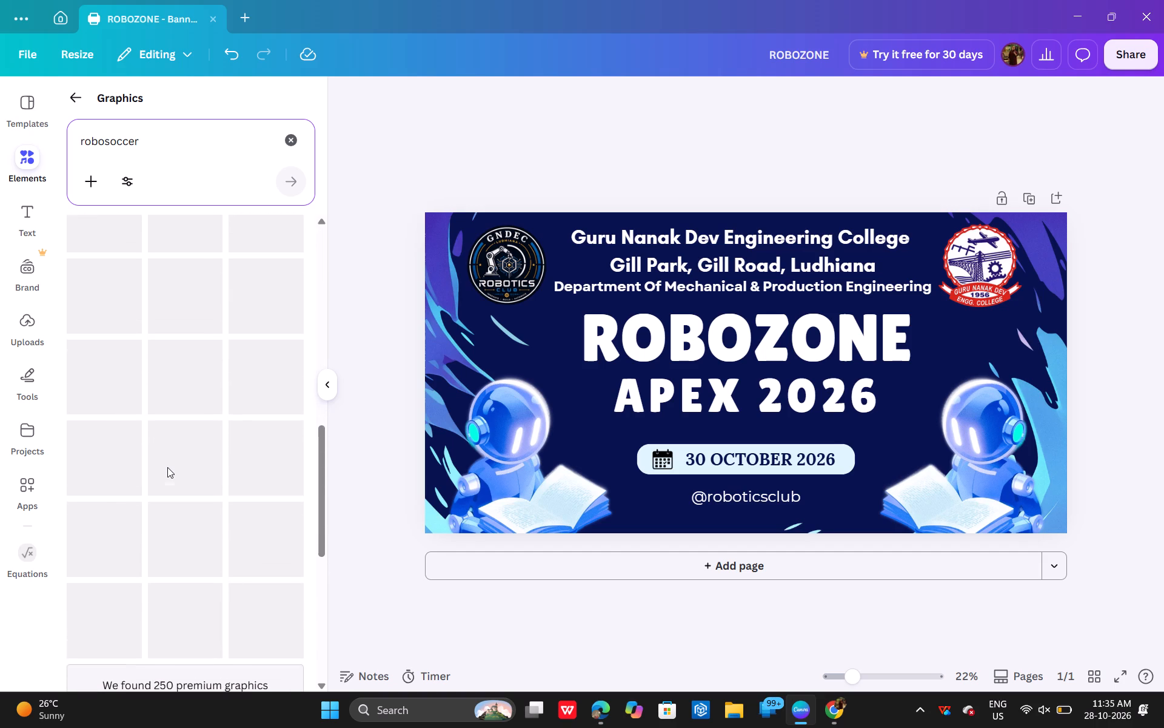
{"action": "scroll", "coordinate": [167, 467], "scroll_direction": "up", "scroll_amount": 3}
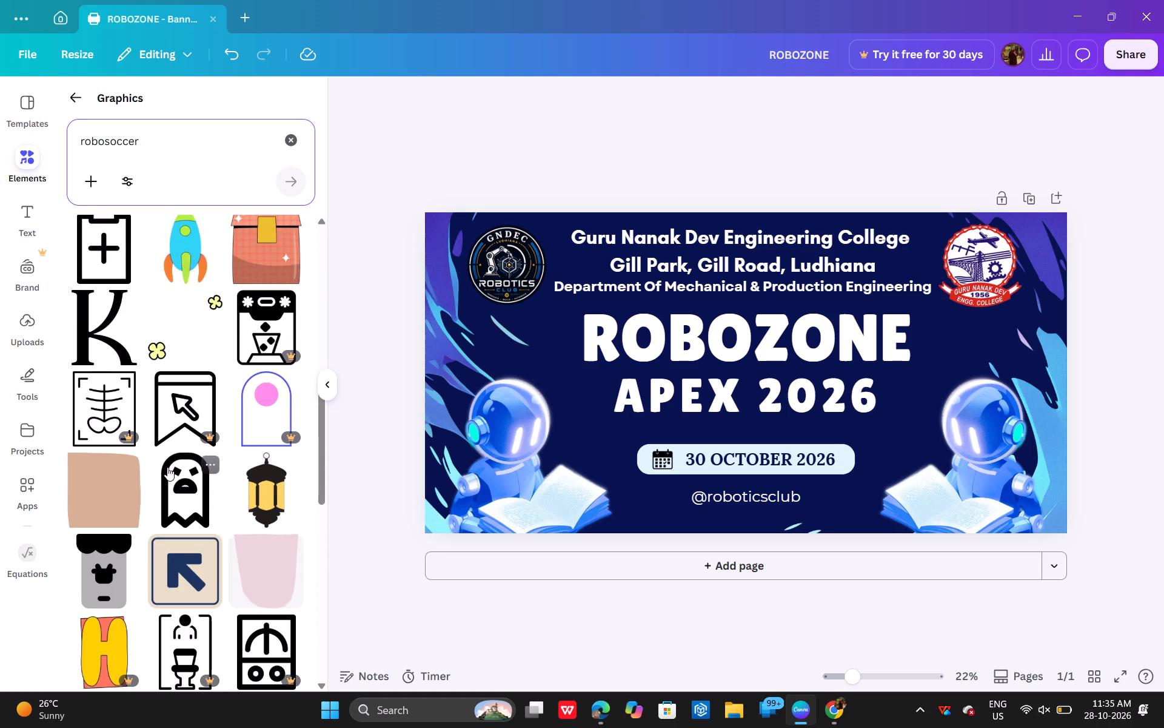
{"action": "scroll", "coordinate": [167, 467], "scroll_direction": "down", "scroll_amount": 8}
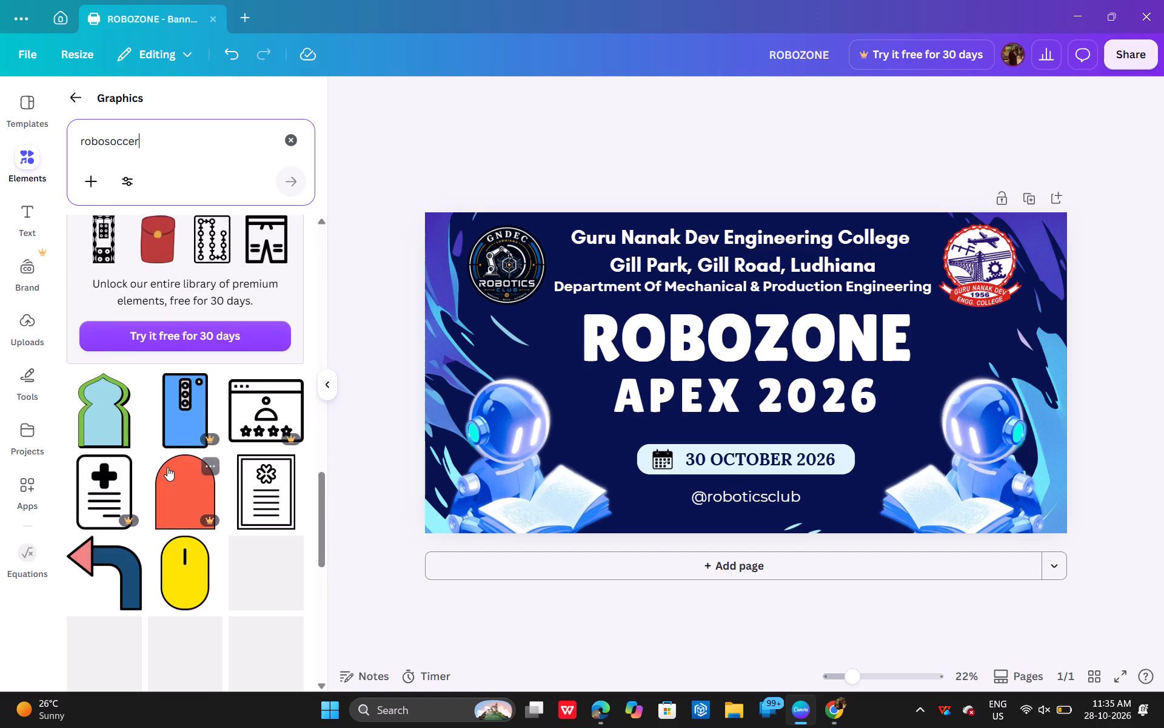
Clear the robosoccer query from the Graphics search.
{"action": "left_click", "coordinate": [36, 154]}
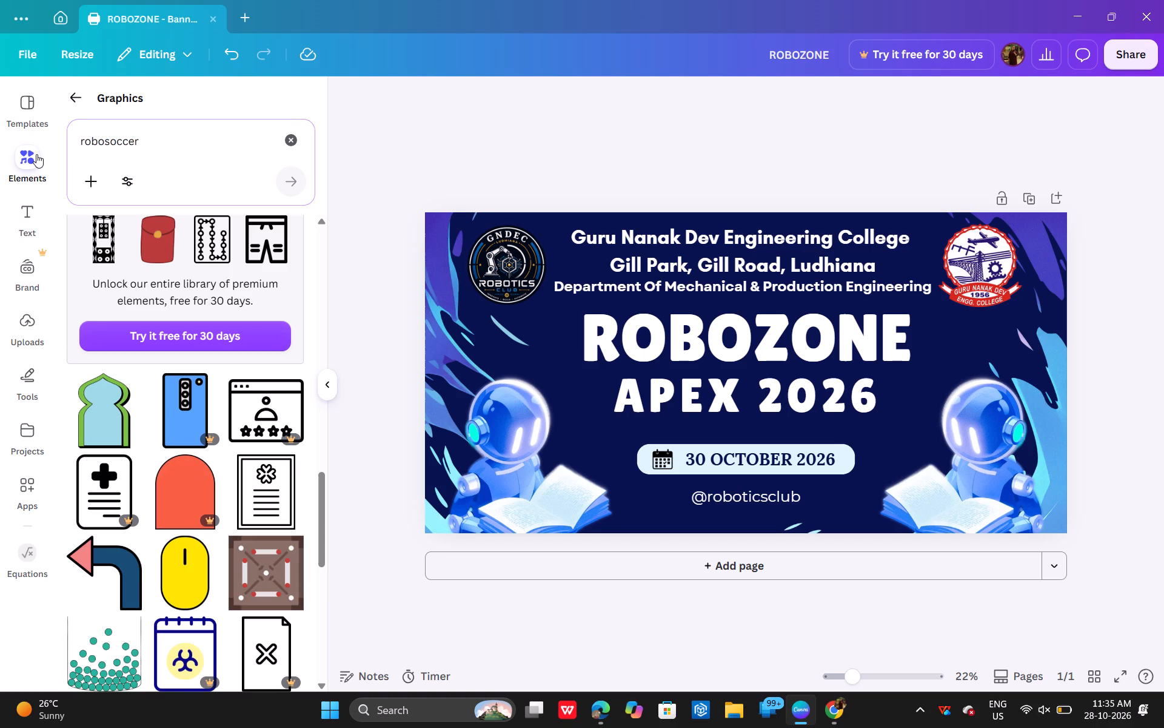
{"action": "left_click", "coordinate": [289, 131]}
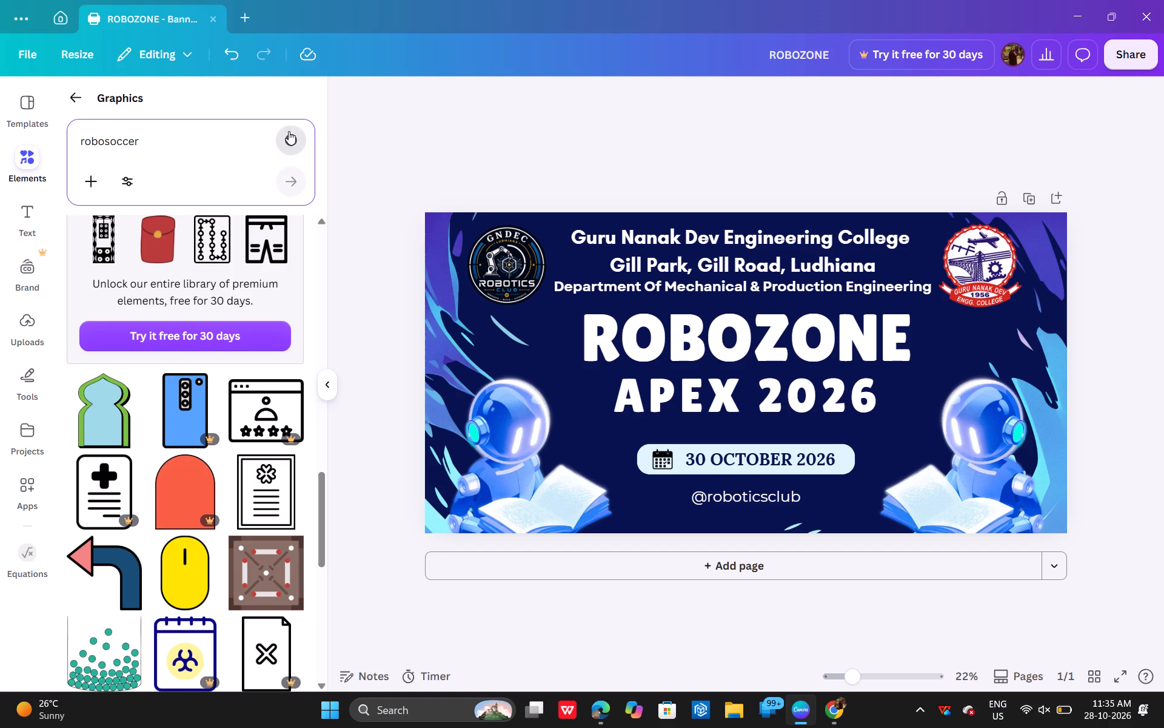
{"action": "left_click", "coordinate": [379, 202]}
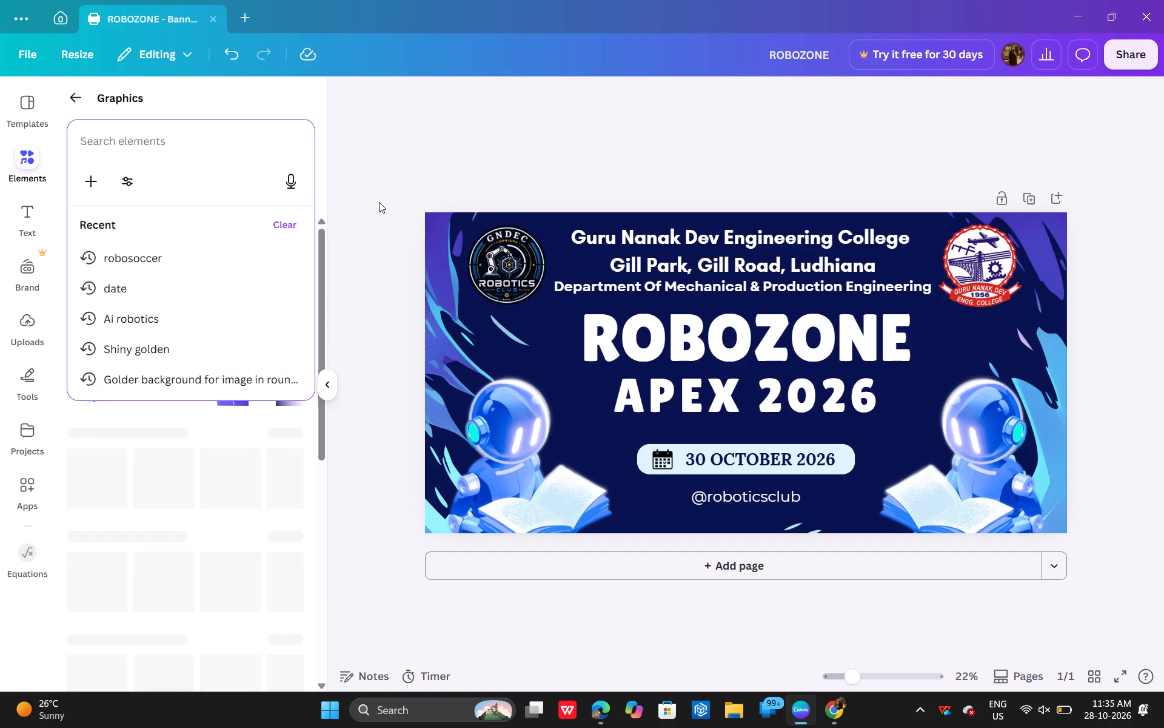
Look through the Graphics category's sections and collections for banner imagery, and return to the full list of element categories.
{"action": "scroll", "coordinate": [123, 329], "scroll_direction": "up", "scroll_amount": 2}
{"action": "scroll", "coordinate": [123, 329], "scroll_direction": "down", "scroll_amount": 6}
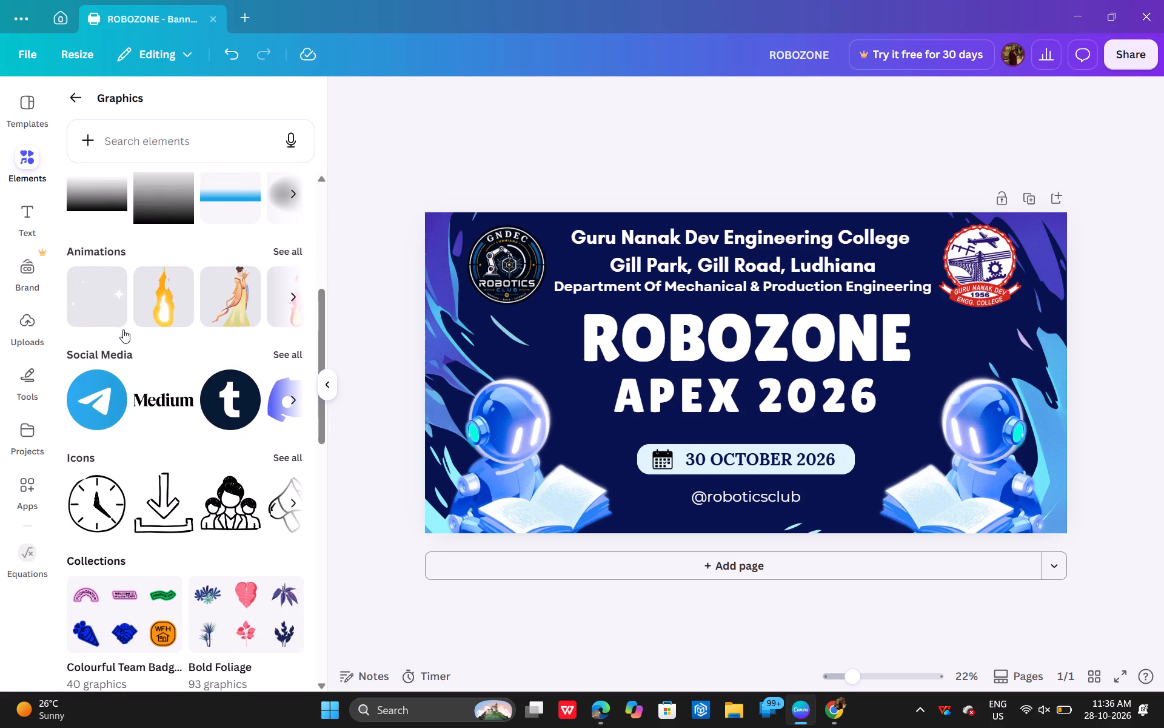
{"action": "scroll", "coordinate": [123, 329], "scroll_direction": "down", "scroll_amount": 2}
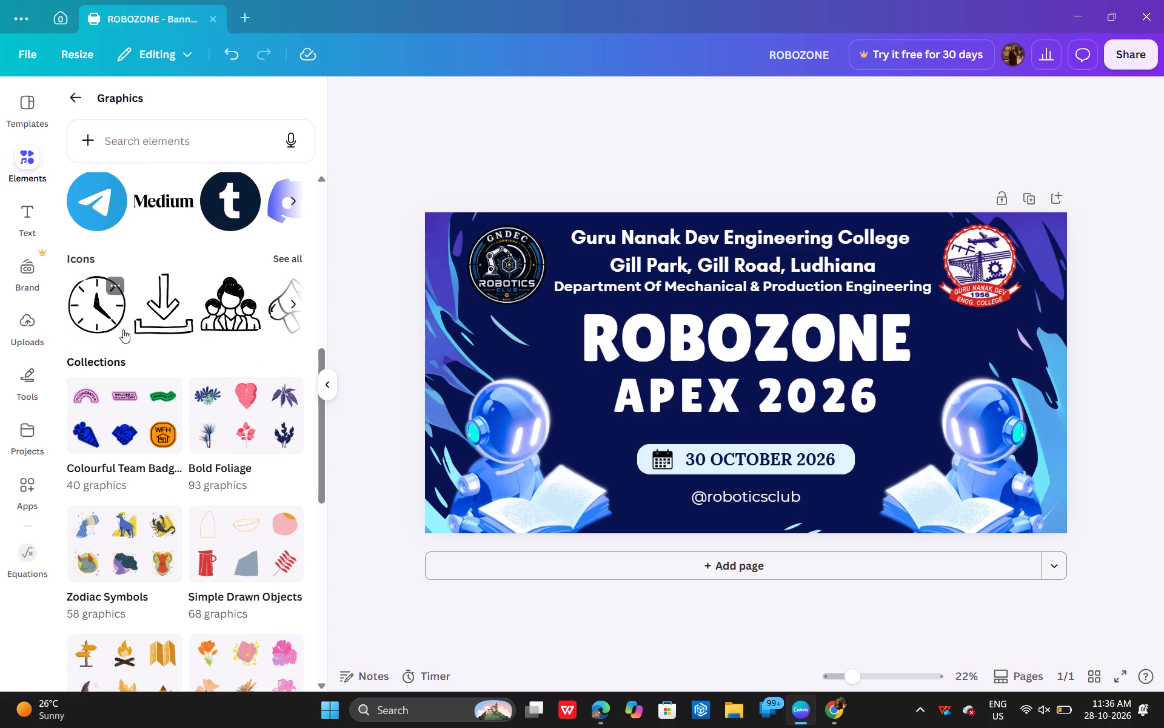
{"action": "scroll", "coordinate": [123, 329], "scroll_direction": "up", "scroll_amount": 5}
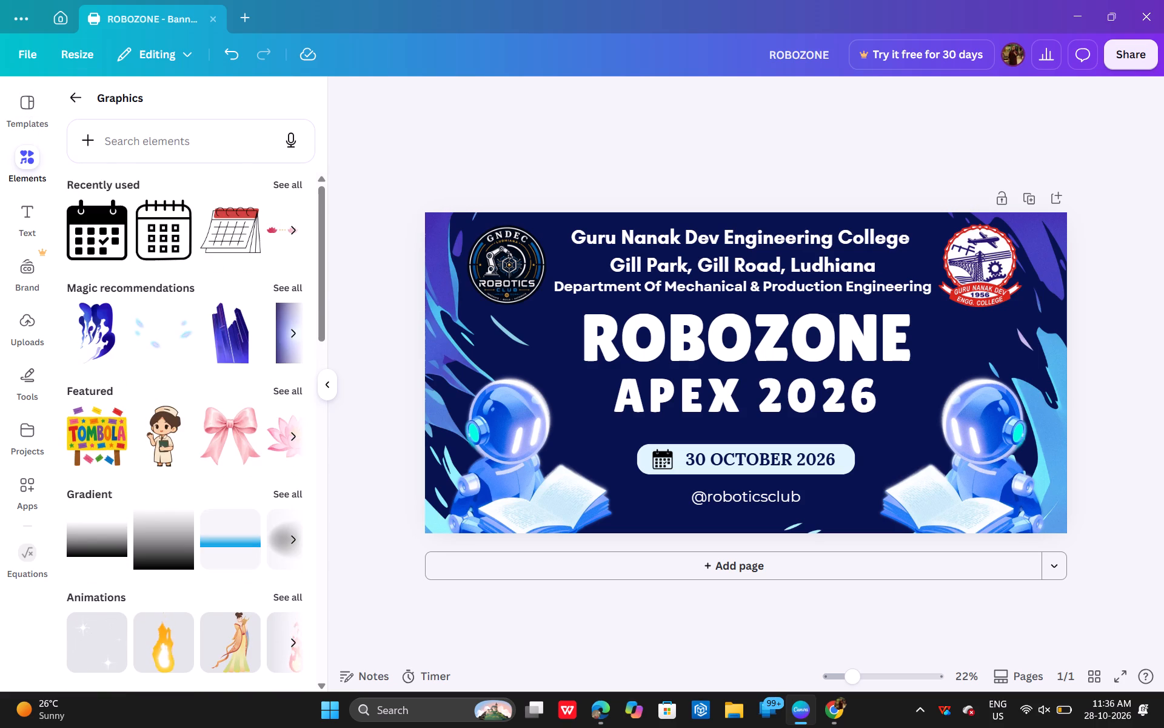
{"action": "left_click", "coordinate": [79, 99]}
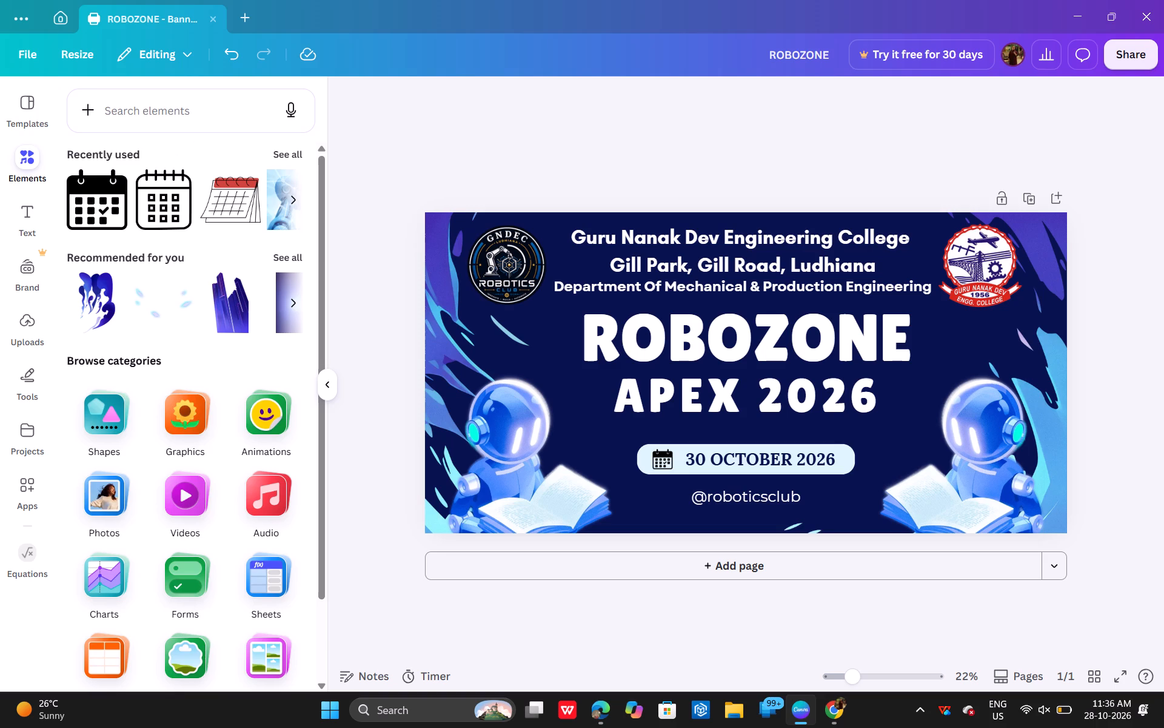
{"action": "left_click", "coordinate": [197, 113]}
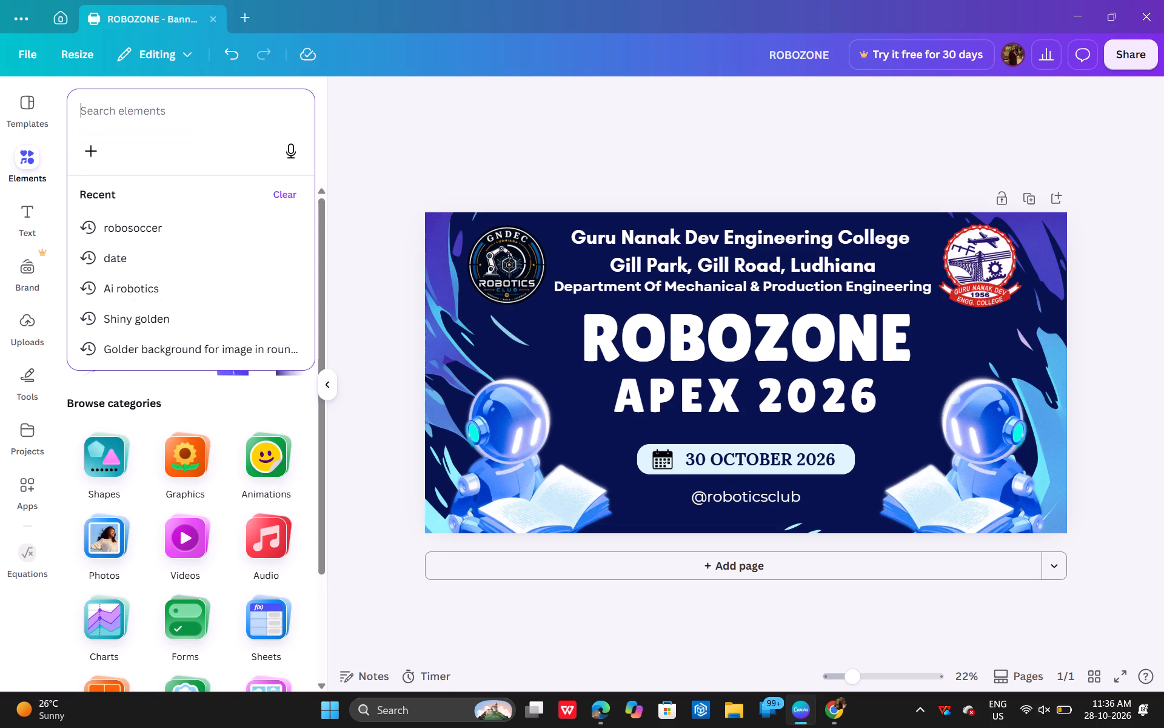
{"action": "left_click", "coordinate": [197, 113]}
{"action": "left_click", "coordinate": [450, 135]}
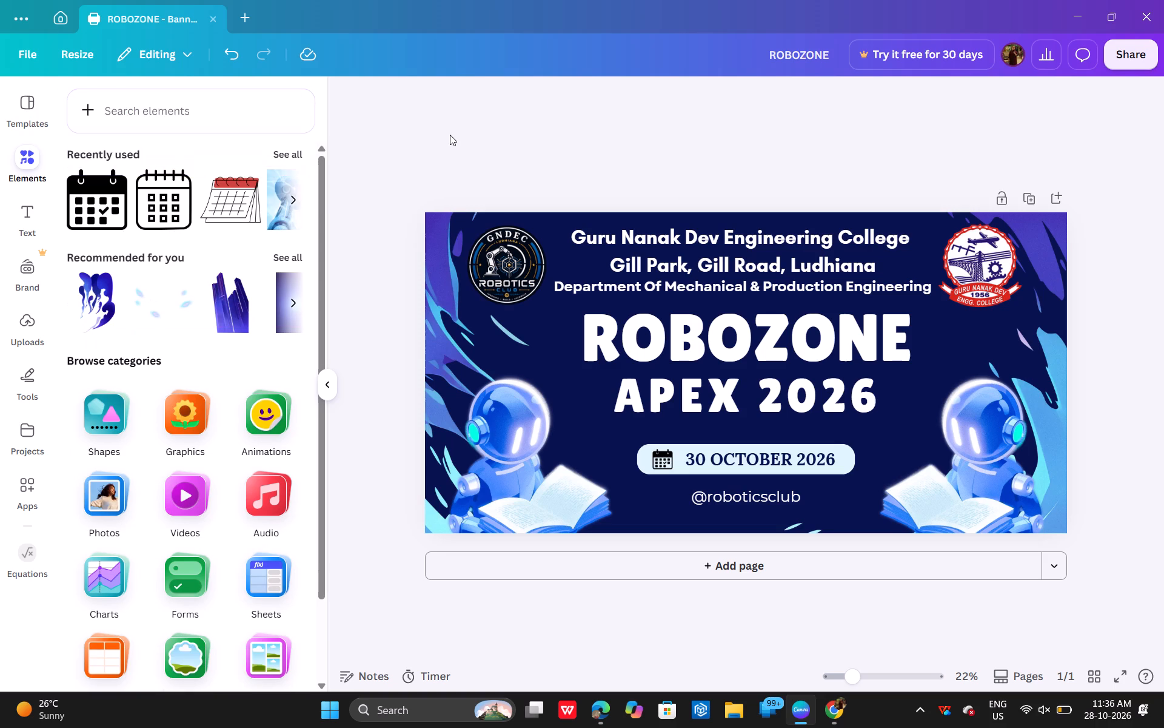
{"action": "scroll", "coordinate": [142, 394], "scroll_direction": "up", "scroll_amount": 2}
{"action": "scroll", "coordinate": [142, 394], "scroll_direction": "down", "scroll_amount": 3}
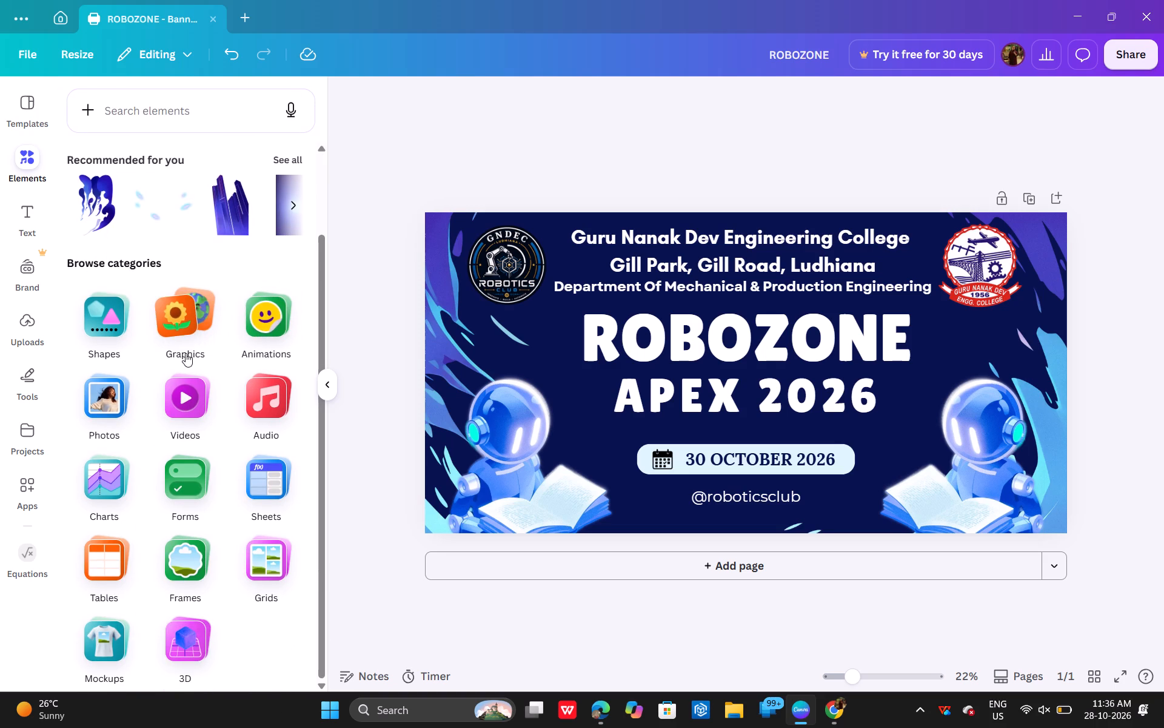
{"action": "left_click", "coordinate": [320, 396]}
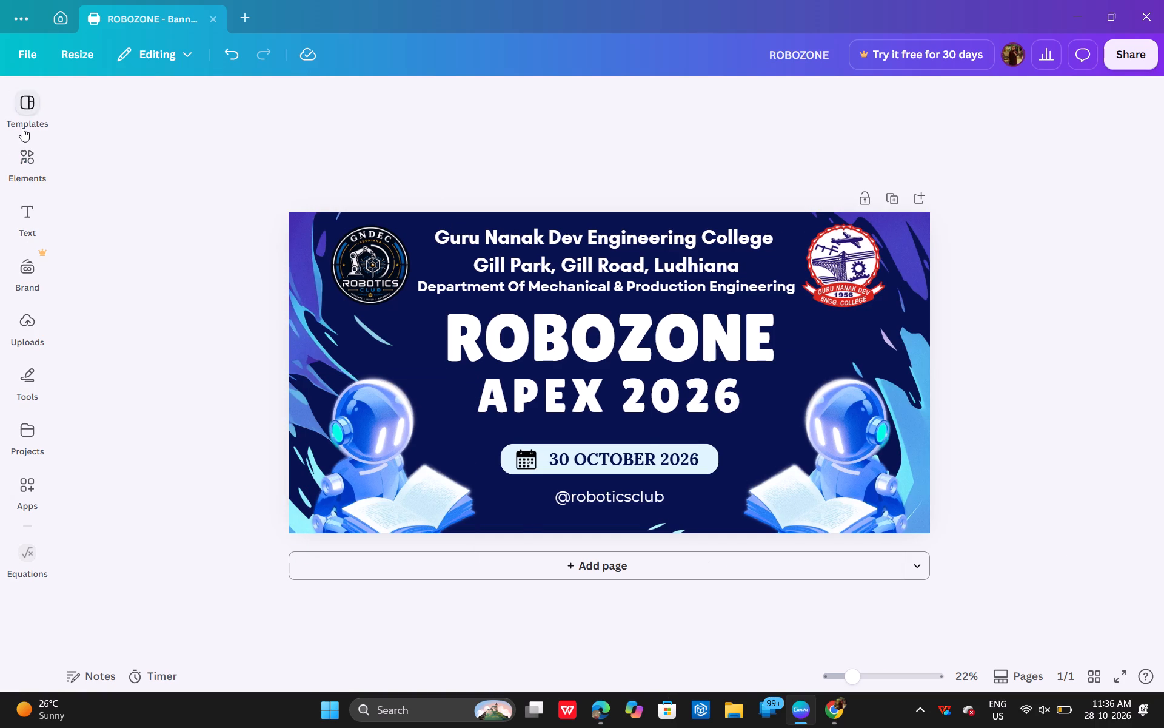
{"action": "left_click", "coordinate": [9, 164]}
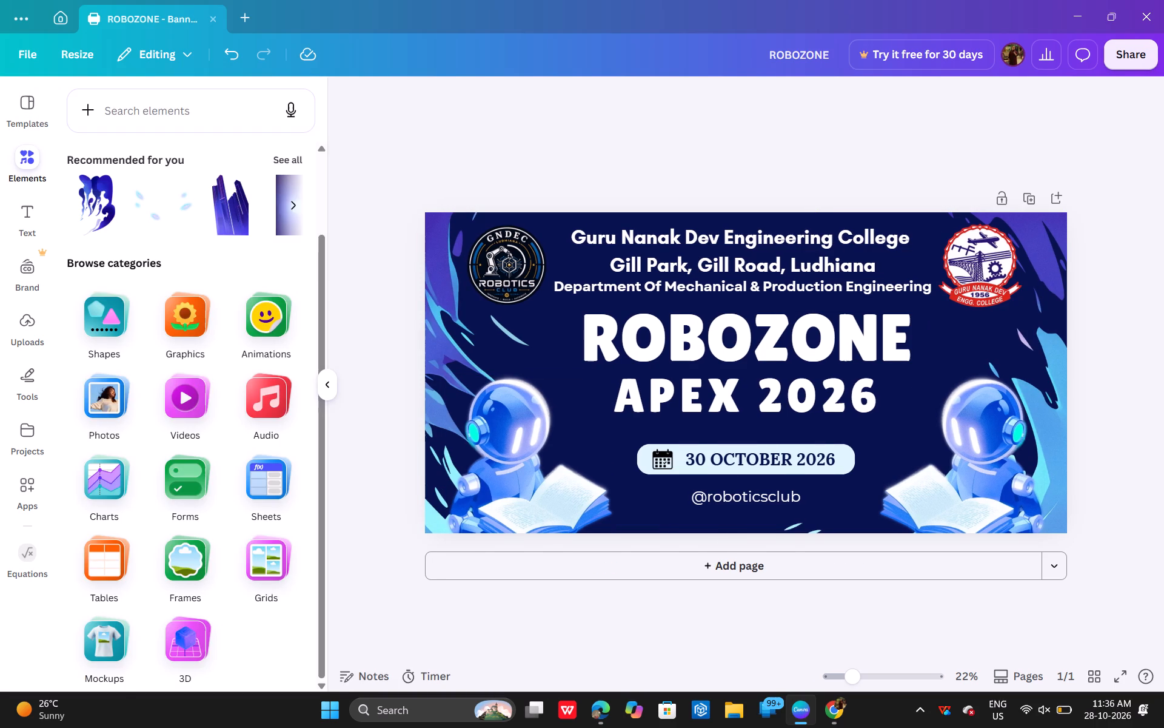
Clear the list of recent element searches.
{"action": "left_click", "coordinate": [212, 114]}
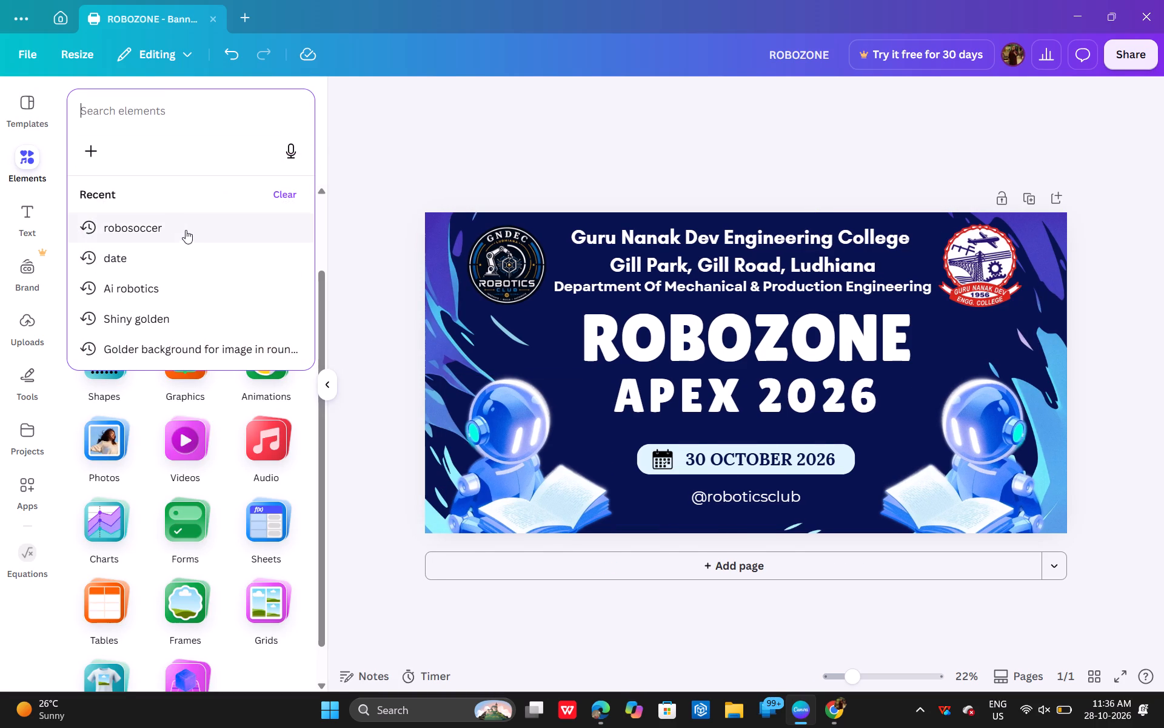
{"action": "left_click", "coordinate": [280, 197]}
{"action": "left_click", "coordinate": [240, 111]}
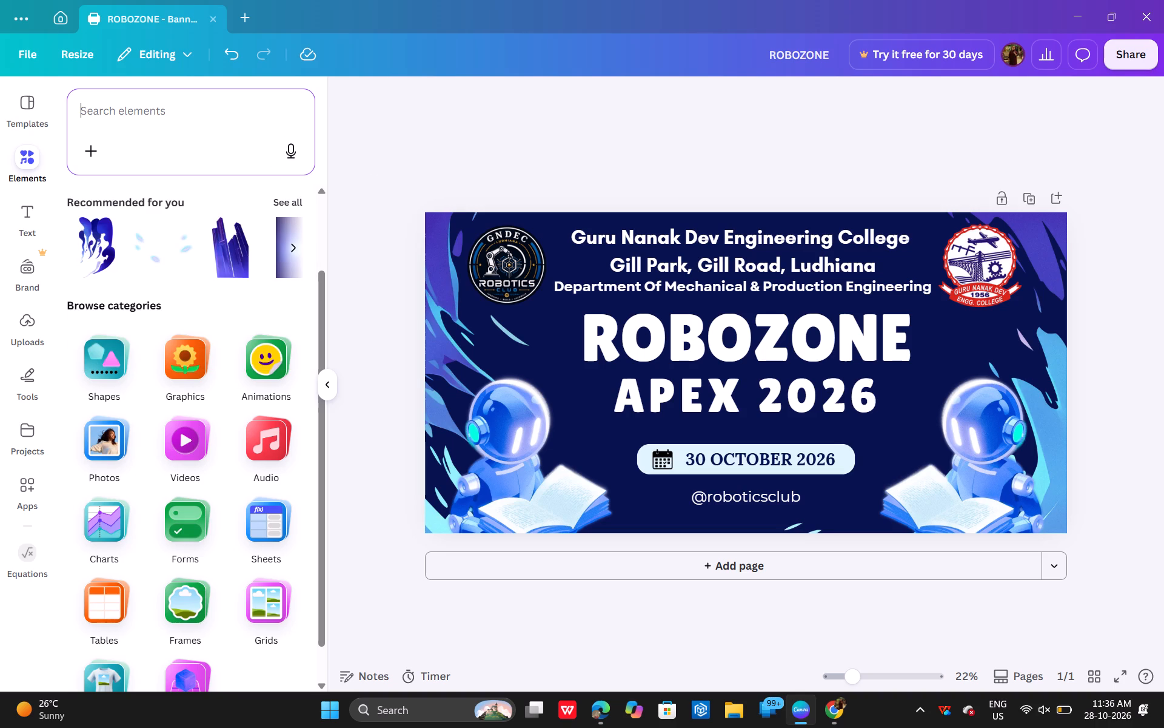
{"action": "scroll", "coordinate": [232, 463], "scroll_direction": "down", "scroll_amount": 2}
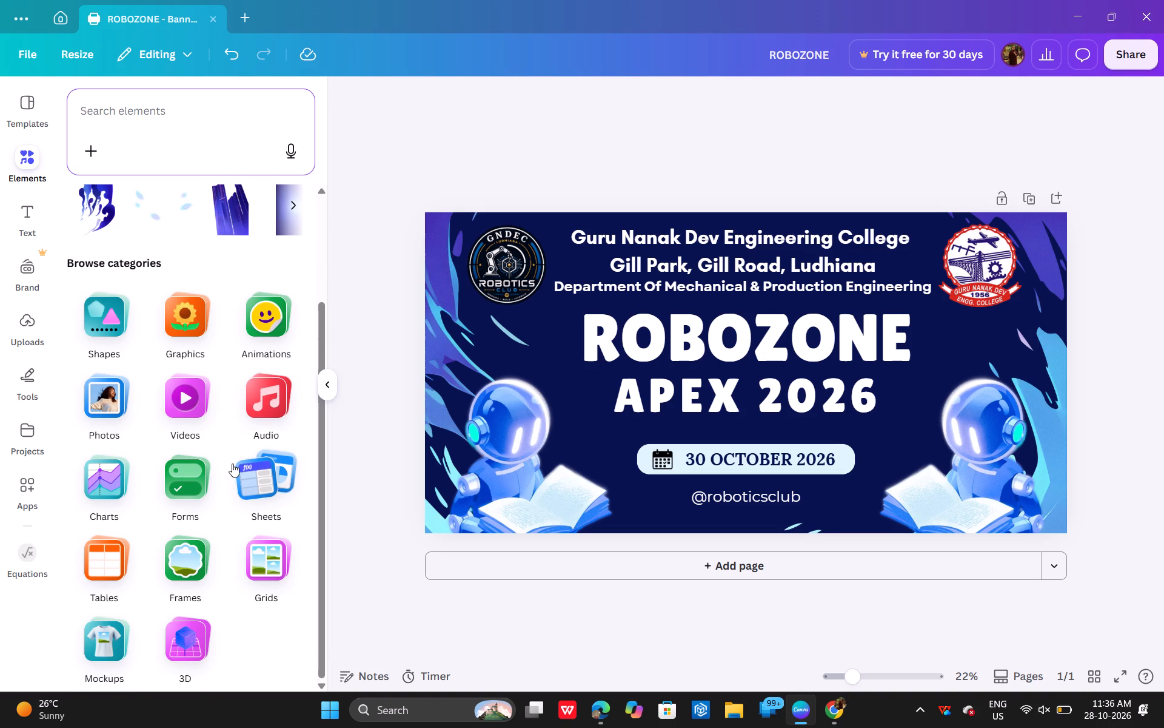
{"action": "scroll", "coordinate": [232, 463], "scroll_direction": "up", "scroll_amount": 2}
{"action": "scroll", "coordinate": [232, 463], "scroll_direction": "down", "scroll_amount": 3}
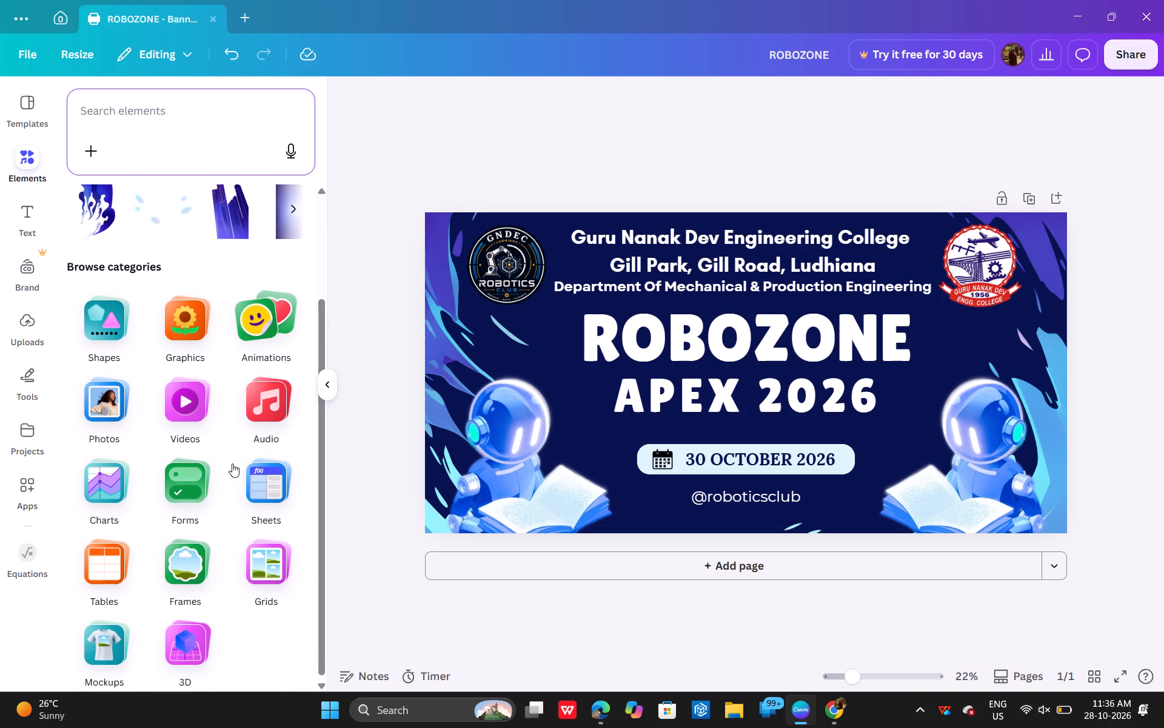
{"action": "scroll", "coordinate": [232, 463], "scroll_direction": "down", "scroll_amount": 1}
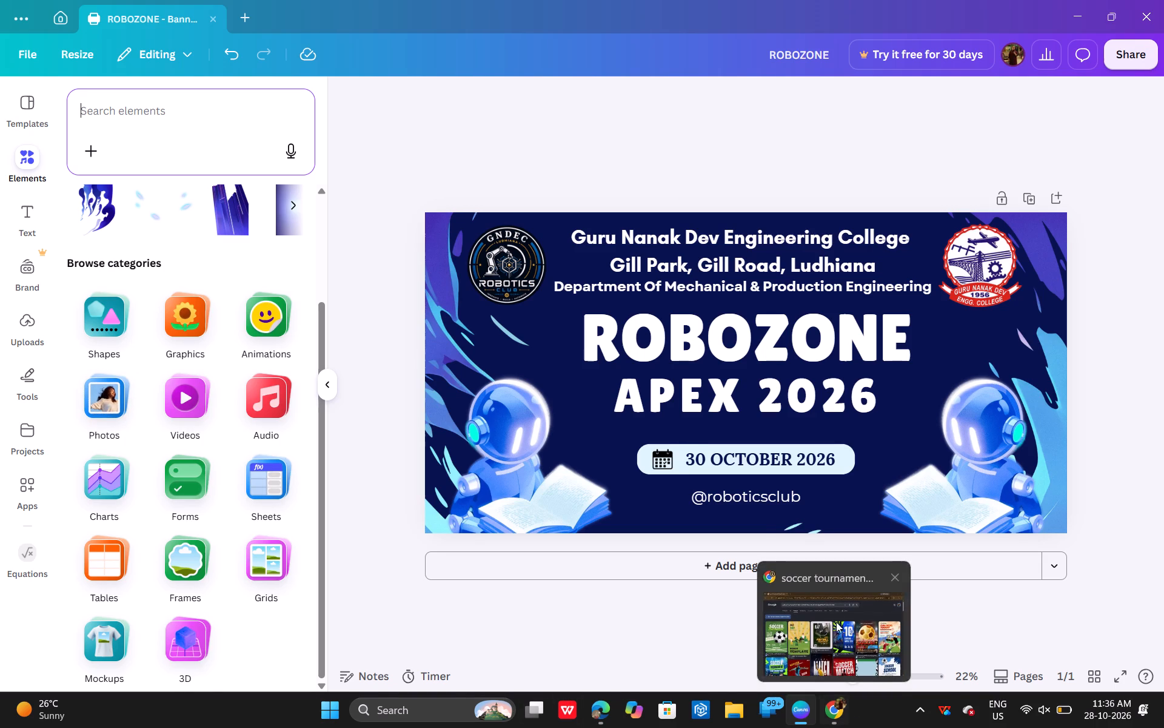
Switch to Chrome and examine the Google image results for soccer tournament poster templates with robo soccer car graphics.
{"action": "left_click", "coordinate": [836, 615]}
{"action": "scroll", "coordinate": [562, 273], "scroll_direction": "down", "scroll_amount": 6}
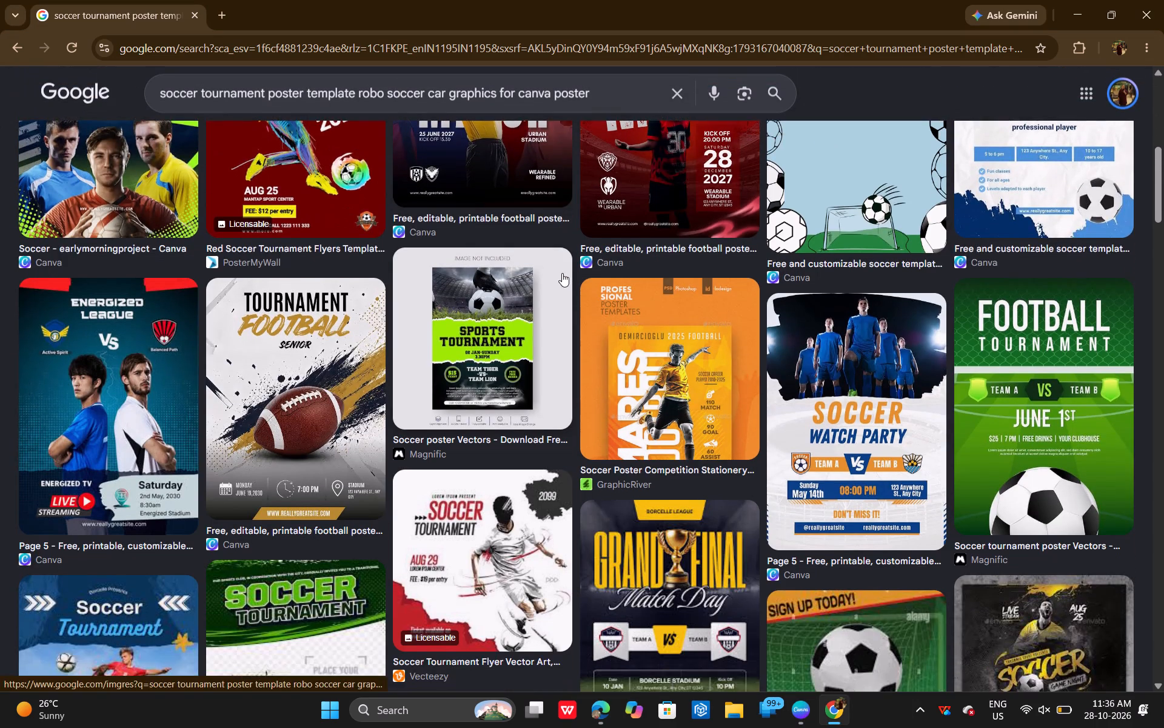
{"action": "scroll", "coordinate": [562, 273], "scroll_direction": "down", "scroll_amount": 12}
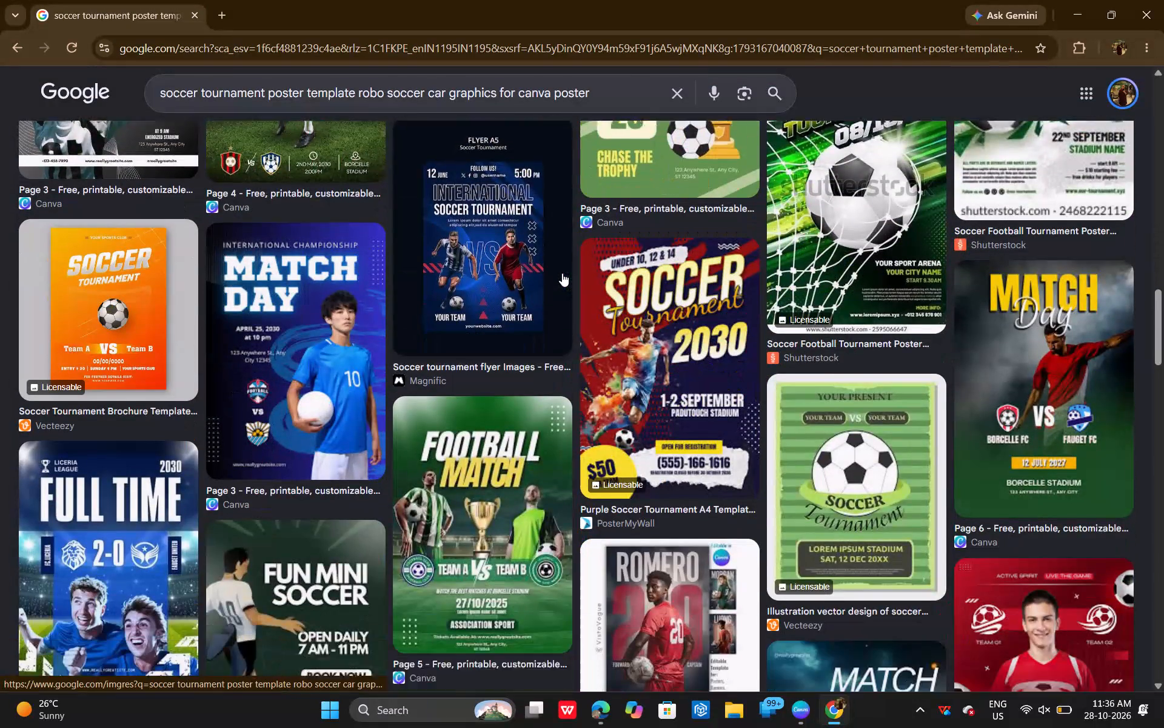
{"action": "scroll", "coordinate": [562, 273], "scroll_direction": "down", "scroll_amount": 5}
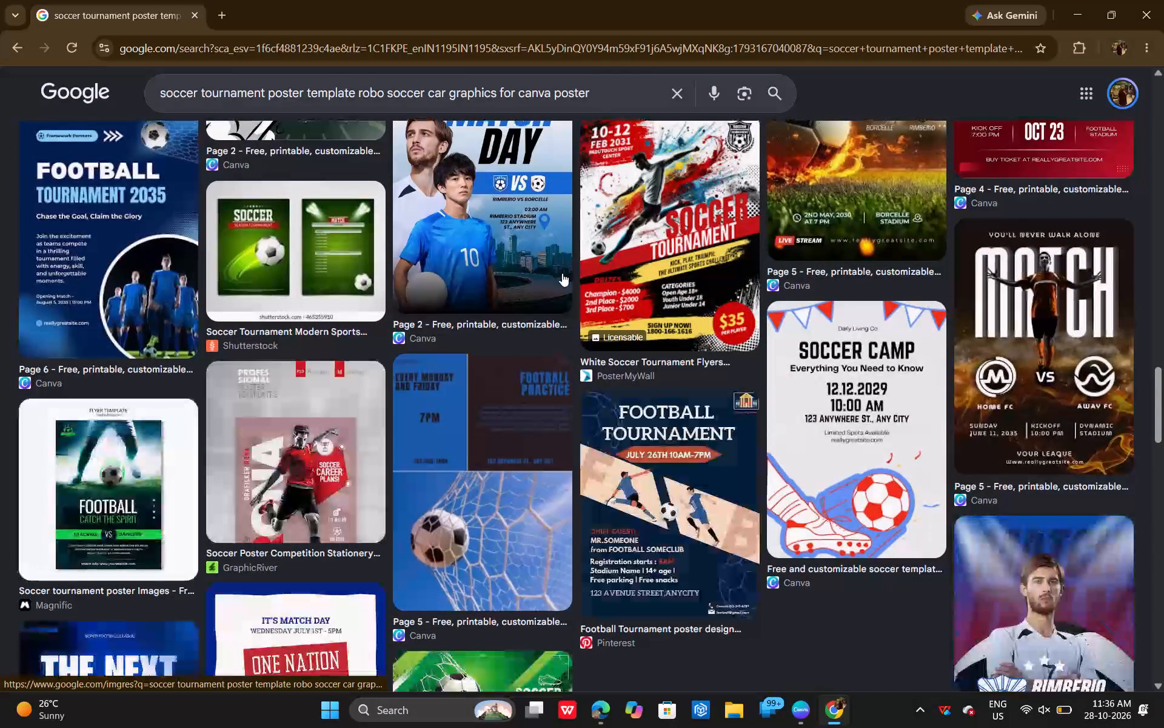
{"action": "scroll", "coordinate": [562, 273], "scroll_direction": "down", "scroll_amount": 4}
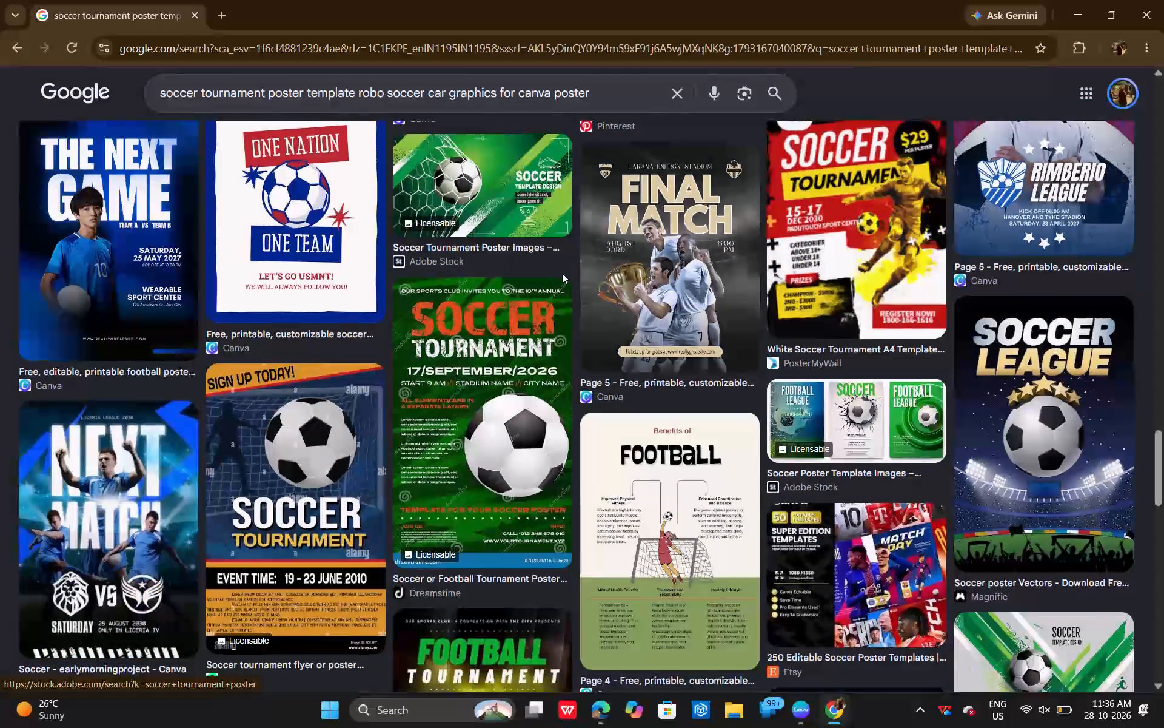
{"action": "scroll", "coordinate": [562, 273], "scroll_direction": "down", "scroll_amount": 1}
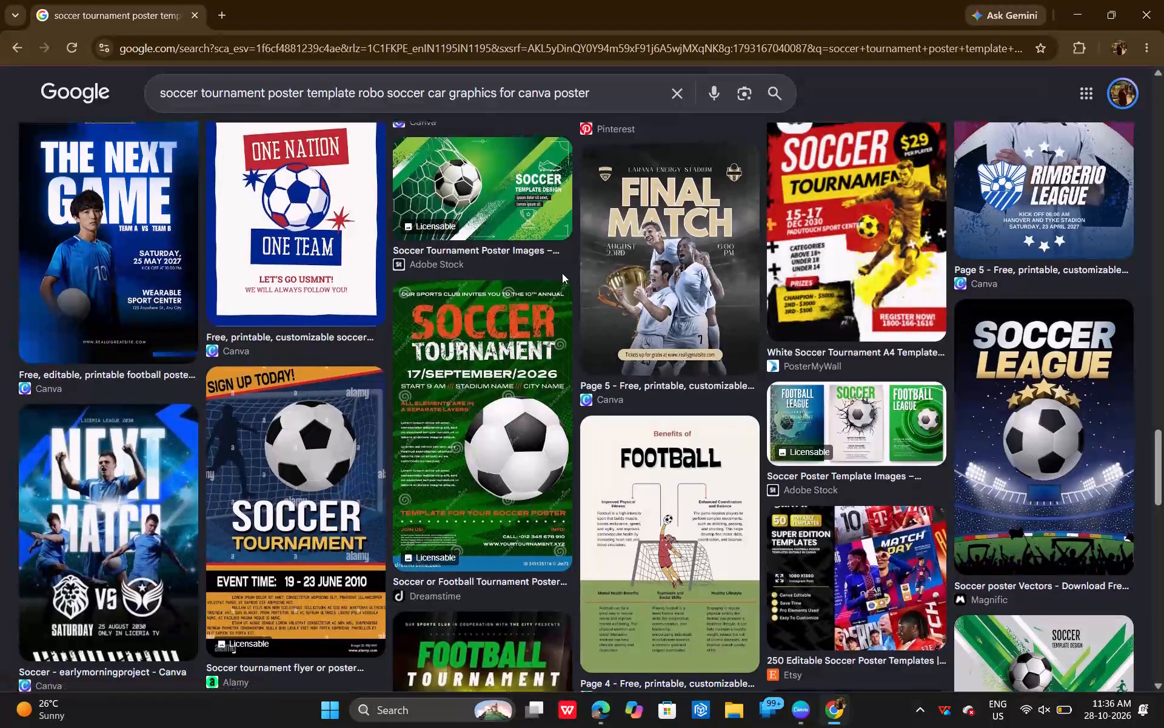
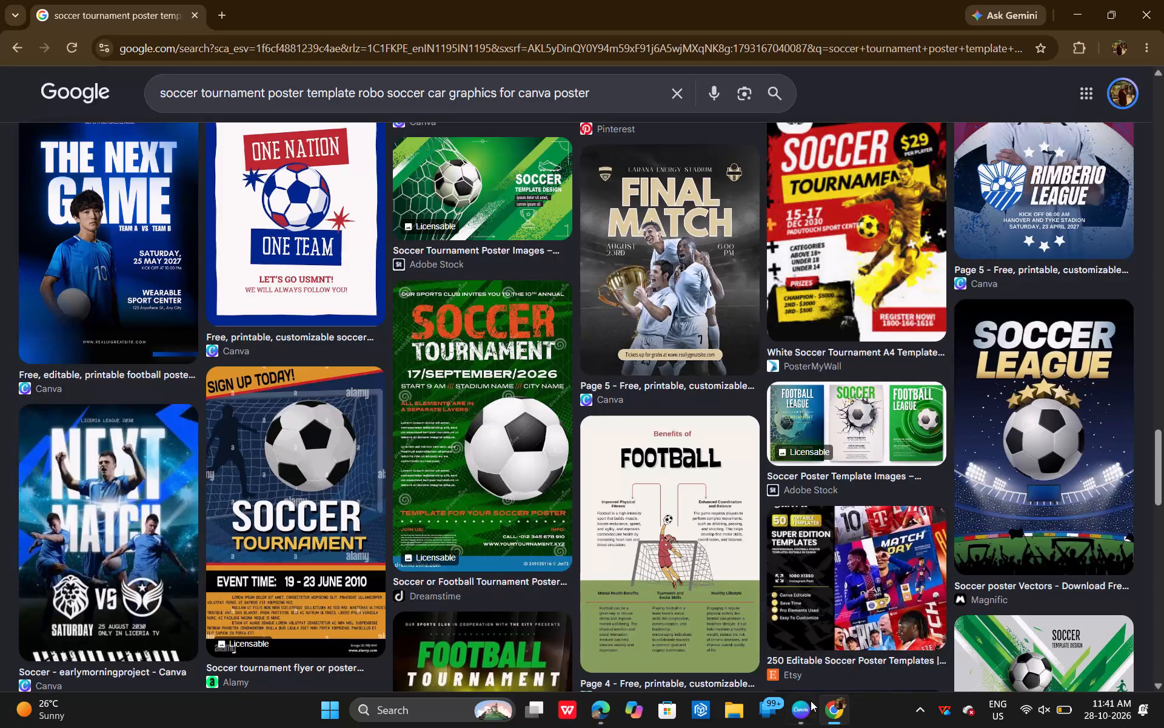
Switch back to the ROBOZONE banner design in Canva.
{"action": "left_click", "coordinate": [789, 636]}
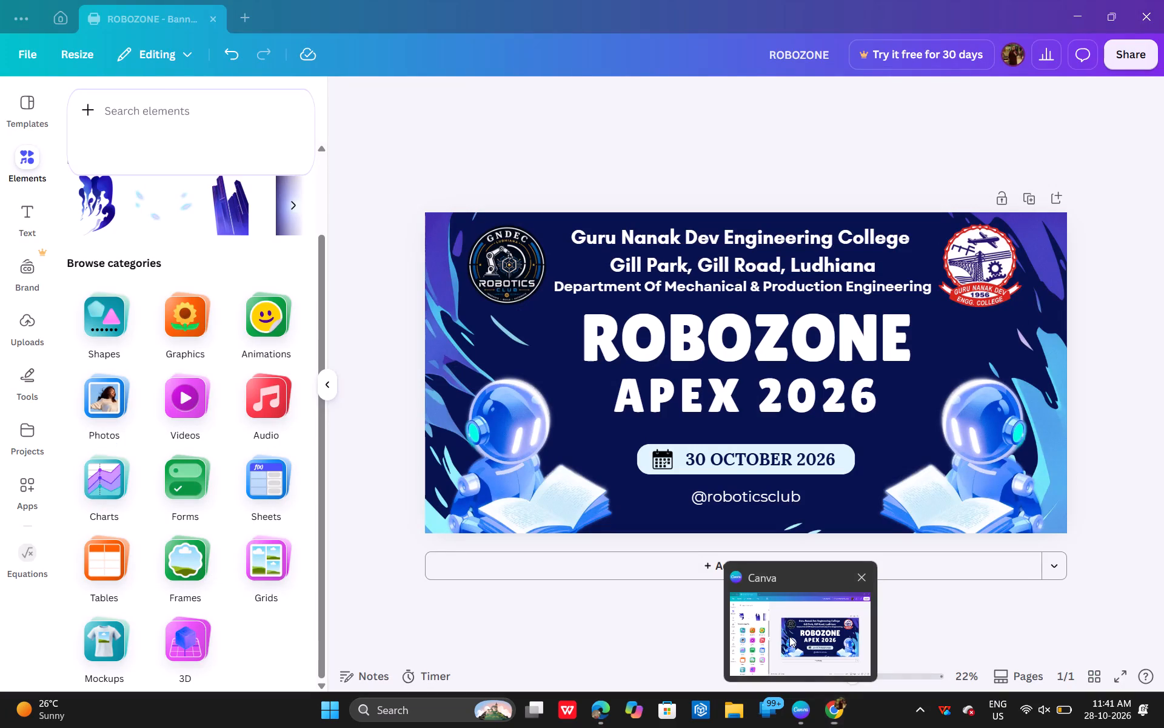
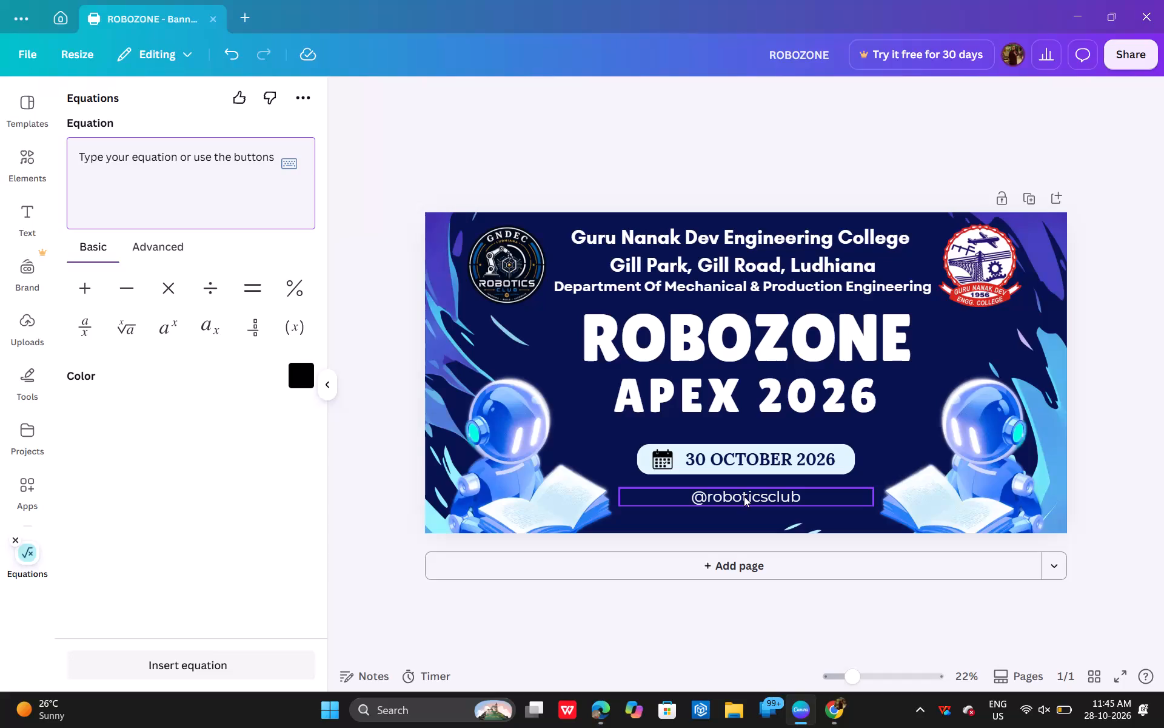
{"action": "left_click", "coordinate": [803, 497]}
{"action": "key", "text": "BackSpace"}
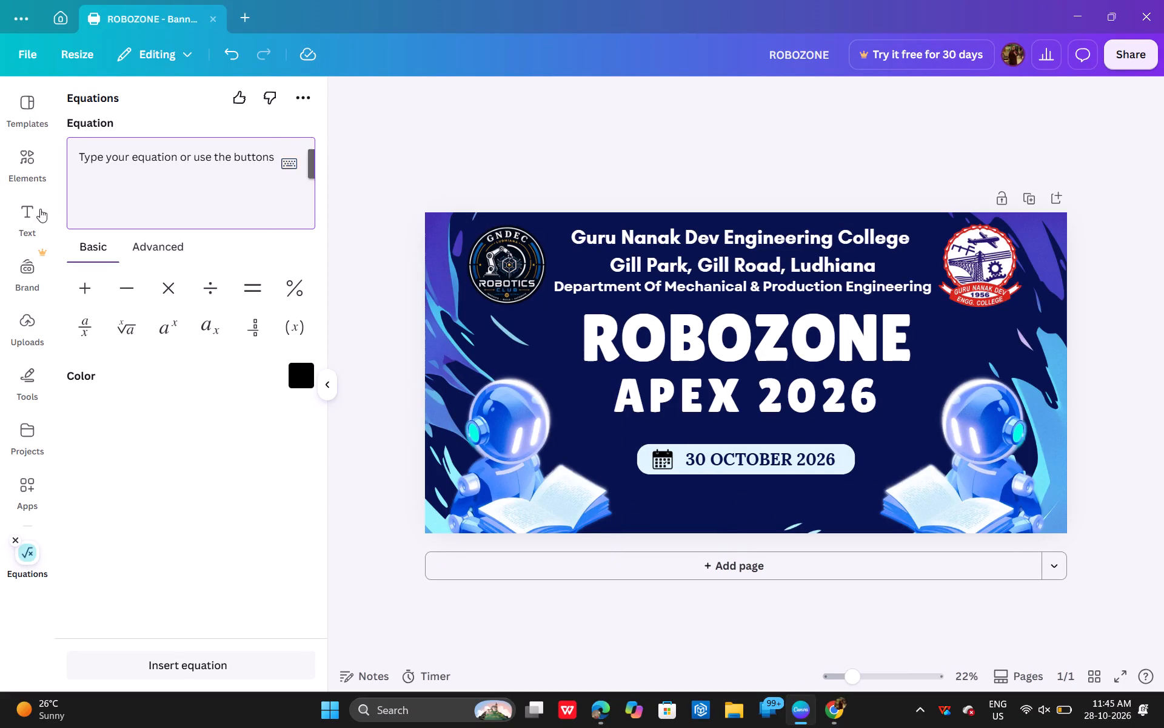
Add the Instagram and Facebook logos from the uploaded images to the banner.
{"action": "left_click", "coordinate": [33, 317]}
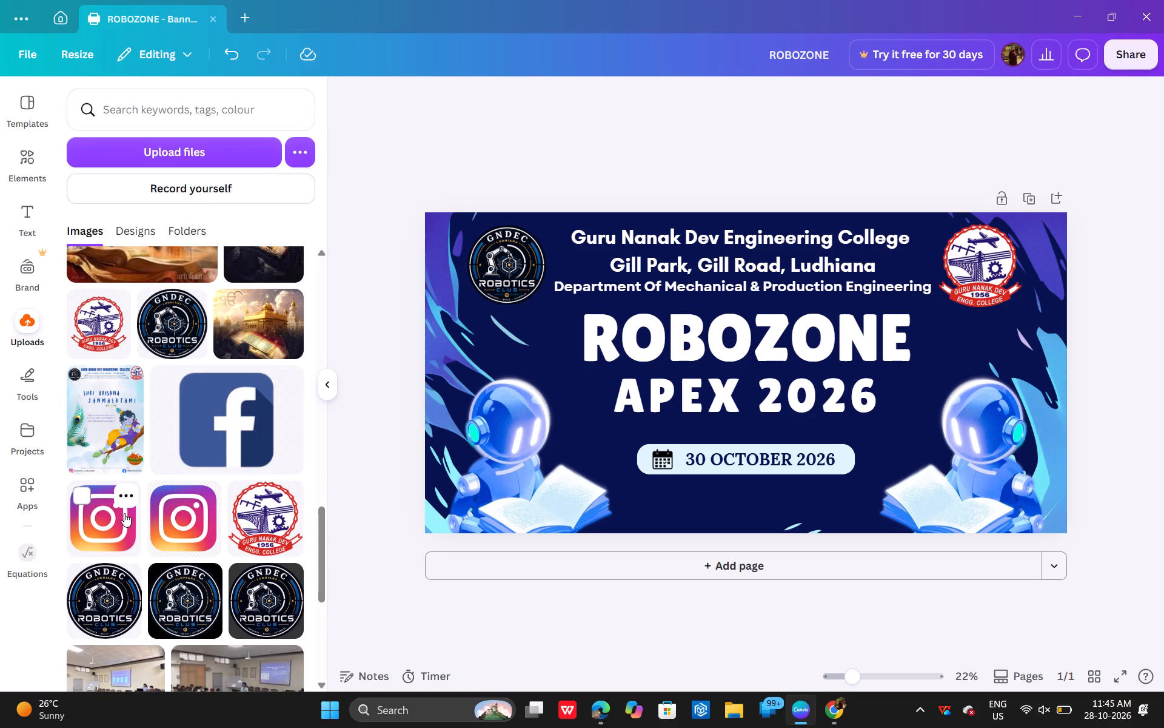
{"action": "left_click", "coordinate": [124, 513]}
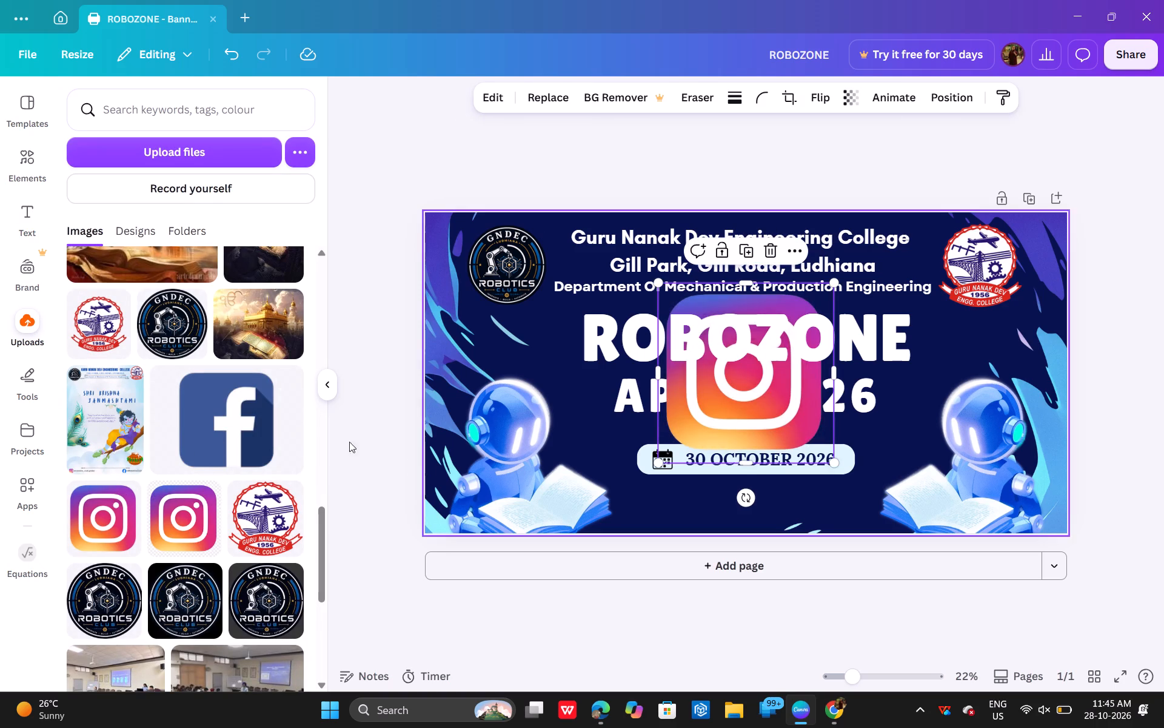
{"action": "left_click", "coordinate": [271, 448]}
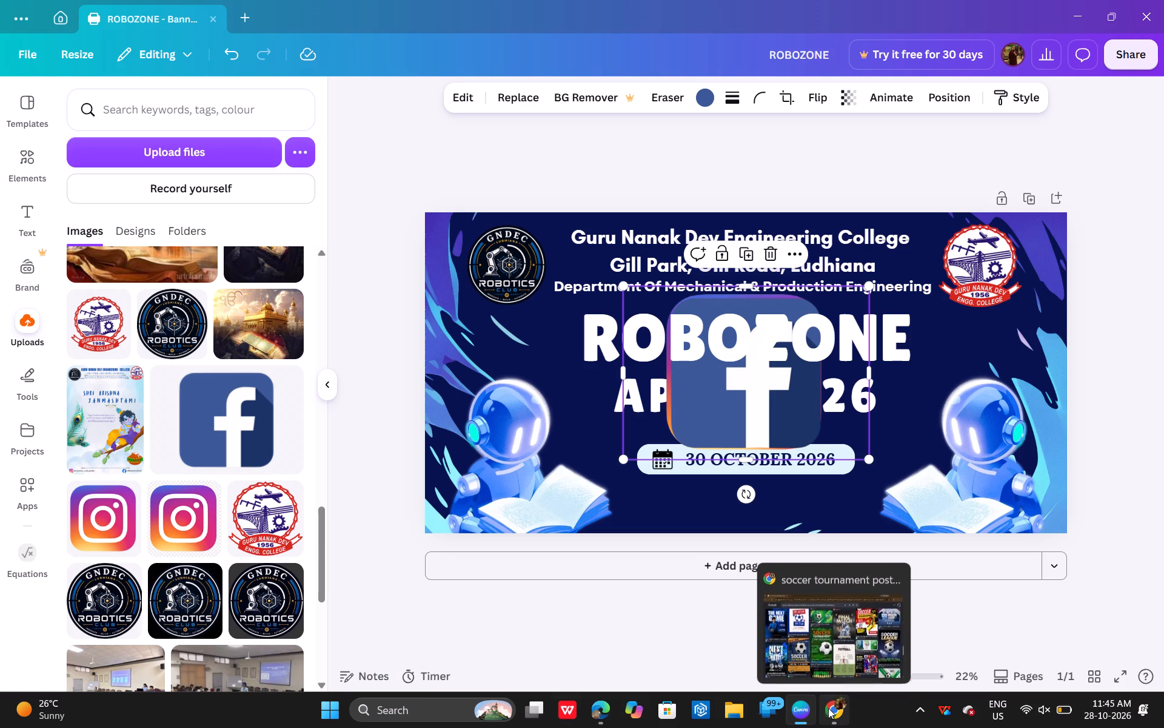
Switch to the soccer poster image results in Chrome.
{"action": "left_click", "coordinate": [823, 657]}
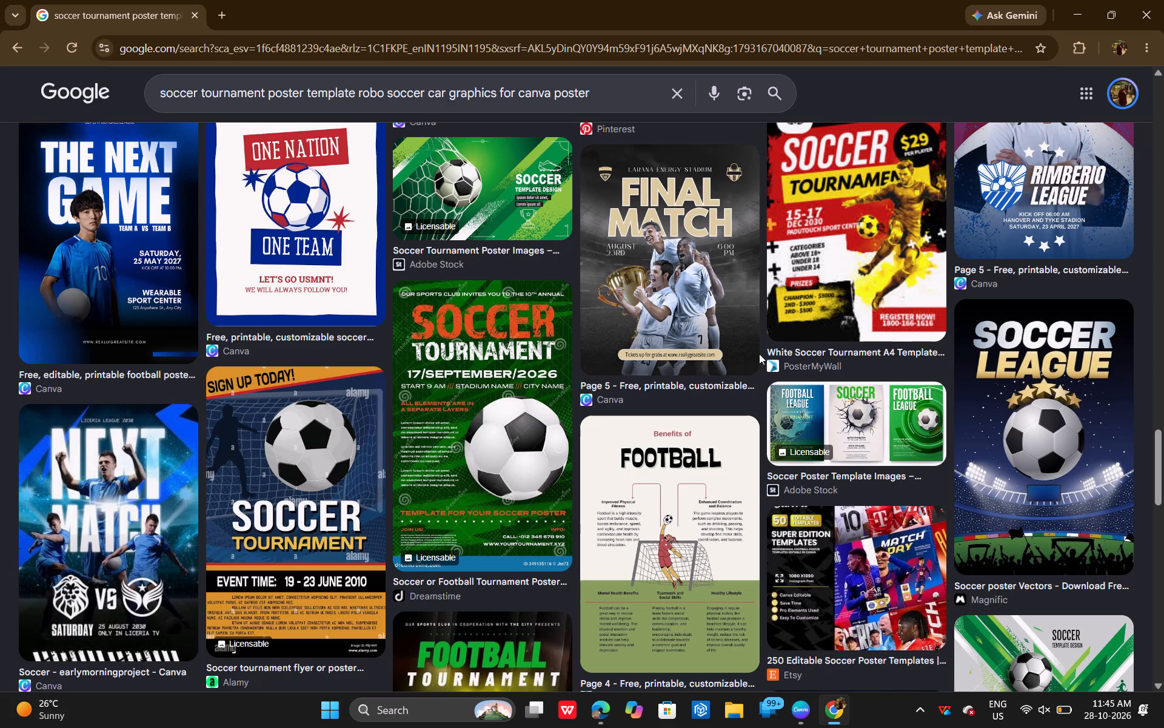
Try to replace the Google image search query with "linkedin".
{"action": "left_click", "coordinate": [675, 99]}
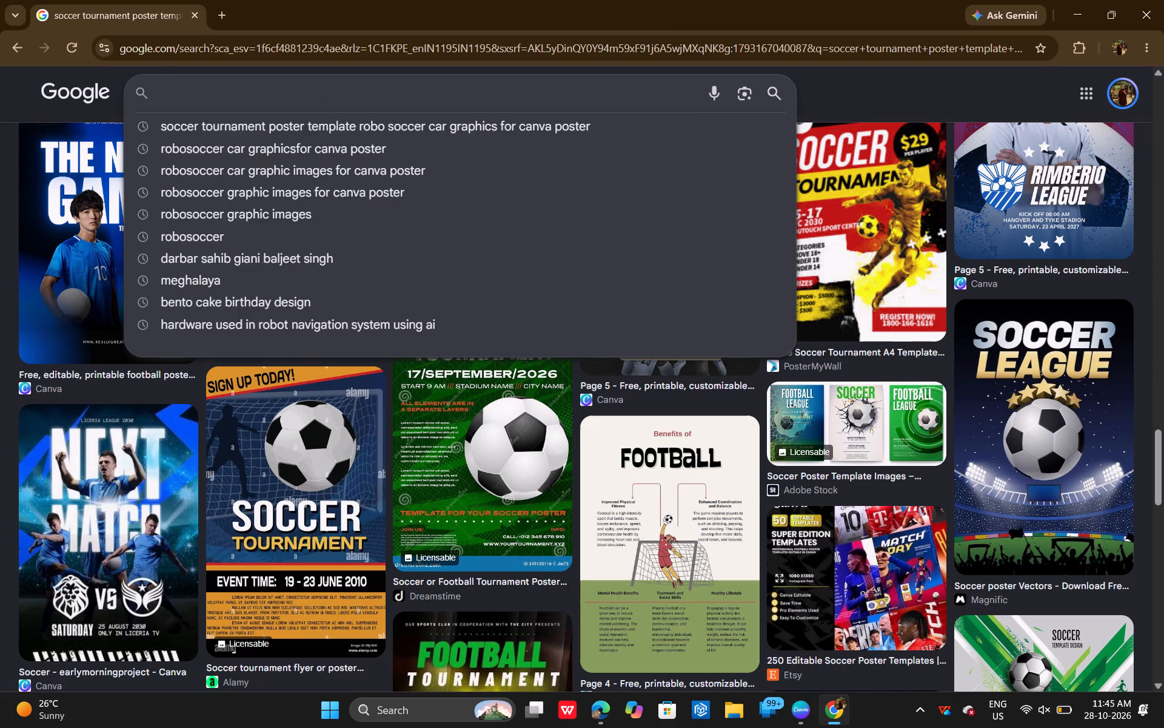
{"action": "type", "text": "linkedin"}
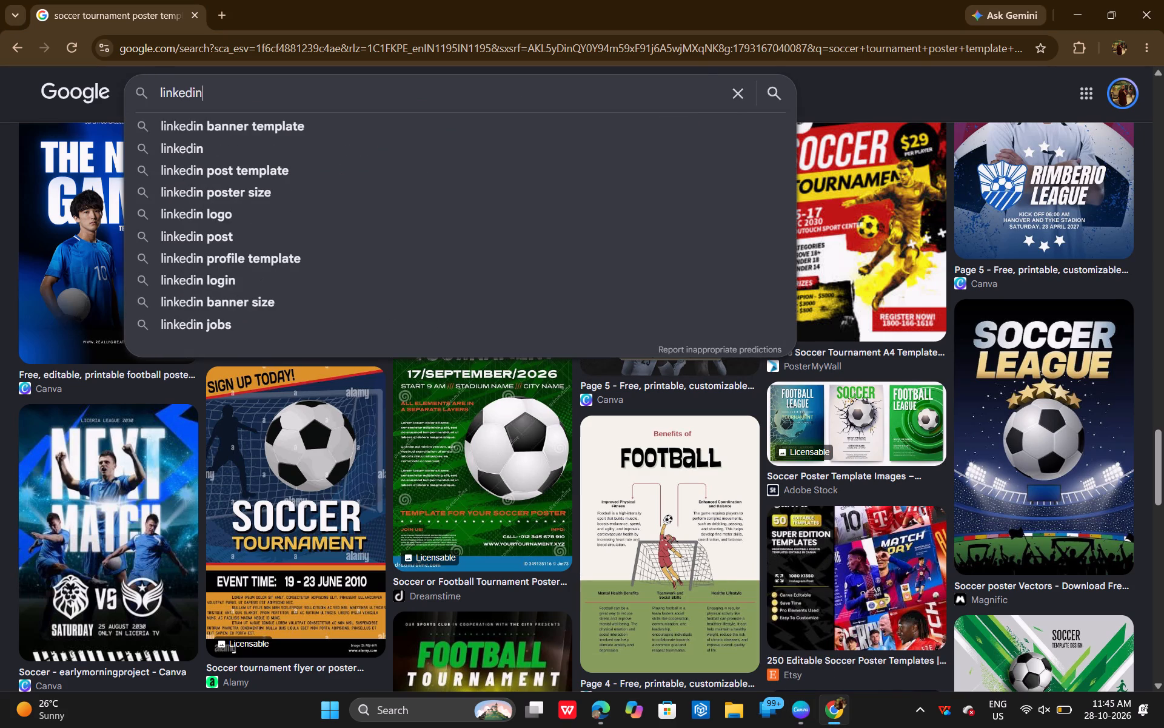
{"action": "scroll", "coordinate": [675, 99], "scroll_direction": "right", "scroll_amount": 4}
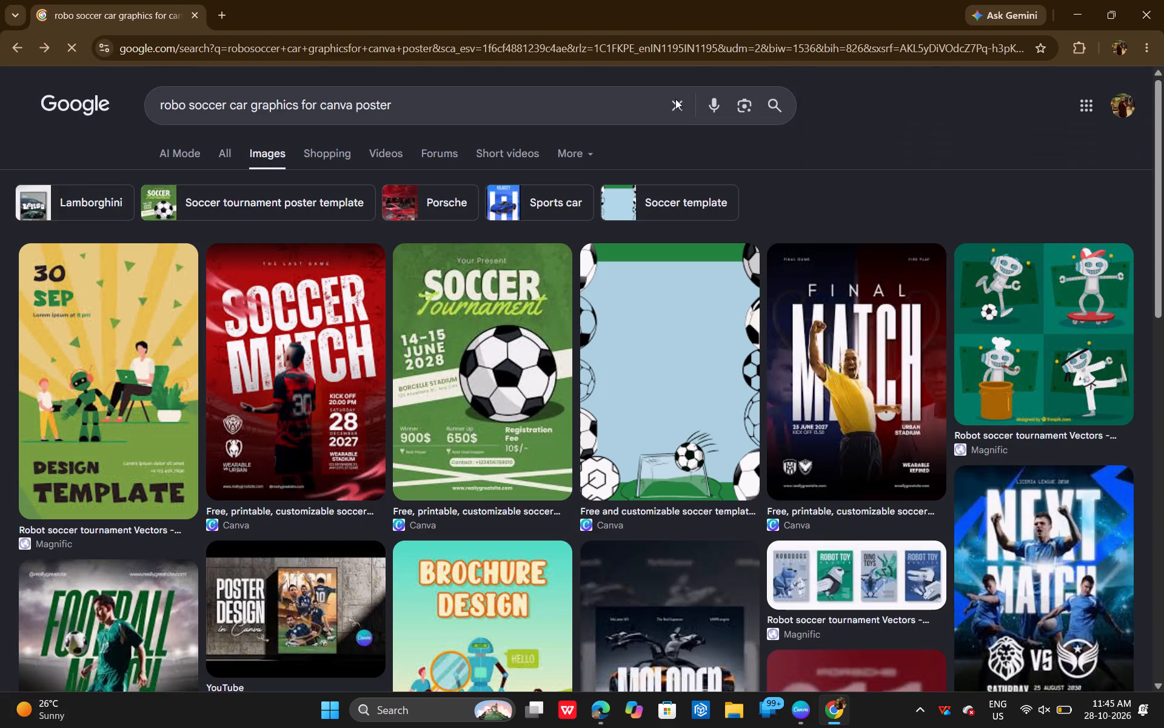
Clear the "robo soccer car graphics for canva poster" query from the Google image search.
{"action": "left_click", "coordinate": [463, 118]}
{"action": "key", "text": "BackSpace"}
{"action": "key", "text": "BackSpace"}
{"action": "key", "text": "BackSpace"}
{"action": "key", "text": "BackSpace"}
{"action": "key", "text": "BackSpace"}
{"action": "key", "text": "BackSpace"}
{"action": "key", "text": "BackSpace"}
{"action": "key", "text": "BackSpace"}
{"action": "key", "text": "BackSpace"}
{"action": "key", "text": "BackSpace"}
{"action": "key", "text": "BackSpace"}
{"action": "key", "text": "BackSpace"}
{"action": "key", "text": "BackSpace"}
{"action": "key", "text": "BackSpace"}
{"action": "key", "text": "BackSpace"}
{"action": "key", "text": "BackSpace"}
{"action": "key", "text": "BackSpace"}
{"action": "key", "text": "BackSpace"}
{"action": "key", "text": "BackSpace"}
{"action": "key", "text": "BackSpace"}
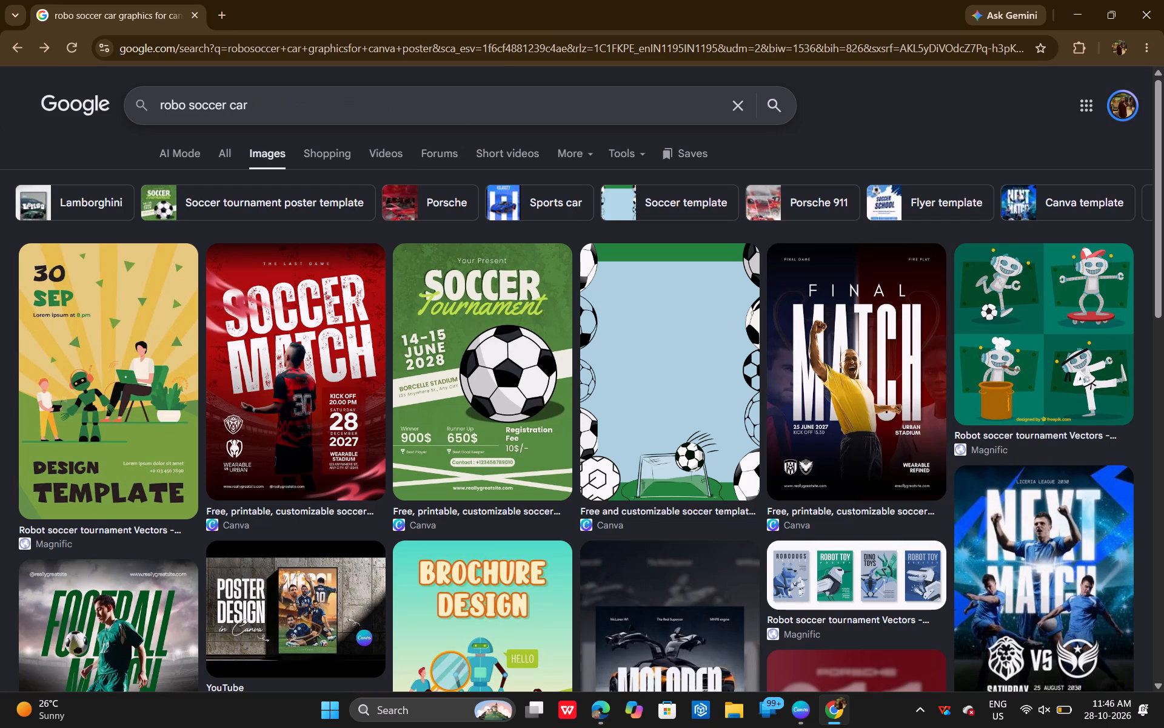
Search Google Images for "linkedin logo" and copy the Rawpixel rounded-square LinkedIn icon image.
{"action": "type", "text": "linkedin"}
{"action": "key", "text": "space"}
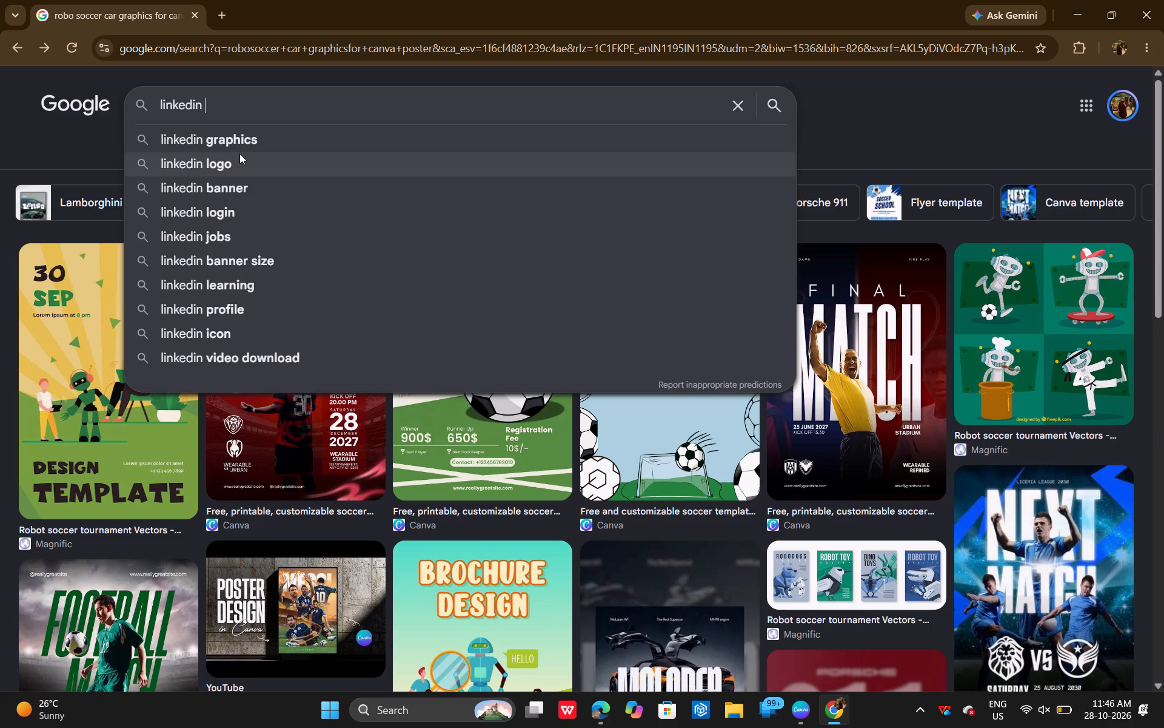
{"action": "left_click", "coordinate": [239, 153]}
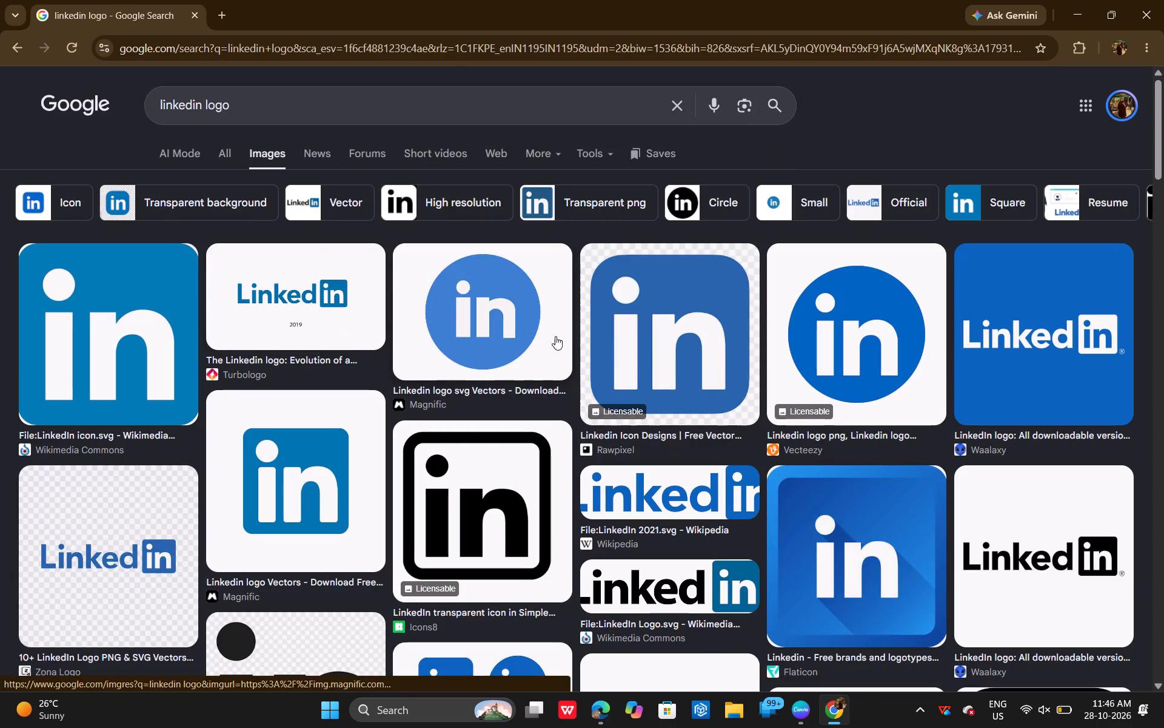
{"action": "left_click", "coordinate": [689, 332]}
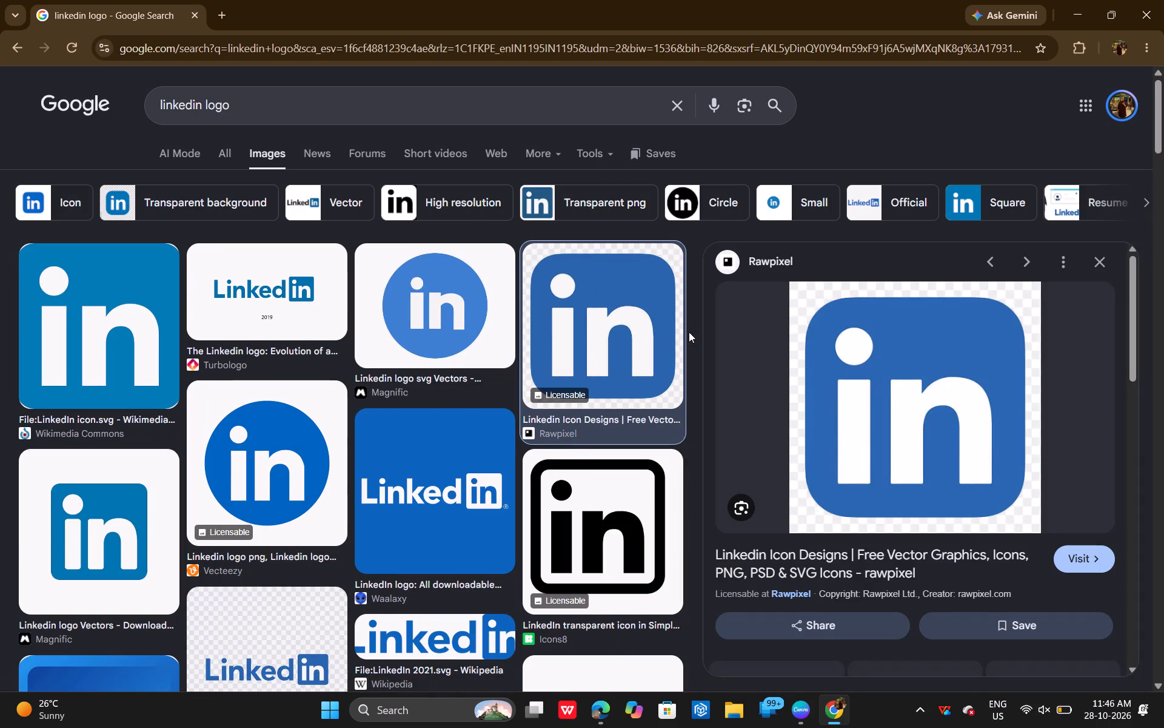
{"action": "right_click", "coordinate": [941, 435]}
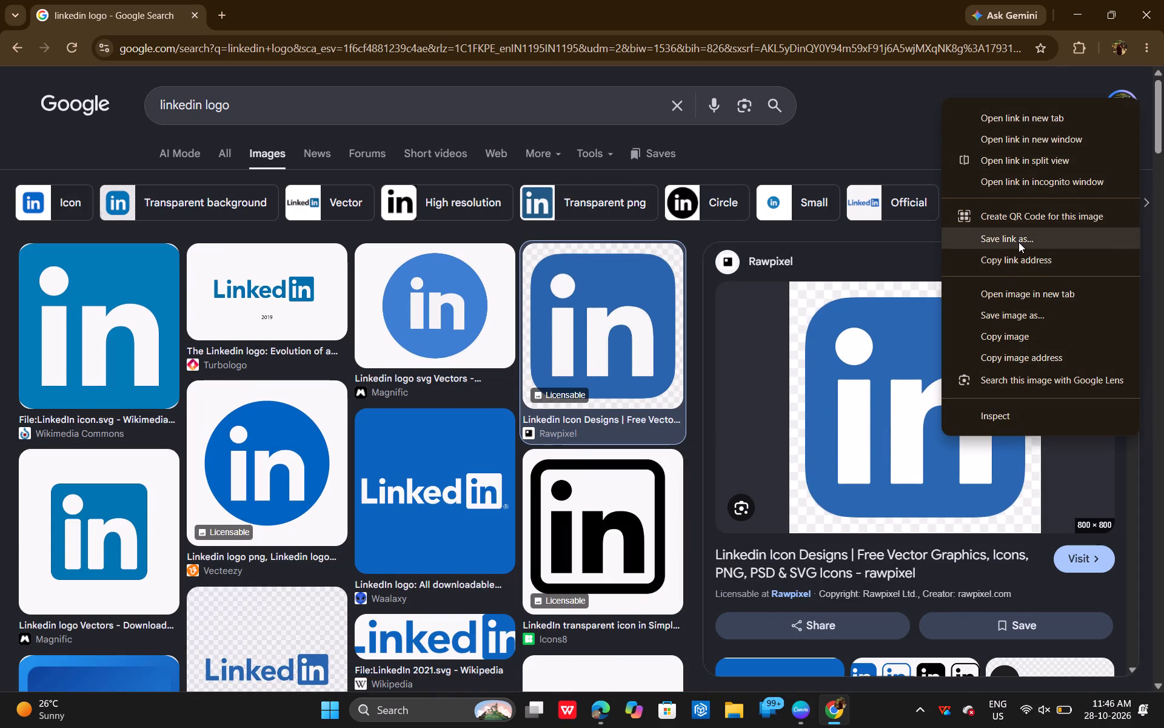
{"action": "left_click", "coordinate": [995, 332]}
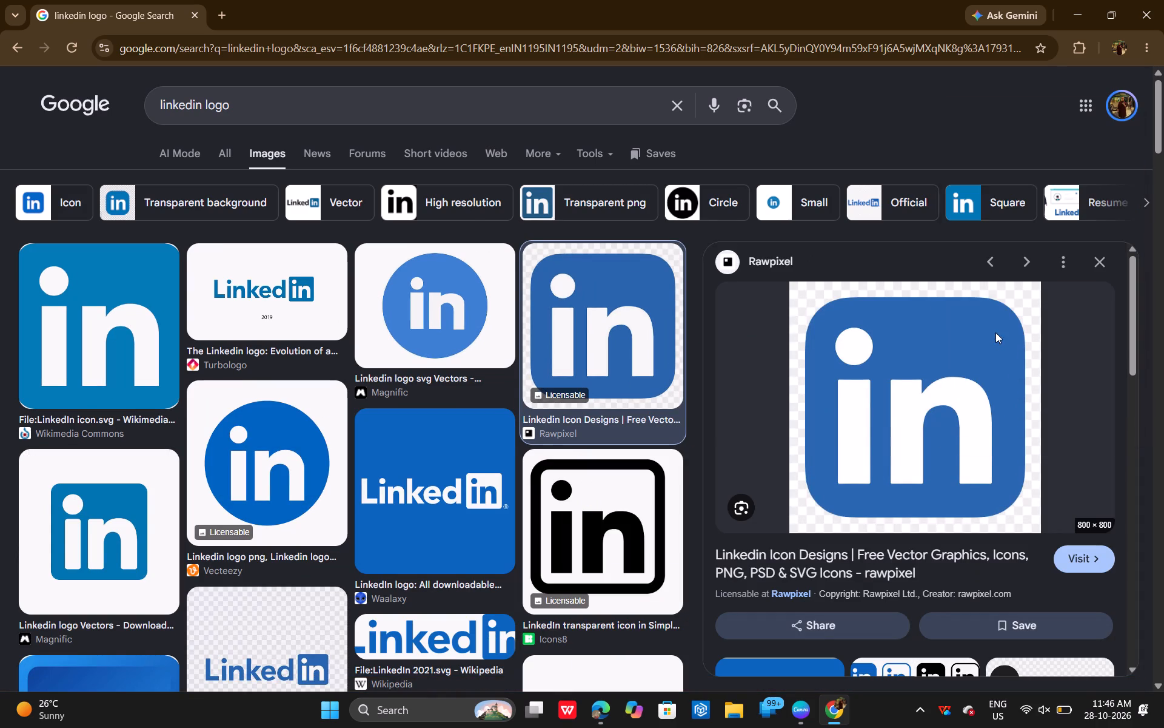
Search Google for "logo background remover online free" and show all web results.
{"action": "left_click", "coordinate": [601, 104]}
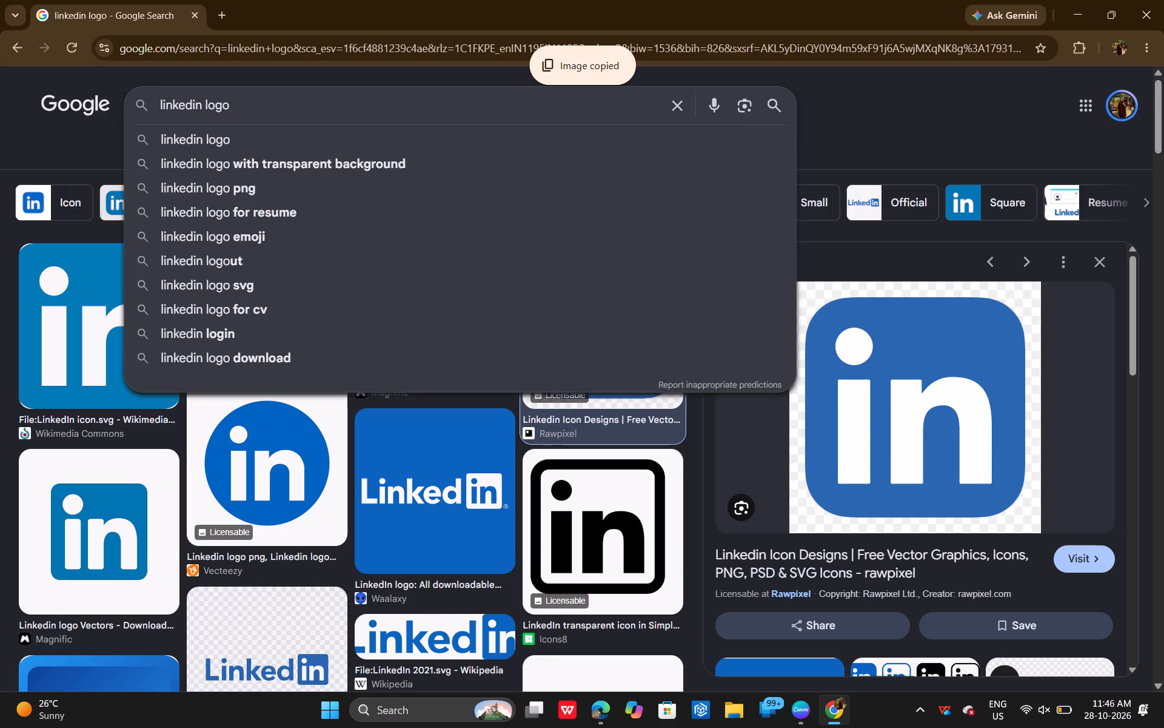
{"action": "key", "text": "BackSpace"}
{"action": "key", "text": "BackSpace"}
{"action": "key", "text": "BackSpace"}
{"action": "key", "text": "BackSpace"}
{"action": "key", "text": "BackSpace"}
{"action": "key", "text": "BackSpace"}
{"action": "key", "text": "BackSpace"}
{"action": "key", "text": "BackSpace"}
{"action": "key", "text": "BackSpace"}
{"action": "key", "text": "BackSpace"}
{"action": "key", "text": "BackSpace"}
{"action": "key", "text": "BackSpace"}
{"action": "key", "text": "BackSpace"}
{"action": "key", "text": "BackSpace"}
{"action": "key", "text": "BackSpace"}
{"action": "key", "text": "BackSpace"}
{"action": "key", "text": "BackSpace"}
{"action": "key", "text": "BackSpace"}
{"action": "key", "text": "BackSpace"}
{"action": "key", "text": "BackSpace"}
{"action": "key", "text": "BackSpace"}
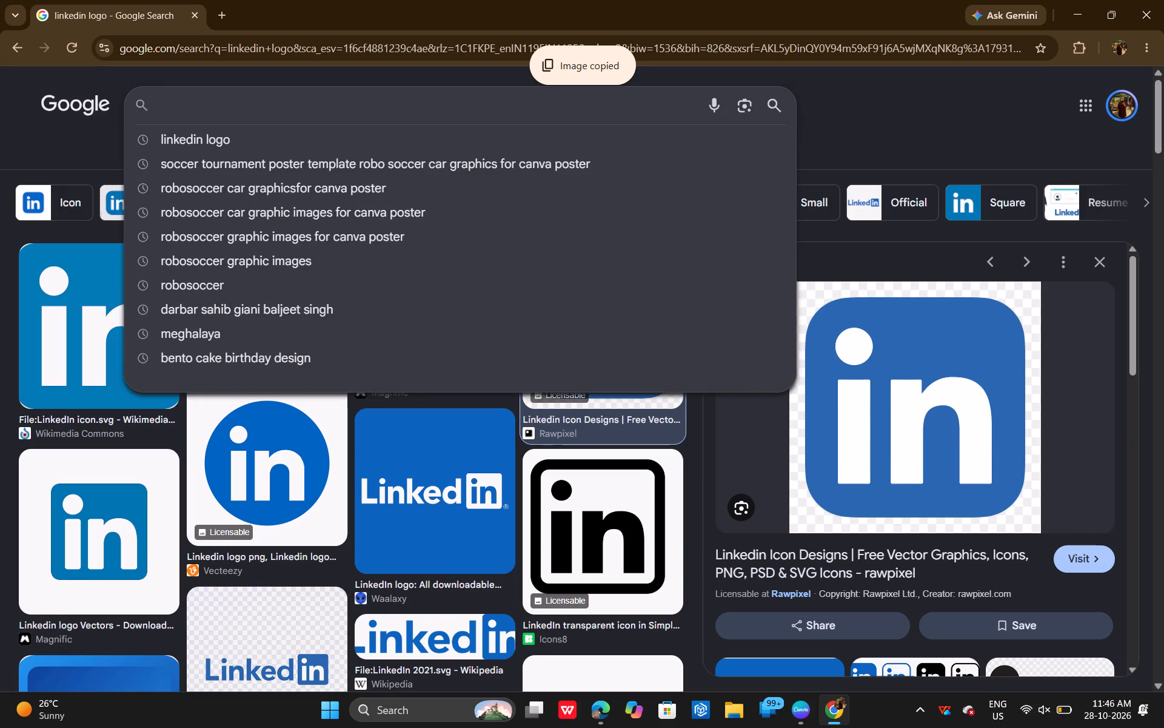
{"action": "type", "text": "logo"}
{"action": "key", "text": "space"}
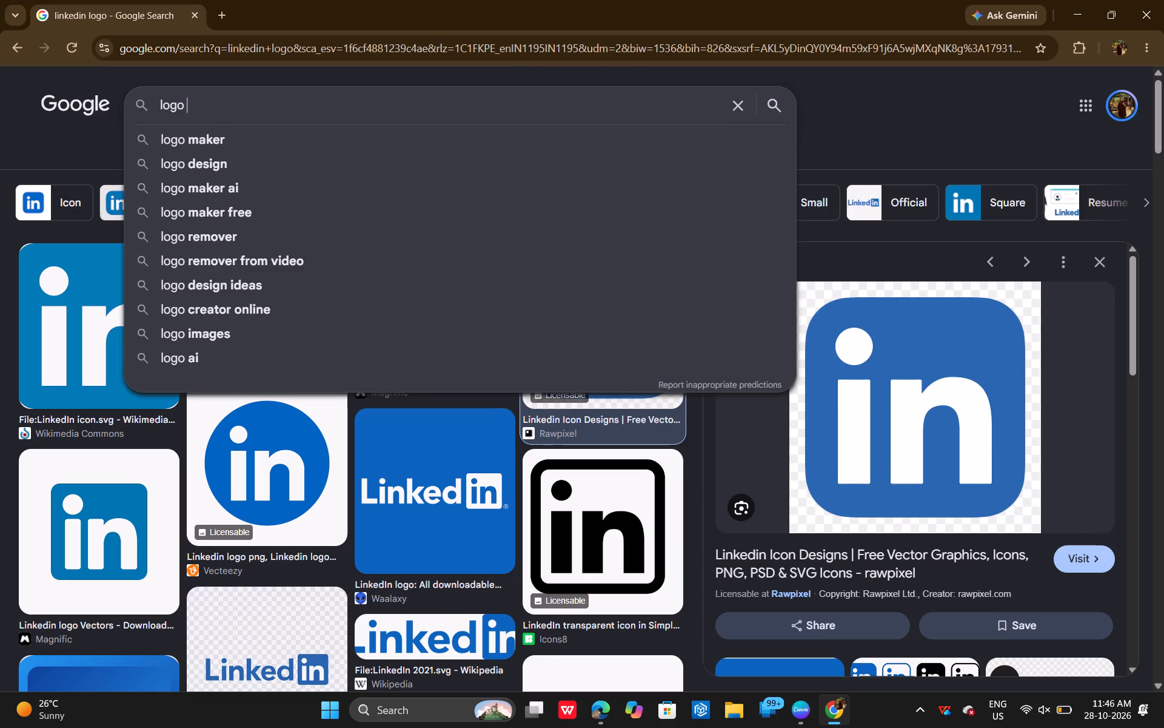
{"action": "type", "text": "re"}
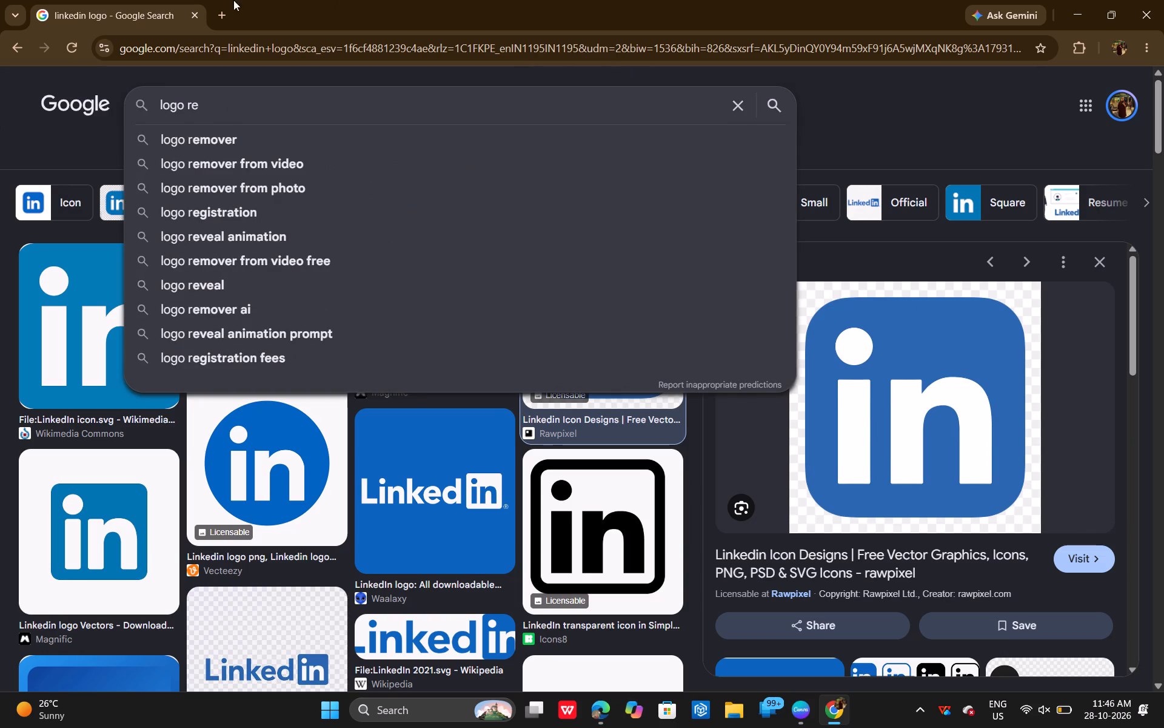
{"action": "left_click", "coordinate": [257, 143]}
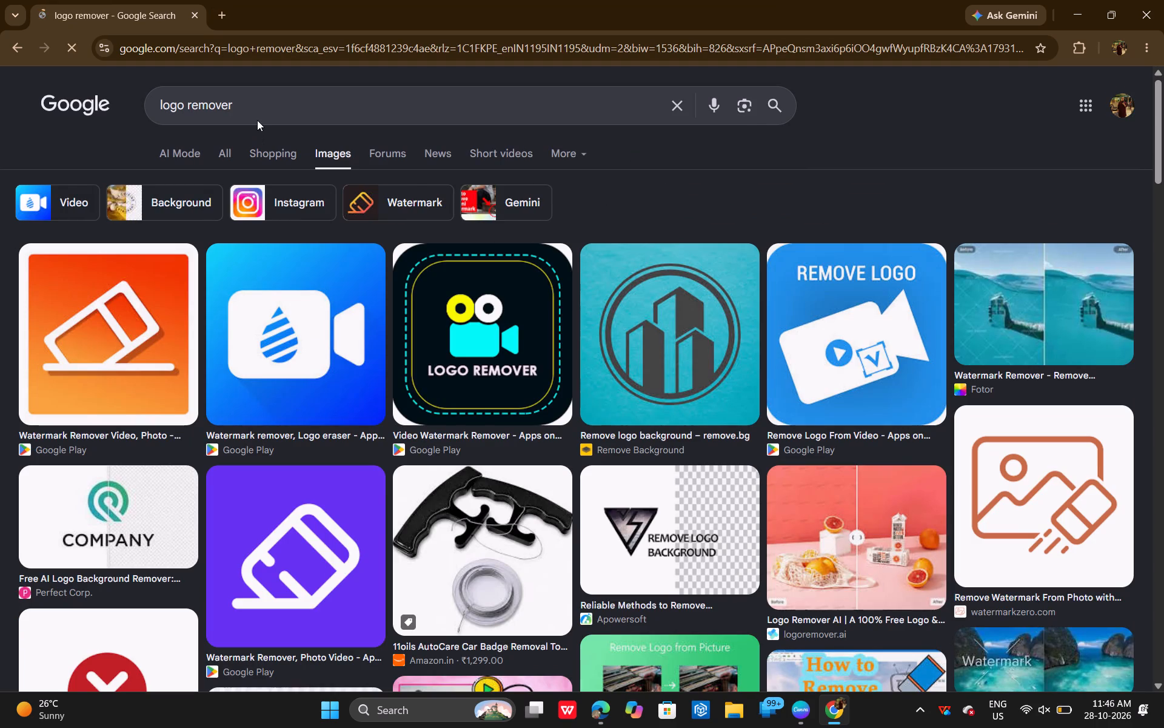
{"action": "left_click", "coordinate": [257, 108]}
{"action": "key", "text": "space"}
{"action": "type", "text": "bac"}
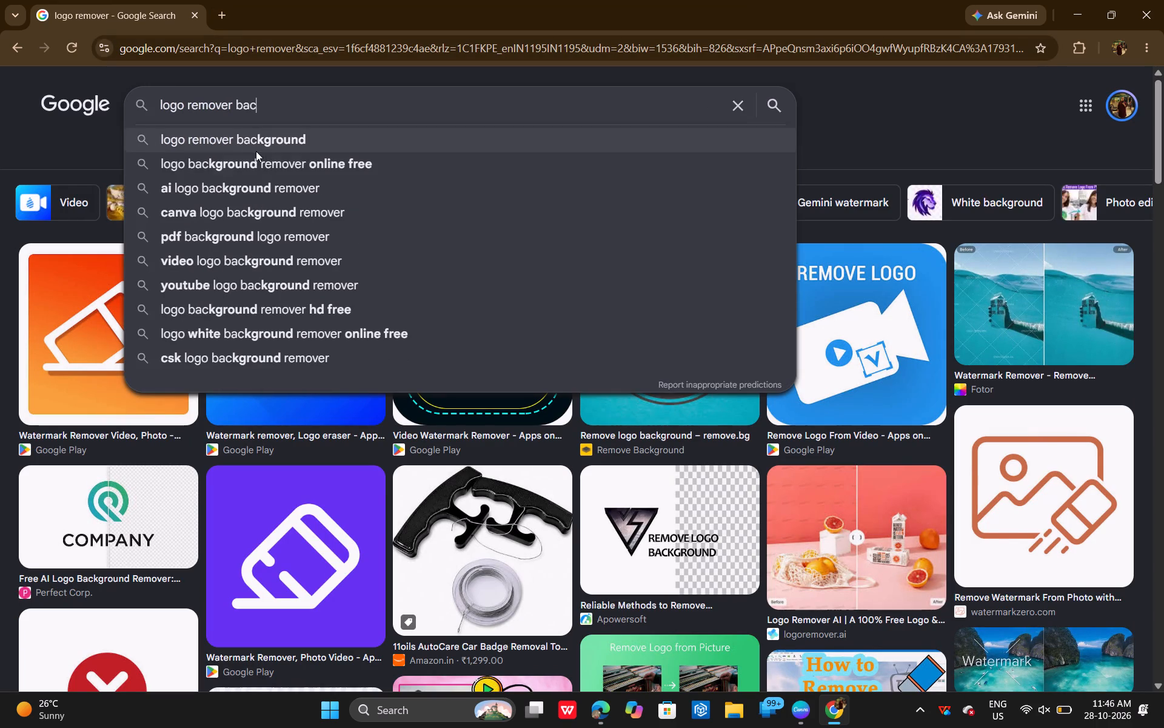
{"action": "left_click", "coordinate": [261, 161]}
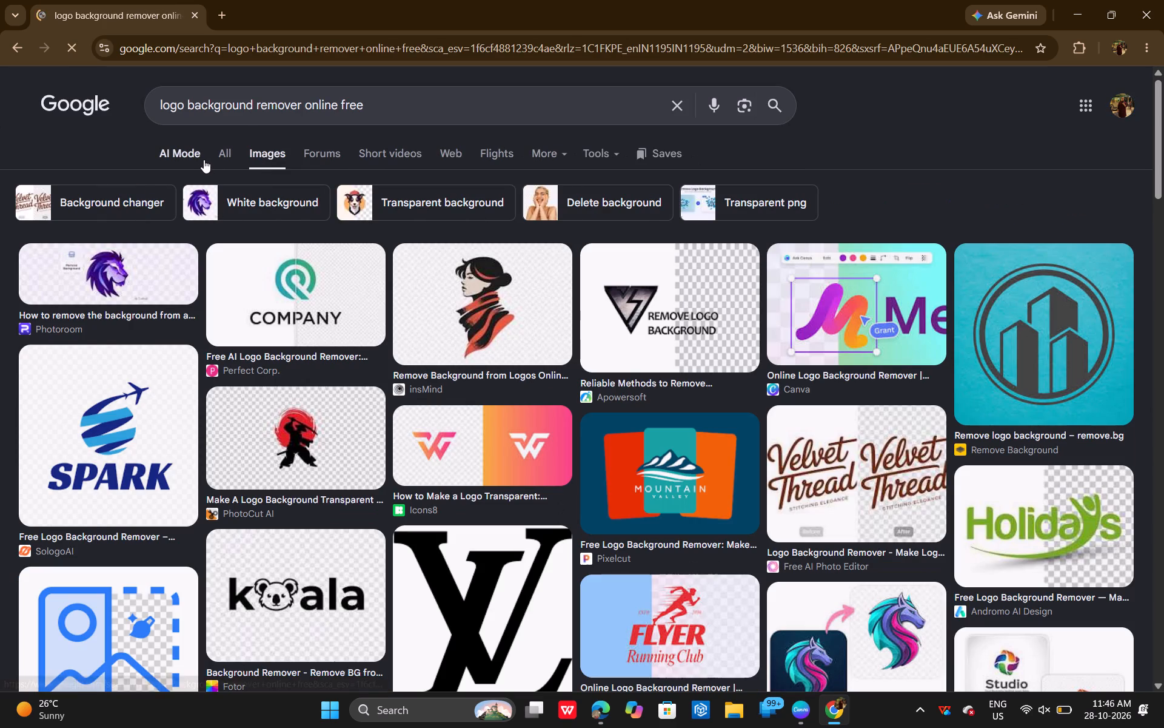
{"action": "left_click", "coordinate": [227, 154]}
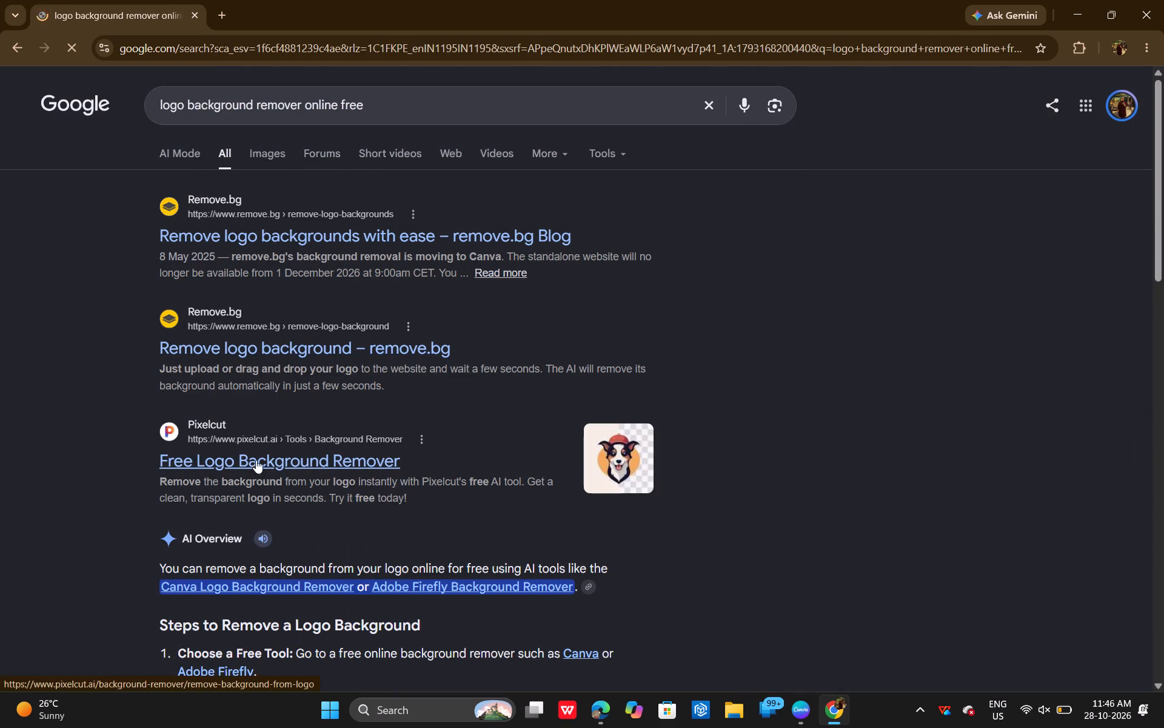
Open the remove.bg article on removing logo backgrounds and launch its Remove Logo Background tool.
{"action": "left_click", "coordinate": [378, 235]}
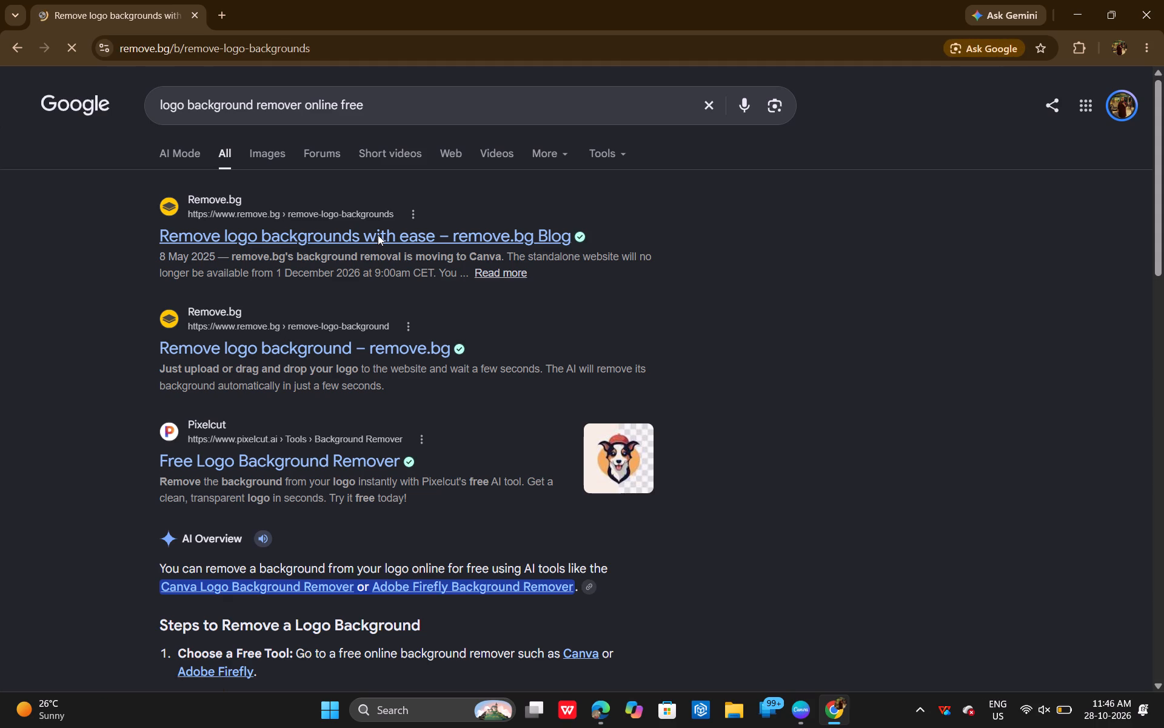
{"action": "scroll", "coordinate": [501, 430], "scroll_direction": "down", "scroll_amount": 5}
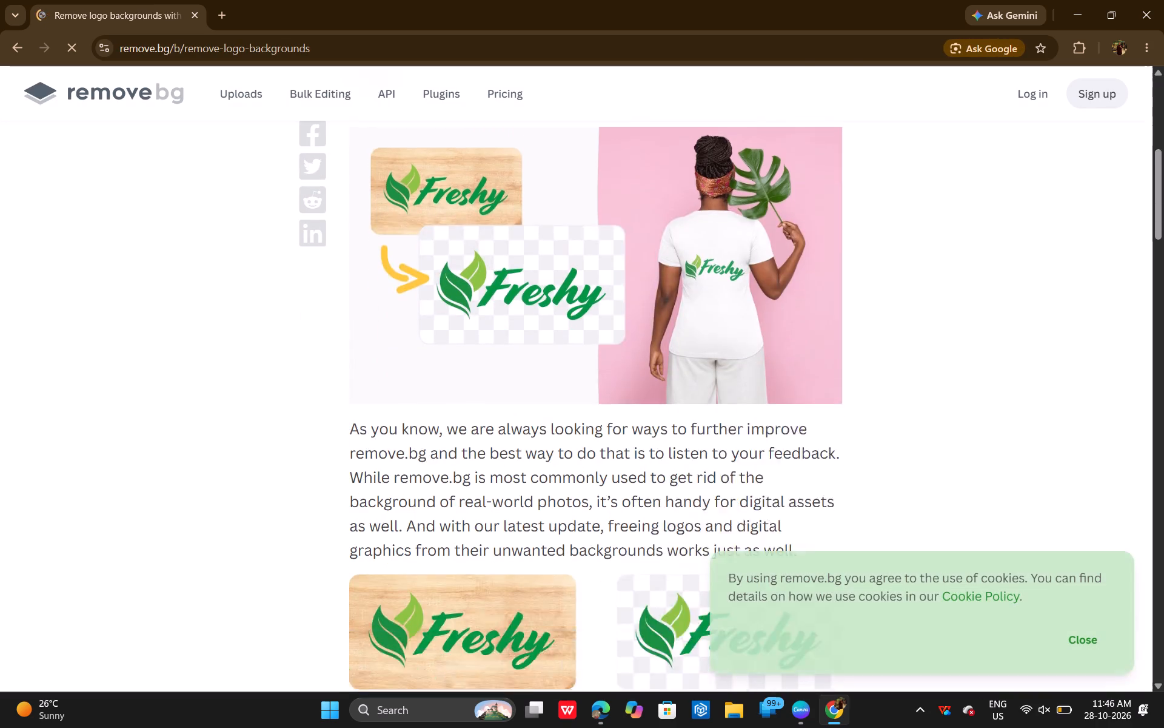
{"action": "scroll", "coordinate": [501, 430], "scroll_direction": "down", "scroll_amount": 8}
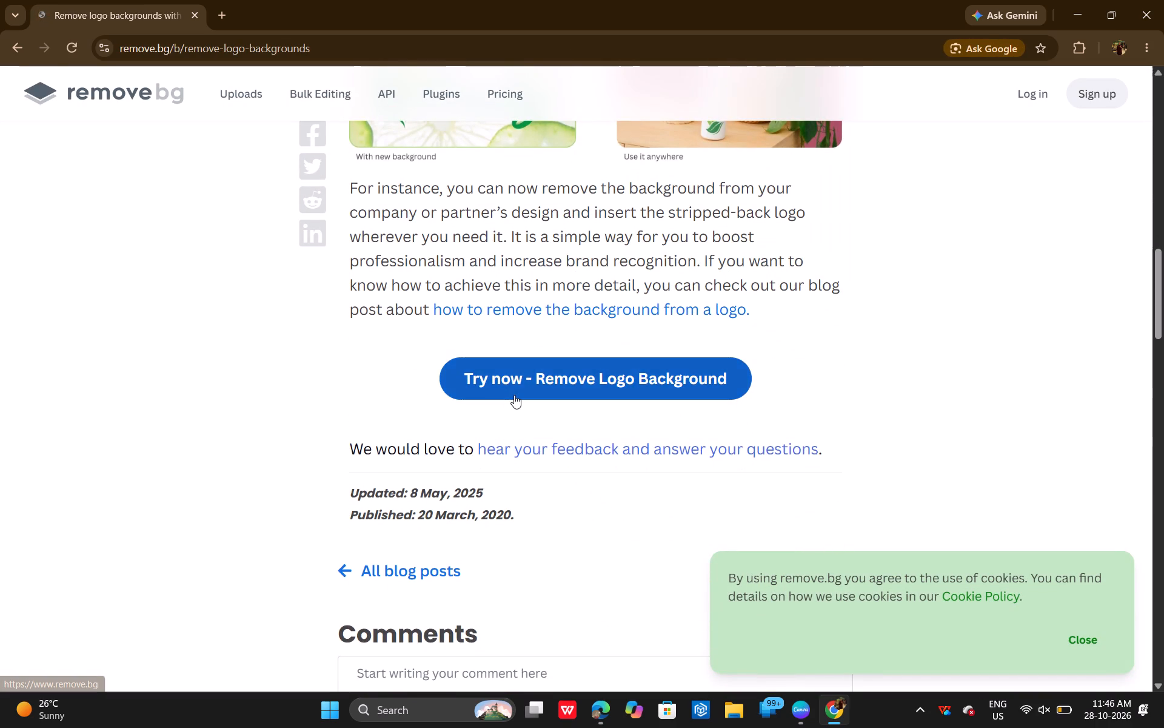
{"action": "left_click", "coordinate": [514, 395]}
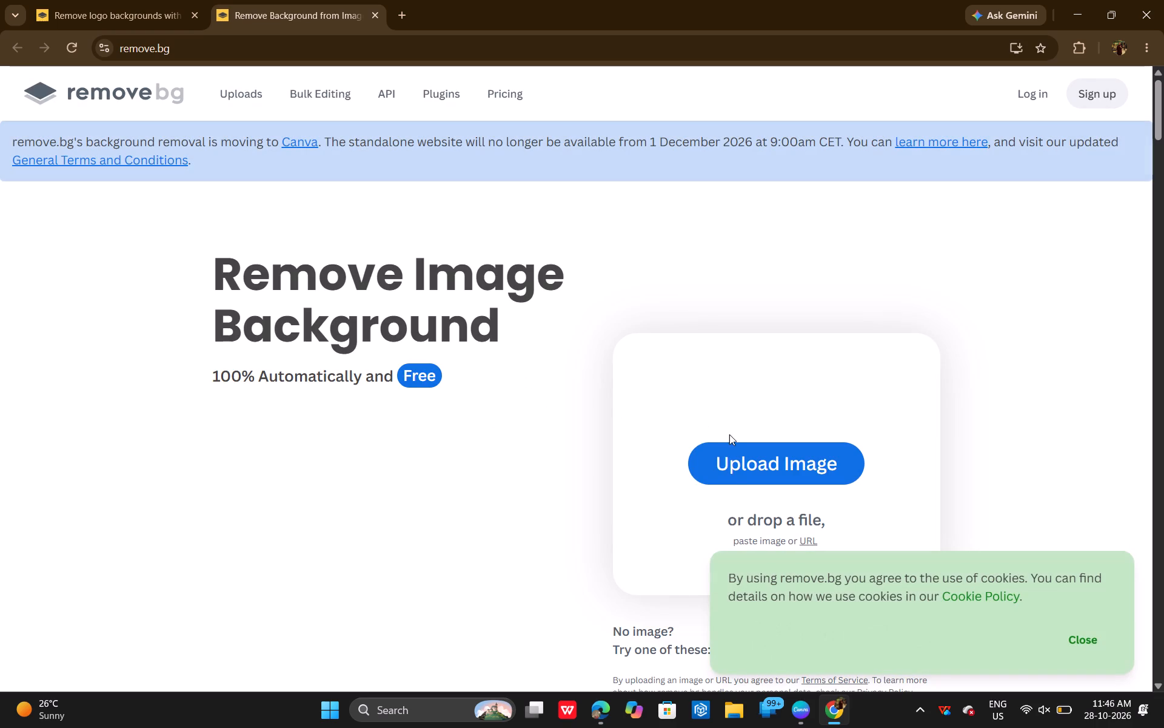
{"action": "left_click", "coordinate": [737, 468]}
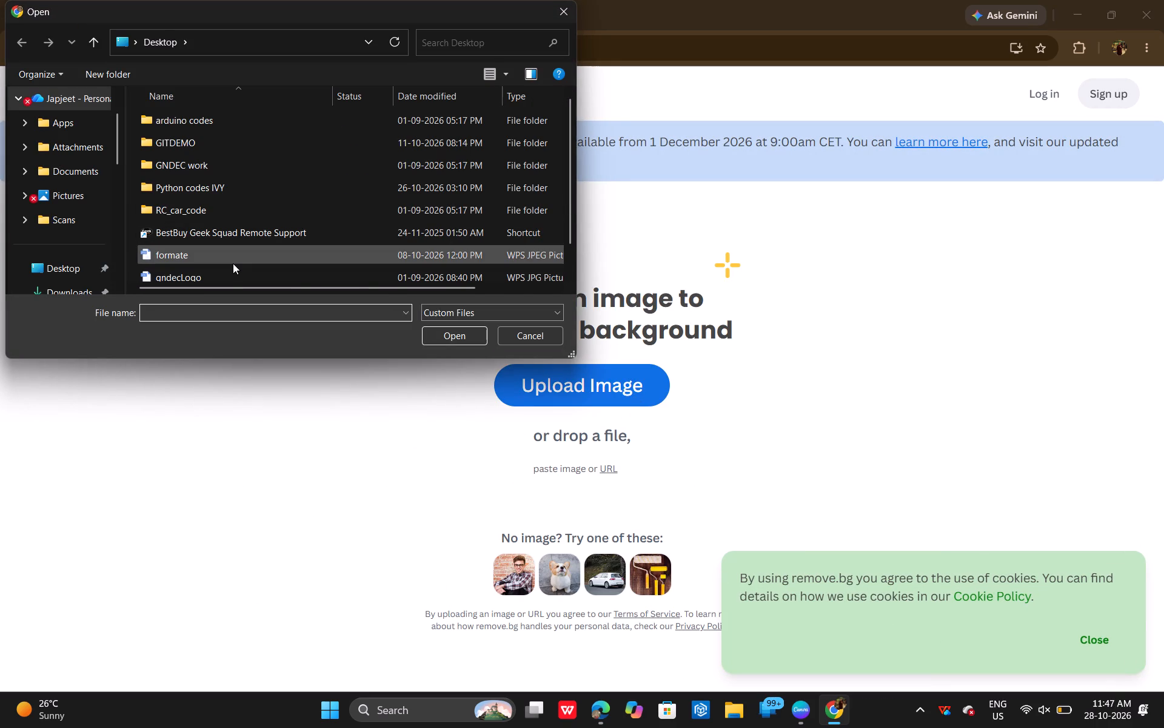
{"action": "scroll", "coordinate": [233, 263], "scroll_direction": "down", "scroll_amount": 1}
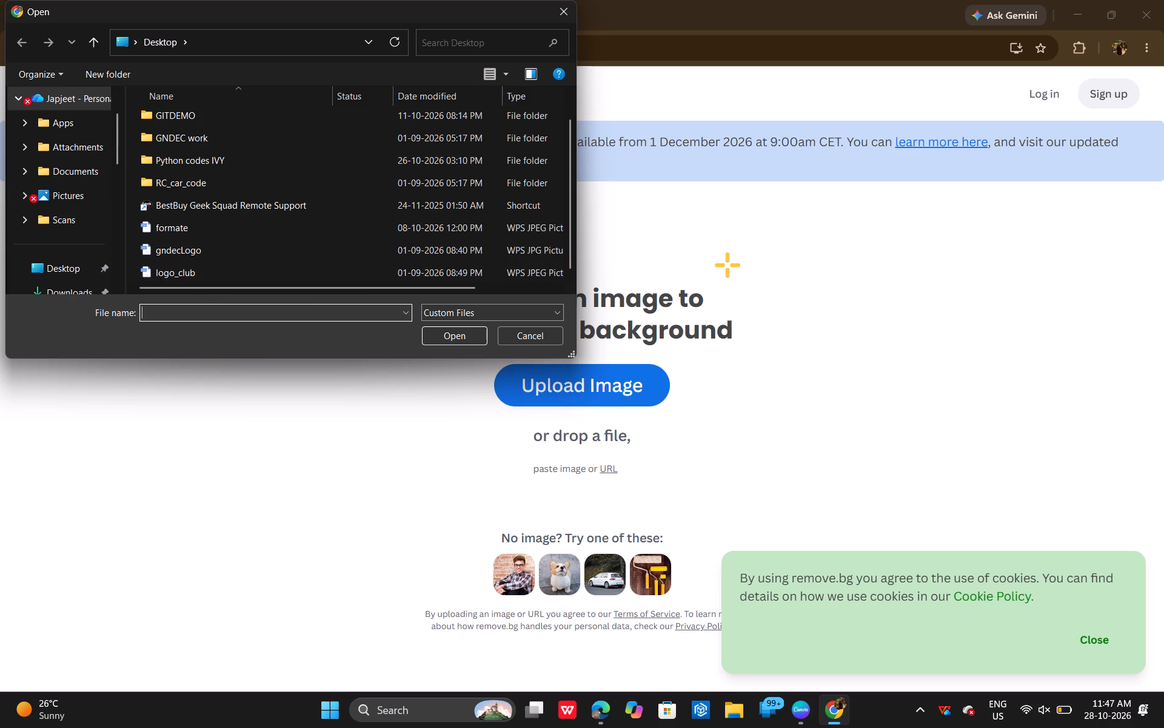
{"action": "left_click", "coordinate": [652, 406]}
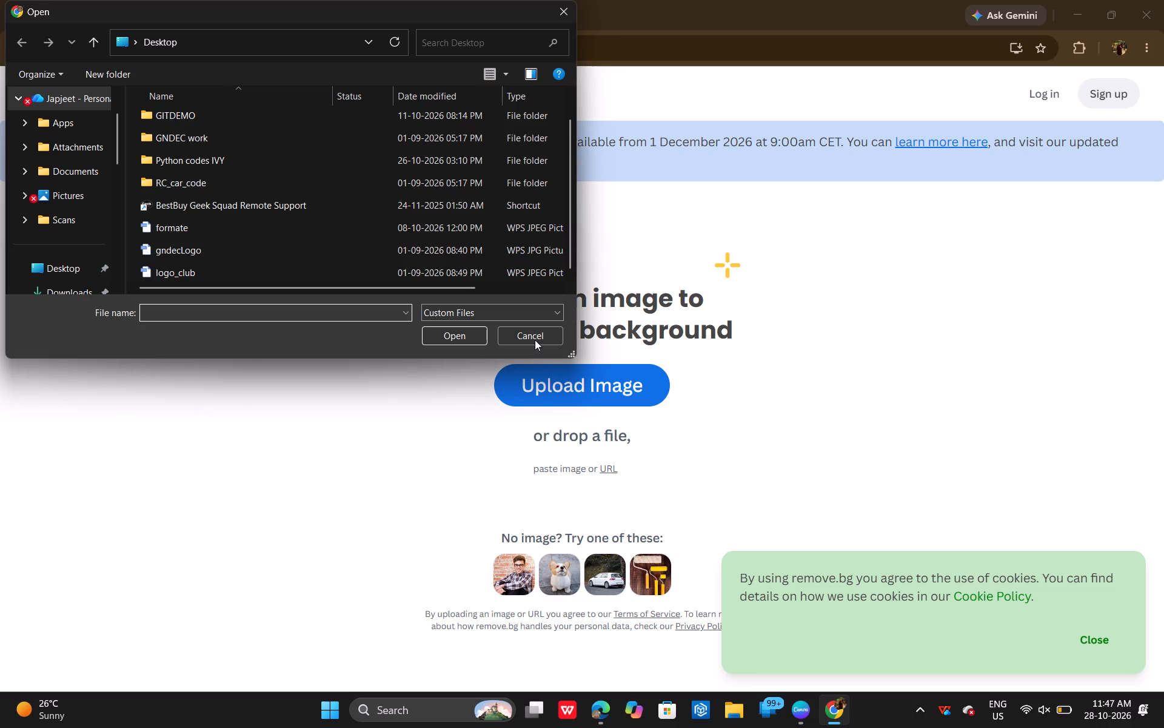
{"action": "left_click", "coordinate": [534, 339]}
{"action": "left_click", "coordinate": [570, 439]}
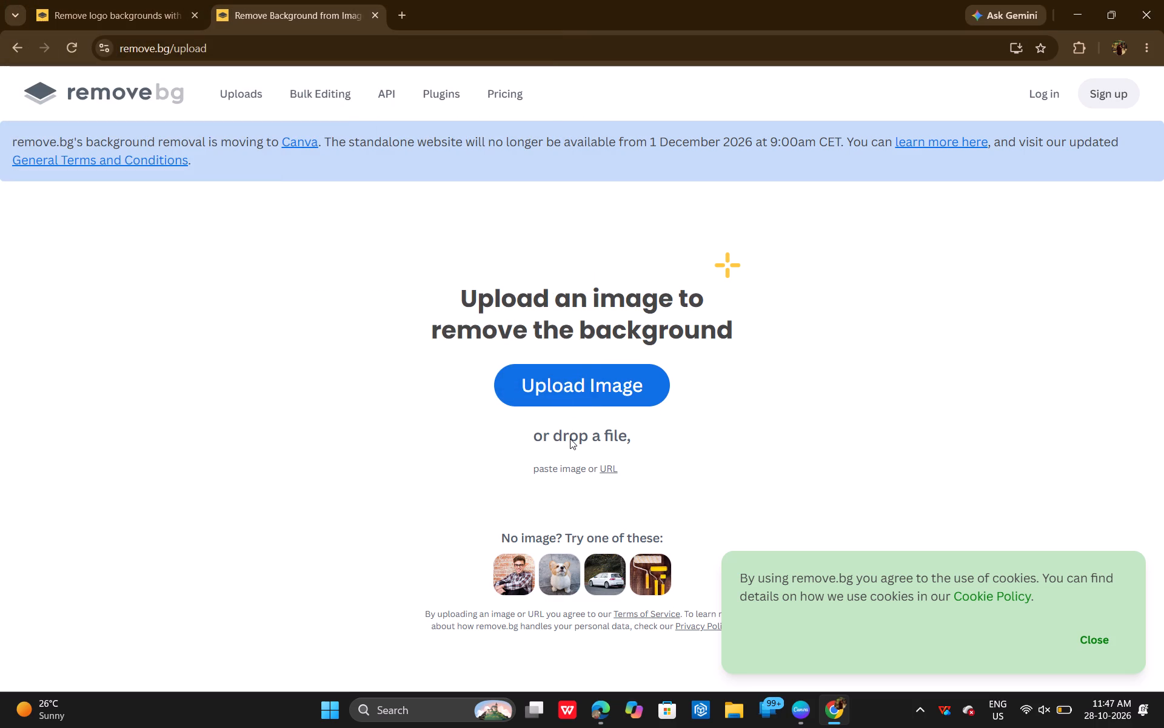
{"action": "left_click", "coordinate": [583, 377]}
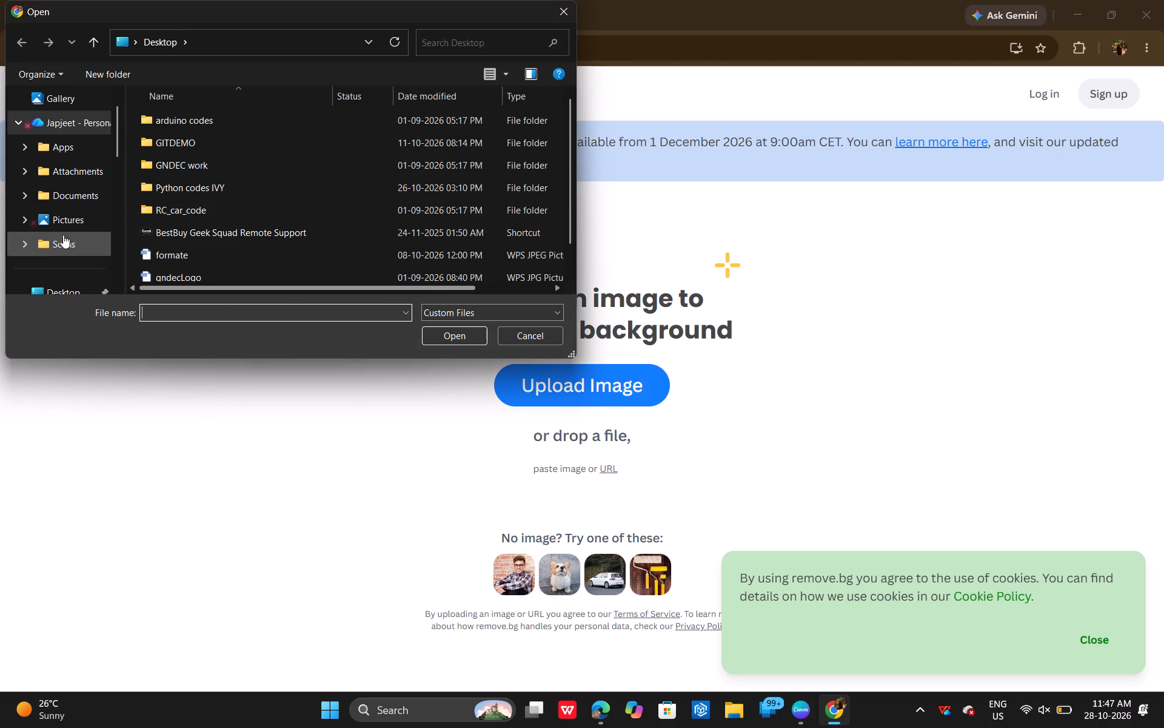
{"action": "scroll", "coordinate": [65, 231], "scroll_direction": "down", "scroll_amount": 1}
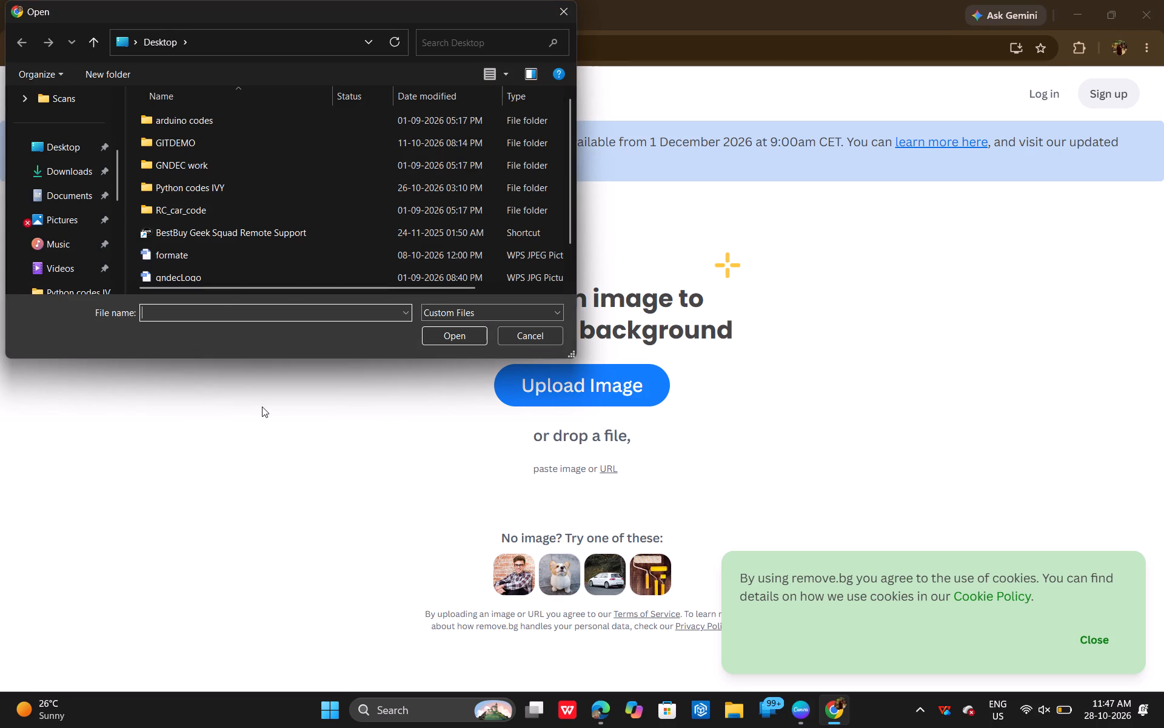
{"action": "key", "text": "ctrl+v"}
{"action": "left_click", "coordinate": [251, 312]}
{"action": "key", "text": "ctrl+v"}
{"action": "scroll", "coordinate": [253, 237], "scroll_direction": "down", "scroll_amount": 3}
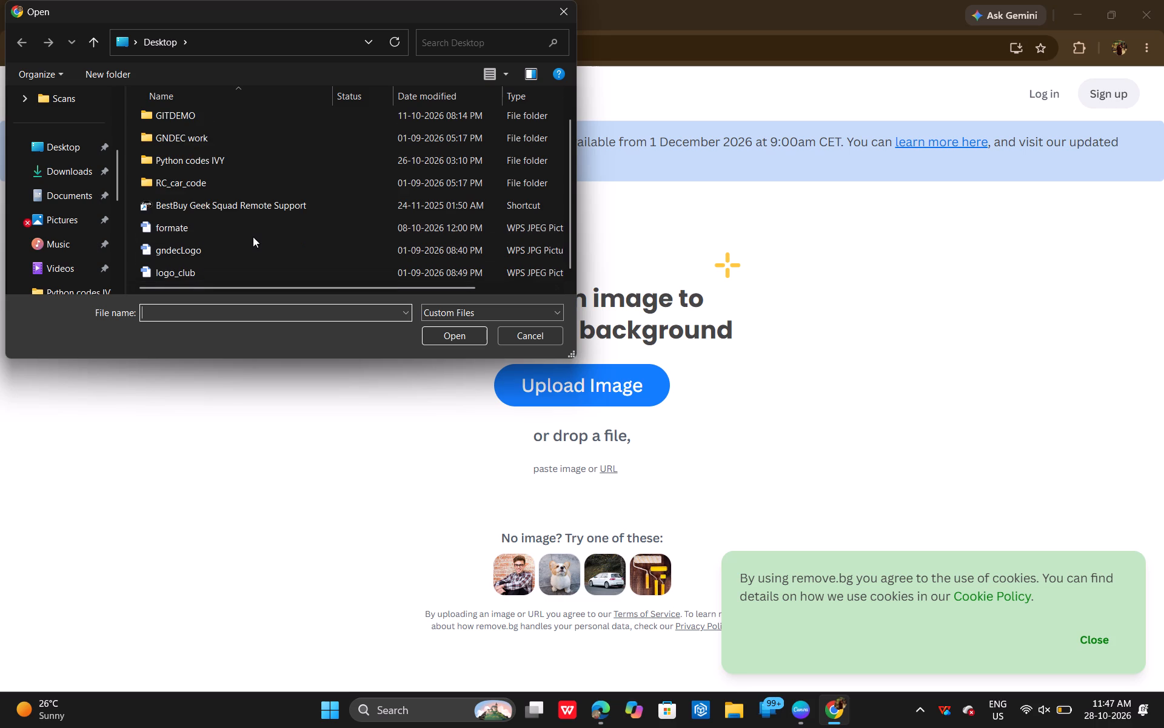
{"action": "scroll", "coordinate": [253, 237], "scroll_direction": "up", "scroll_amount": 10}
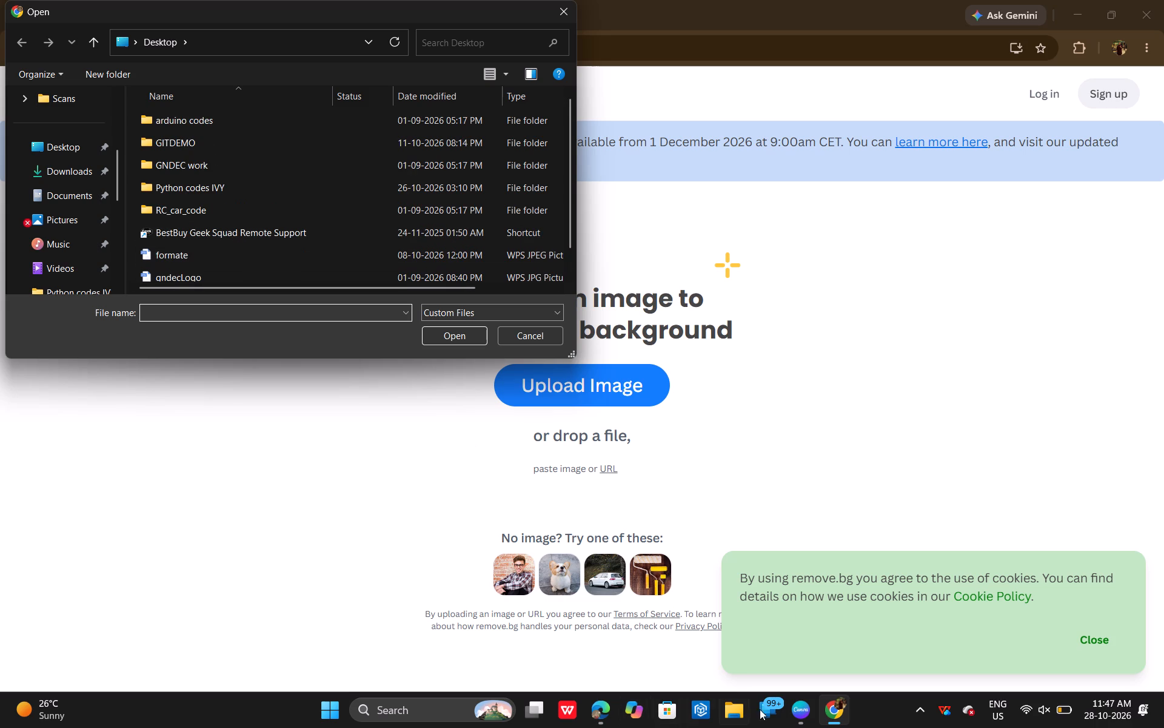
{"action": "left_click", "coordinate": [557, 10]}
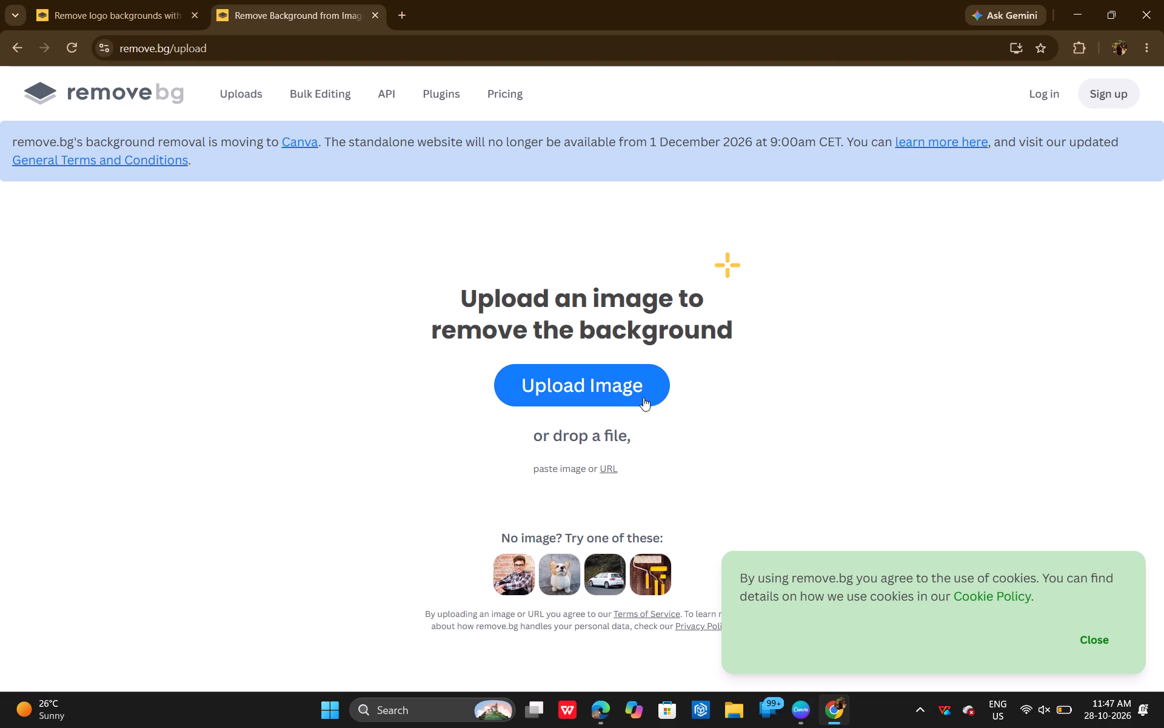
Paste the copied LinkedIn logo into remove.bg for background removal and dismiss the cookie notice and Windows app promotion.
{"action": "key", "text": "ctrl+v"}
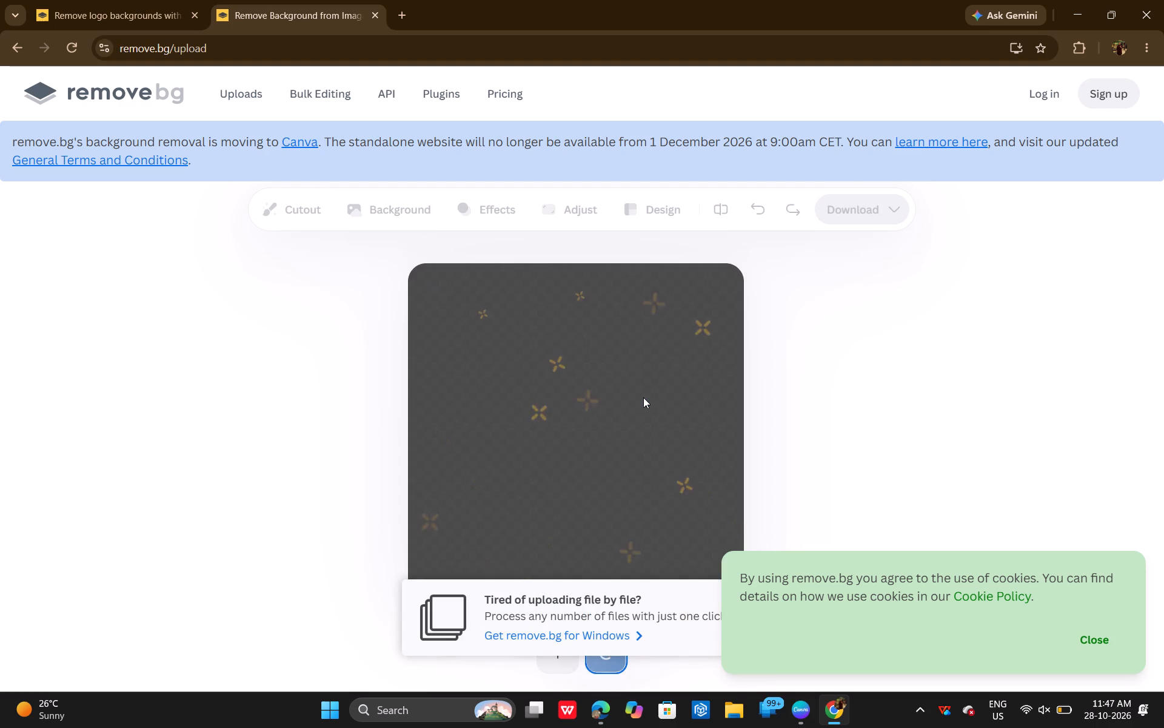
{"action": "scroll", "coordinate": [643, 397], "scroll_direction": "down", "scroll_amount": 2}
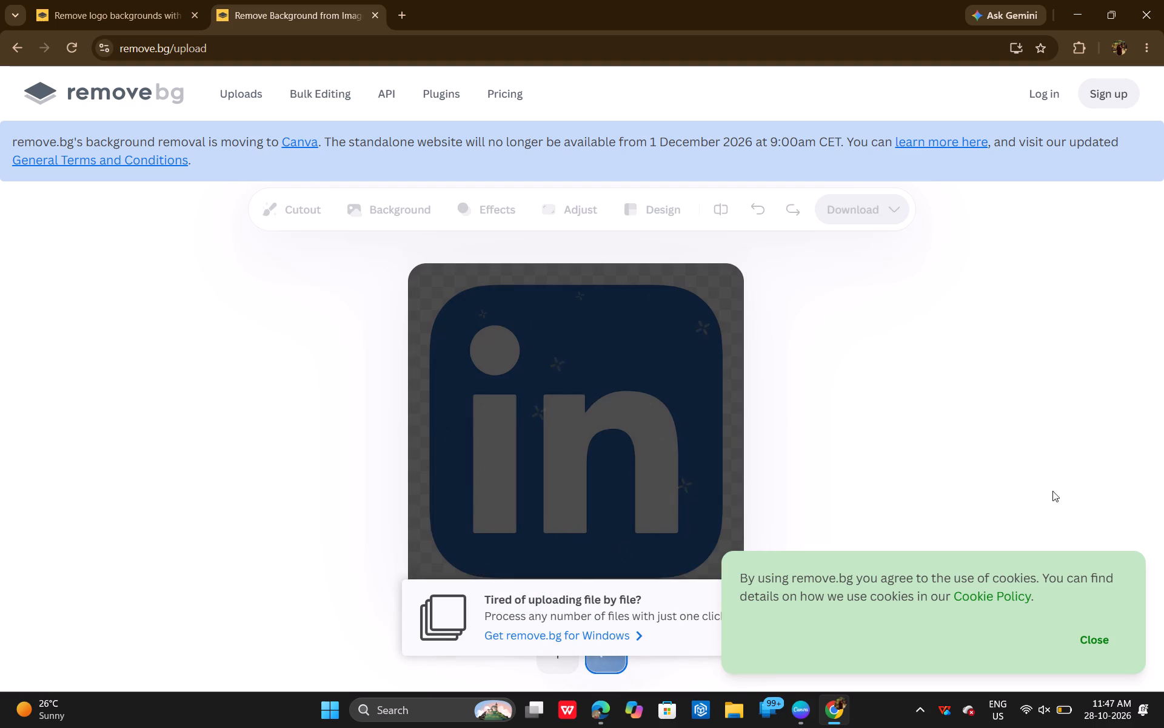
{"action": "left_click", "coordinate": [1105, 635]}
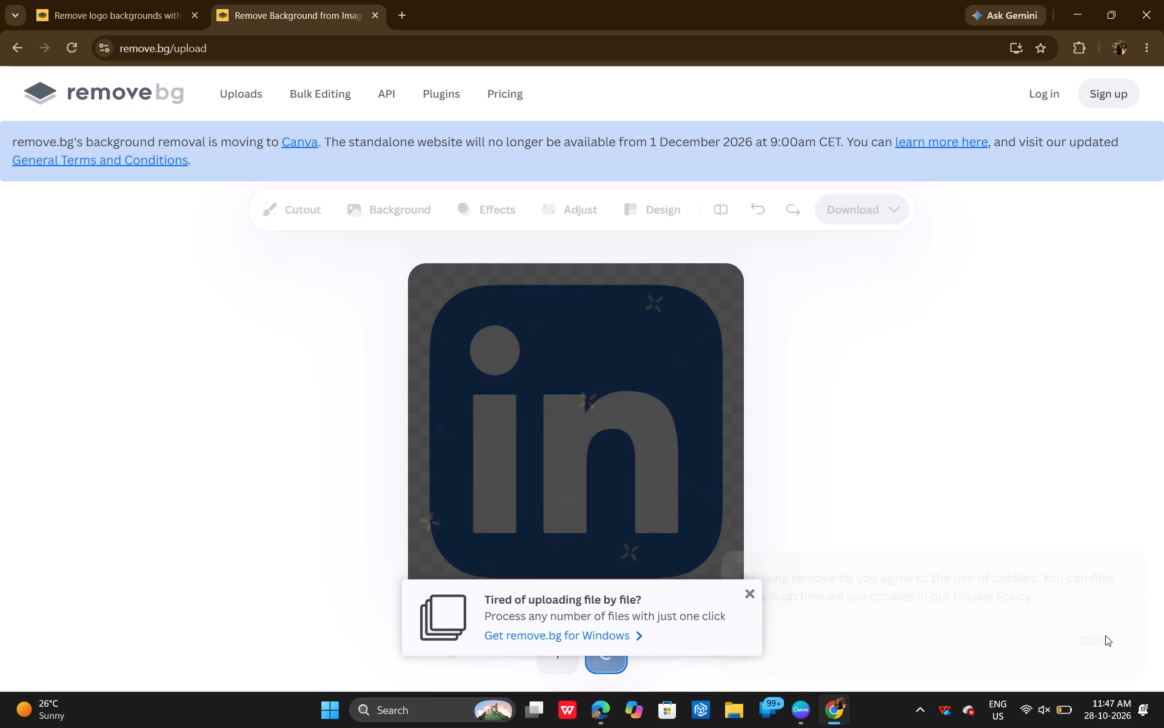
{"action": "left_click", "coordinate": [748, 591]}
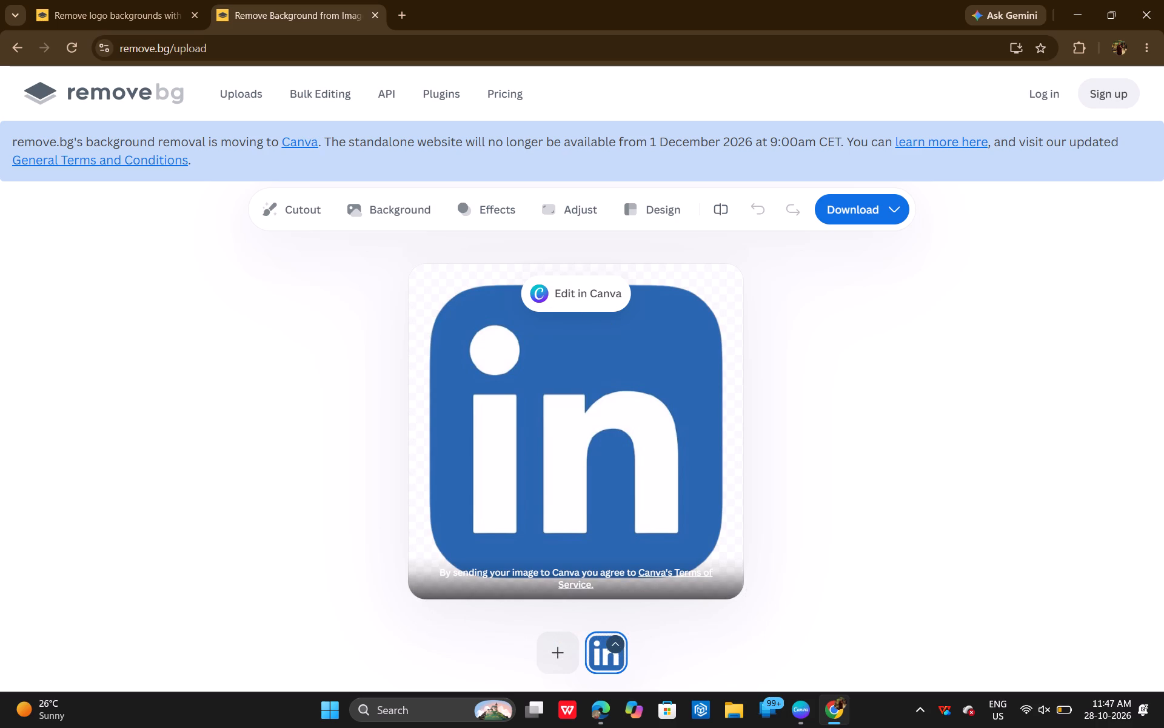
Download the background-free LinkedIn logo as the free 500 x 500 preview.
{"action": "left_click", "coordinate": [841, 211]}
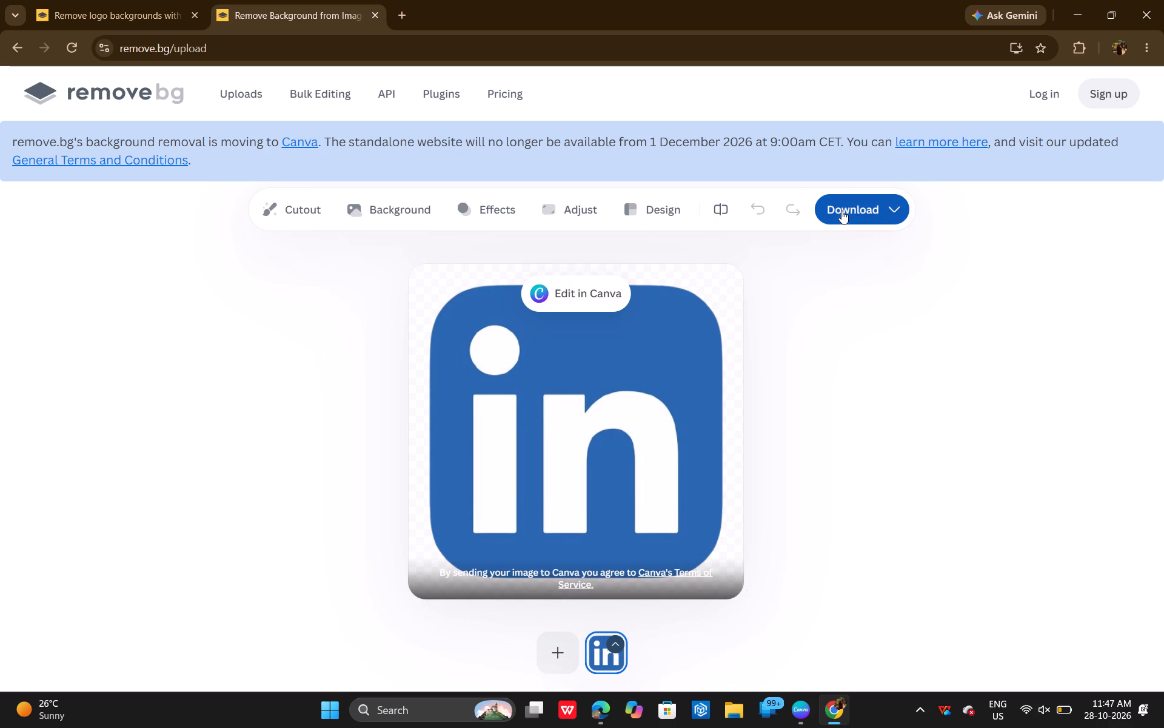
{"action": "left_click", "coordinate": [900, 252]}
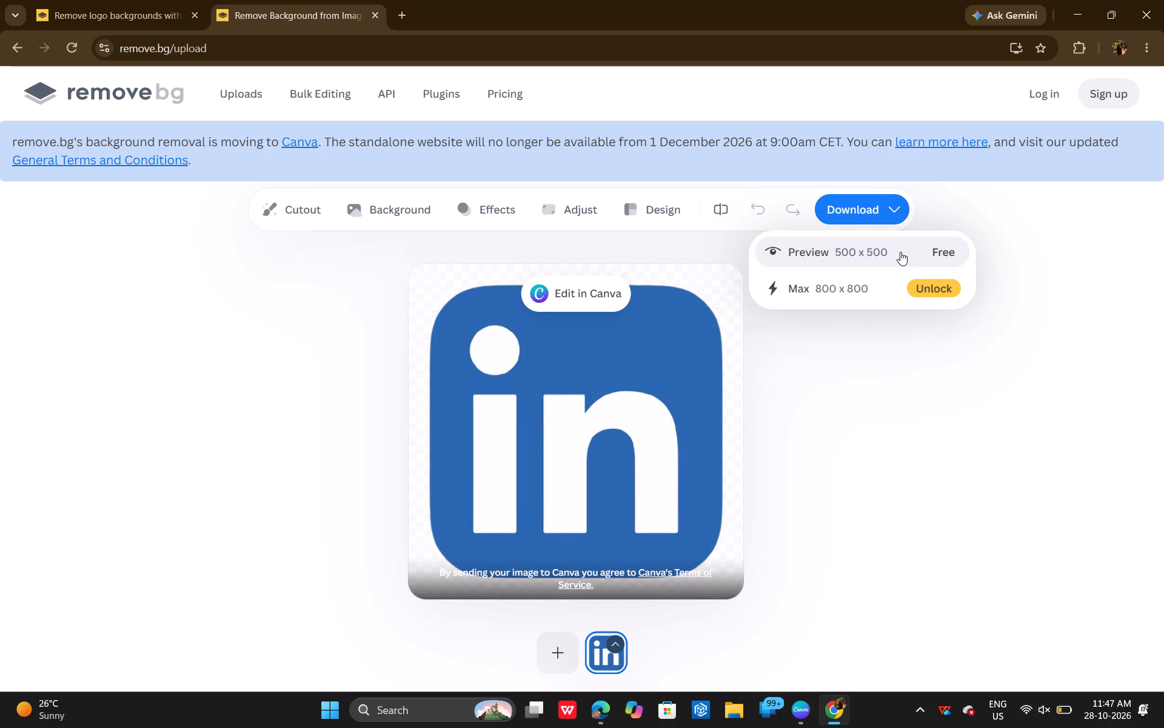
{"action": "scroll", "coordinate": [715, 468], "scroll_direction": "down", "scroll_amount": 6}
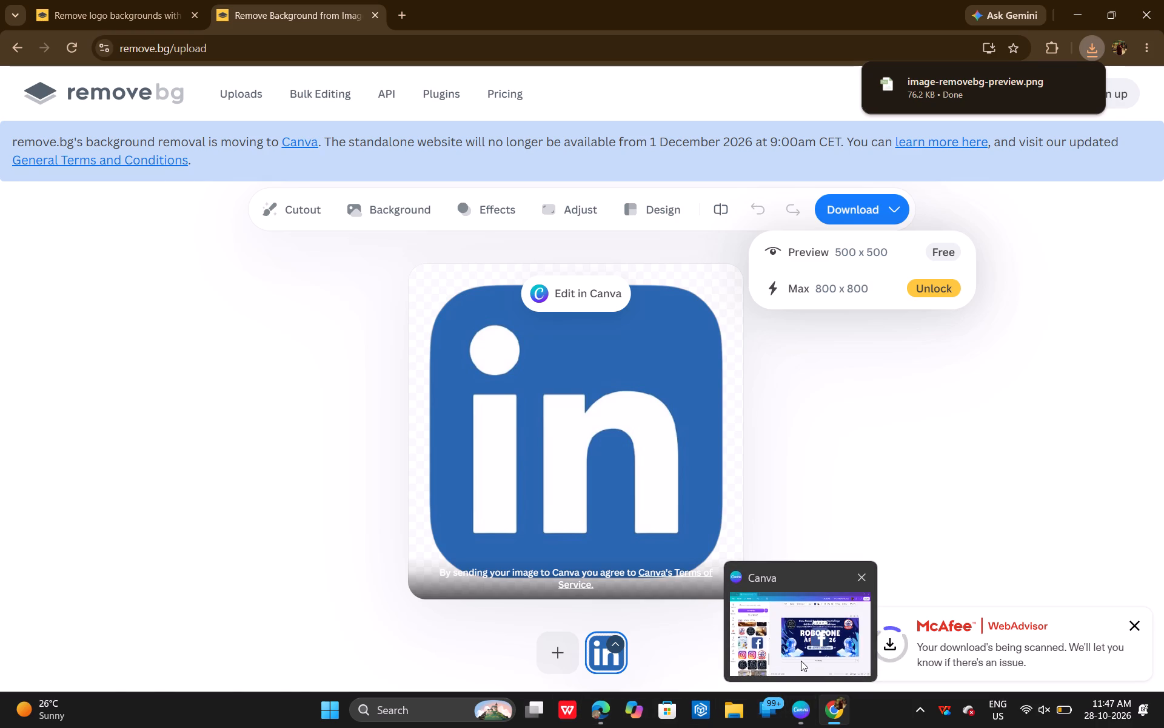
Switch to Canva and look through the uploaded images for the background-free LinkedIn logo.
{"action": "left_click", "coordinate": [801, 661]}
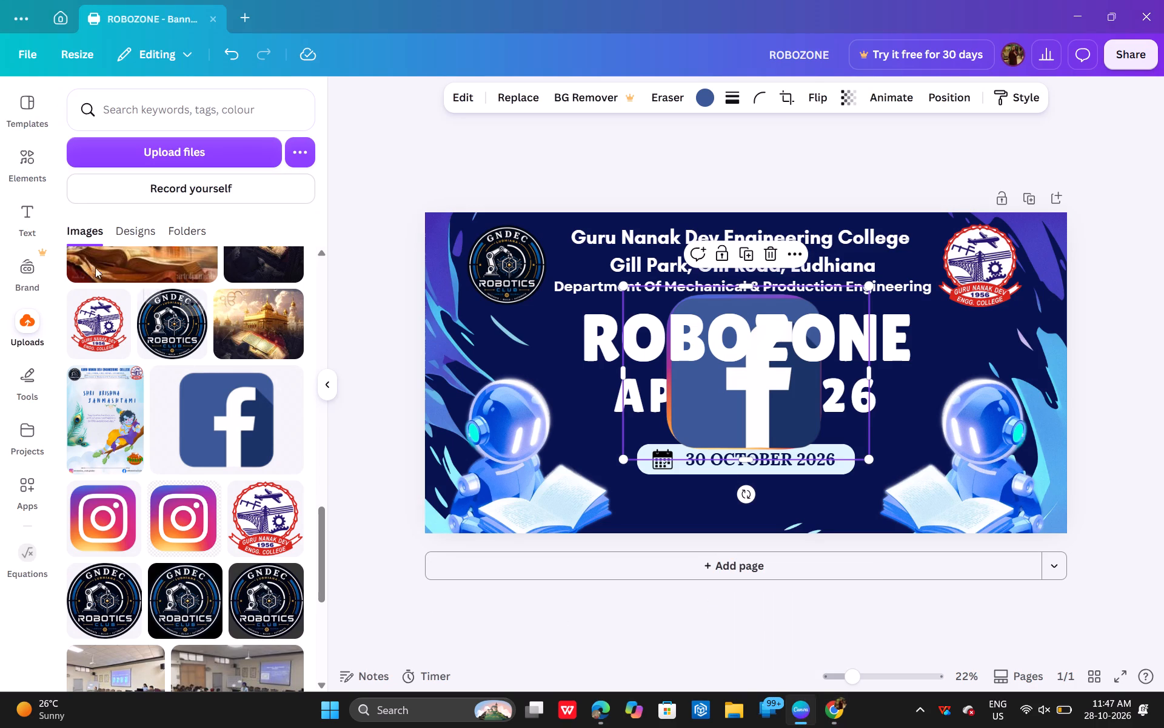
{"action": "scroll", "coordinate": [158, 359], "scroll_direction": "up", "scroll_amount": 12}
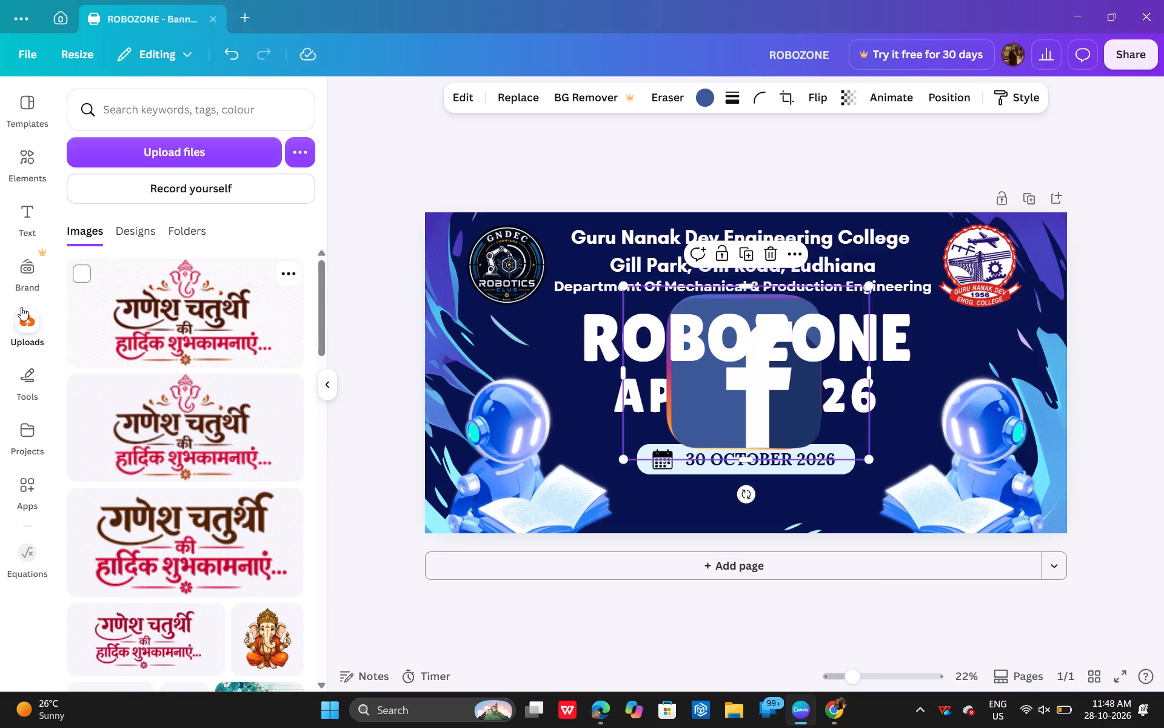
{"action": "left_click", "coordinate": [29, 331]}
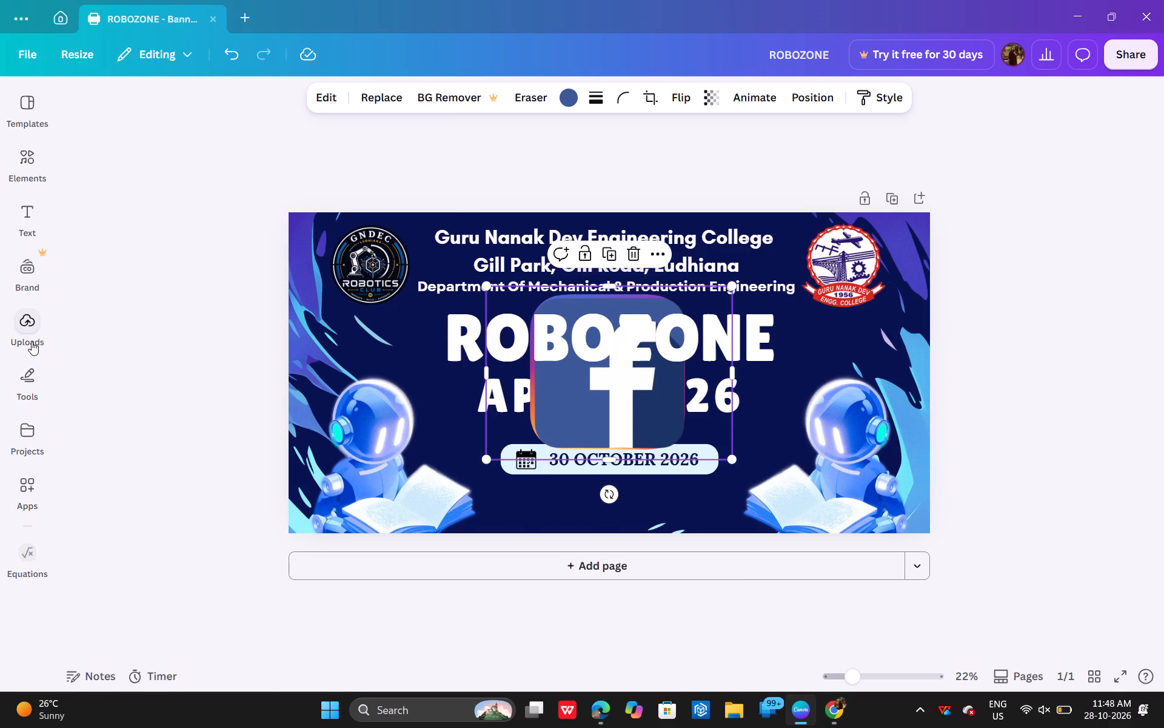
{"action": "left_click", "coordinate": [32, 342]}
{"action": "scroll", "coordinate": [146, 236], "scroll_direction": "down", "scroll_amount": 3}
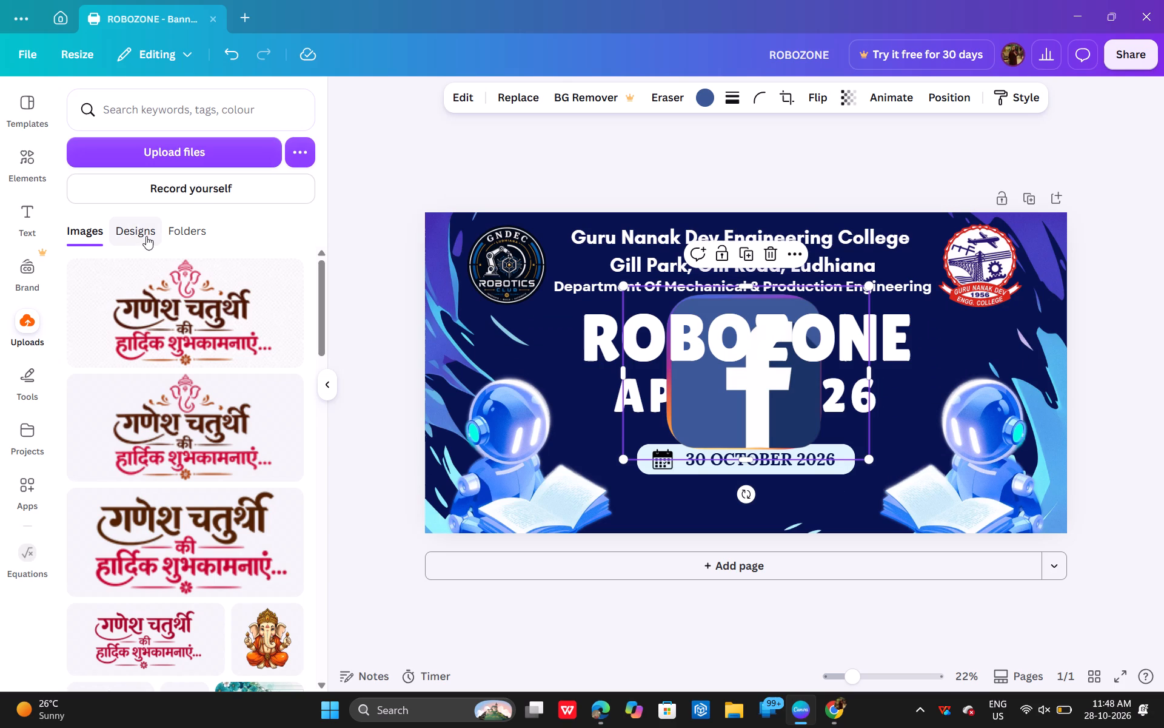
{"action": "scroll", "coordinate": [146, 236], "scroll_direction": "down", "scroll_amount": 3}
{"action": "scroll", "coordinate": [175, 465], "scroll_direction": "down", "scroll_amount": 1}
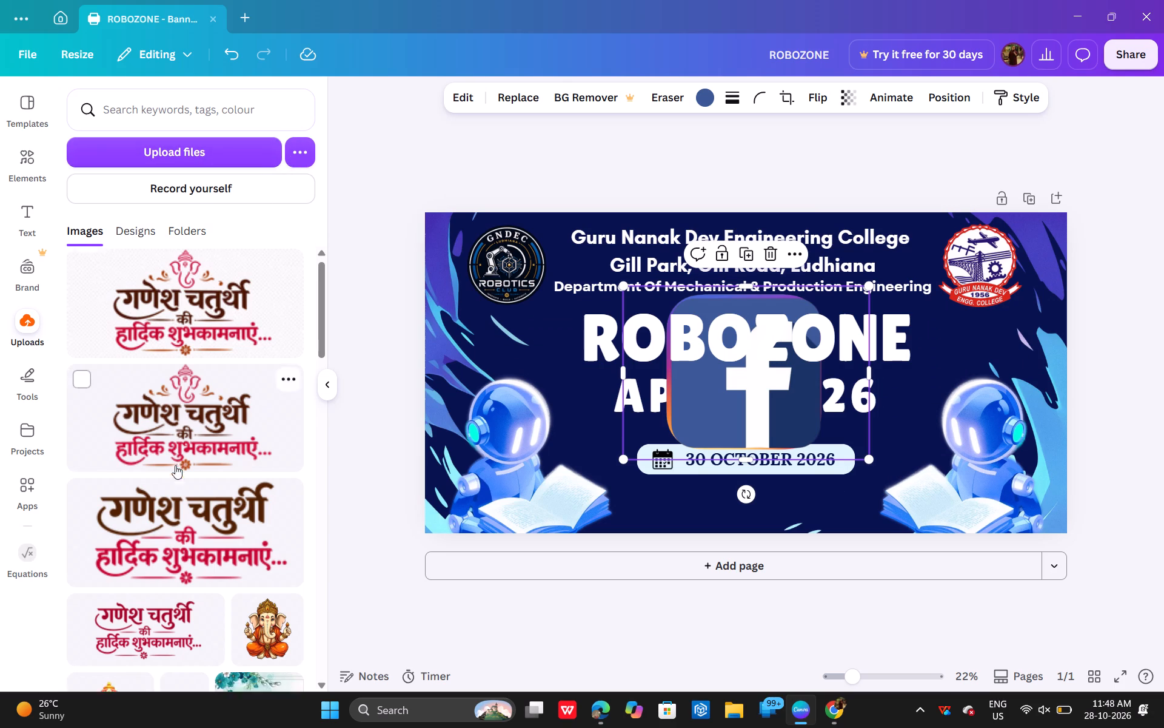
{"action": "scroll", "coordinate": [175, 465], "scroll_direction": "down", "scroll_amount": 10}
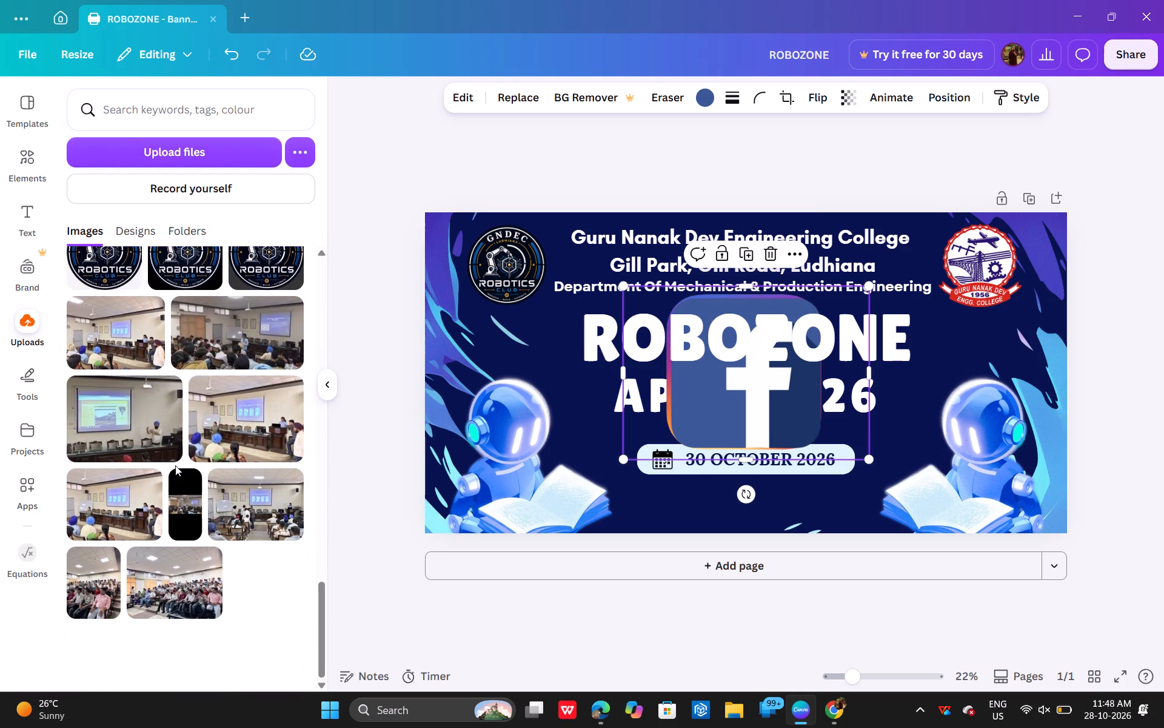
{"action": "scroll", "coordinate": [175, 465], "scroll_direction": "down", "scroll_amount": 2}
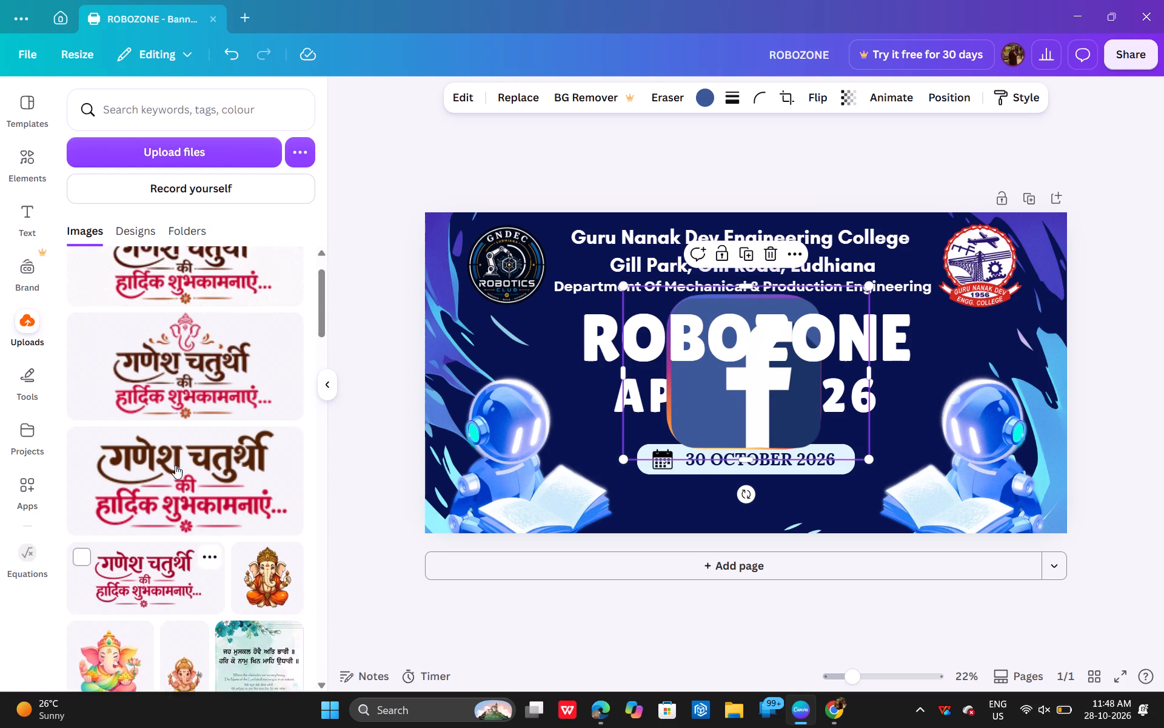
Upload the background-free LinkedIn logo file image-removebg-preview to the design's image uploads.
{"action": "left_click", "coordinate": [297, 138]}
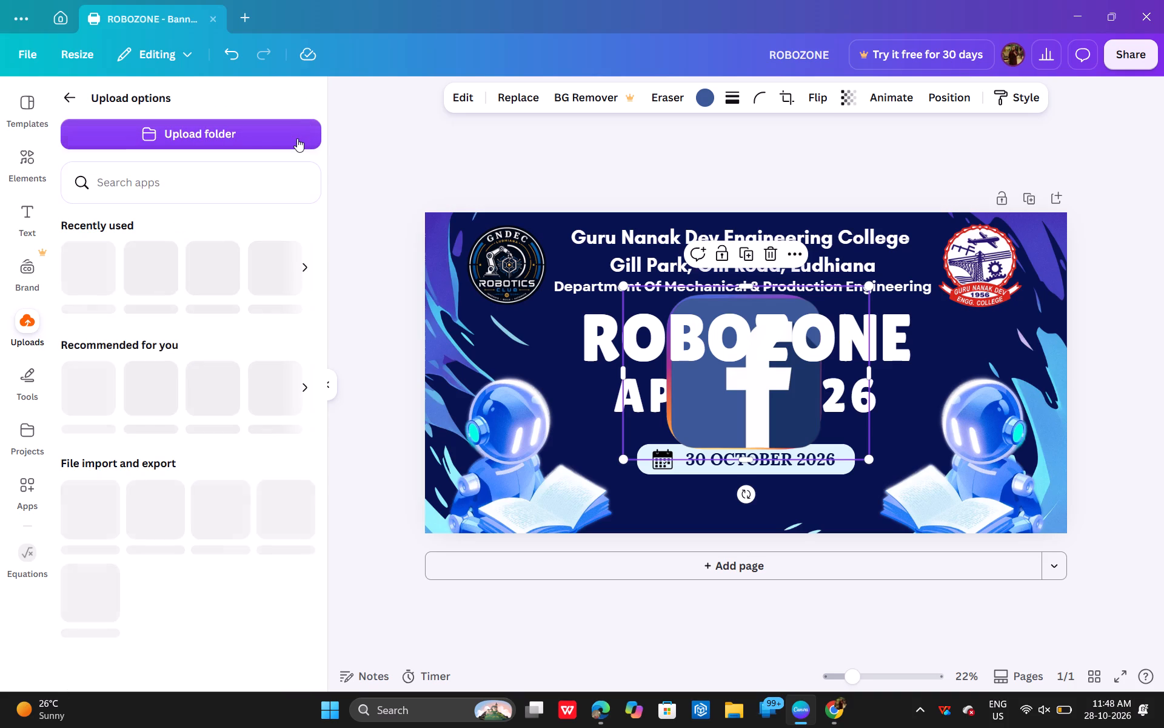
{"action": "left_click", "coordinate": [182, 150]}
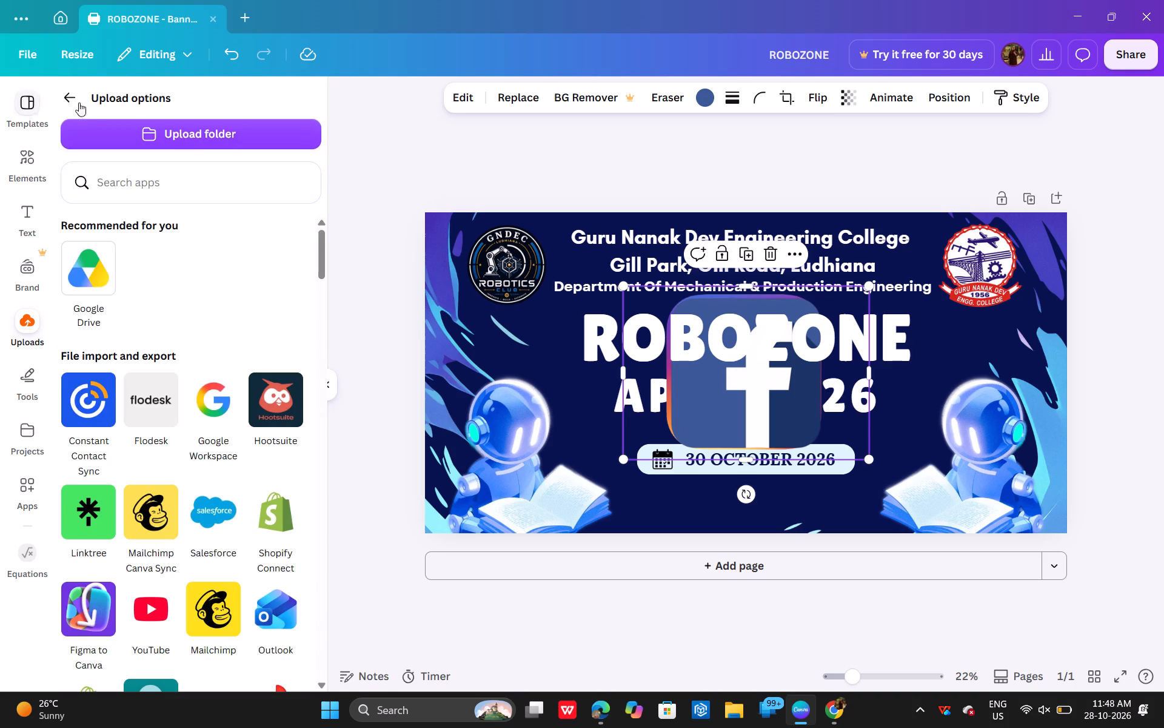
{"action": "left_click", "coordinate": [72, 98]}
{"action": "left_click", "coordinate": [136, 153]}
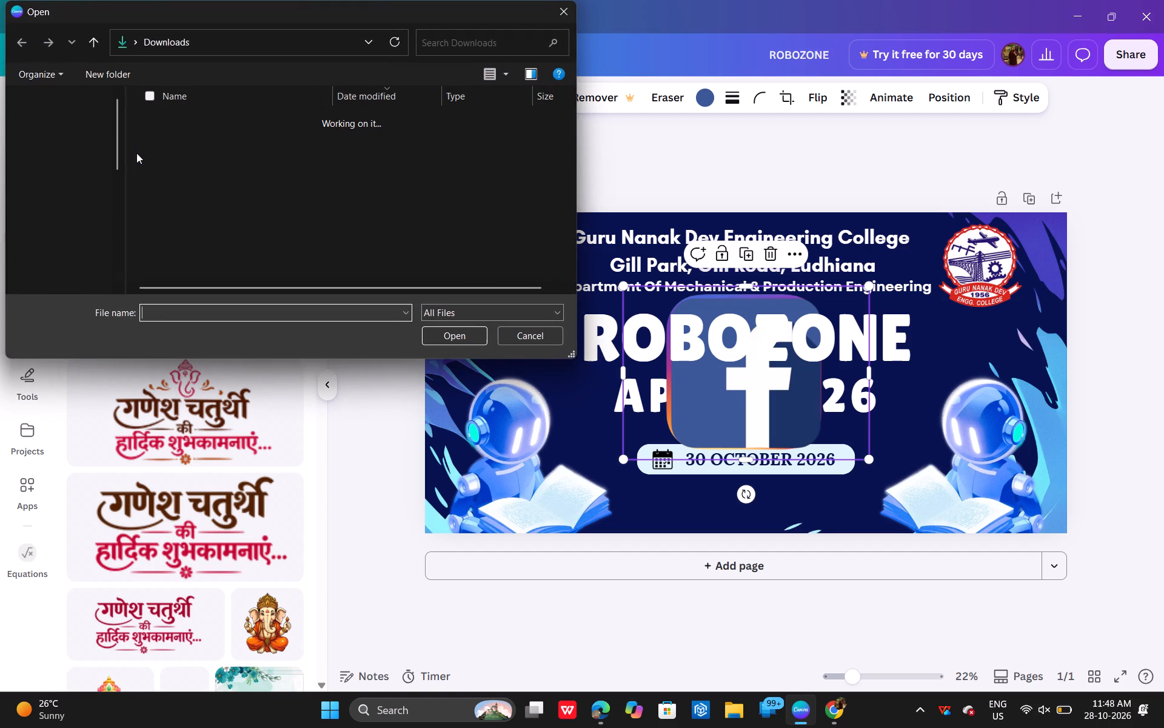
Select the image-removebg-preview file in Downloads and upload it to the design's images.
{"action": "left_click", "coordinate": [195, 143]}
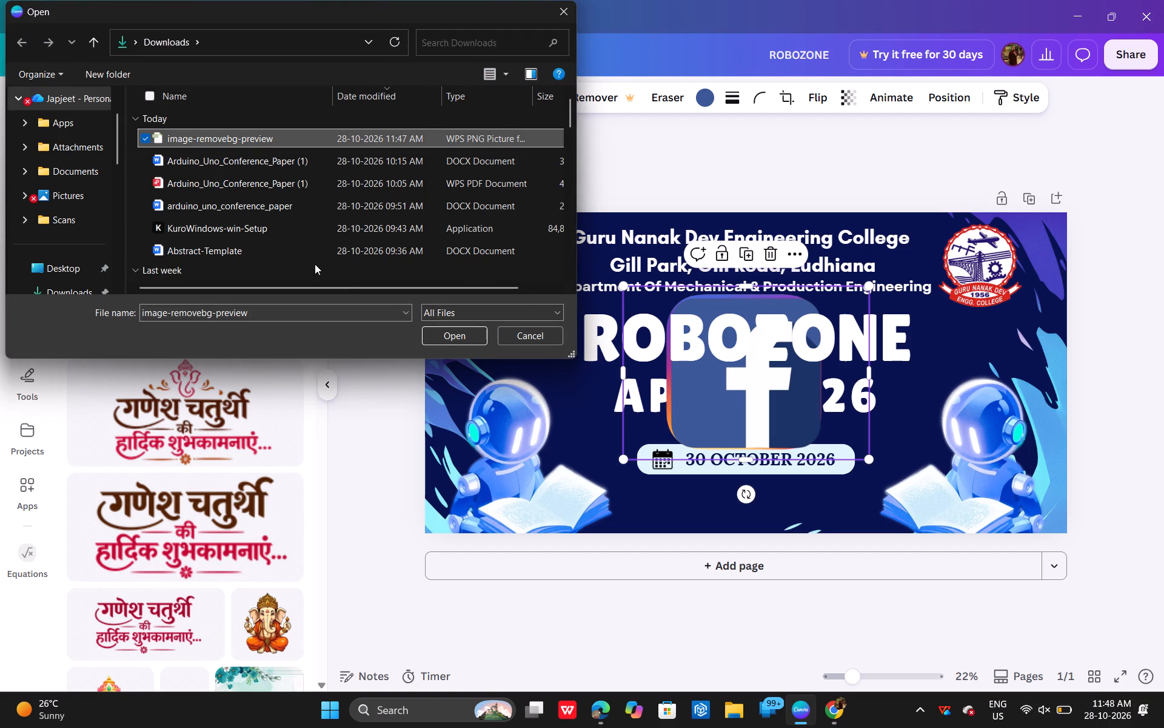
{"action": "left_click", "coordinate": [457, 333]}
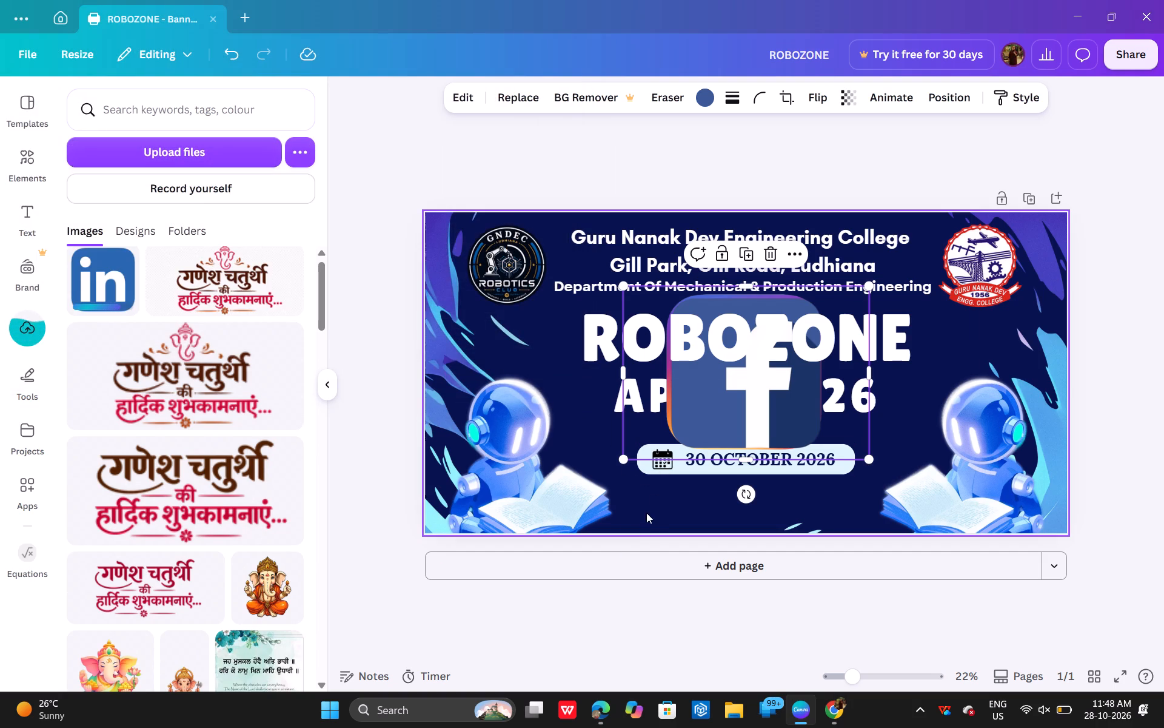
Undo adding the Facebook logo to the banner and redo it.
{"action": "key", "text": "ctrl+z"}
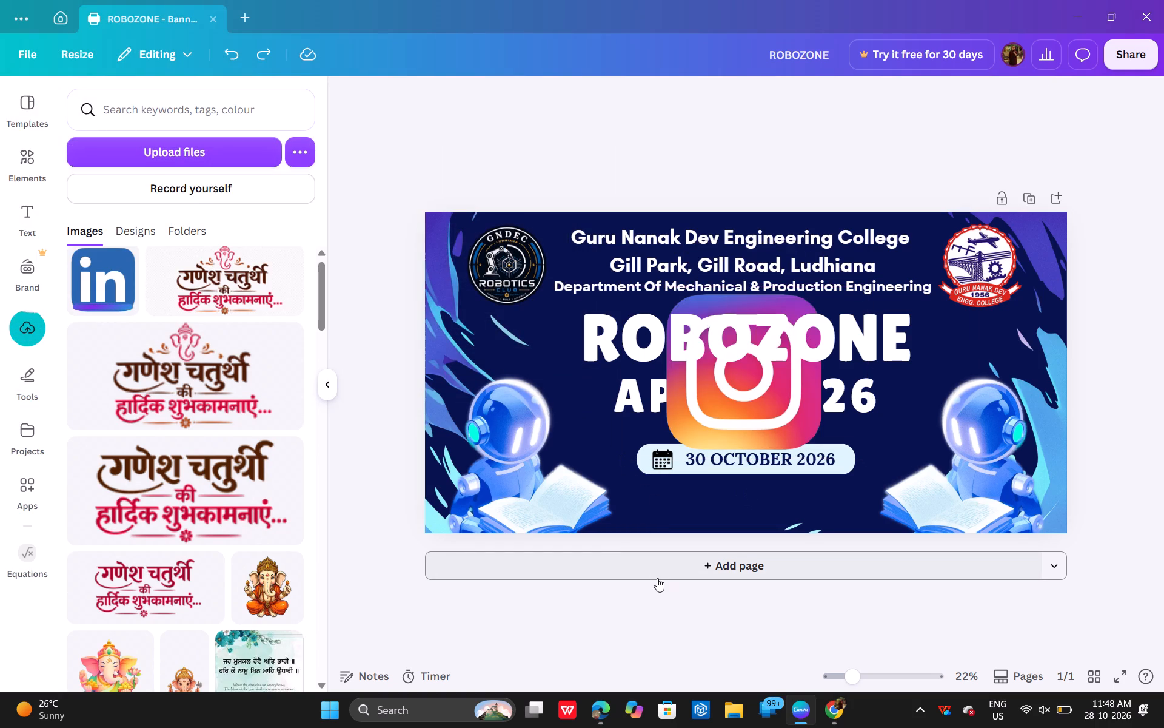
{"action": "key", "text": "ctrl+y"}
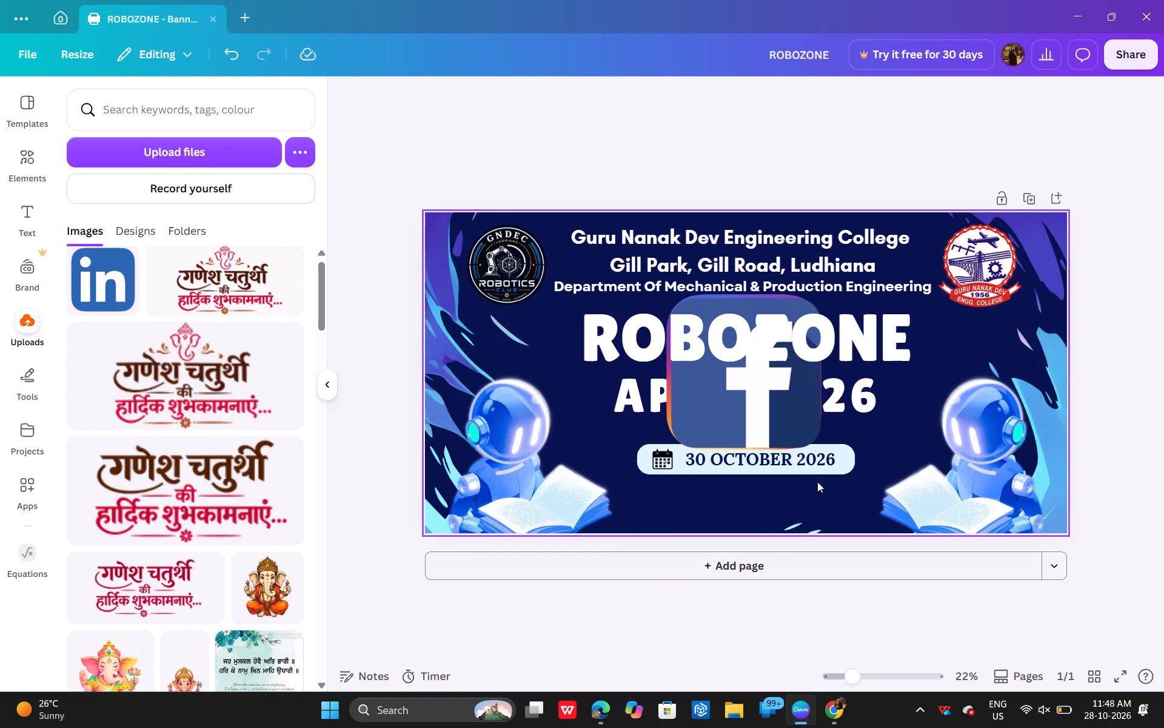
Shrink the large Facebook logo in the banner's centre to a small icon near the calendar symbol.
{"action": "left_click", "coordinate": [746, 424]}
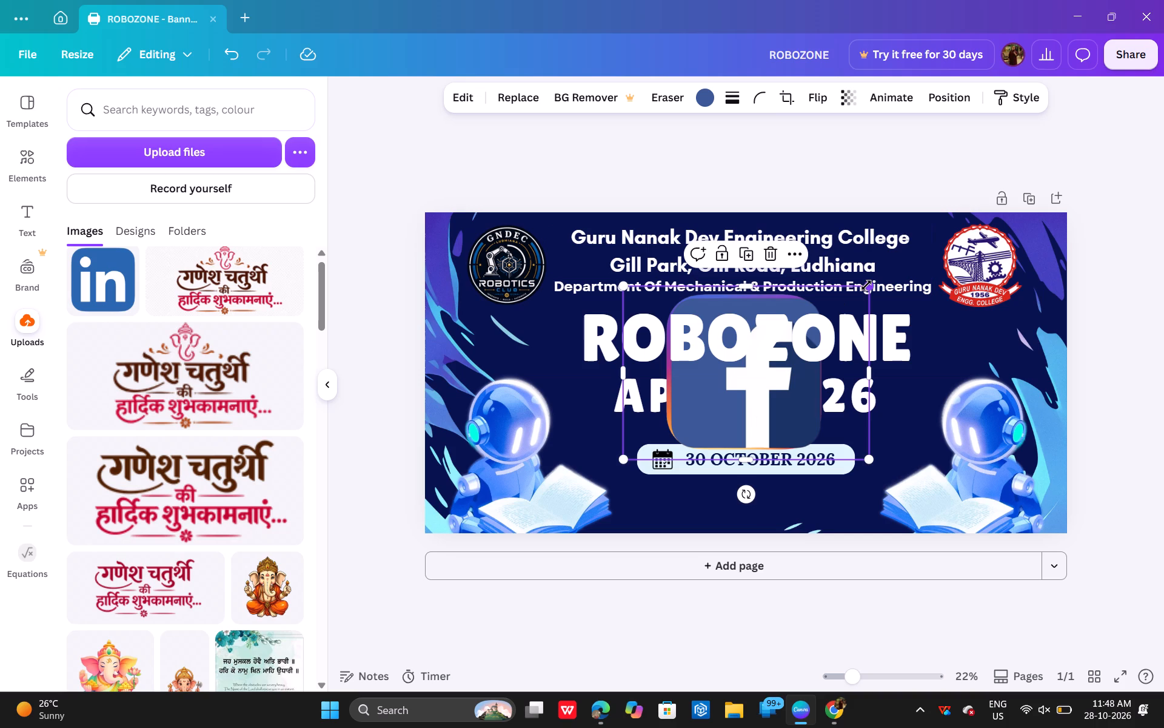
{"action": "left_click_drag", "start_coordinate": [866, 285], "coordinate": [691, 426]}
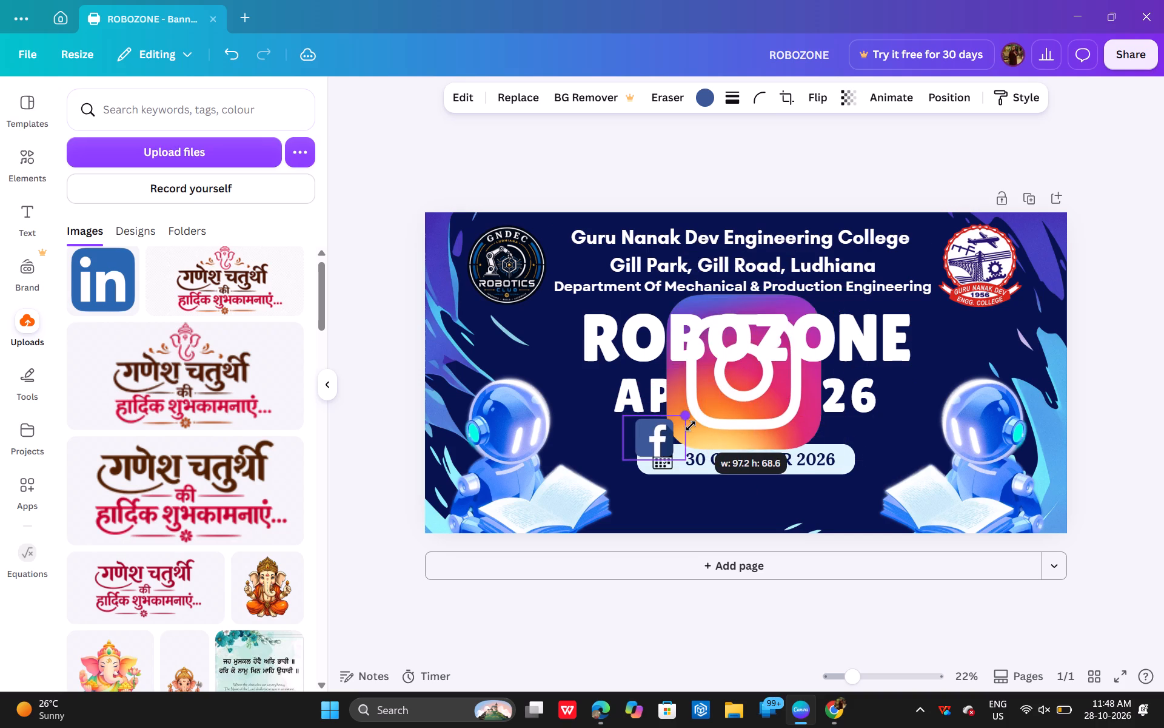
{"action": "left_click_drag", "start_coordinate": [691, 426], "coordinate": [677, 433]}
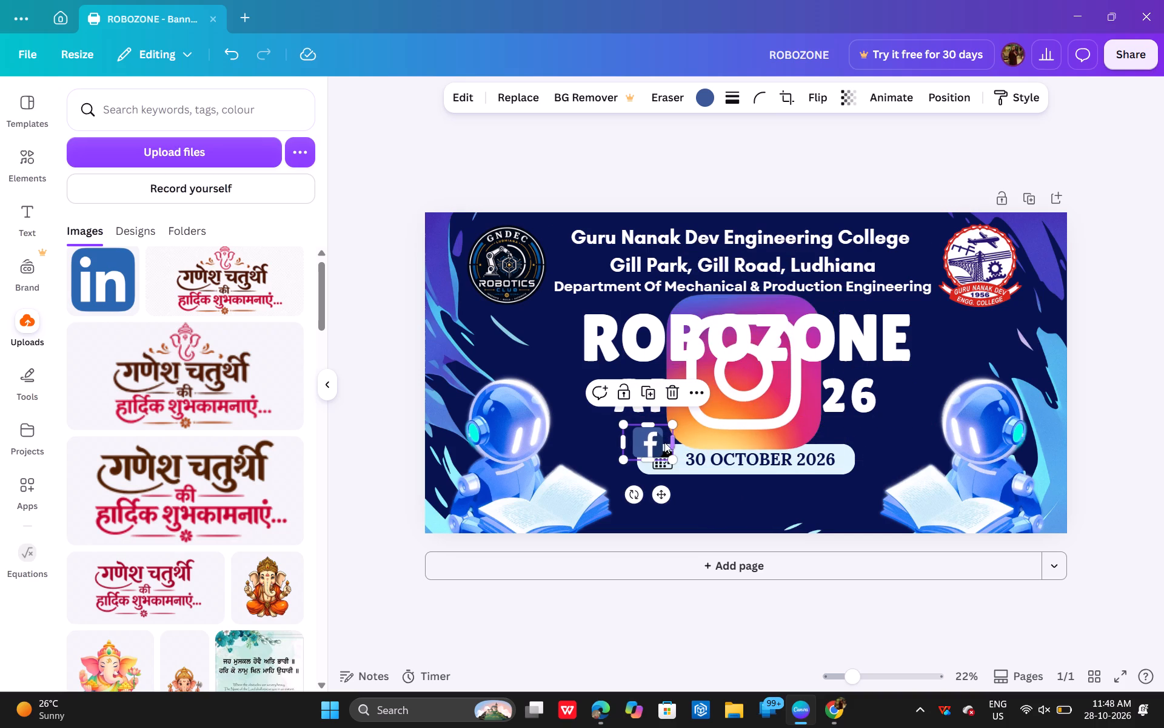
Shrink the Instagram logo to about 55 × 56 and place it below the calendar symbol of the 30 OCTOBER 2026 strip.
{"action": "left_click", "coordinate": [736, 417]}
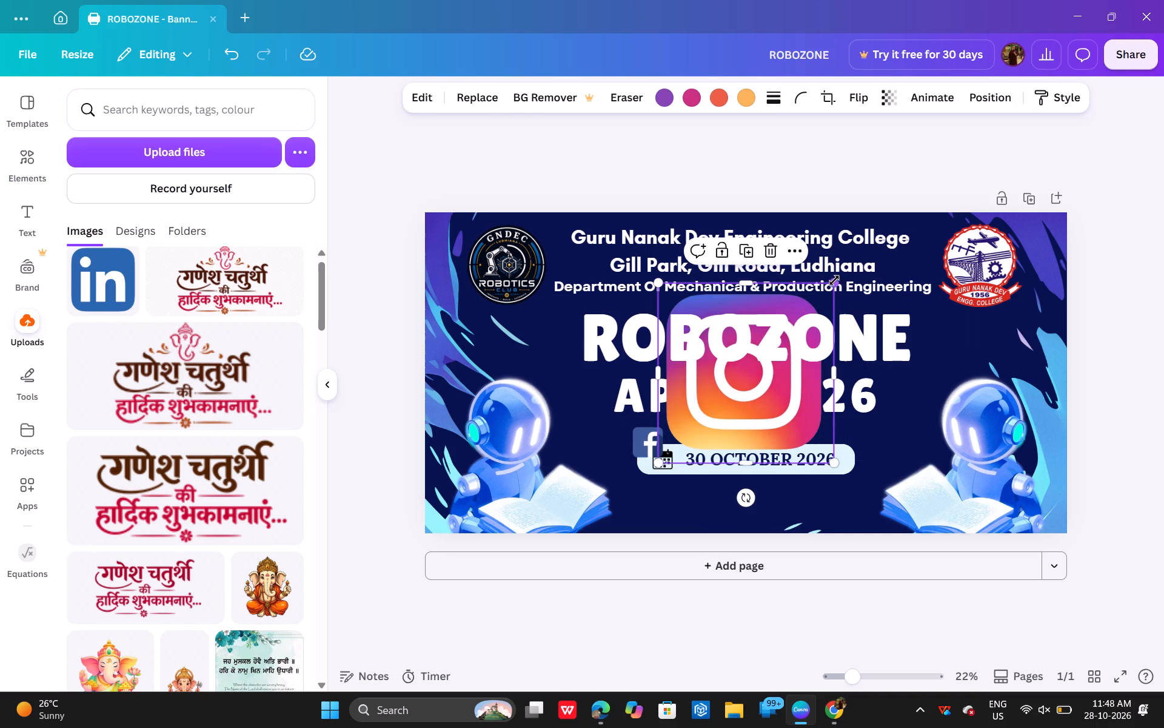
{"action": "left_click_drag", "start_coordinate": [834, 282], "coordinate": [695, 437]}
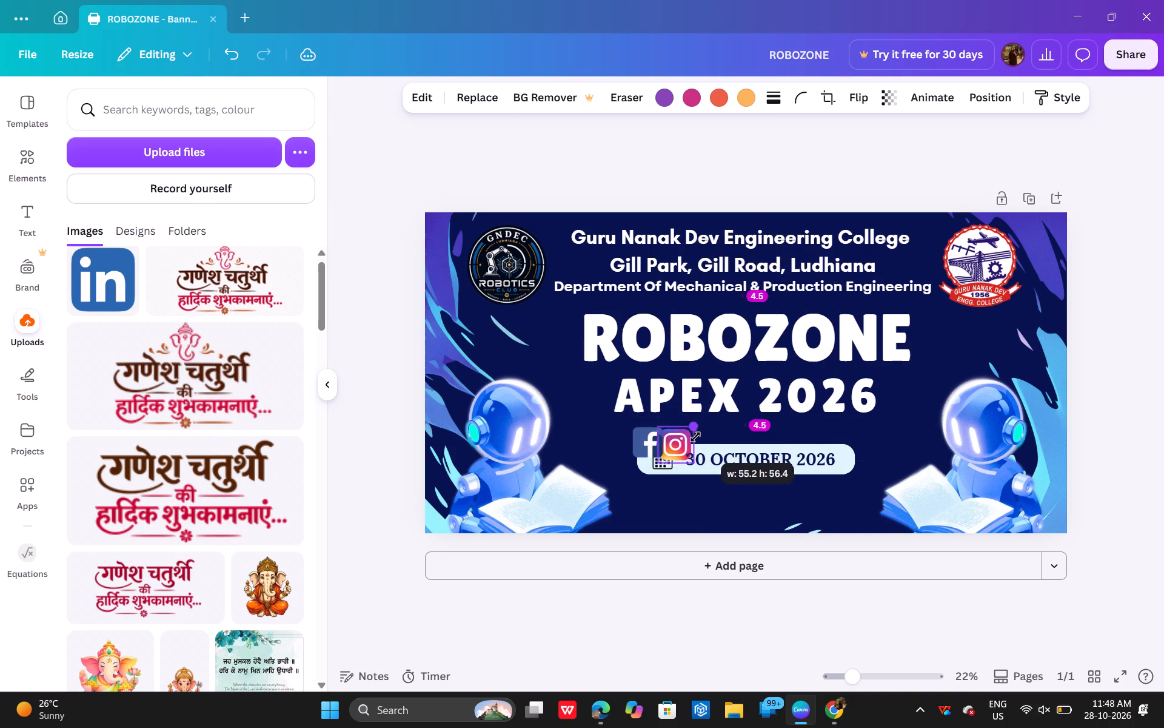
{"action": "left_click_drag", "start_coordinate": [695, 437], "coordinate": [698, 433]}
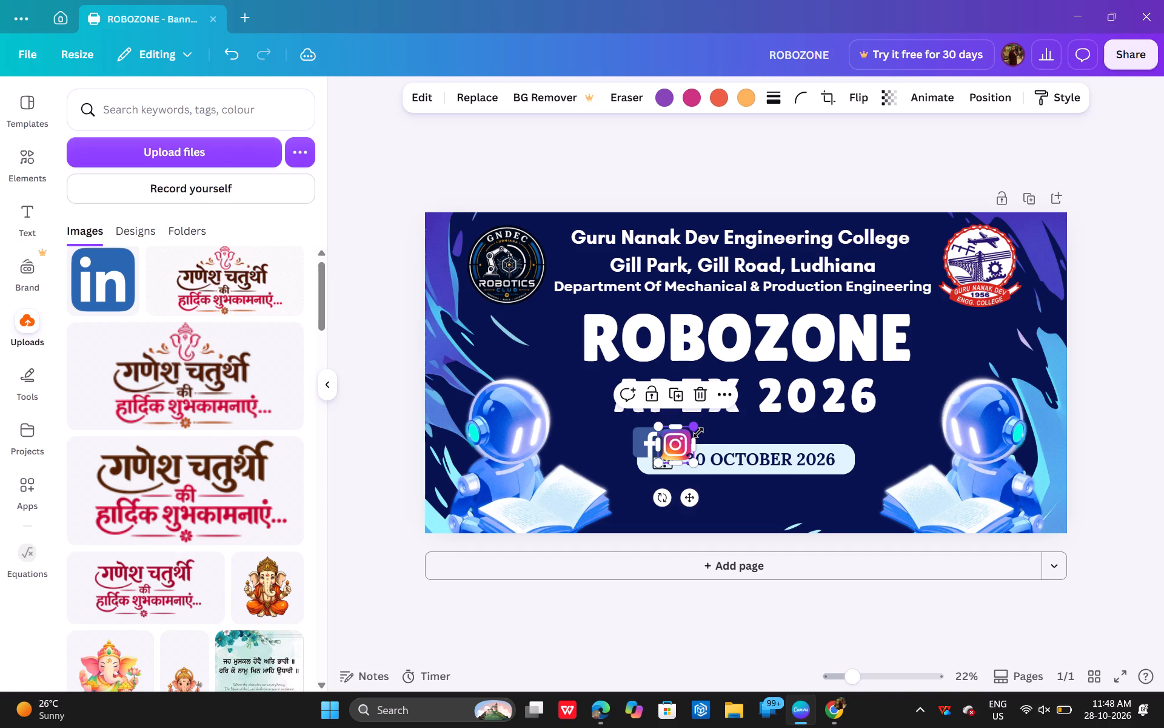
{"action": "left_click_drag", "start_coordinate": [690, 499], "coordinate": [696, 539]}
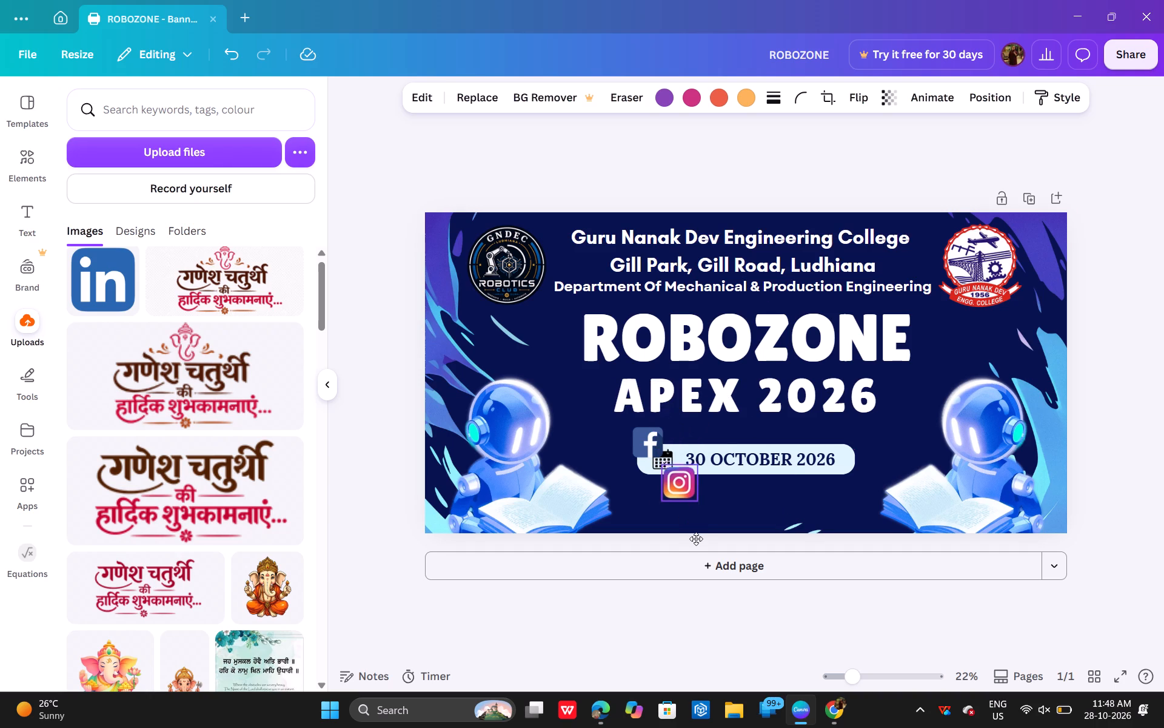
{"action": "left_click_drag", "start_coordinate": [696, 539], "coordinate": [686, 559]}
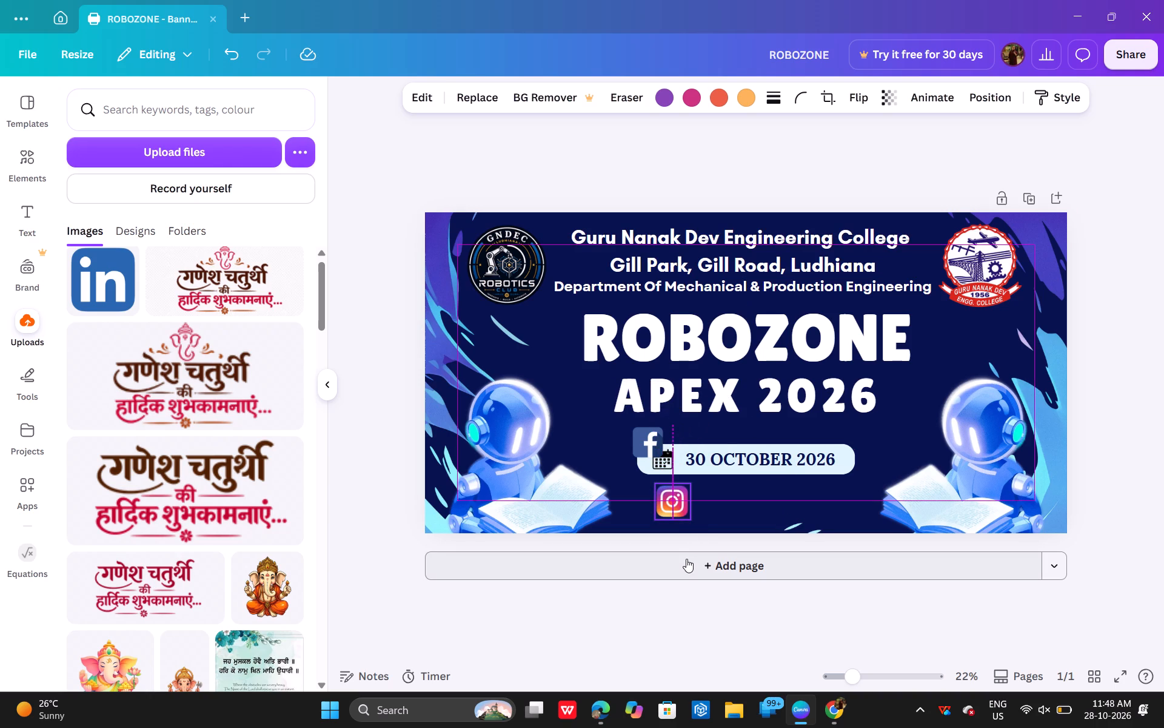
{"action": "left_click_drag", "start_coordinate": [686, 559], "coordinate": [683, 558]}
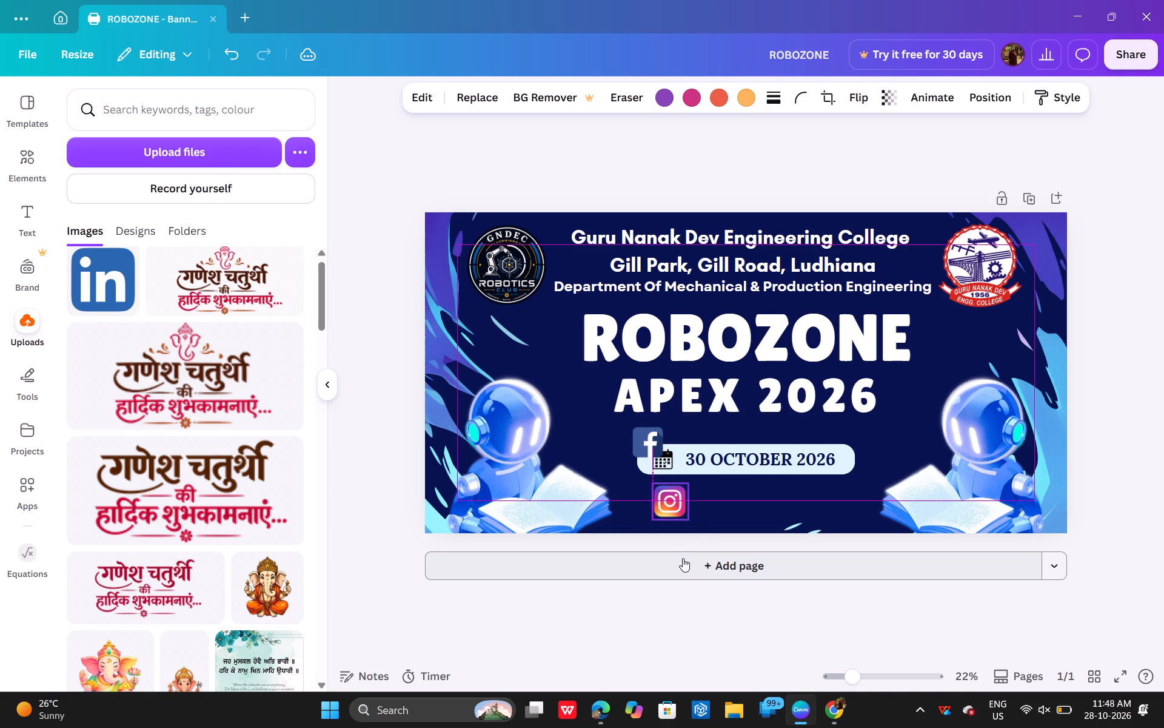
{"action": "left_click_drag", "start_coordinate": [683, 558], "coordinate": [678, 559]}
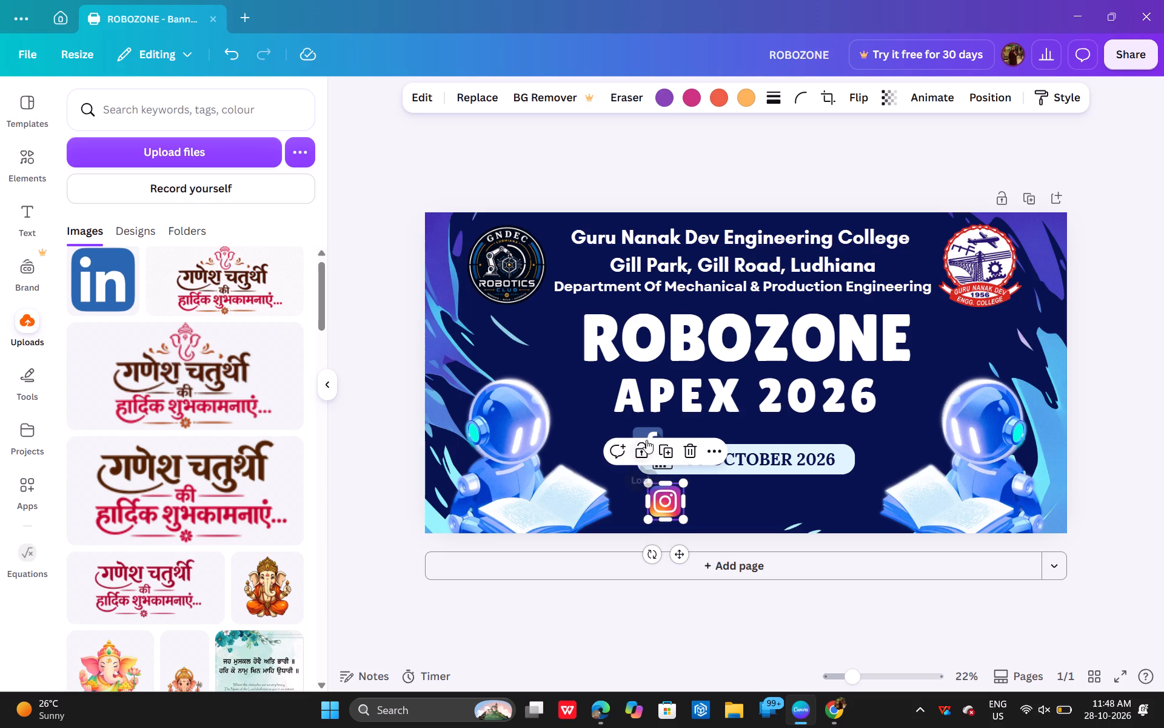
Move the small Facebook logo below the date strip, just right of the Instagram logo and level with it.
{"action": "left_click", "coordinate": [644, 437]}
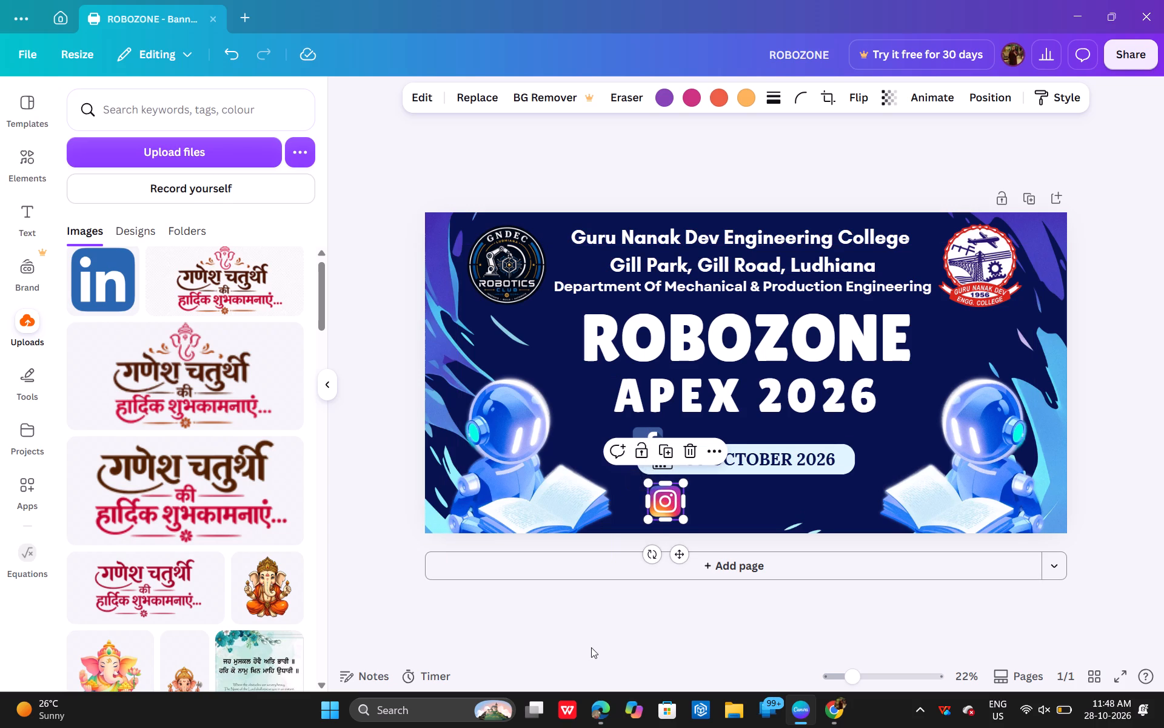
{"action": "left_click", "coordinate": [591, 647]}
{"action": "left_click", "coordinate": [640, 434]}
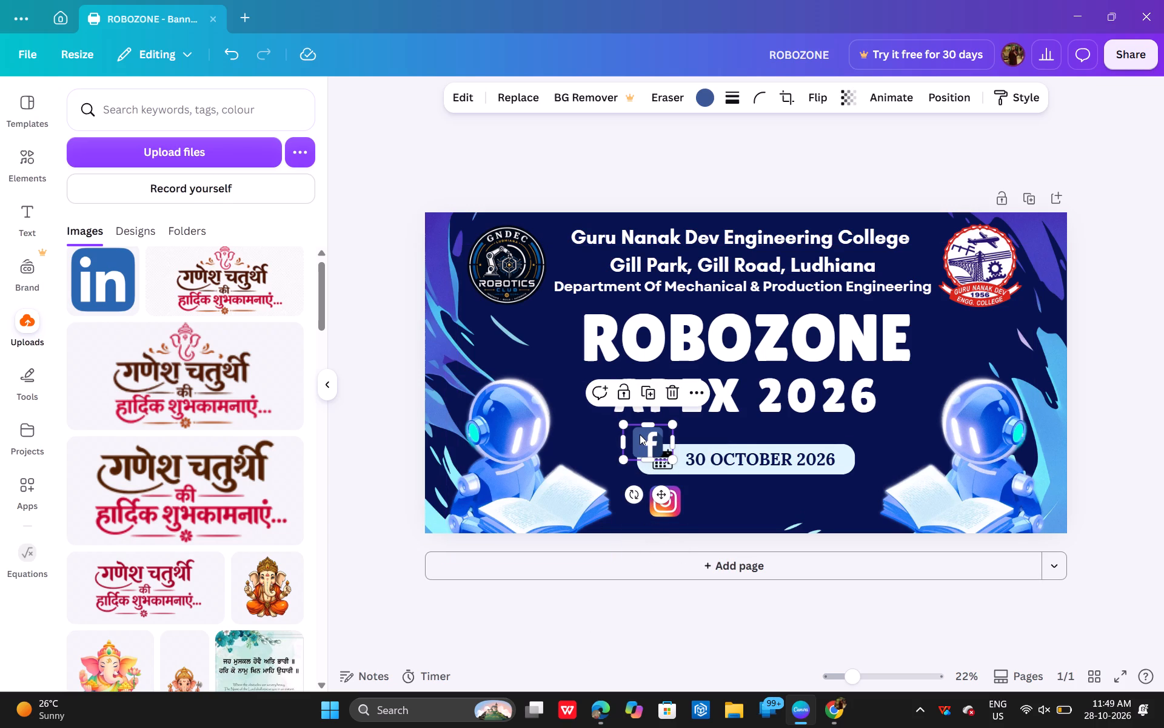
{"action": "left_click_drag", "start_coordinate": [640, 434], "coordinate": [703, 493]}
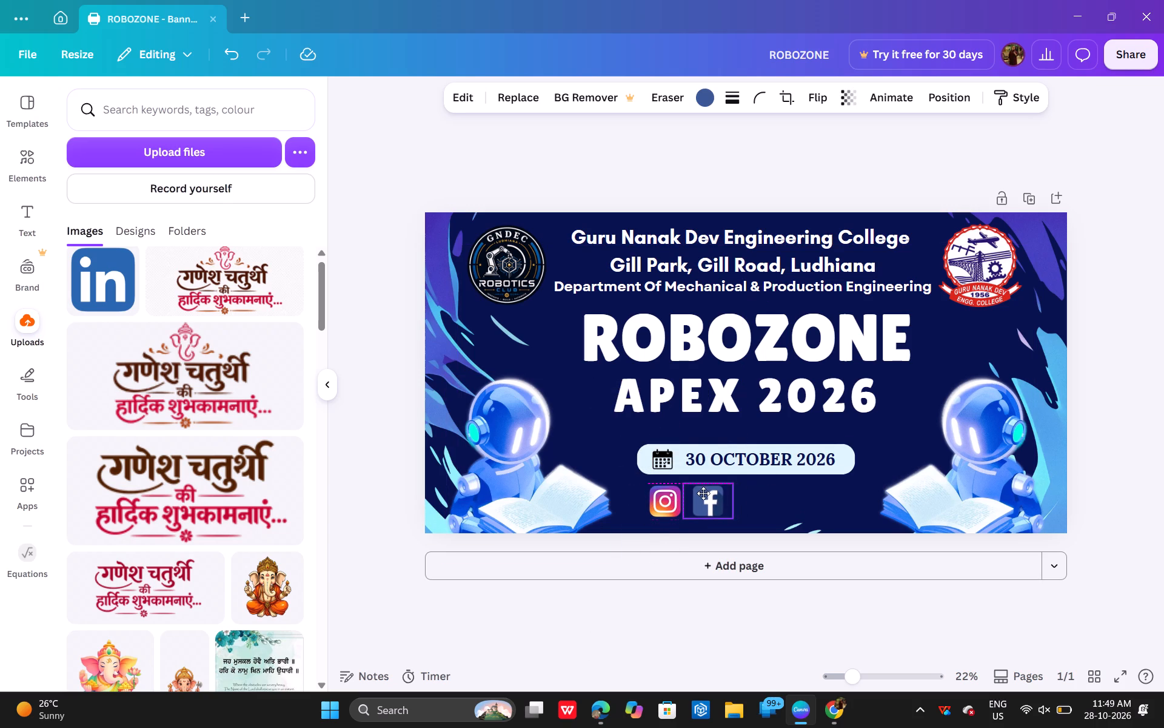
{"action": "left_click_drag", "start_coordinate": [703, 493], "coordinate": [701, 493]}
{"action": "left_click_drag", "start_coordinate": [701, 493], "coordinate": [702, 493]}
{"action": "left_click", "coordinate": [621, 621]}
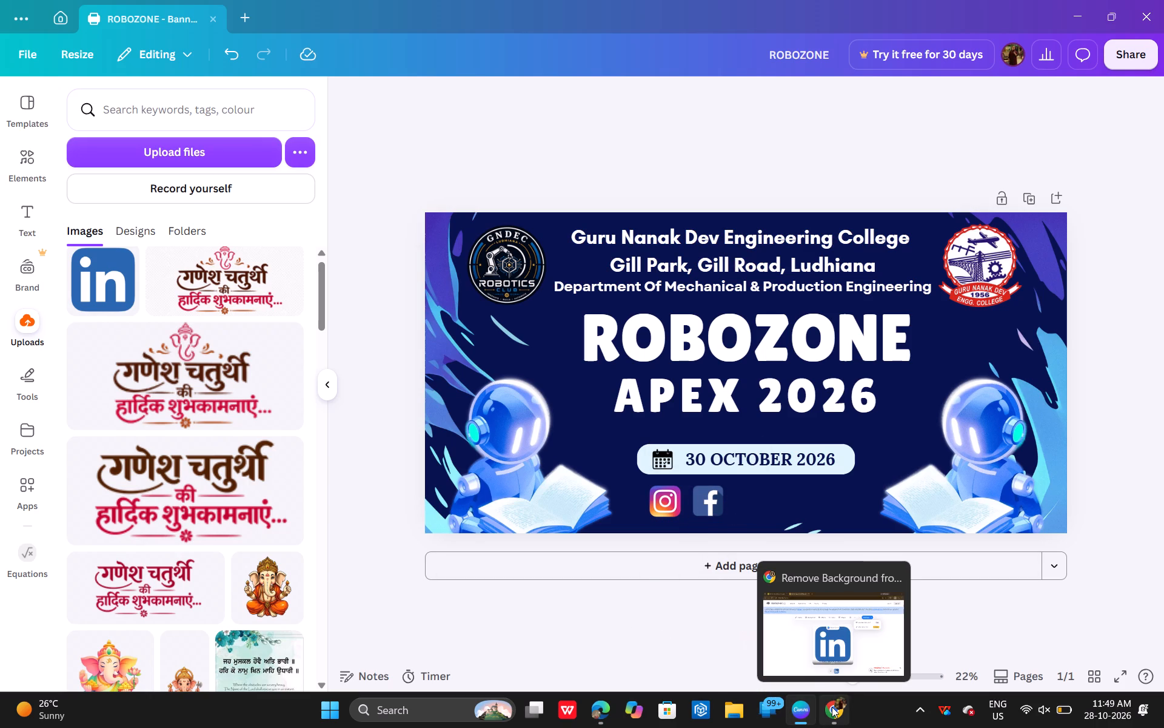
Switch to Chrome, locate the downloaded image-removebg-preview file in its folder and open it.
{"action": "left_click", "coordinate": [821, 647]}
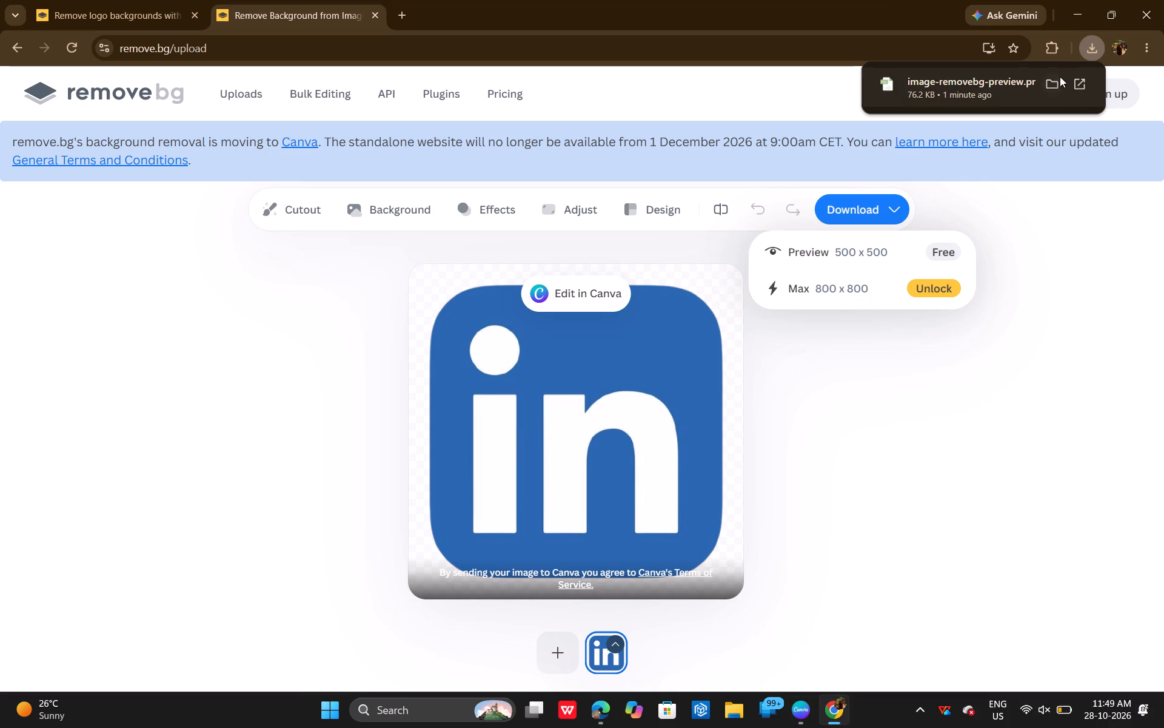
{"action": "left_click", "coordinate": [1057, 81]}
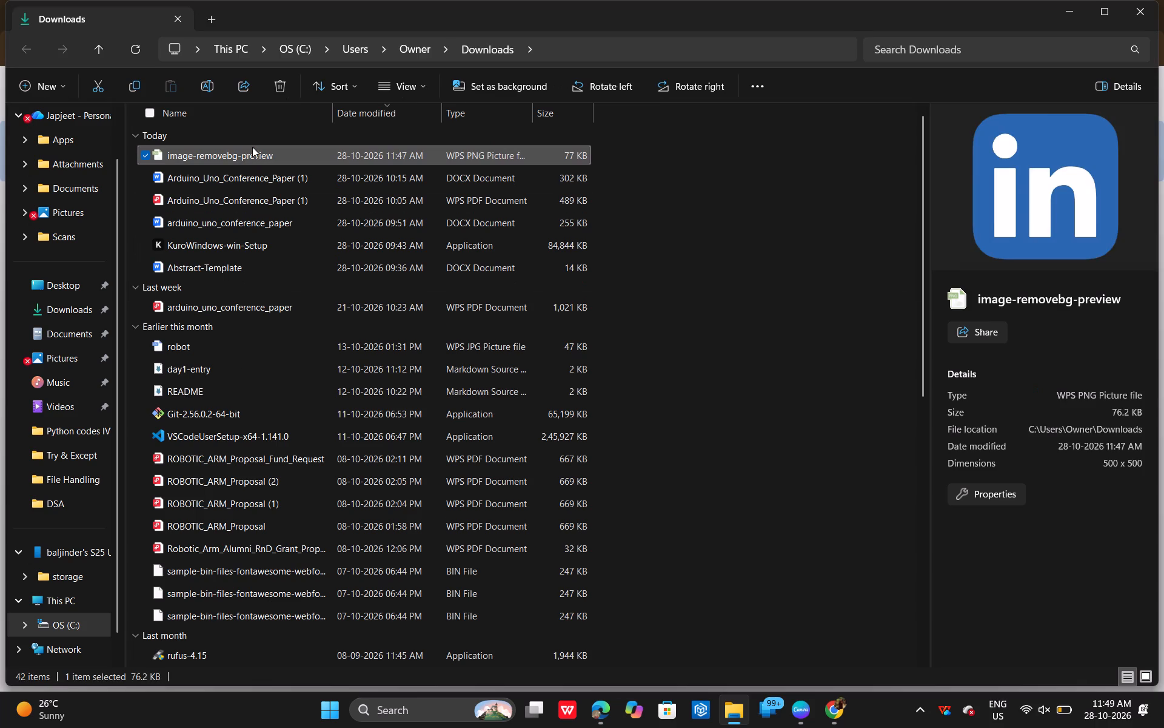
{"action": "double_click", "coordinate": [246, 155]}
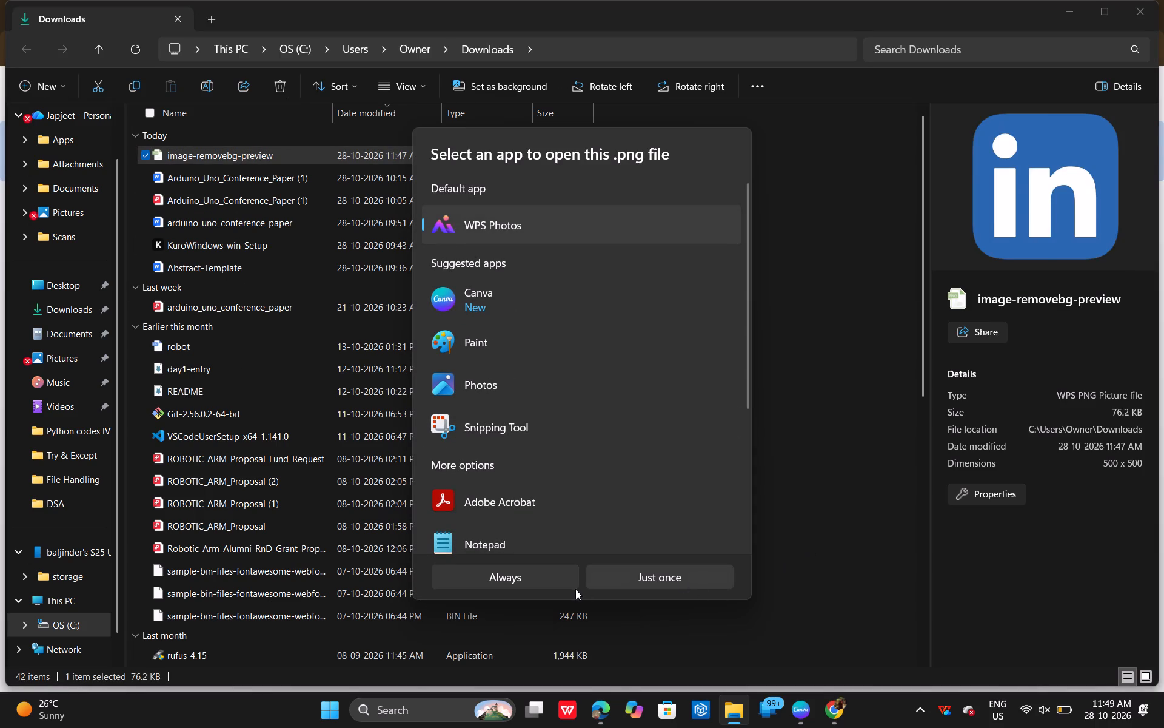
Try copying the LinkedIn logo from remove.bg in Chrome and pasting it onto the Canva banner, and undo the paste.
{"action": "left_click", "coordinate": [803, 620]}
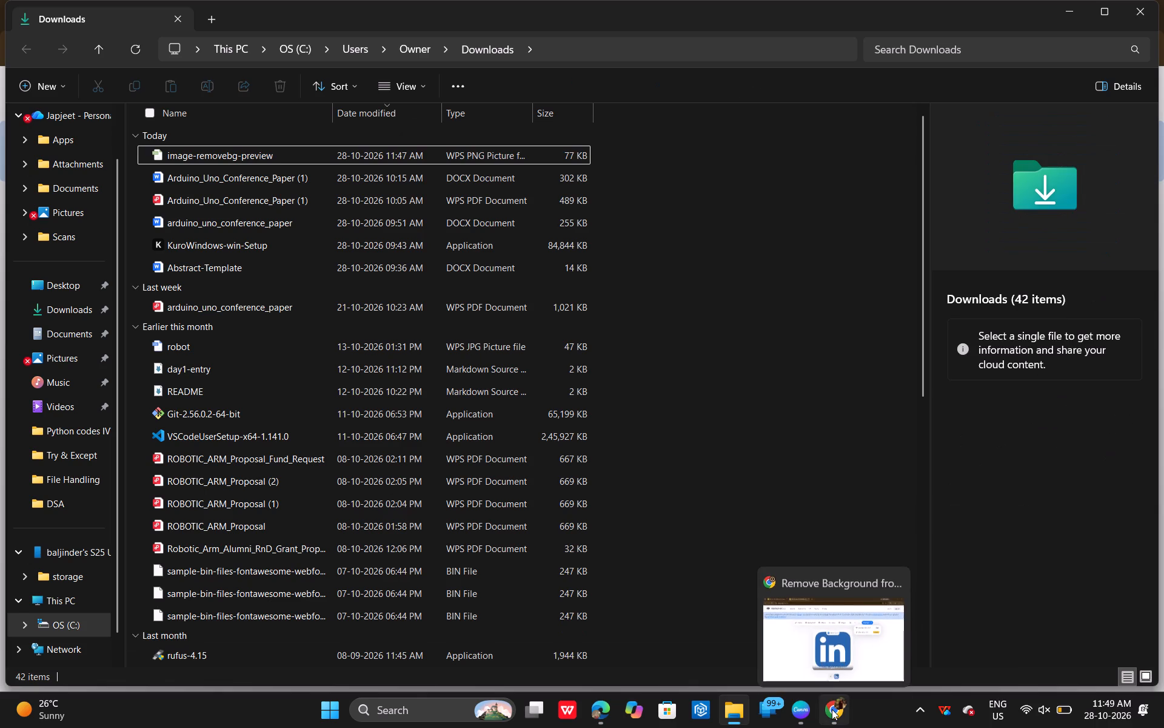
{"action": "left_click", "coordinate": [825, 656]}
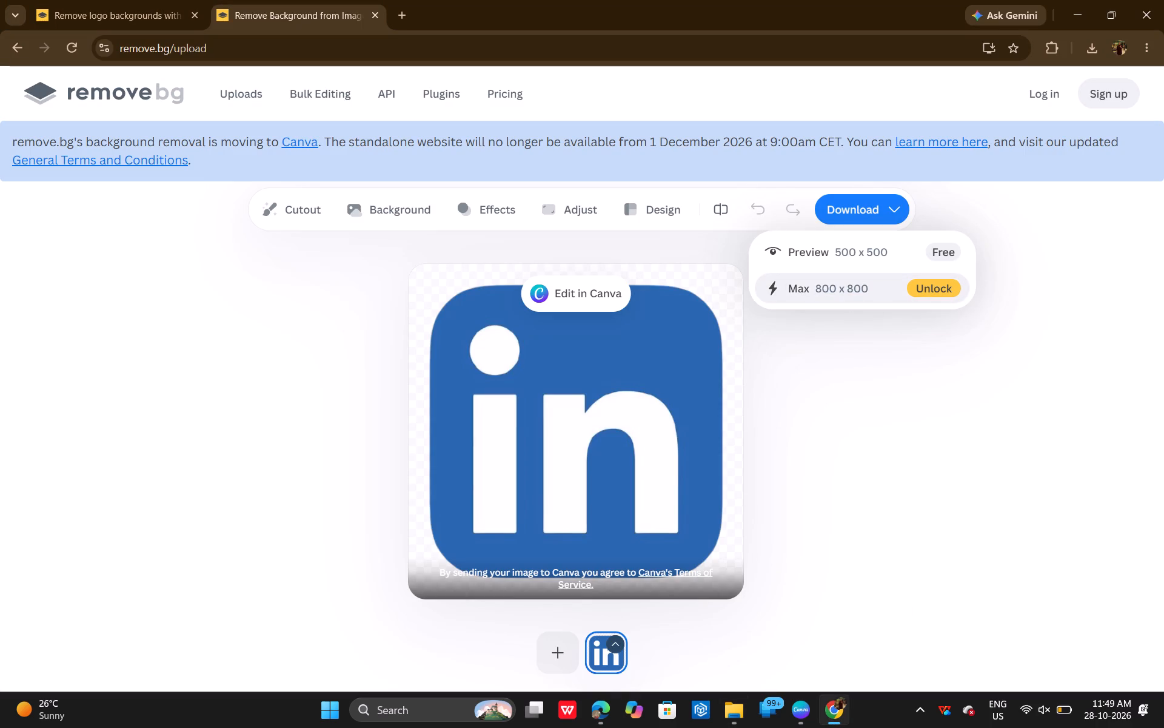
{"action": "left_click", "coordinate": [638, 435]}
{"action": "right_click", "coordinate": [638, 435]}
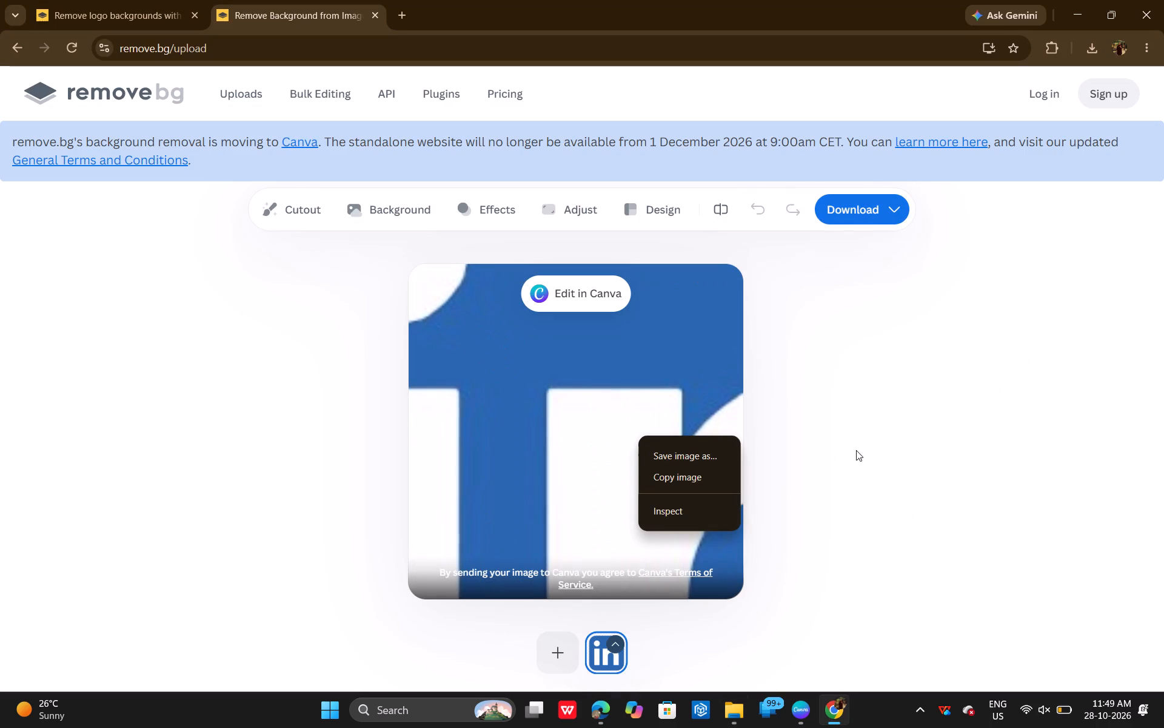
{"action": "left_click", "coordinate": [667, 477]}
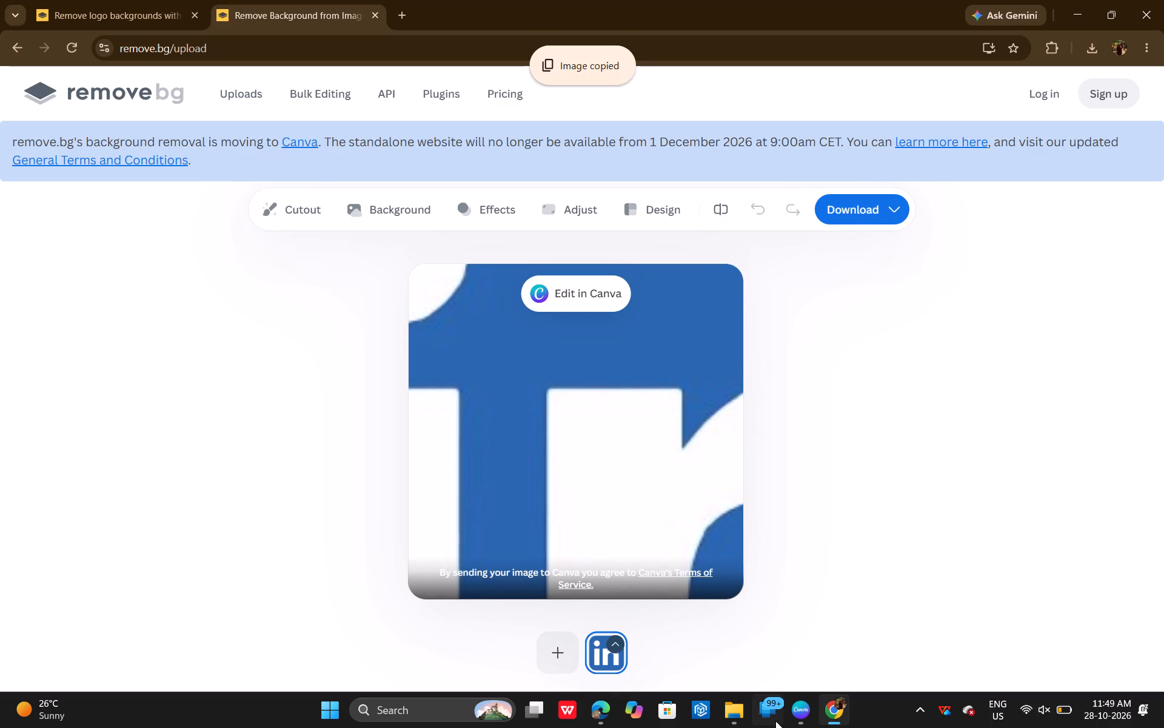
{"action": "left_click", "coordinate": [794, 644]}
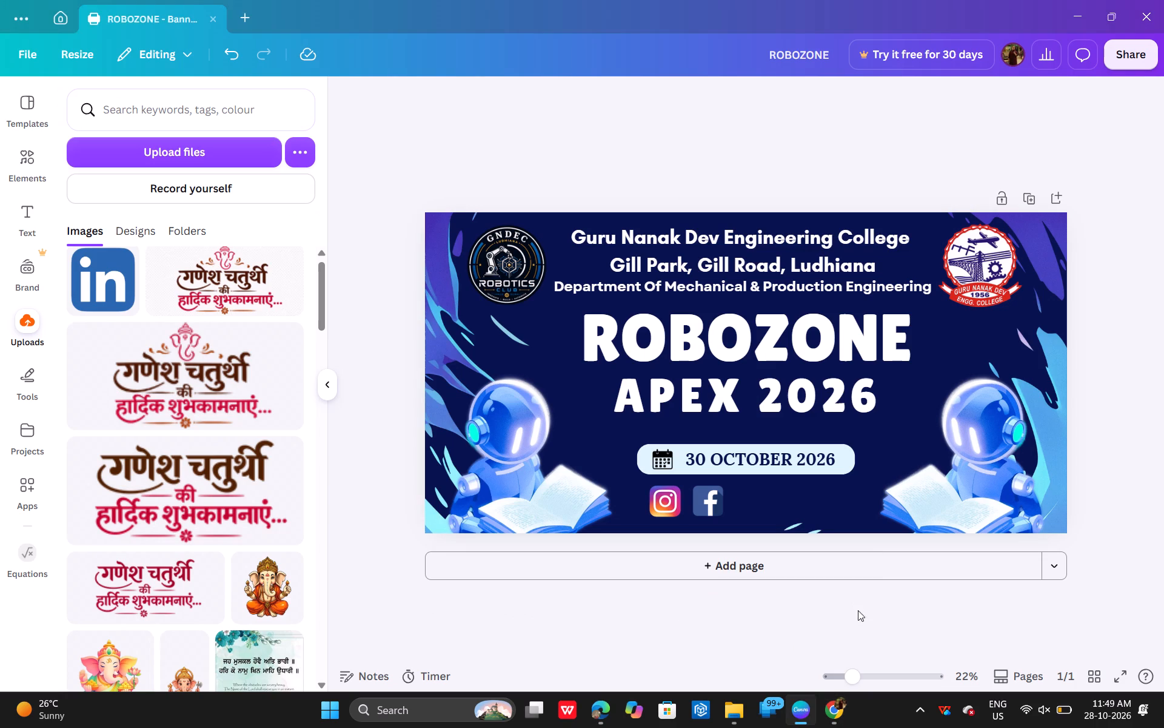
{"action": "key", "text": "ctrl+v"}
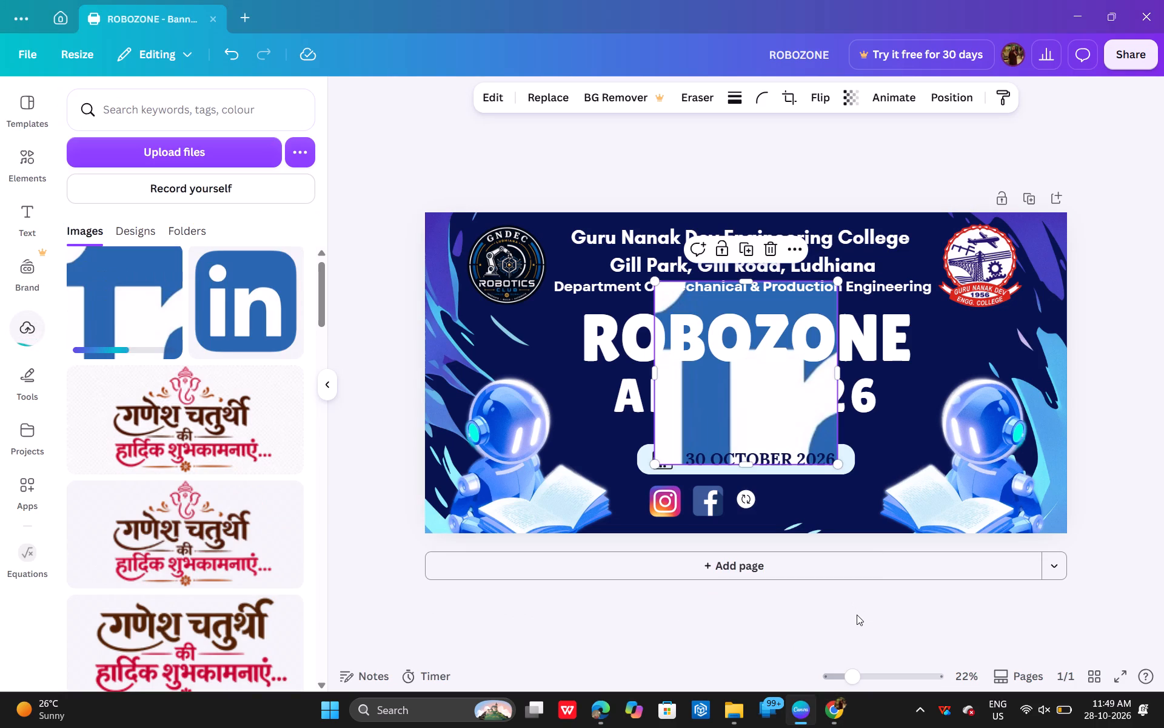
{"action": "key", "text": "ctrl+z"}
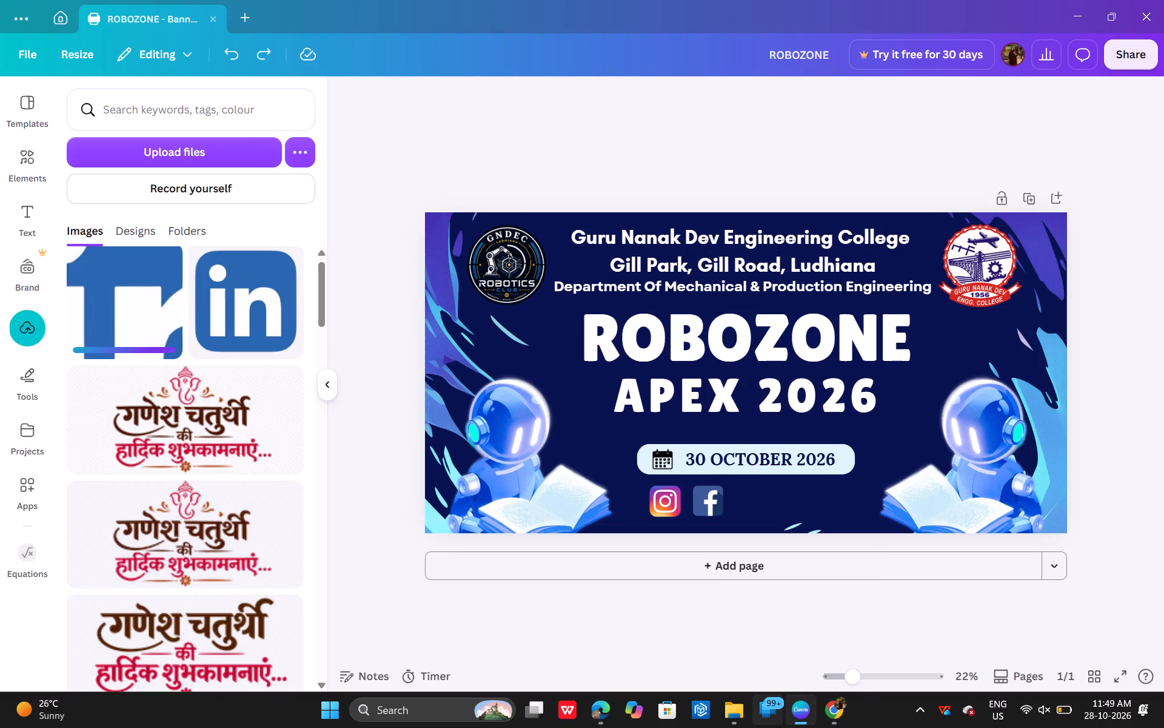
Return to remove.bg in Chrome, copy the full LinkedIn logo and save it in Downloads as linkedin_logo.
{"action": "left_click", "coordinate": [805, 651]}
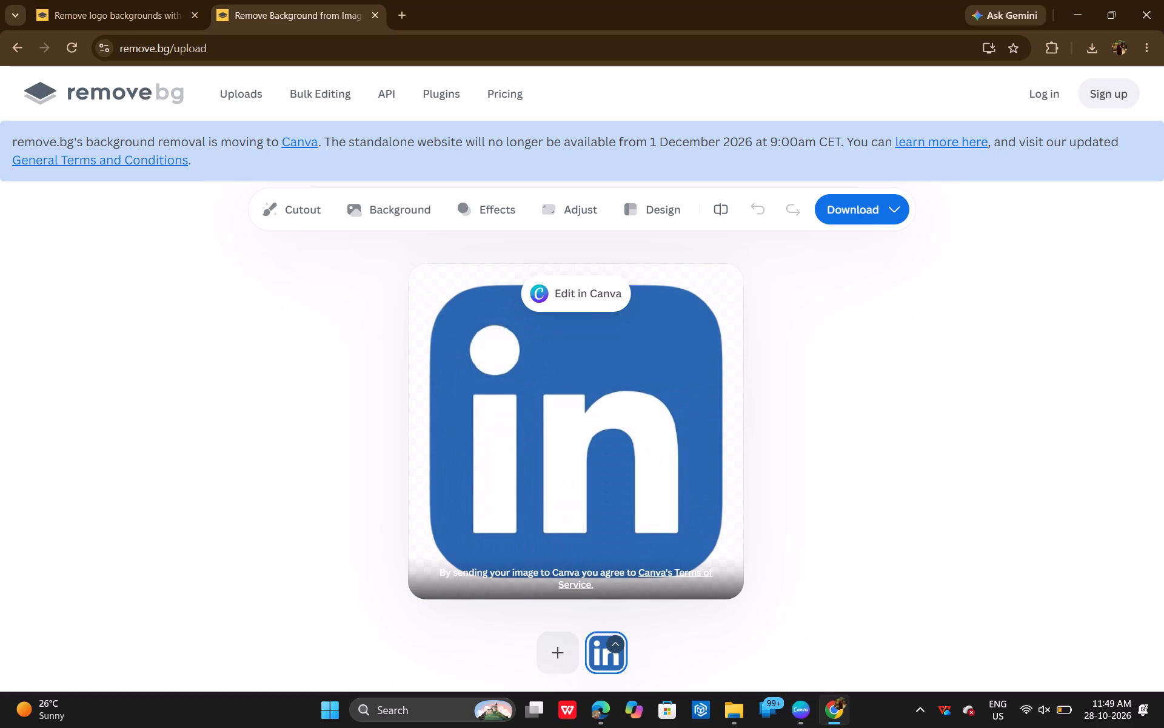
{"action": "key", "text": "ctrl+c"}
{"action": "right_click", "coordinate": [654, 531]}
{"action": "left_click", "coordinate": [686, 578]}
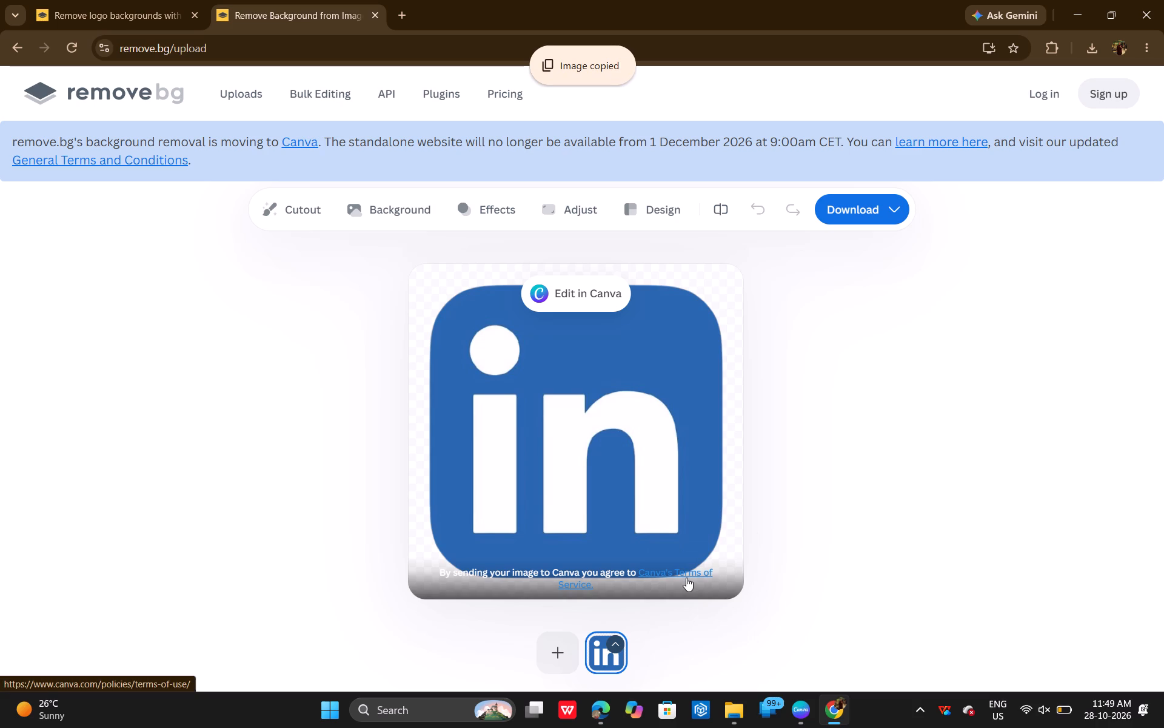
{"action": "right_click", "coordinate": [646, 507]}
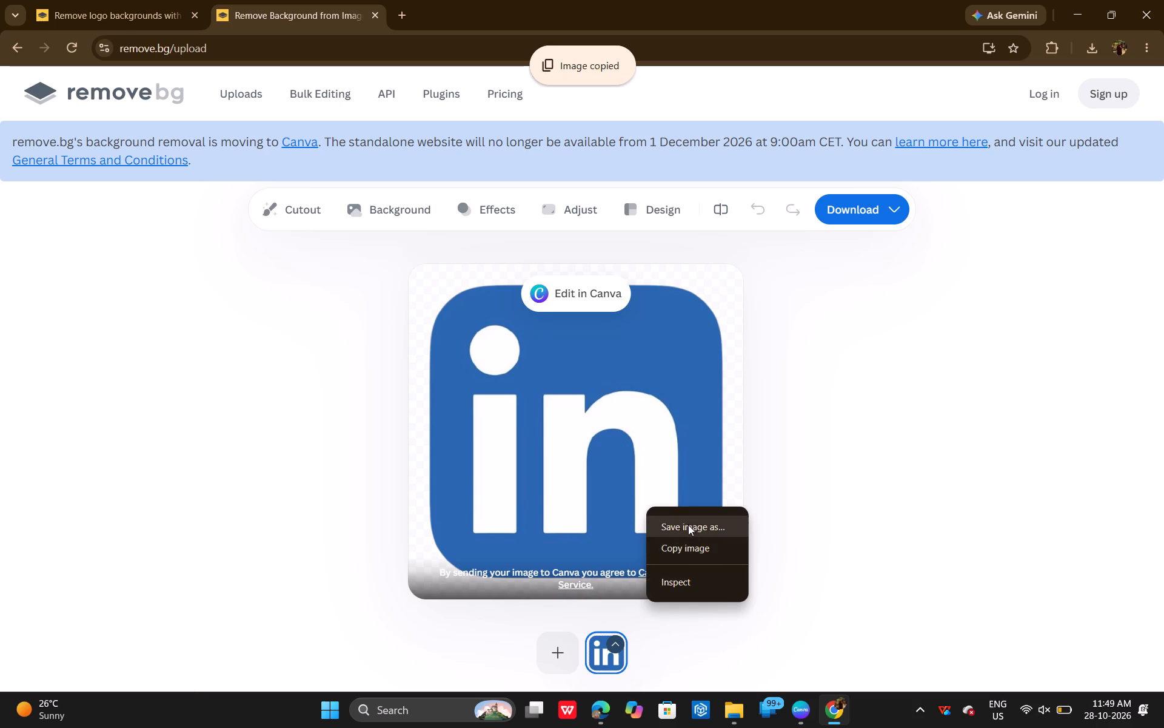
{"action": "left_click", "coordinate": [688, 524]}
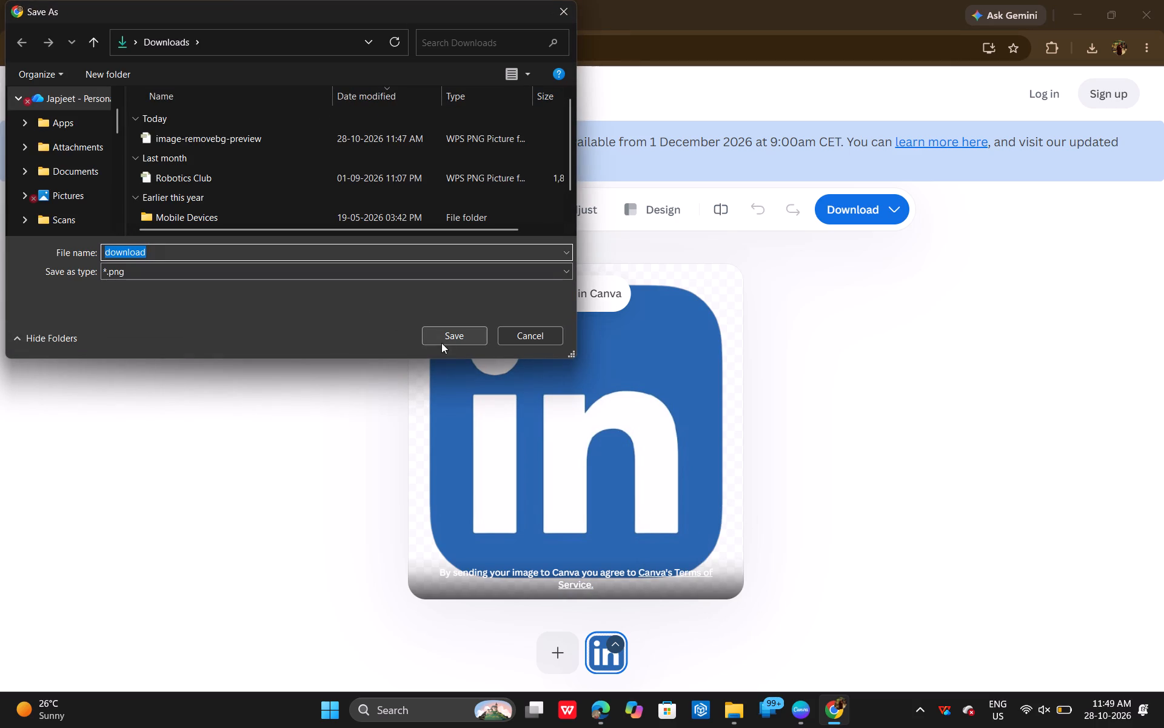
{"action": "key", "text": "BackSpace"}
{"action": "type", "text": "linkedin_logo"}
{"action": "key", "text": "Return"}
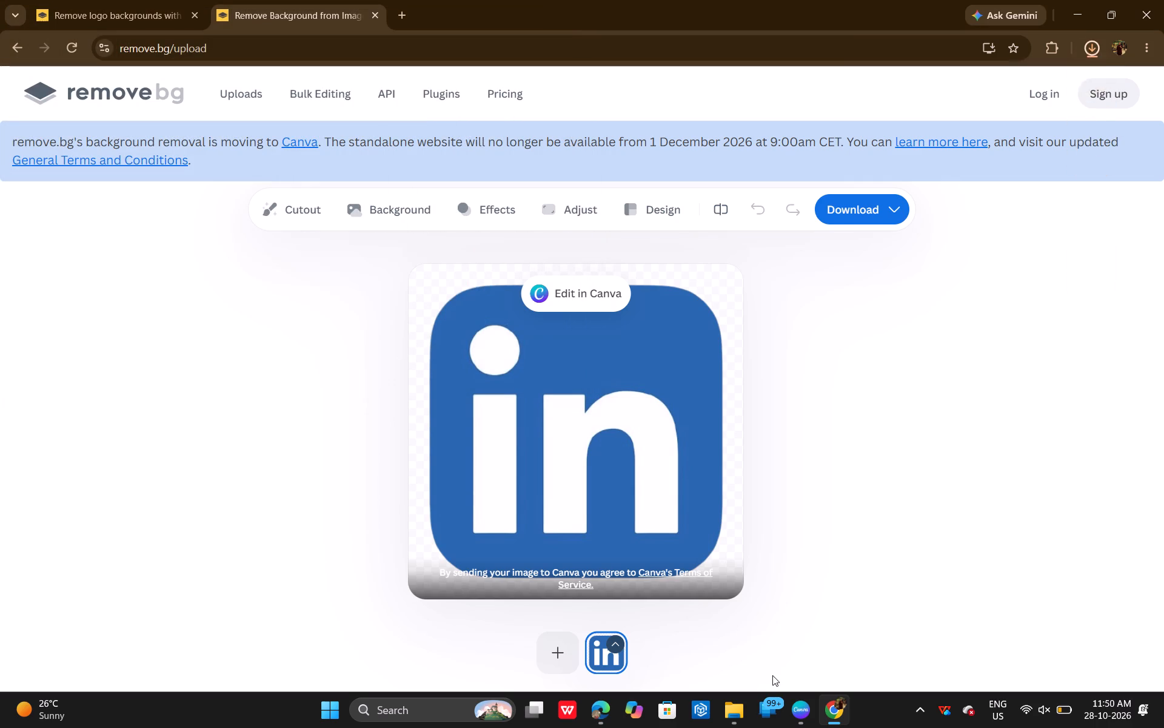
Switch to Canva, add the uploaded full LinkedIn logo to the banner, and shrink it into place beside the Facebook logo.
{"action": "left_click", "coordinate": [791, 654]}
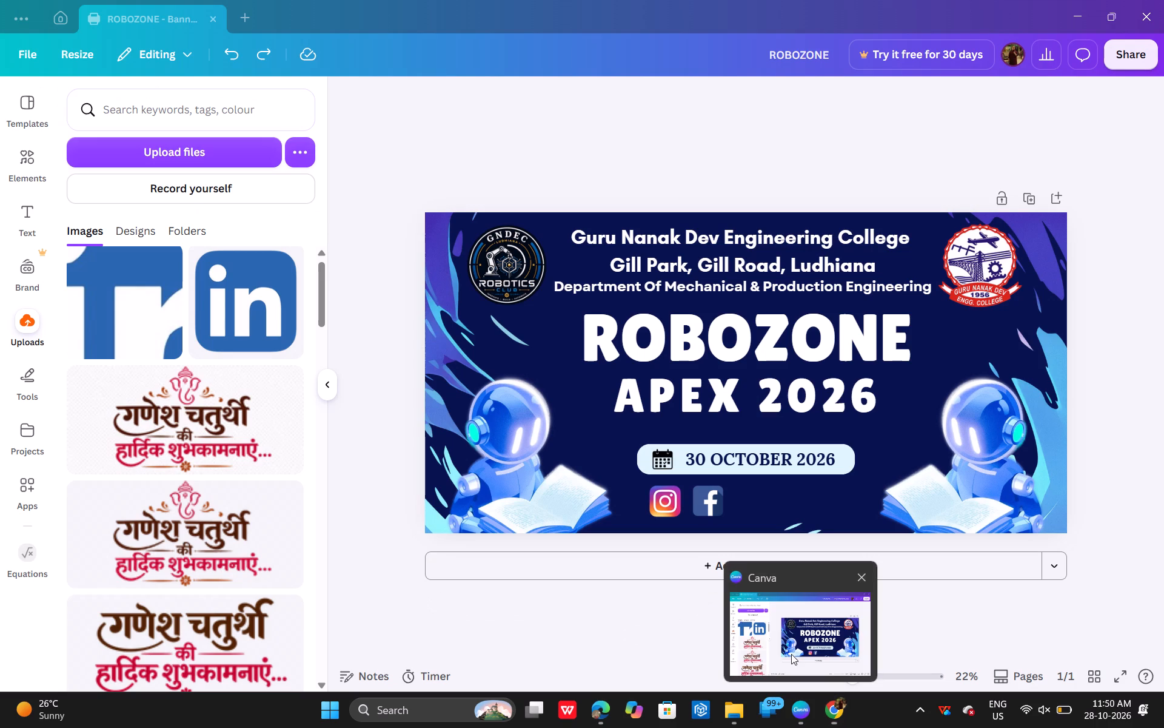
{"action": "left_click", "coordinate": [249, 332]}
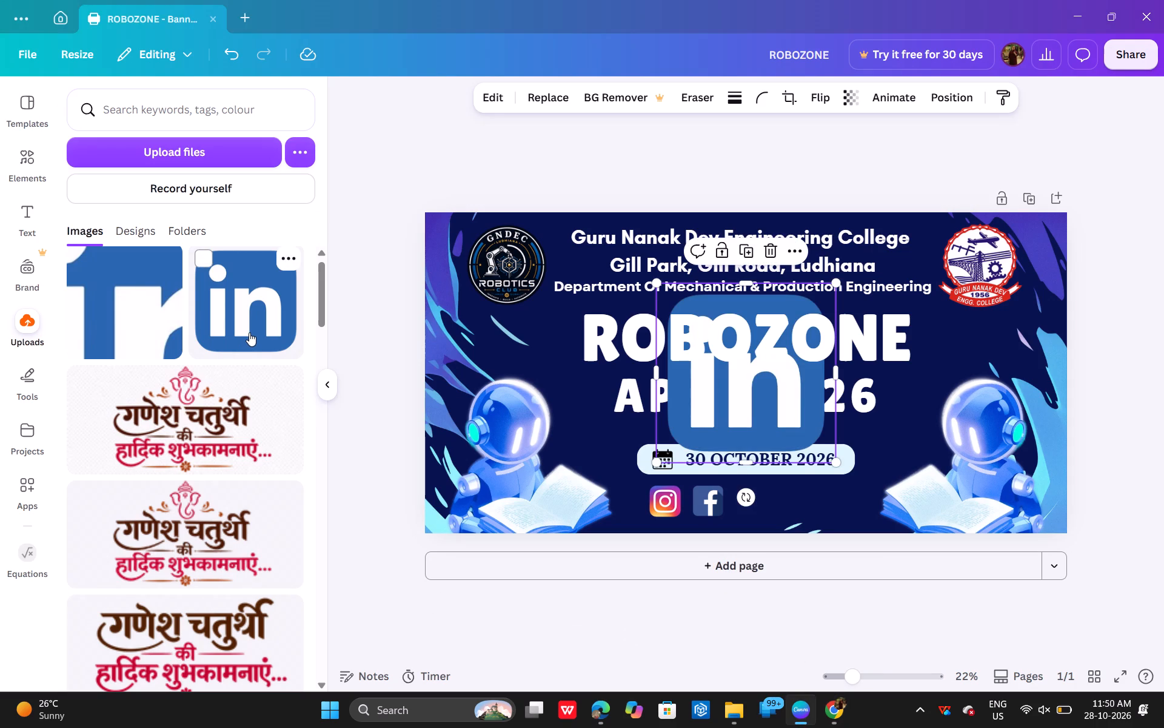
{"action": "left_click_drag", "start_coordinate": [834, 282], "coordinate": [767, 337]}
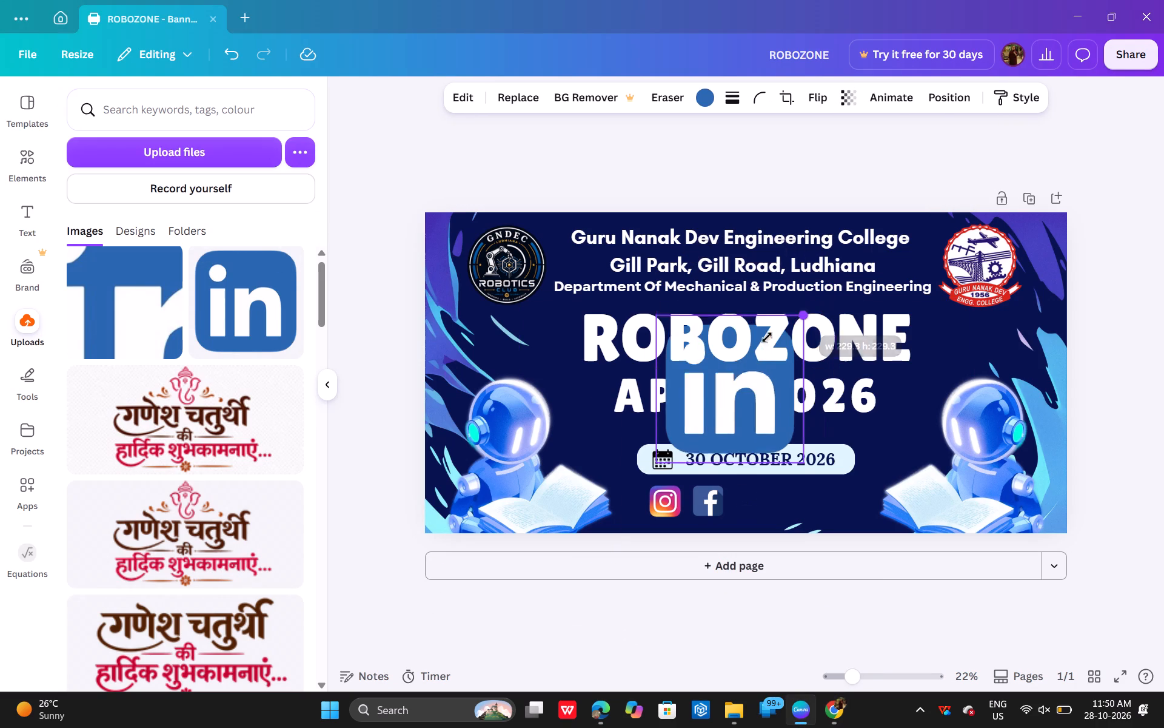
{"action": "left_click_drag", "start_coordinate": [767, 337], "coordinate": [706, 405]}
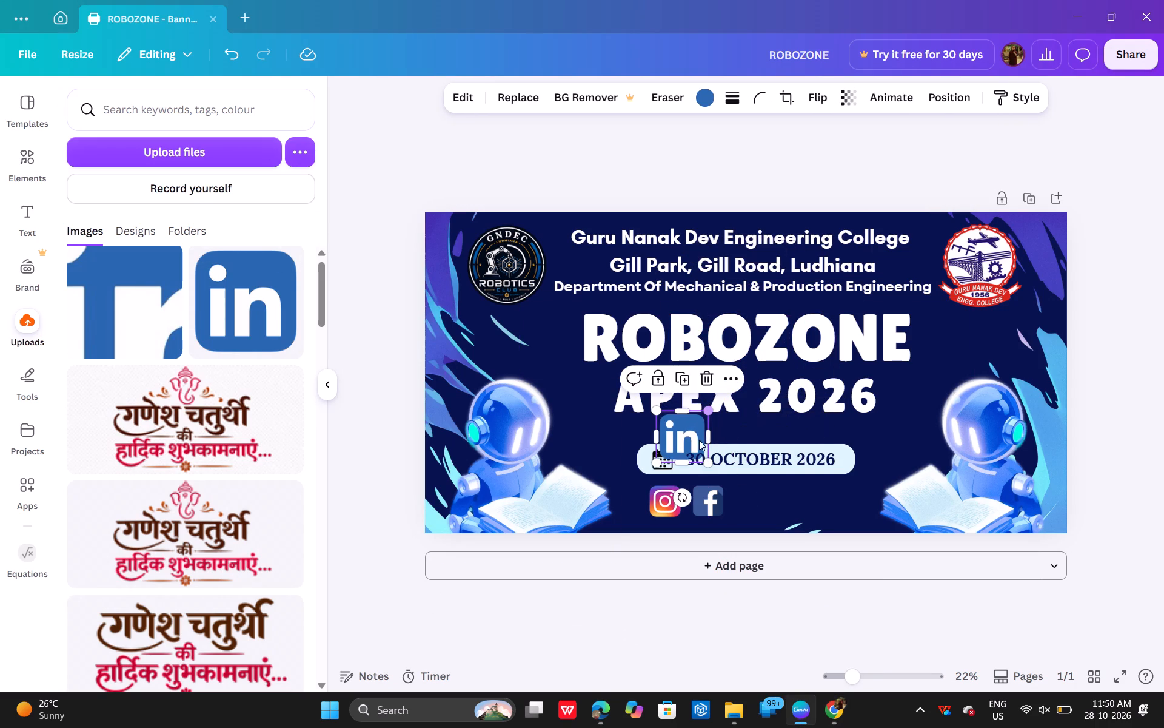
{"action": "left_click_drag", "start_coordinate": [678, 435], "coordinate": [755, 496]}
Fine-tune the LinkedIn logo's size so it matches the Instagram and Facebook logos in the row below the date.
{"action": "left_click_drag", "start_coordinate": [783, 473], "coordinate": [769, 480]}
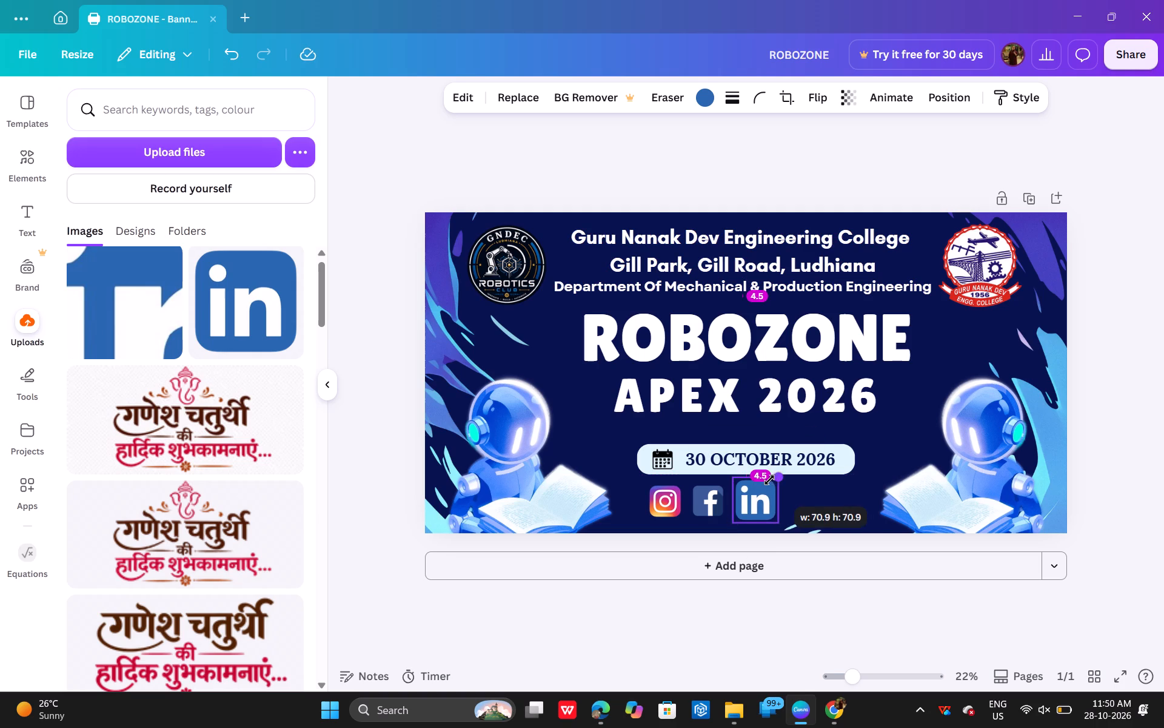
{"action": "left_click_drag", "start_coordinate": [769, 480], "coordinate": [768, 479]}
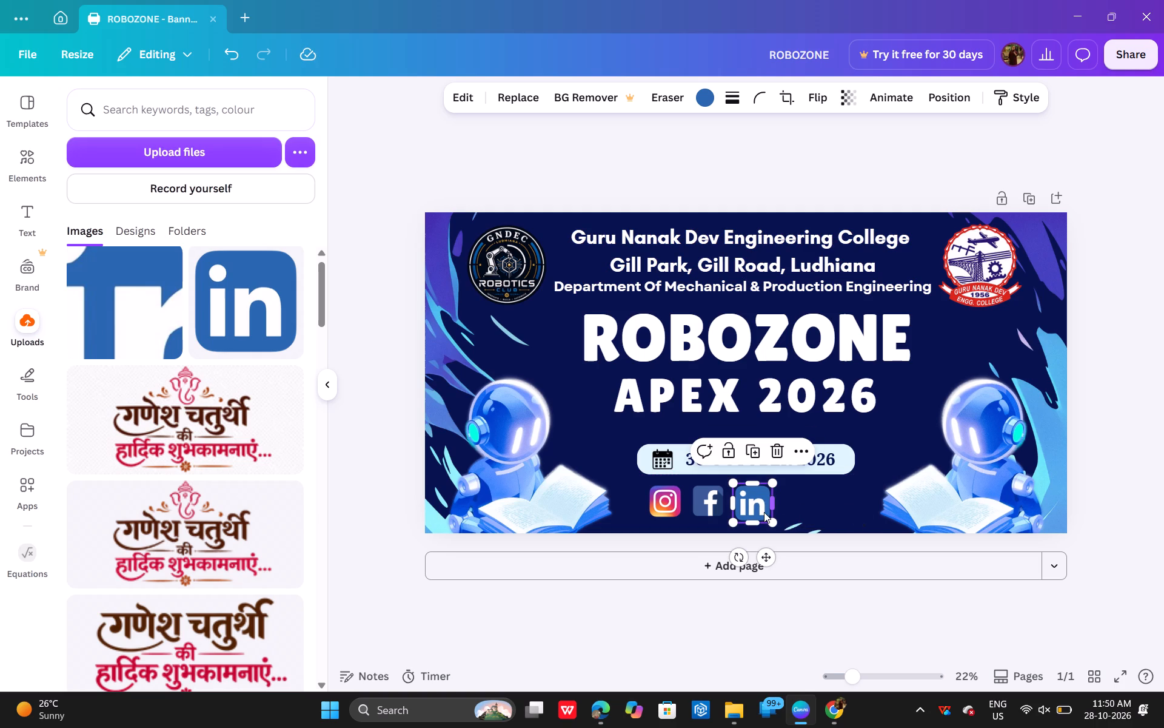
{"action": "left_click", "coordinate": [764, 512]}
{"action": "left_click", "coordinate": [752, 503]}
{"action": "left_click_drag", "start_coordinate": [772, 521], "coordinate": [769, 519]}
{"action": "left_click_drag", "start_coordinate": [769, 519], "coordinate": [766, 516]}
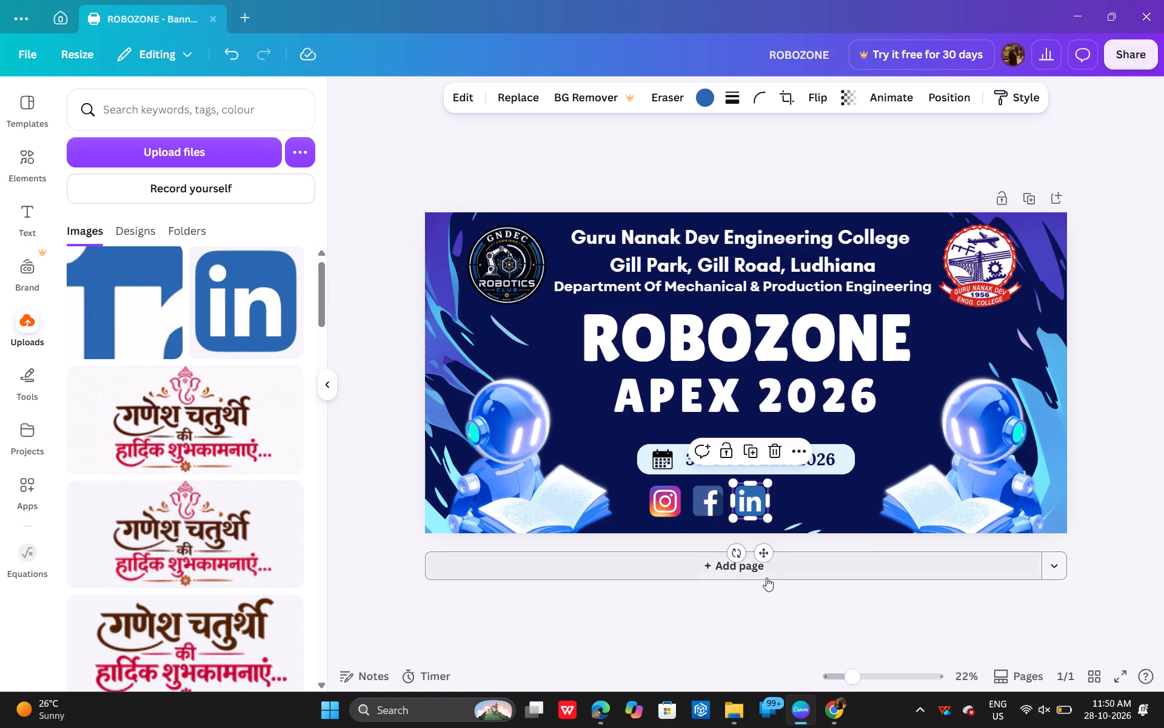
{"action": "left_click", "coordinate": [721, 629]}
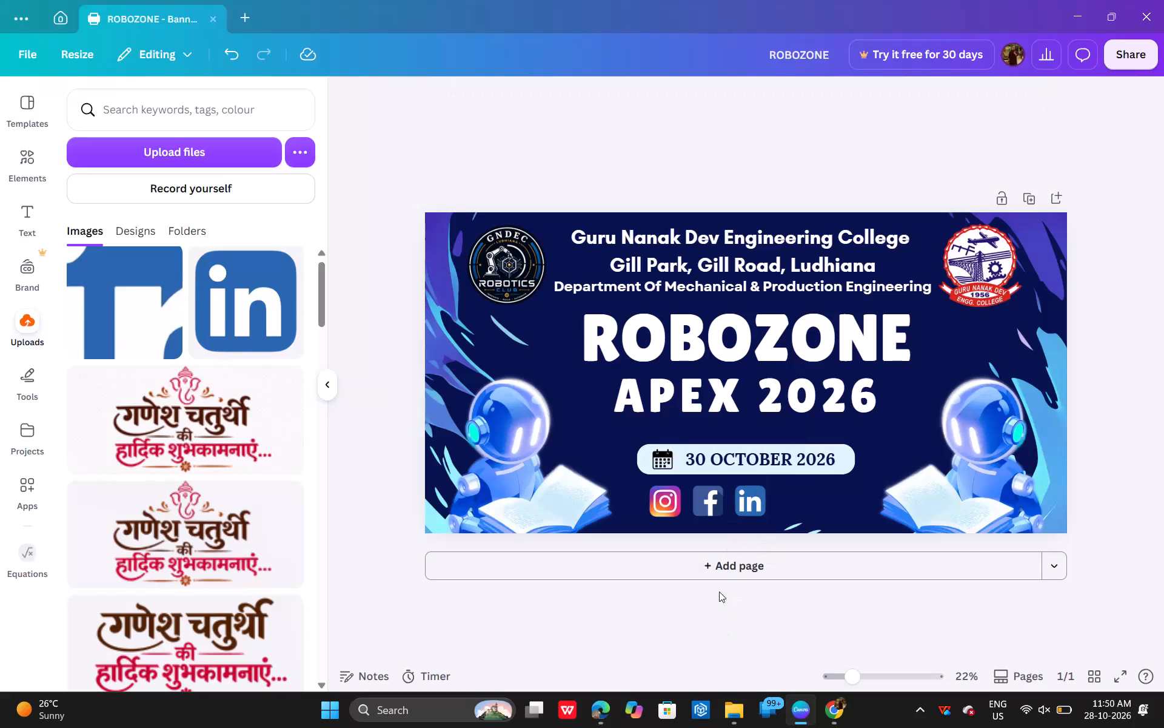
Tighten the logo row's spacing by moving the Facebook logo closer to Instagram and the LinkedIn logo closer to Facebook.
{"action": "left_click", "coordinate": [754, 497]}
{"action": "left_click", "coordinate": [763, 553]}
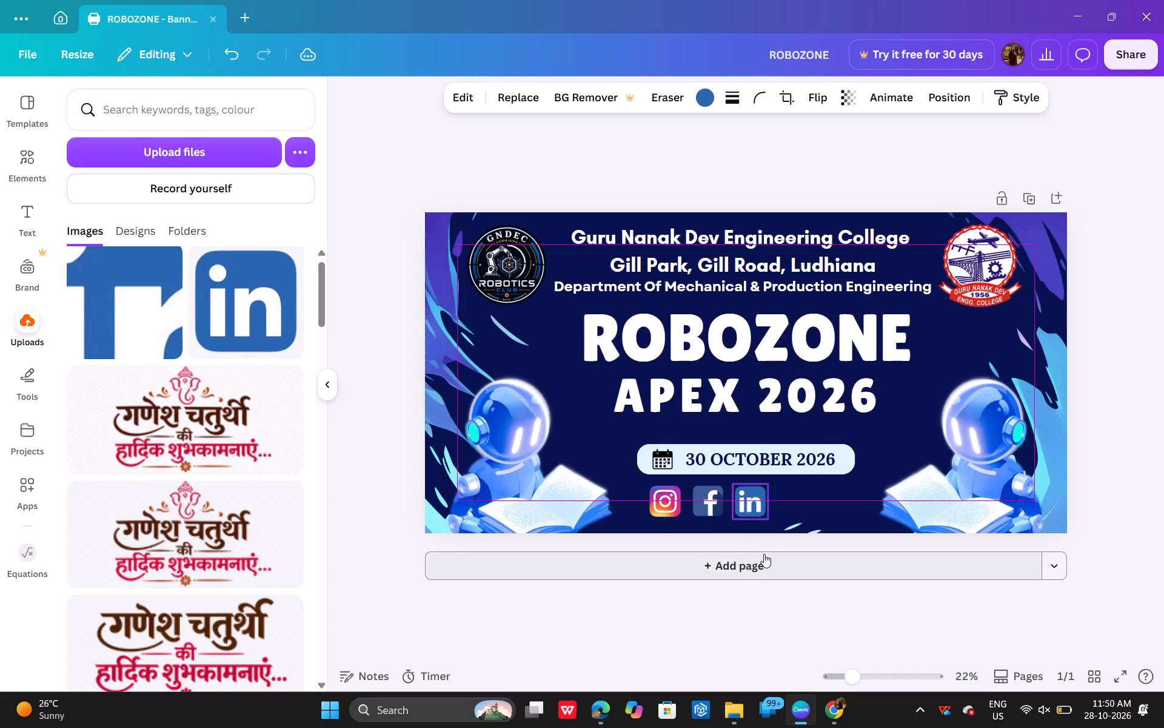
{"action": "left_click", "coordinate": [666, 601]}
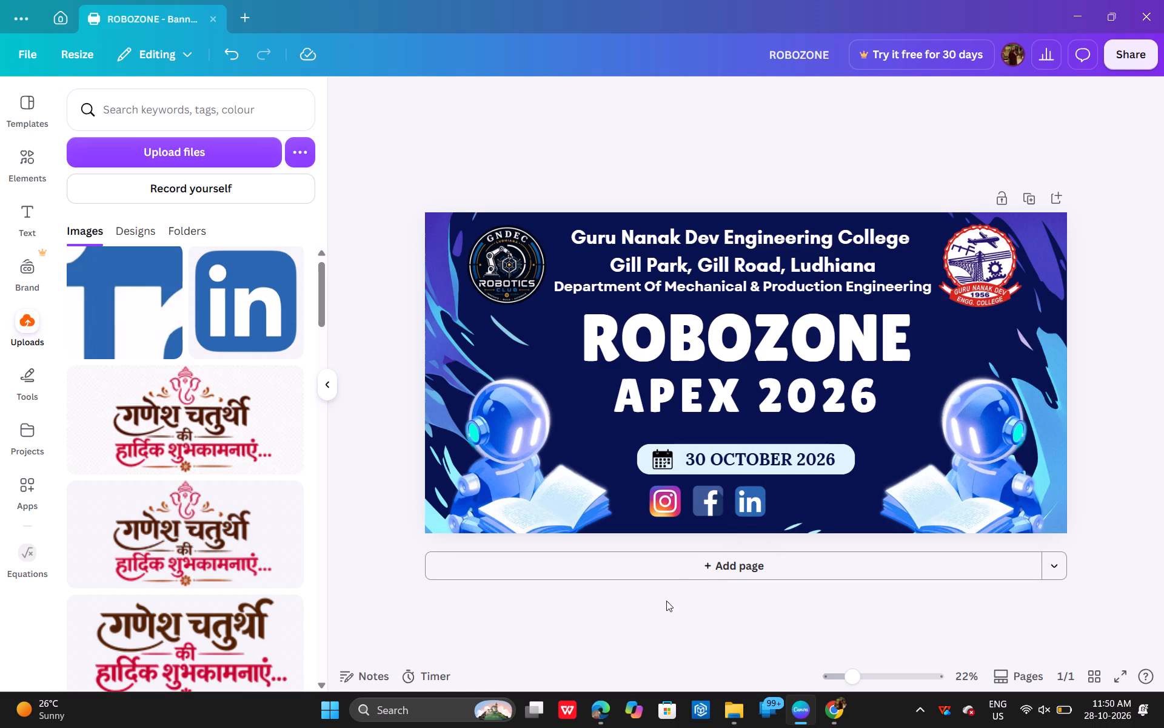
{"action": "left_click", "coordinate": [702, 508]}
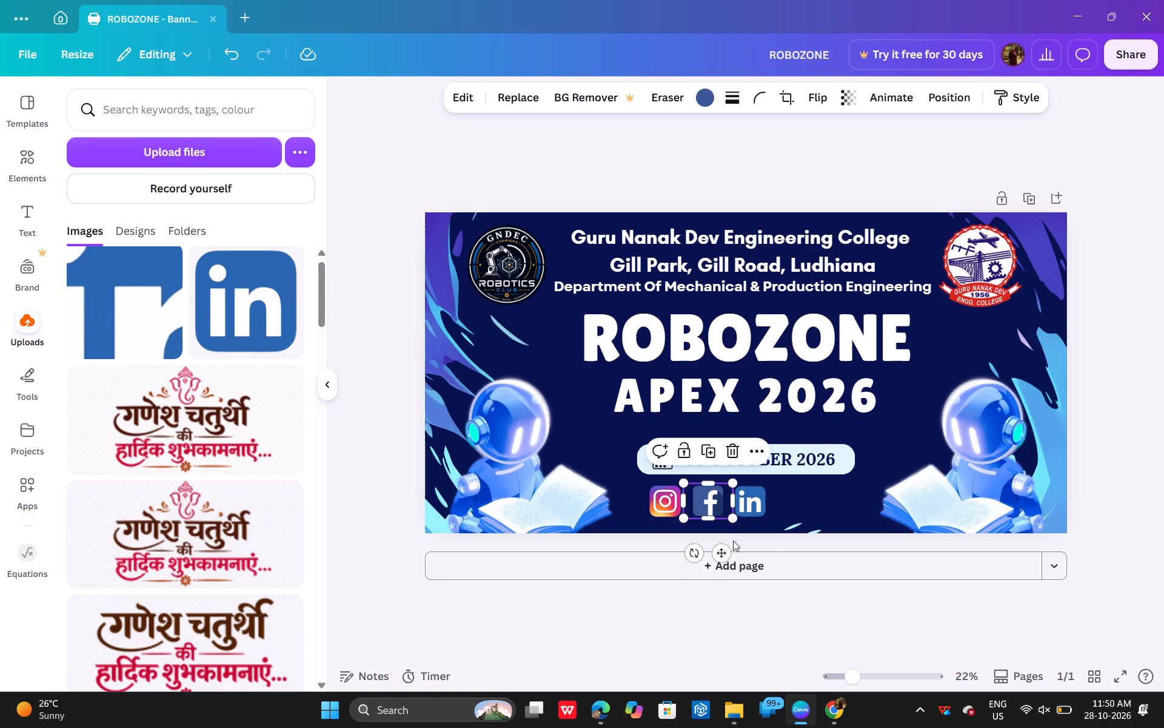
{"action": "left_click", "coordinate": [724, 550]}
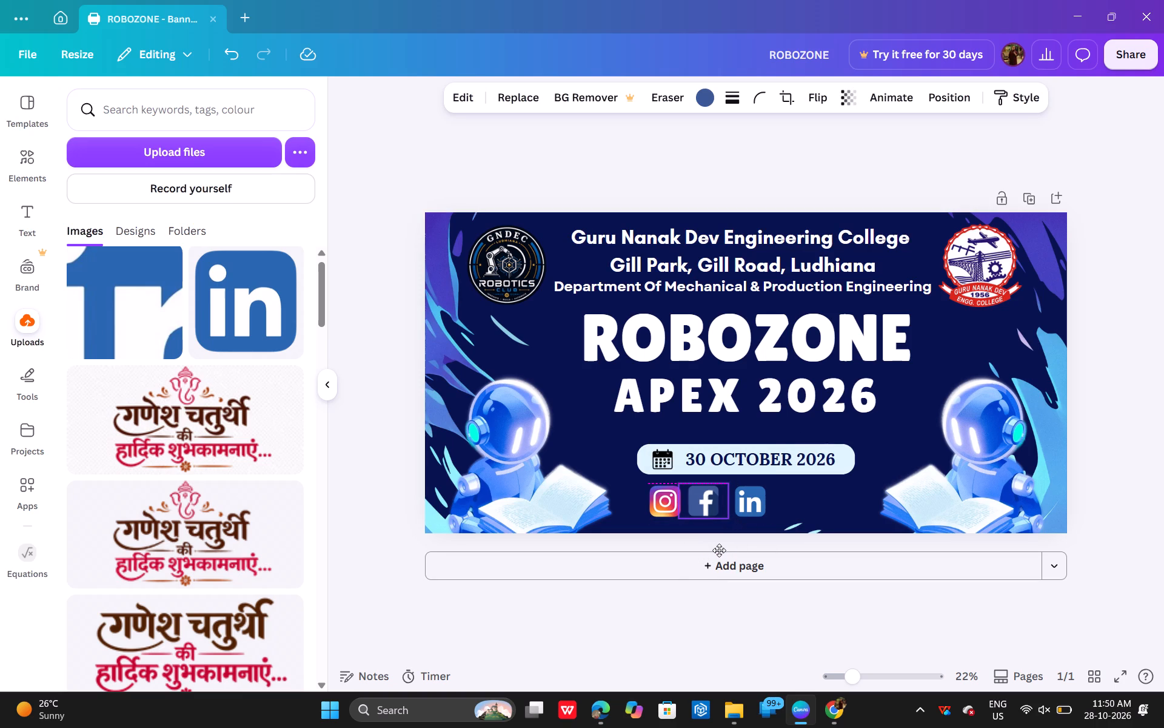
{"action": "left_click", "coordinate": [620, 661]}
{"action": "left_click", "coordinate": [745, 501]}
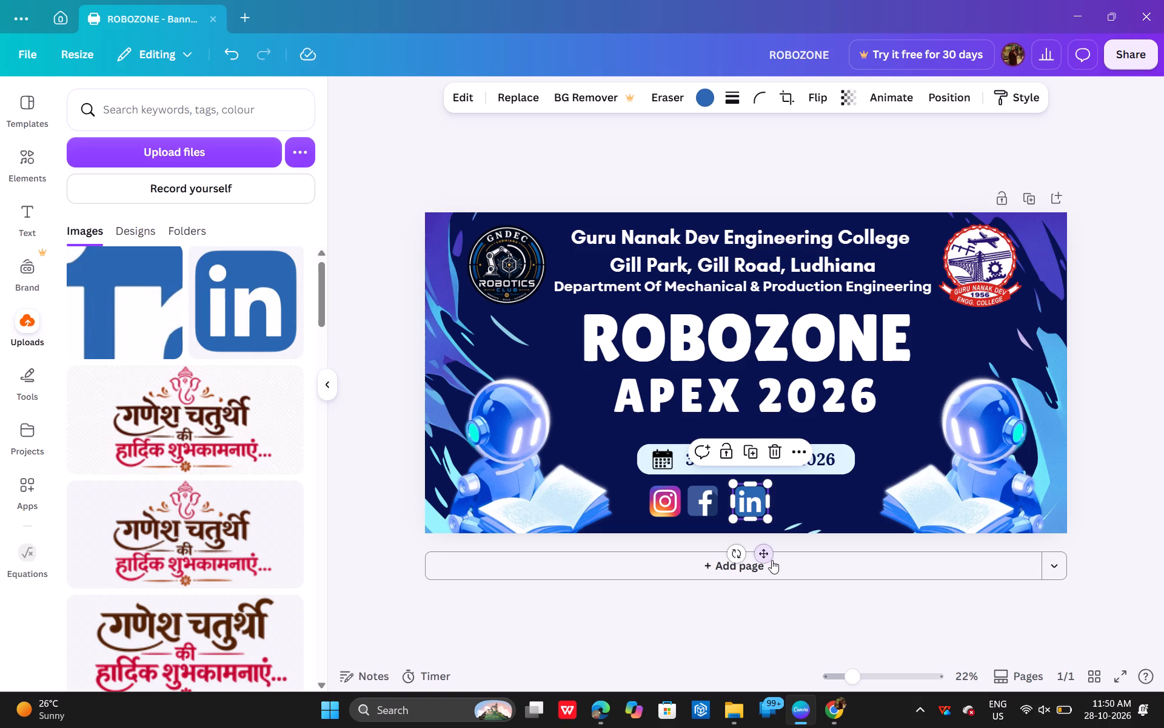
{"action": "left_click_drag", "start_coordinate": [763, 556], "coordinate": [755, 556]}
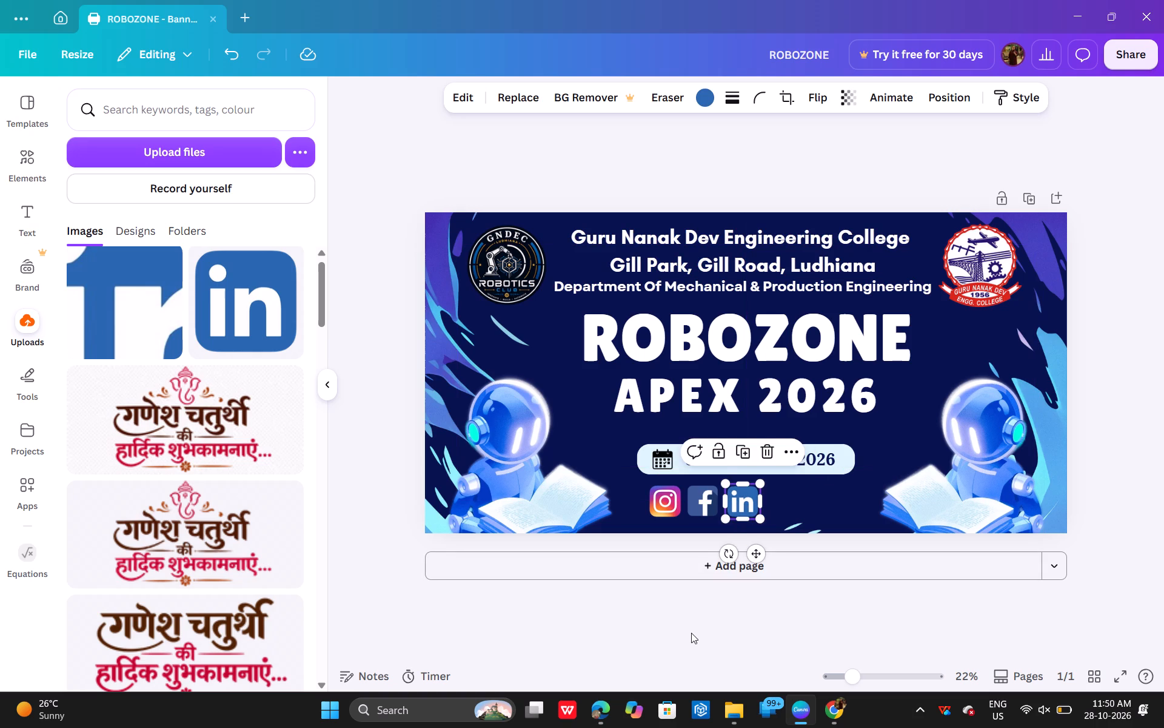
{"action": "left_click", "coordinate": [691, 633]}
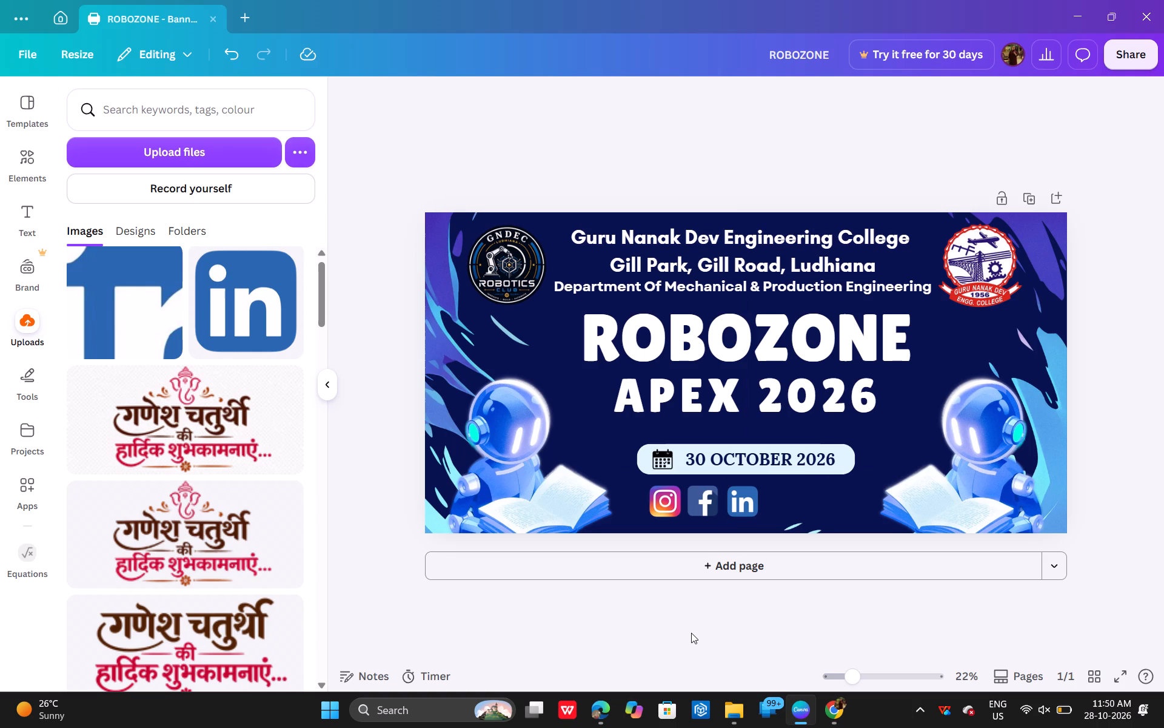
{"action": "left_click", "coordinate": [744, 504]}
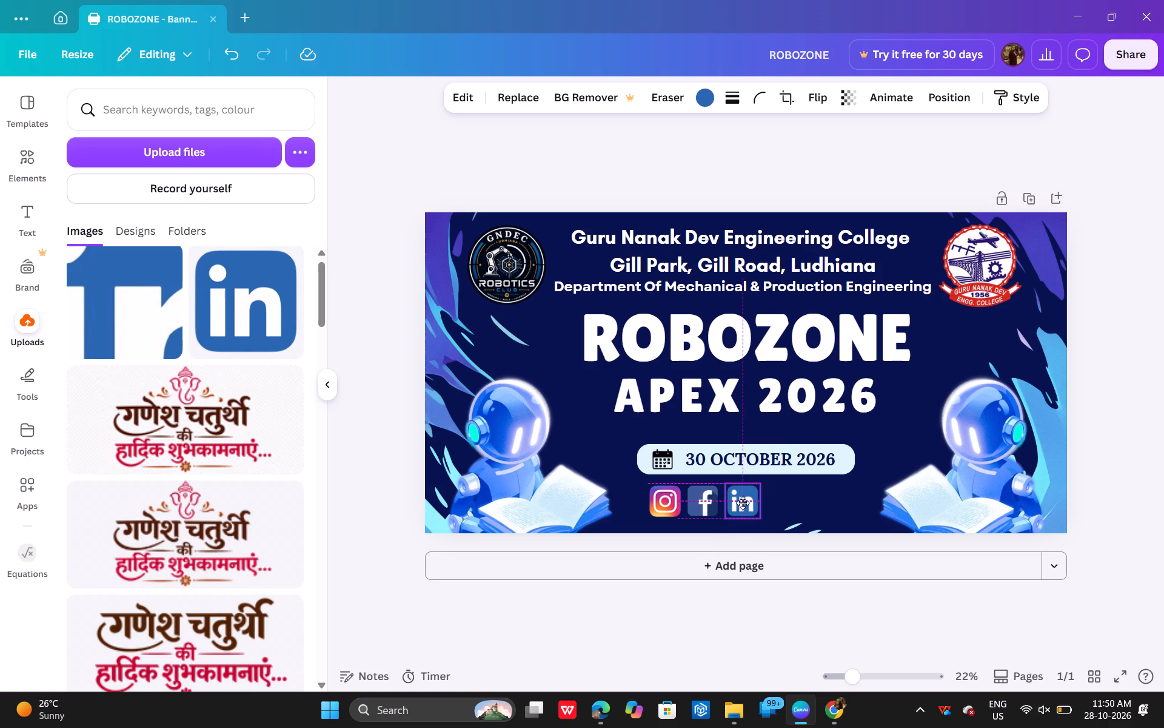
In Canva, resize the LinkedIn icon under the date to about 54 x 54, matching the Instagram and Facebook icons.
{"action": "left_click", "coordinate": [761, 514]}
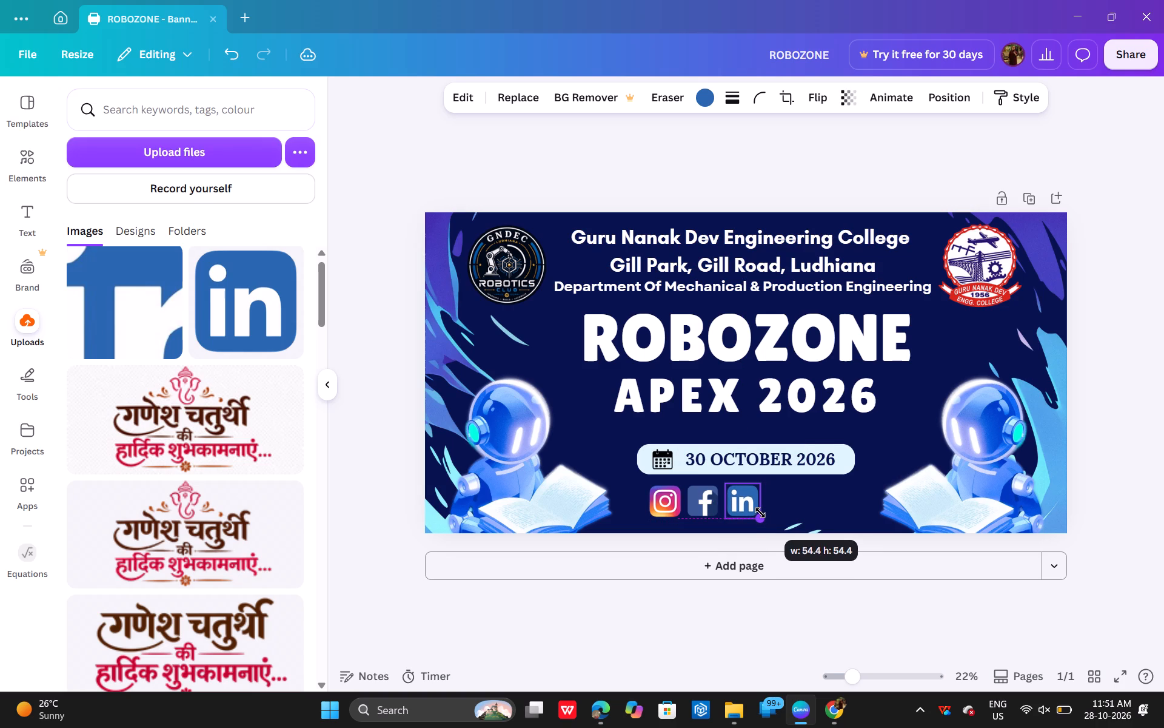
{"action": "left_click", "coordinate": [684, 604]}
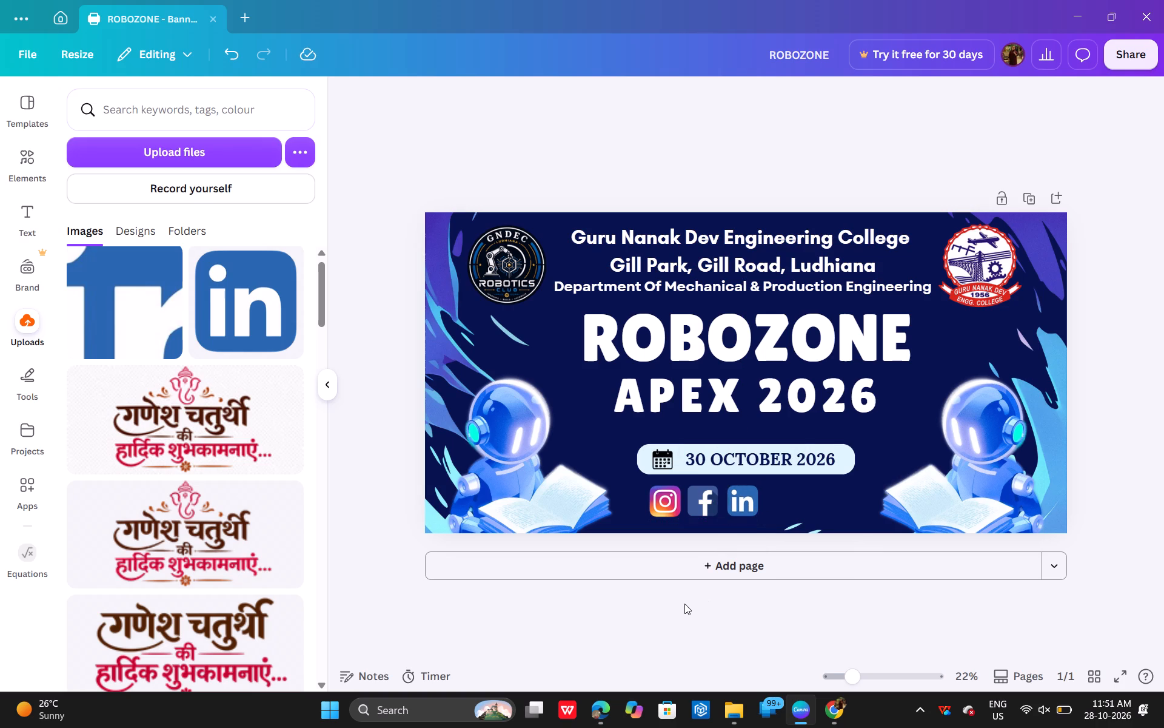
{"action": "left_click", "coordinate": [752, 498]}
{"action": "left_click", "coordinate": [759, 483]}
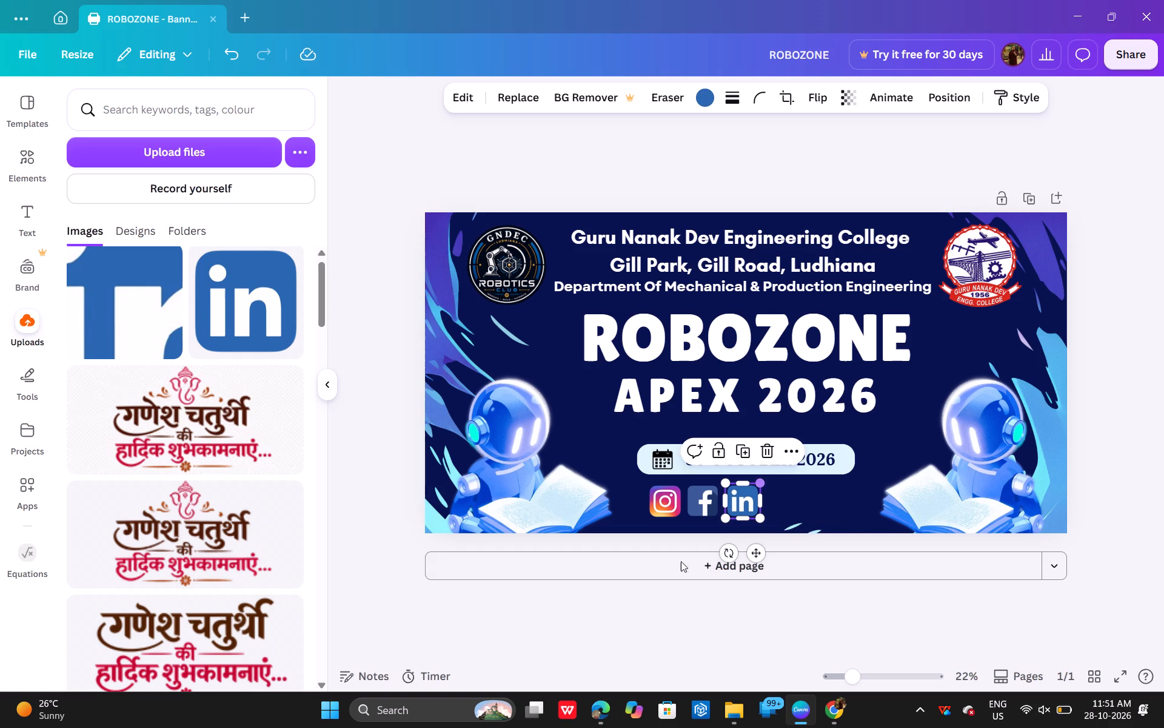
{"action": "left_click", "coordinate": [647, 596]}
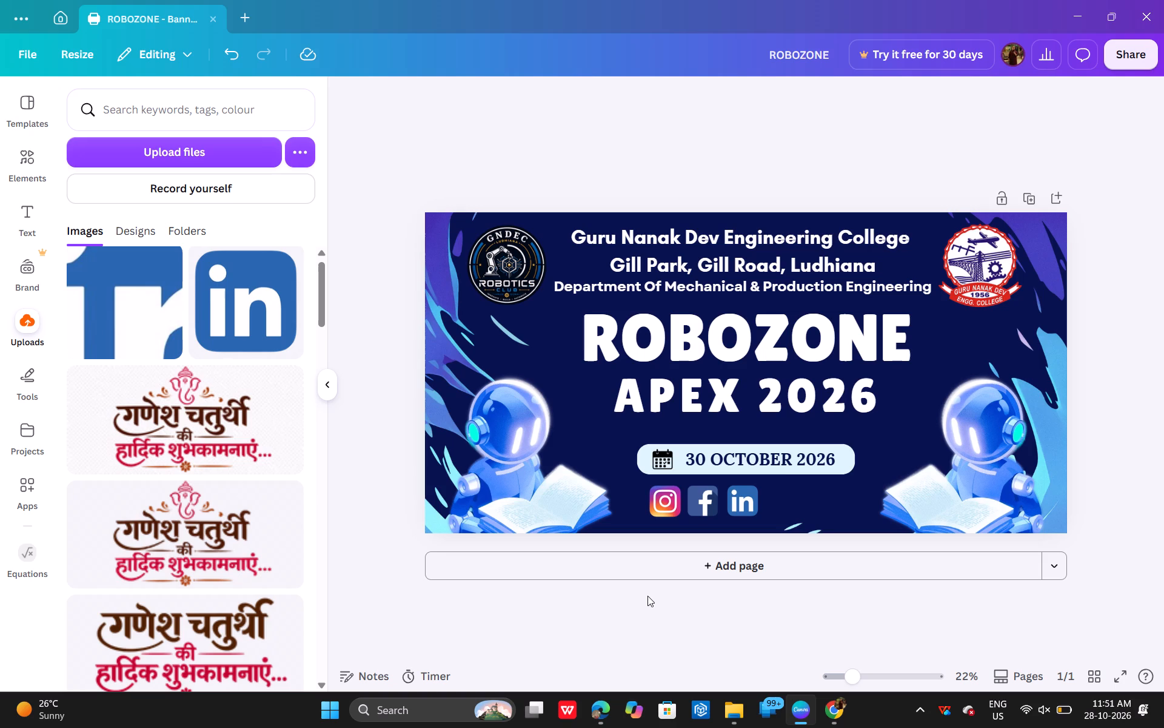
{"action": "left_click", "coordinate": [732, 505]}
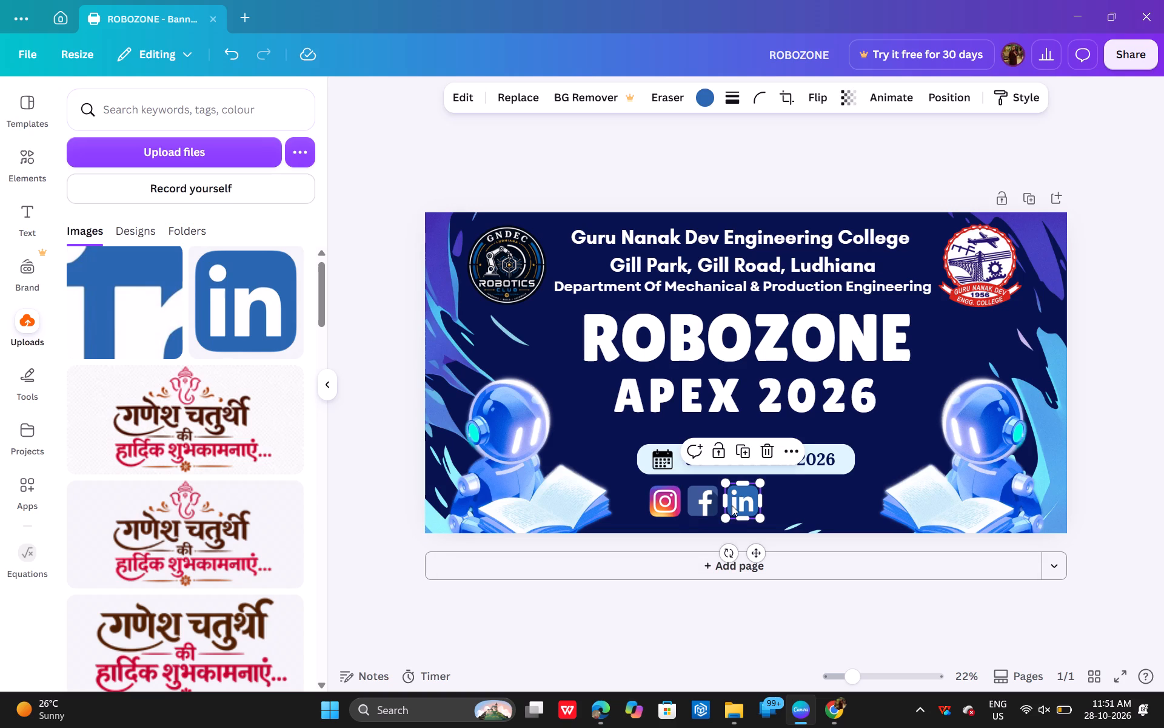
{"action": "left_click", "coordinate": [726, 521]}
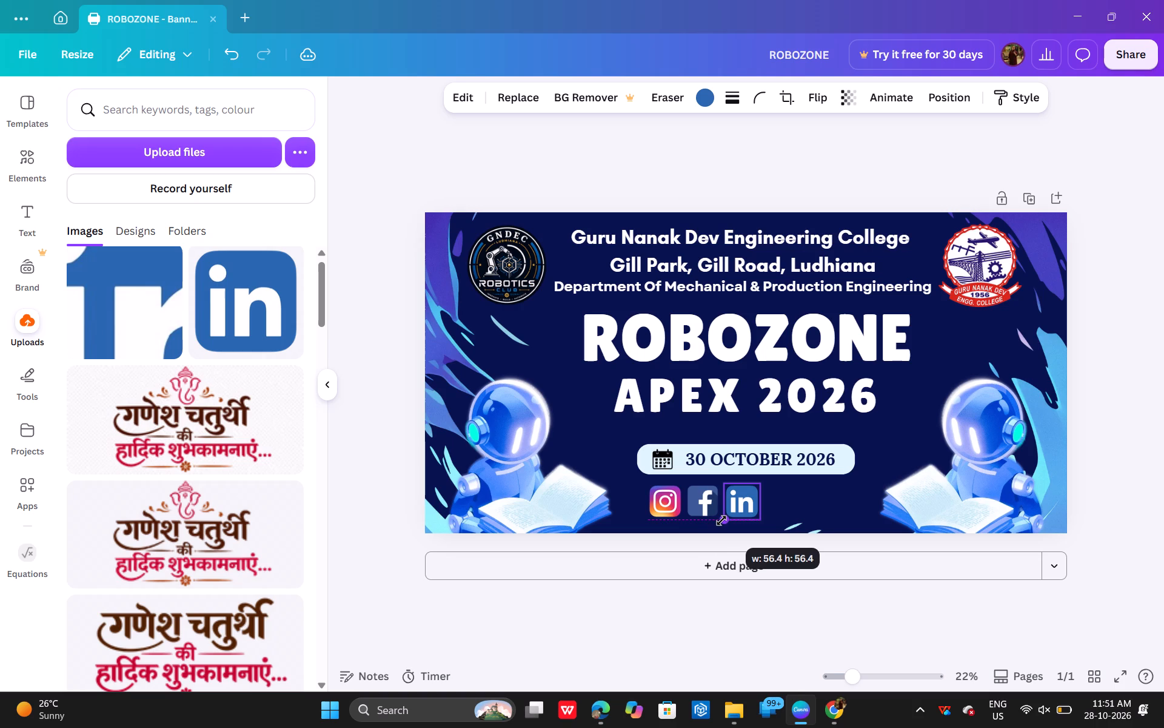
Deselect the LinkedIn icon and add a new text box in the default body text style to the banner.
{"action": "left_click", "coordinate": [673, 599]}
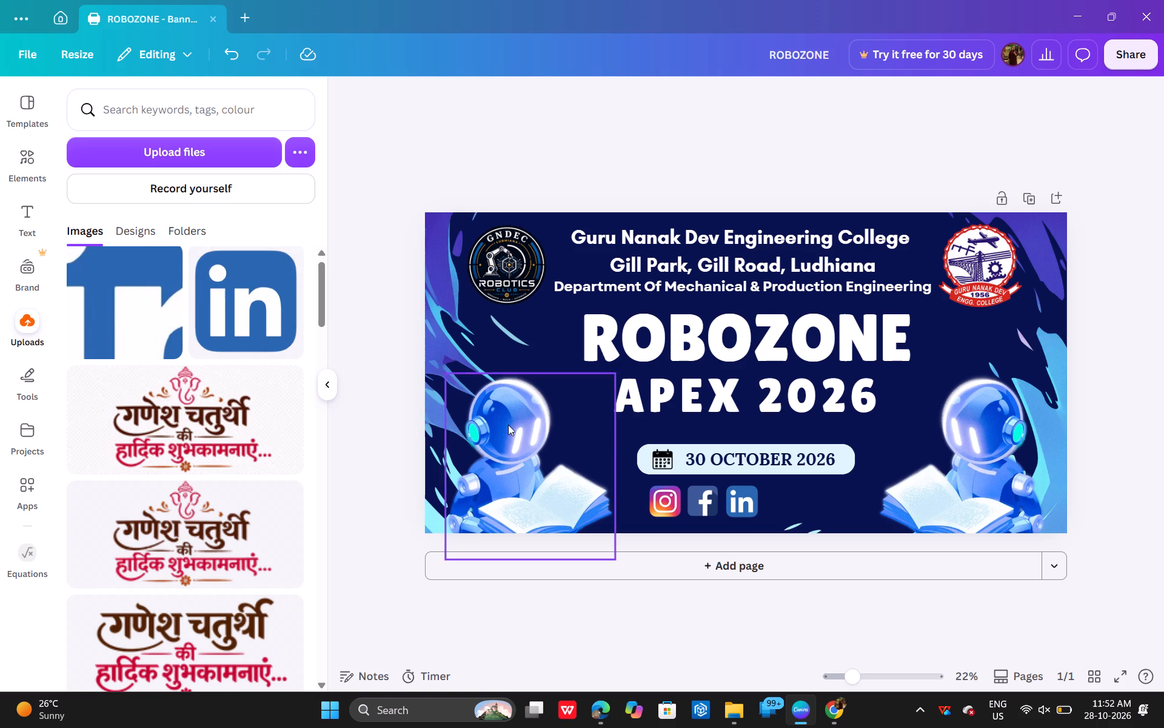
{"action": "left_click", "coordinate": [24, 221]}
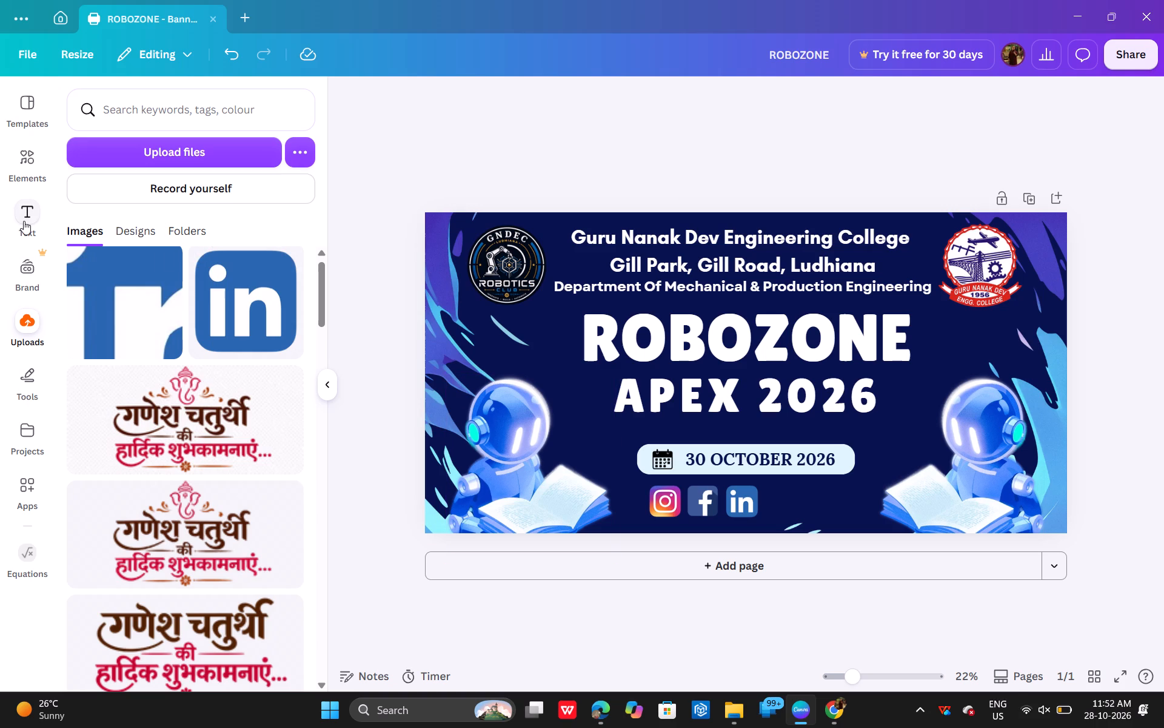
{"action": "left_click", "coordinate": [164, 438]}
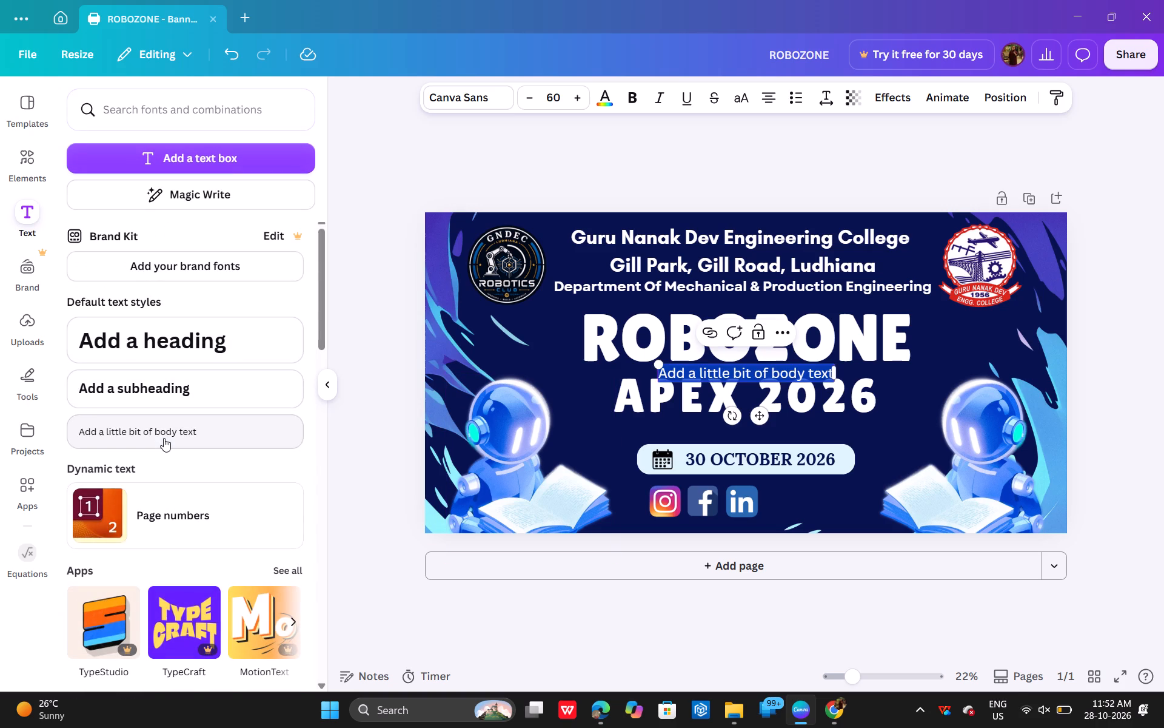
Replace the placeholder in the new body text box over the title with "Robotics Club".
{"action": "key", "text": "BackSpace"}
{"action": "type", "text": "RO"}
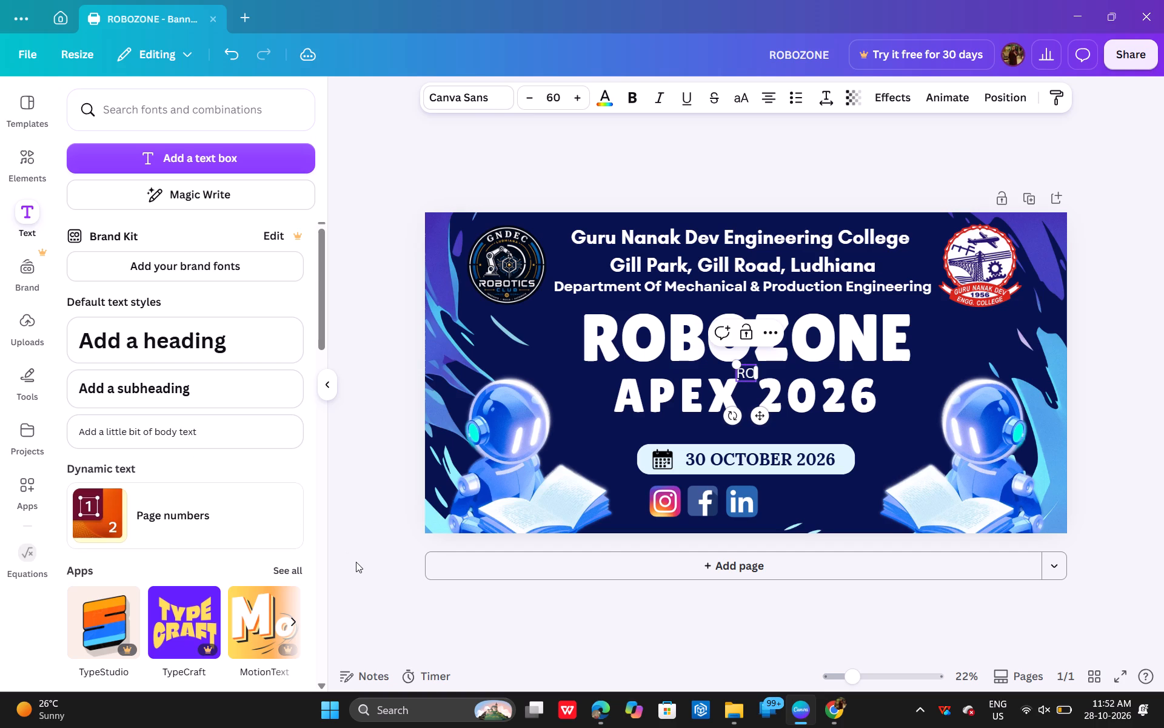
{"action": "key", "text": "BackSpace"}
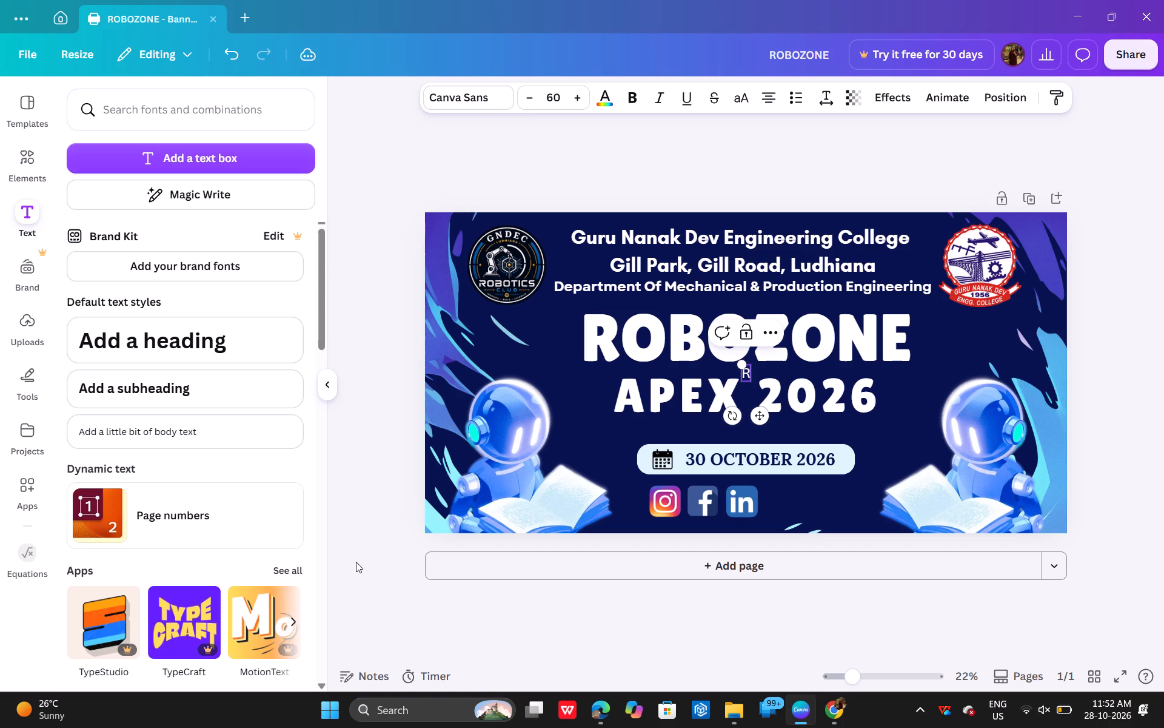
{"action": "key", "text": "shift+o"}
{"action": "key", "text": "BackSpace"}
{"action": "type", "text": "obotics Club"}
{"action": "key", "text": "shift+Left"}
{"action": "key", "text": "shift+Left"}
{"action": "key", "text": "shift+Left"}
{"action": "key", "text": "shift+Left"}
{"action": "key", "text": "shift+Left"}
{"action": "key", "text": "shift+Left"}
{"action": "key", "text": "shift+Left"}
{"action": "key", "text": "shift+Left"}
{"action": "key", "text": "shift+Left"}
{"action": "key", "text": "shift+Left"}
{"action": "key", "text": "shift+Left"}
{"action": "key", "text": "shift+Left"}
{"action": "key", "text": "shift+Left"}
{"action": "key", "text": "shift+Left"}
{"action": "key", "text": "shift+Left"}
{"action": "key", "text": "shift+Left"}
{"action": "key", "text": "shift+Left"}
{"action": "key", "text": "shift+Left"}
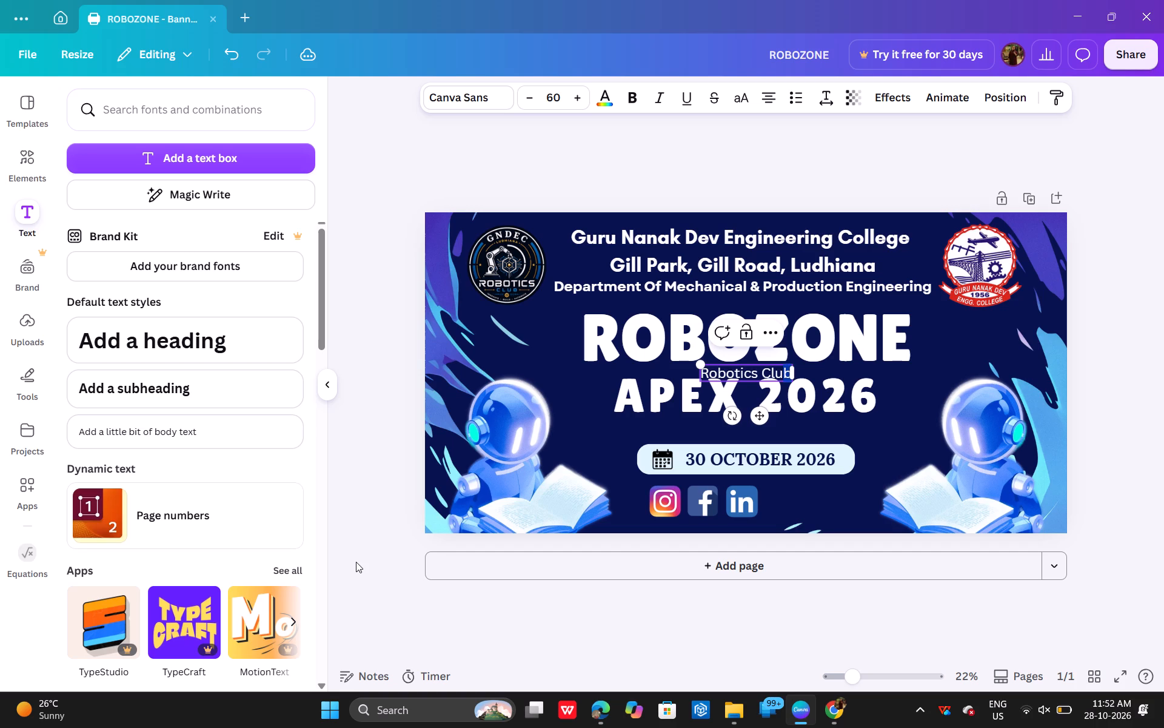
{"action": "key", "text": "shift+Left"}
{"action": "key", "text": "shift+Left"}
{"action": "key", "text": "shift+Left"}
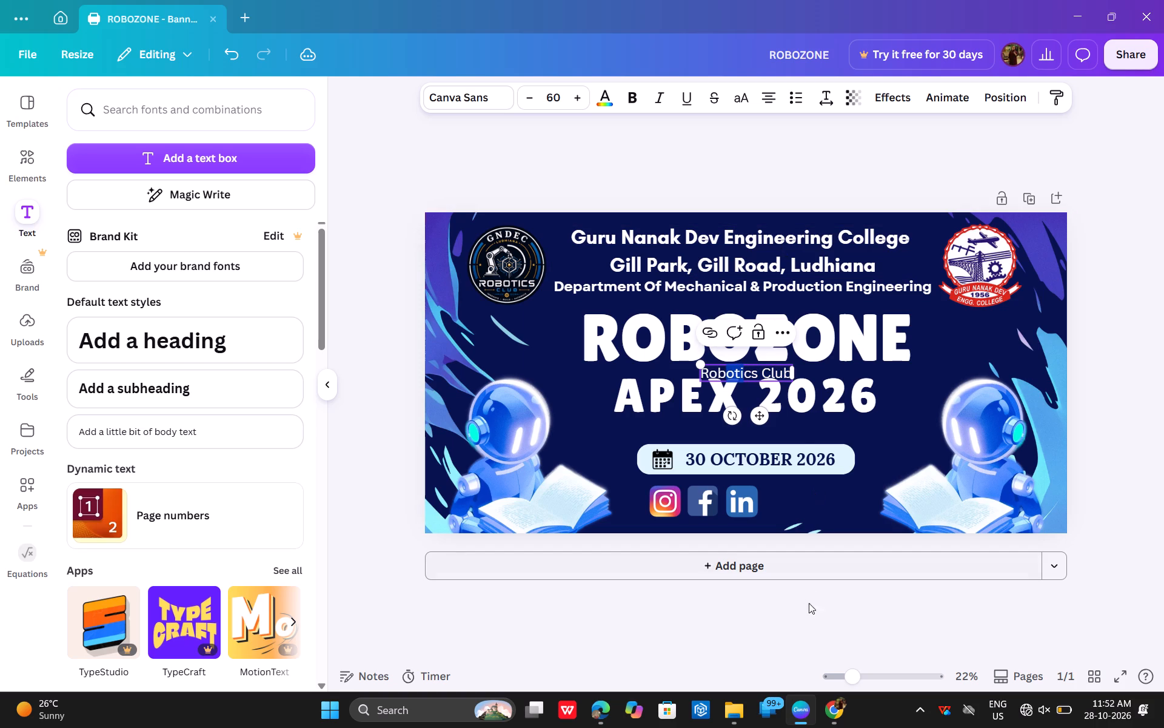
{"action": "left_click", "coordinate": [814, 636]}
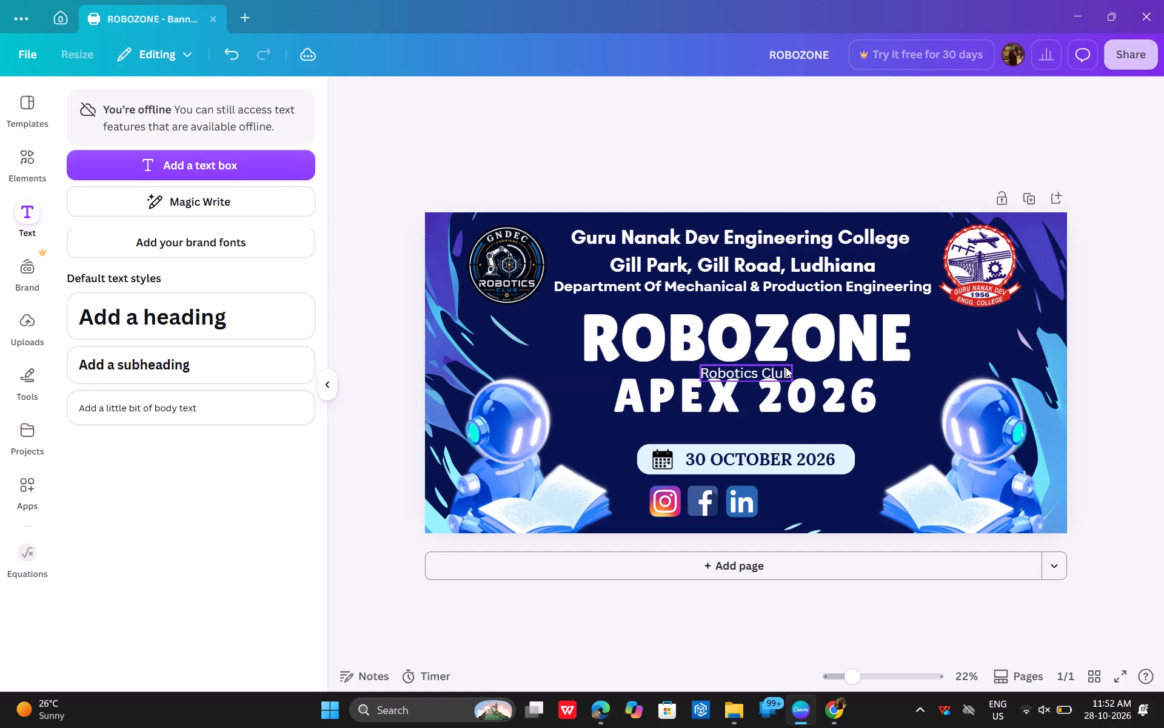
Undo the lowercase lettering in the new text box over the title and enter "ROBOTICS CLUB" in capitals instead.
{"action": "left_click", "coordinate": [786, 367]}
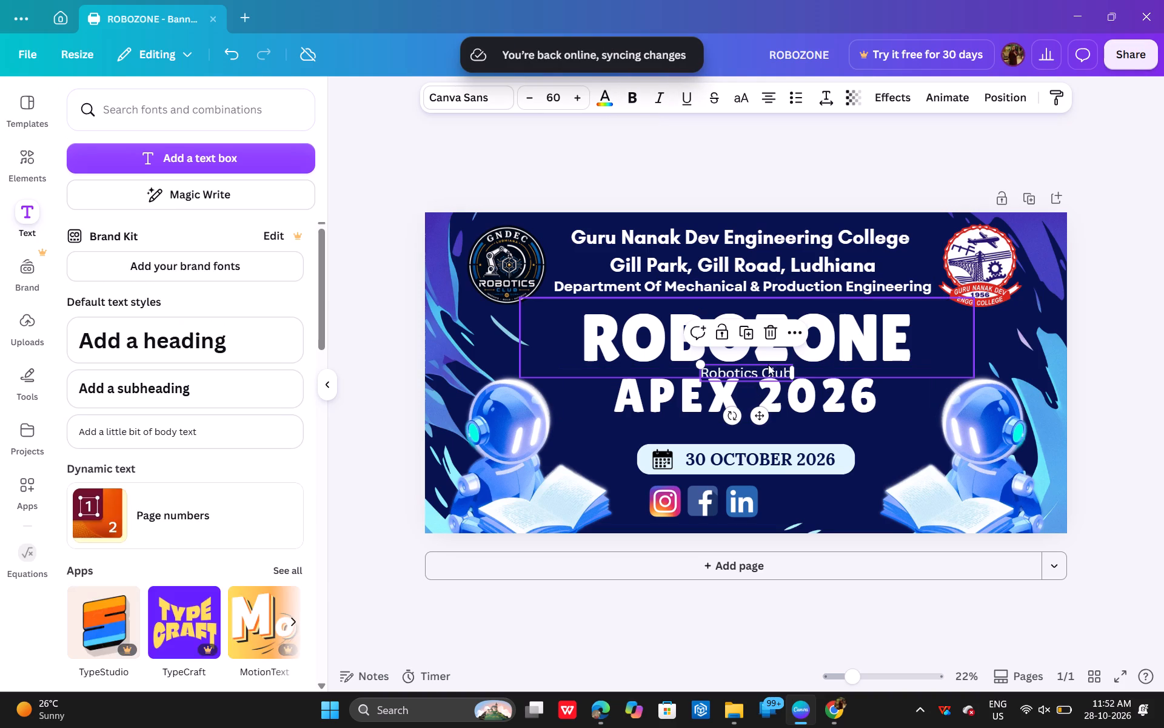
{"action": "key", "text": "ctrl+z"}
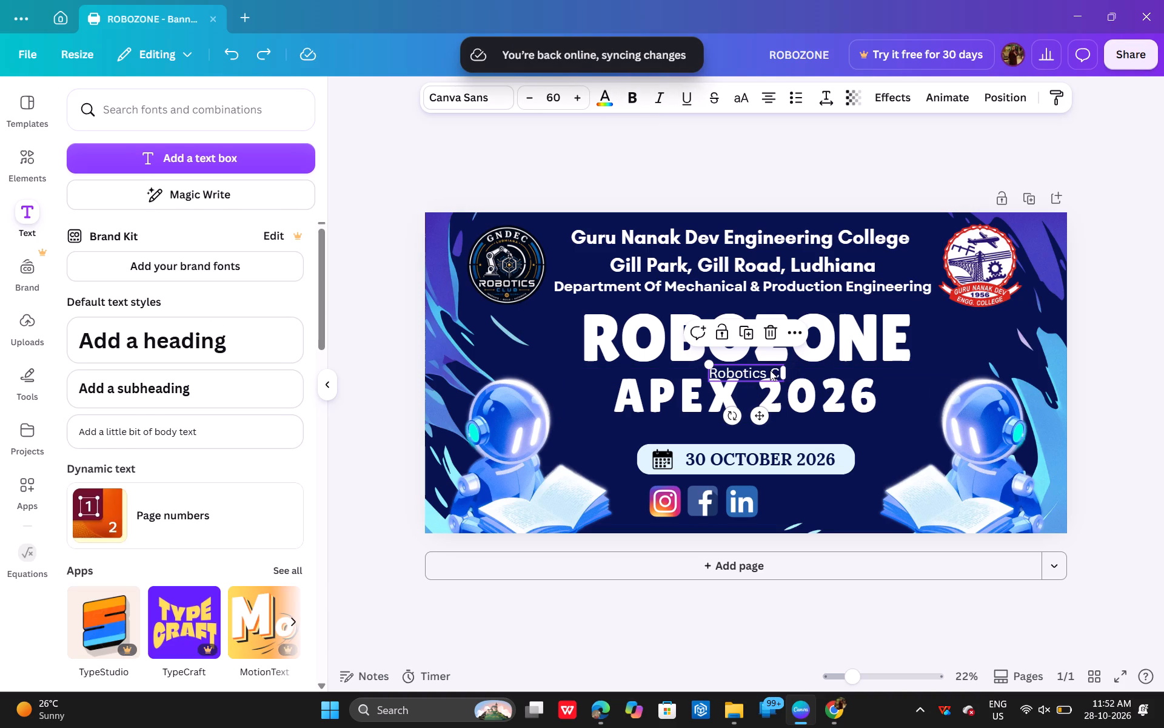
{"action": "key", "text": "ctrl+z"}
{"action": "key", "text": "ctrl+z"}
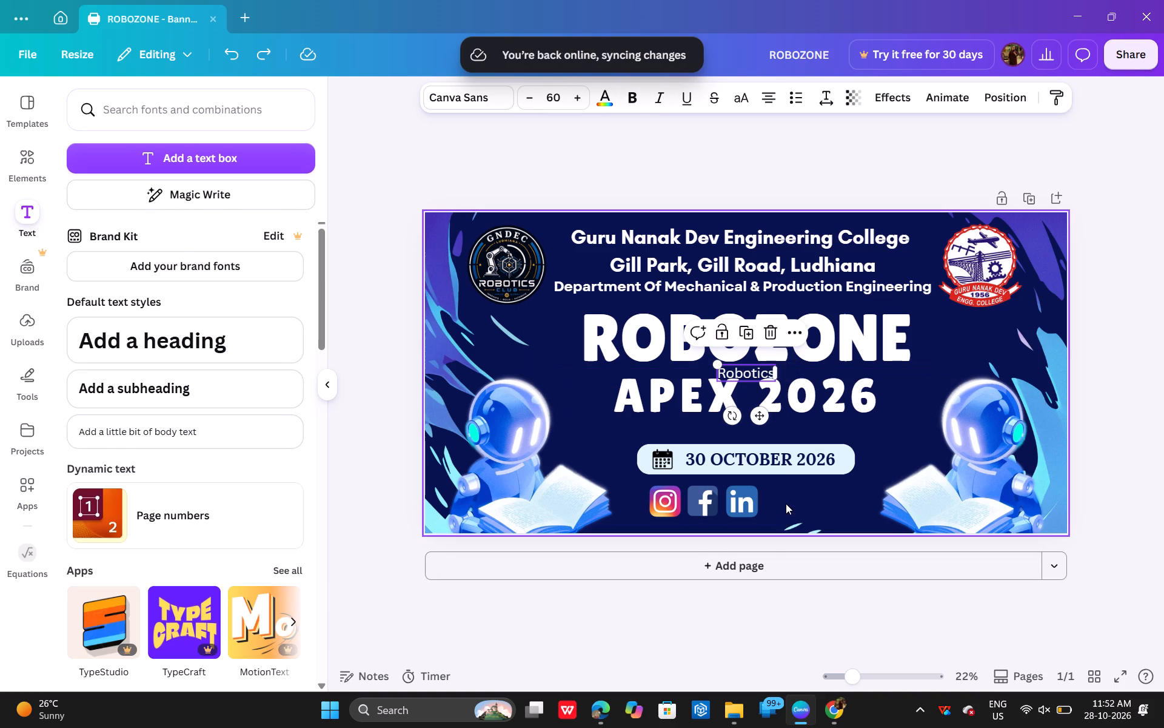
{"action": "key", "text": "ctrl+z"}
{"action": "key", "text": "ctrl+z"}
{"action": "key", "text": "shift+b"}
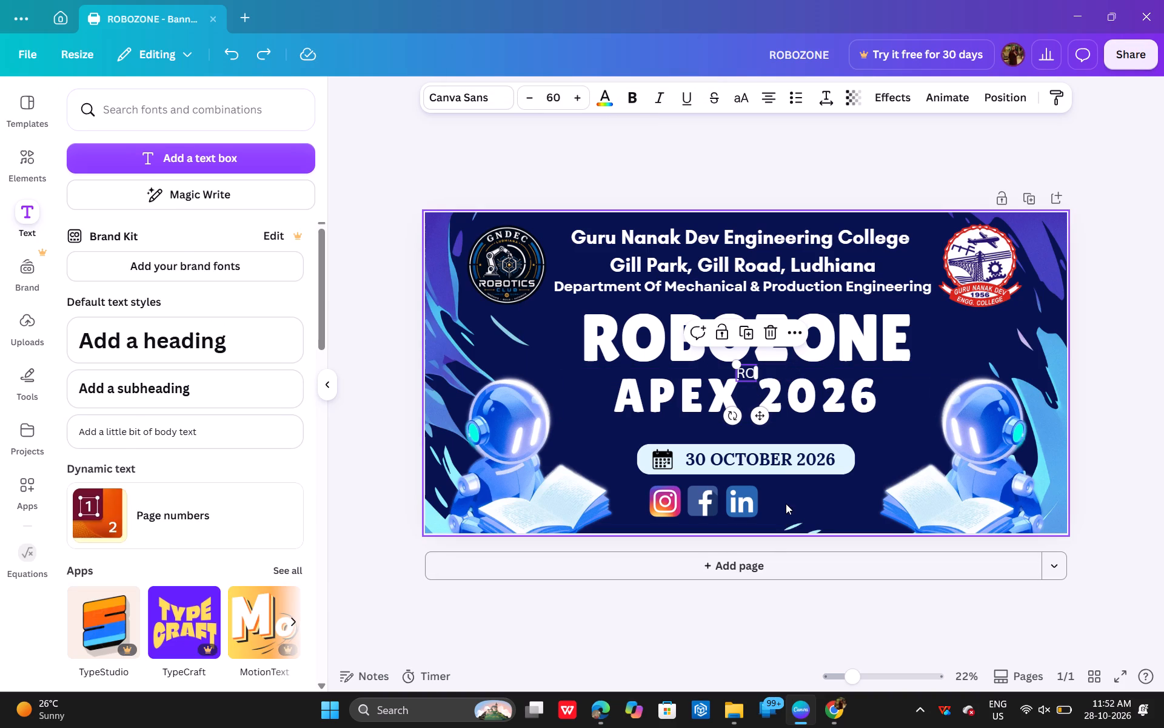
{"action": "left_click", "coordinate": [748, 368]}
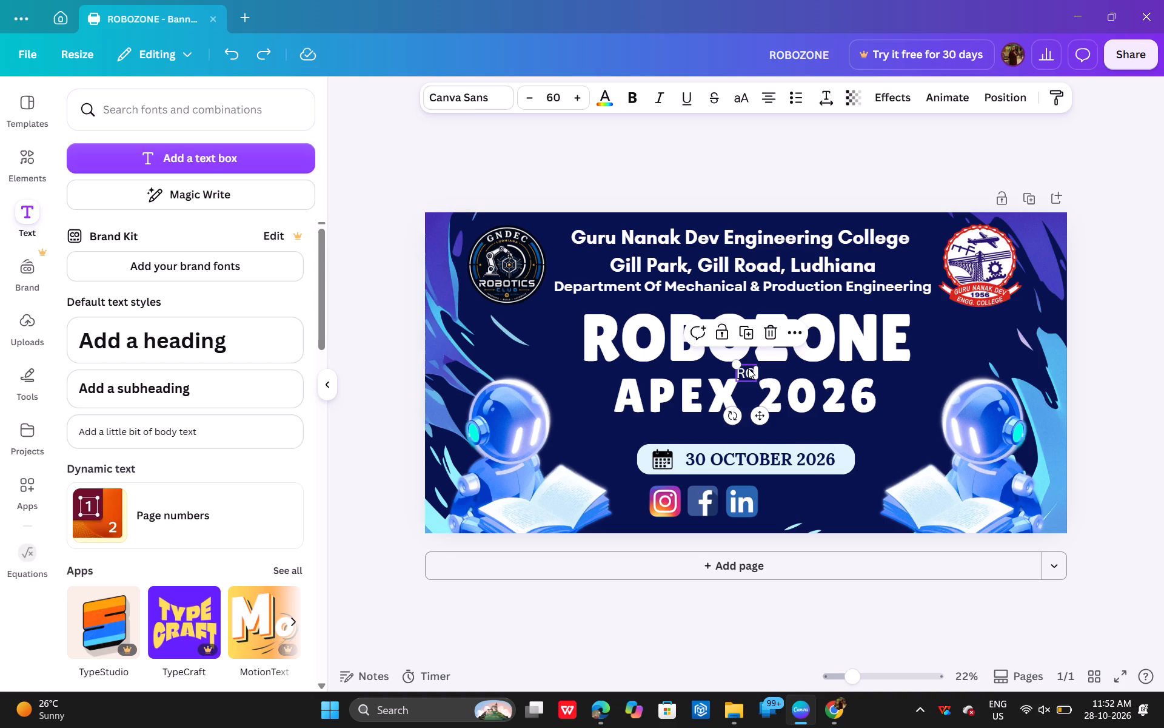
{"action": "key", "text": "Right"}
{"action": "key", "text": "shift+b"}
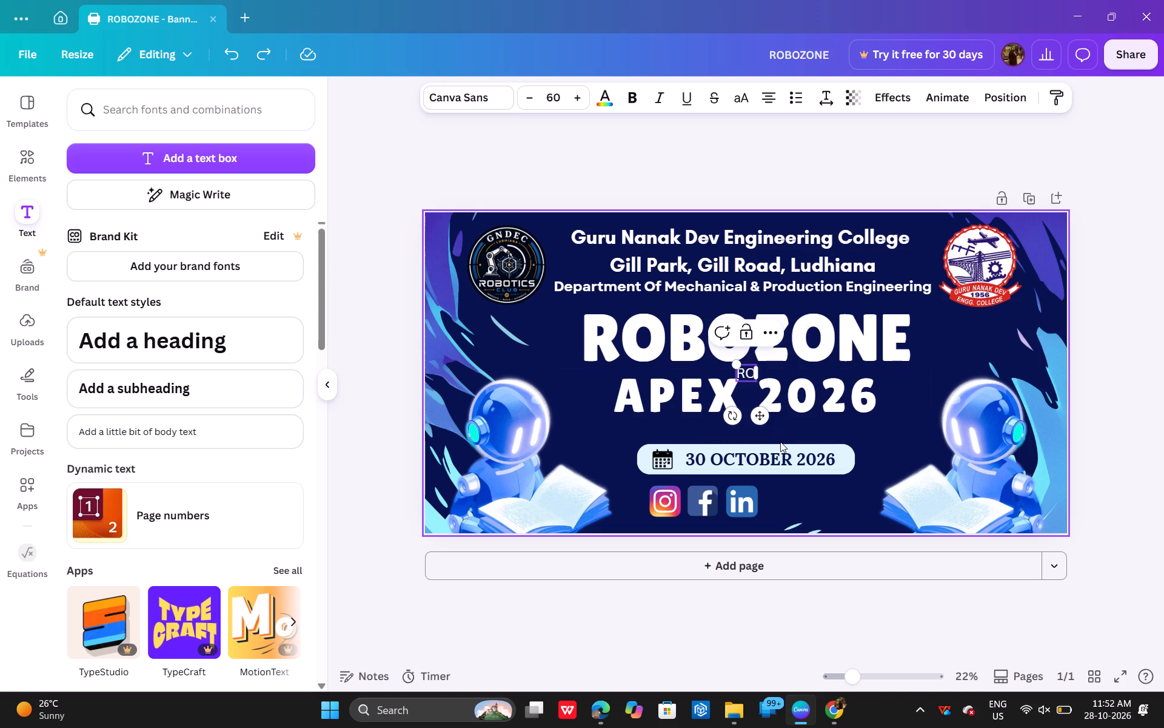
{"action": "type", "text": "OTICS CLUB"}
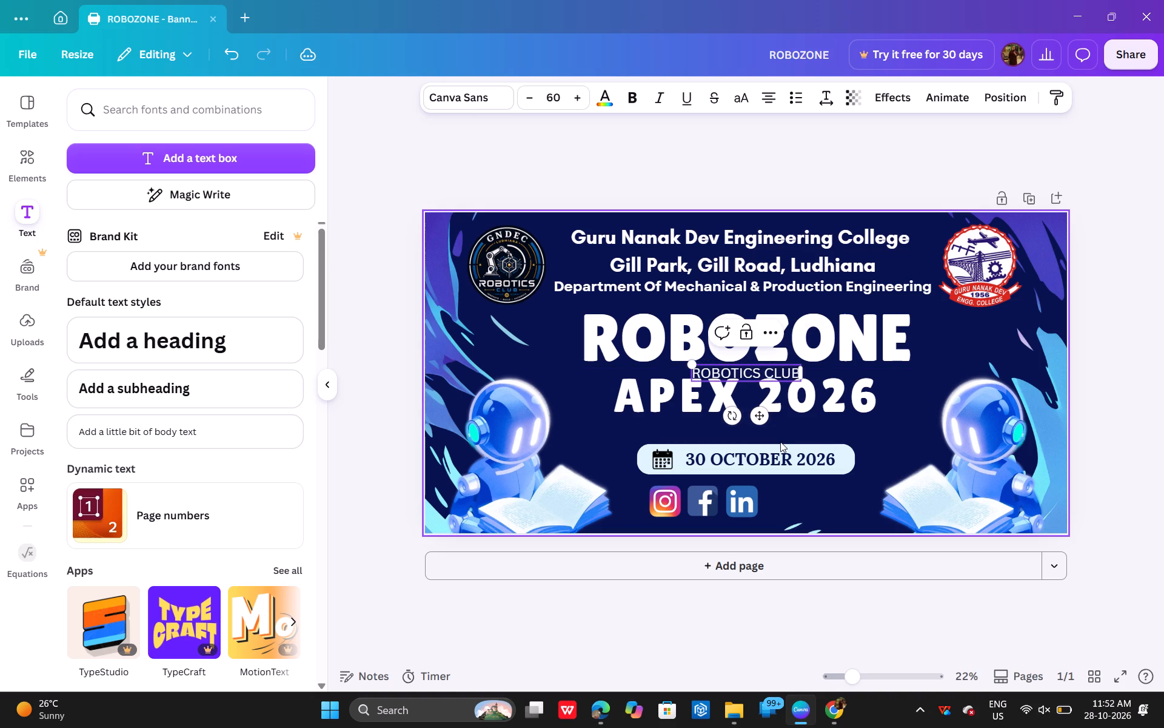
Move the "ROBOTICS CLUB" text from the title down to the social icon row, just after the LinkedIn icon.
{"action": "left_click", "coordinate": [629, 101]}
{"action": "left_click", "coordinate": [791, 597]}
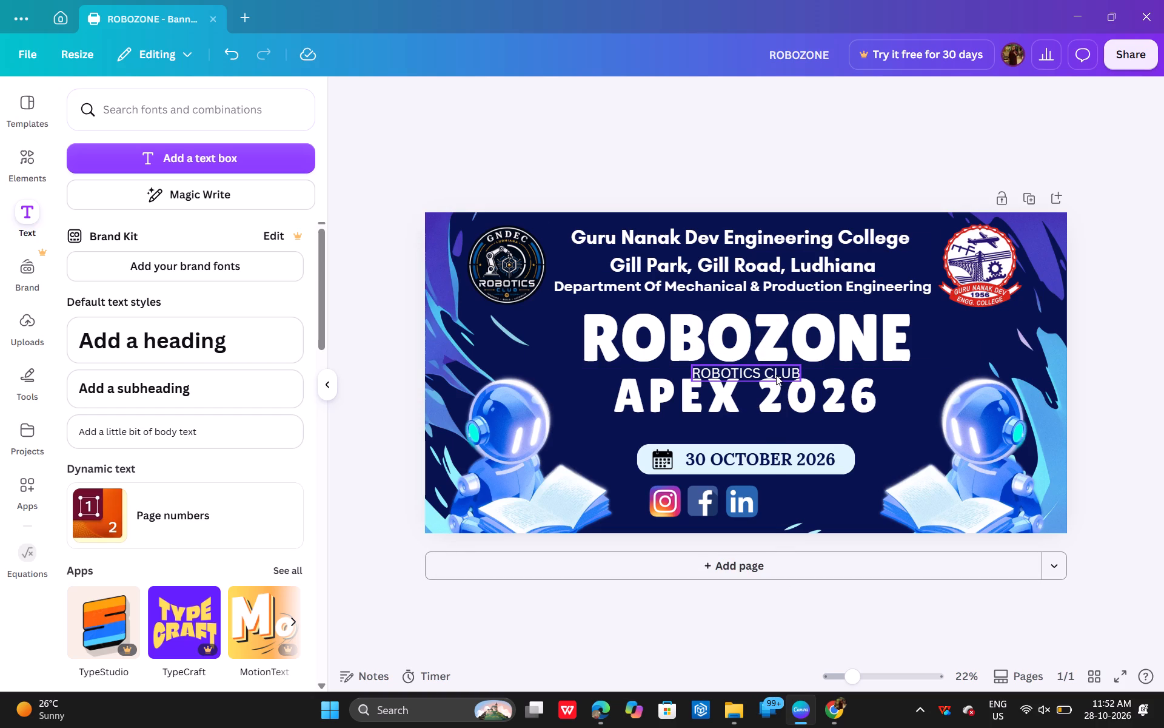
{"action": "left_click", "coordinate": [776, 375]}
{"action": "left_click_drag", "start_coordinate": [778, 372], "coordinate": [838, 509]}
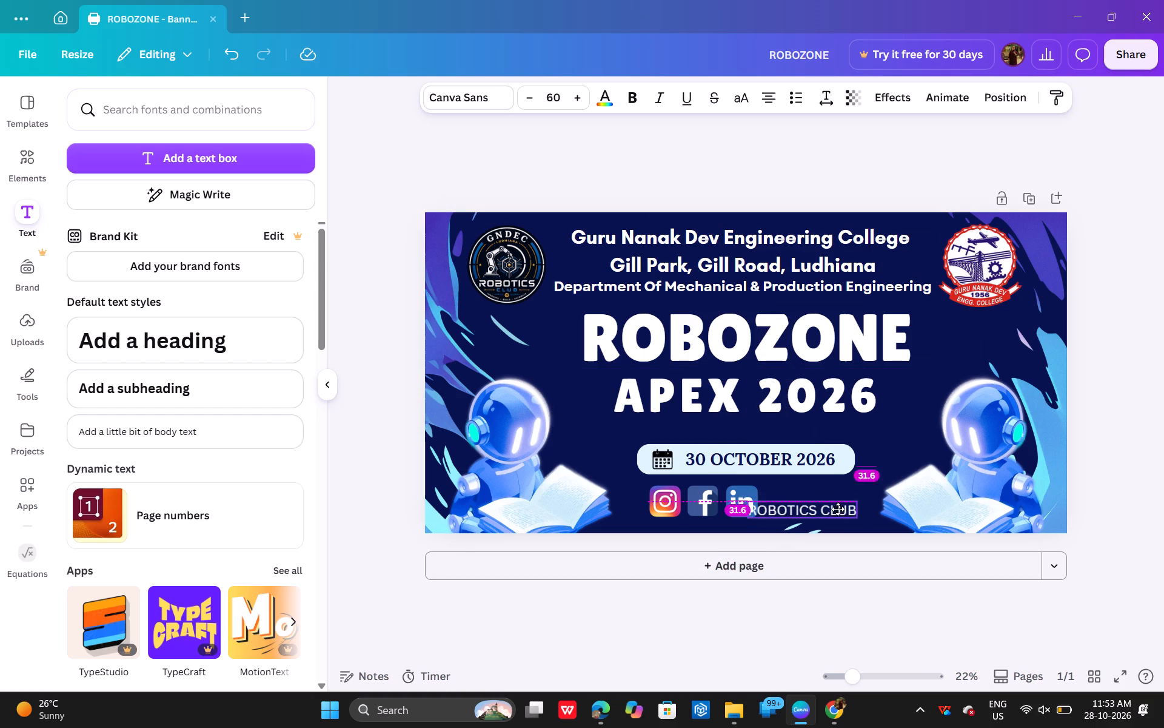
{"action": "left_click_drag", "start_coordinate": [838, 509], "coordinate": [851, 502]}
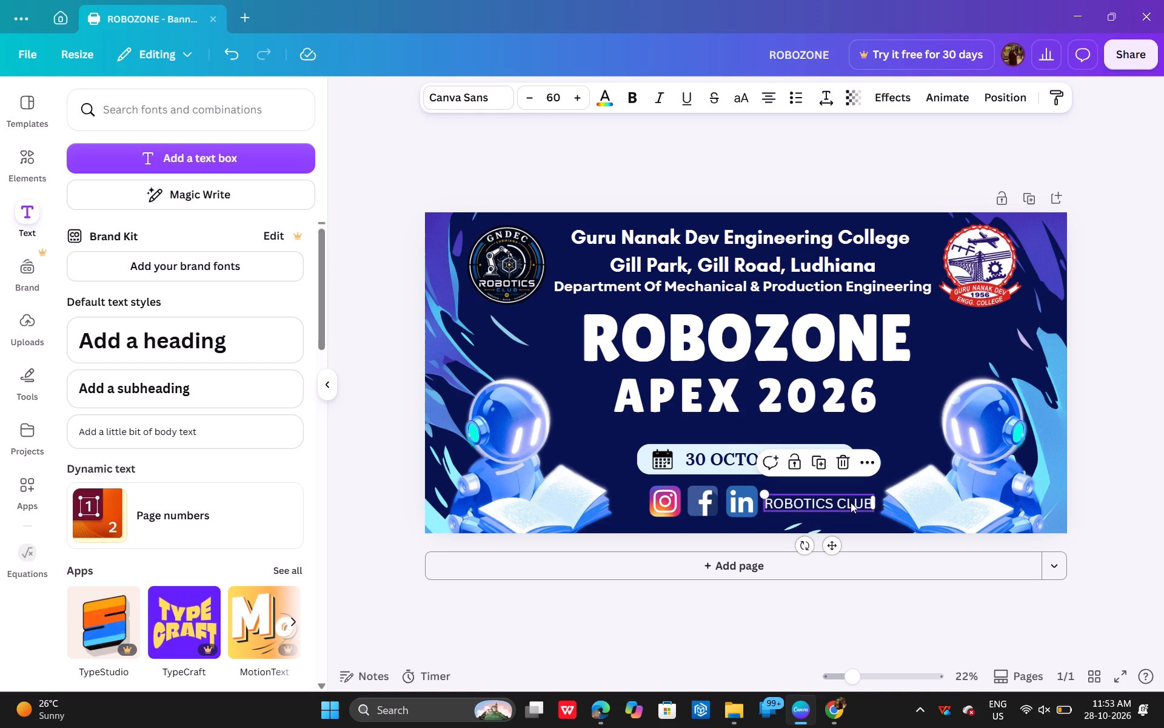
{"action": "left_click", "coordinate": [633, 595]}
Shift the Instagram, Facebook and LinkedIn icons slightly left along their row, spacing them evenly and away from the "ROBOTICS CLUB" text.
{"action": "left_click", "coordinate": [658, 500]}
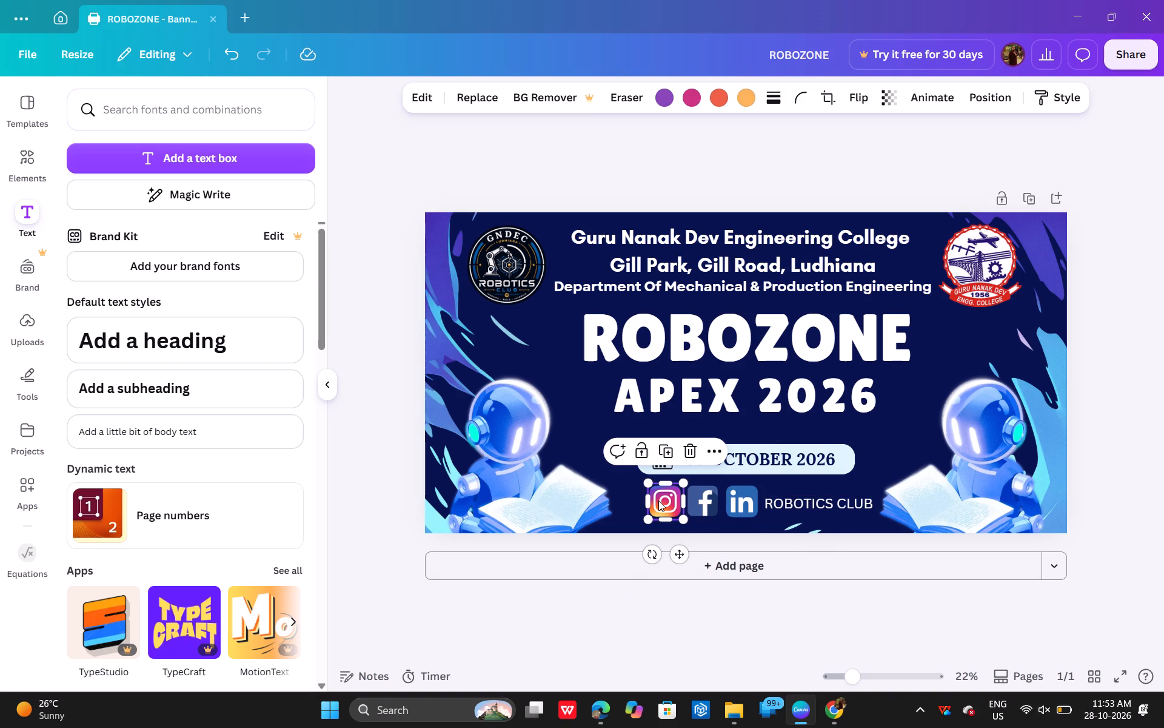
{"action": "left_click_drag", "start_coordinate": [658, 500], "coordinate": [637, 501]}
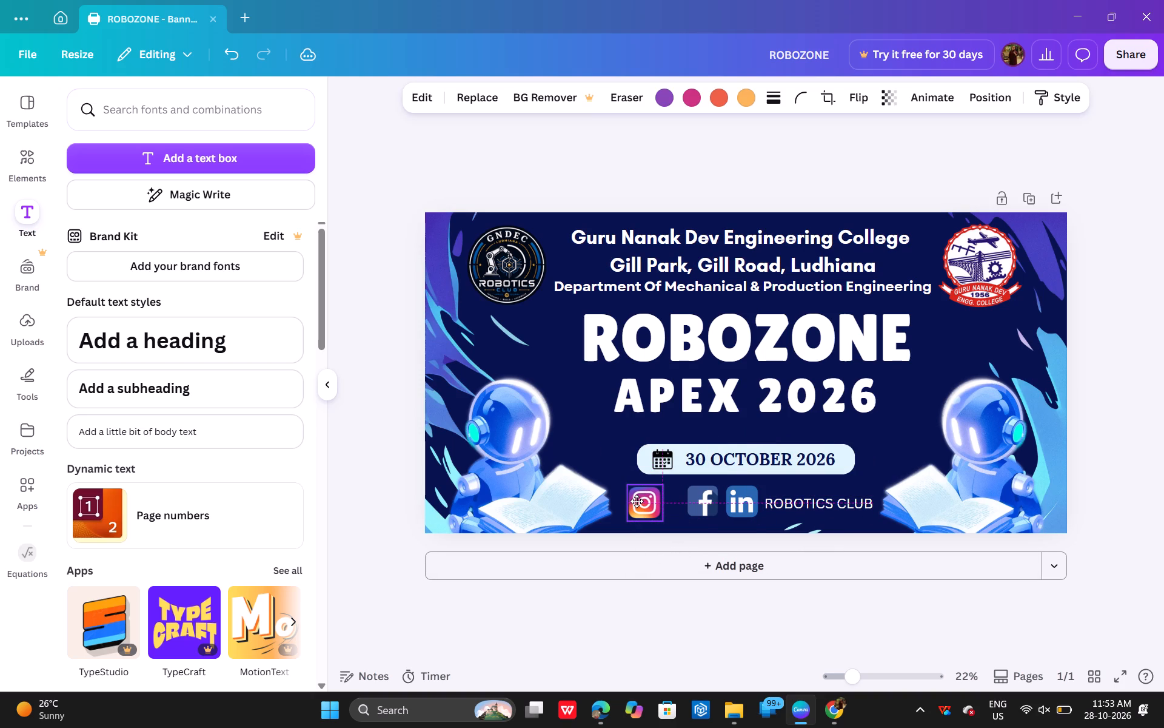
{"action": "left_click_drag", "start_coordinate": [637, 501], "coordinate": [640, 501]}
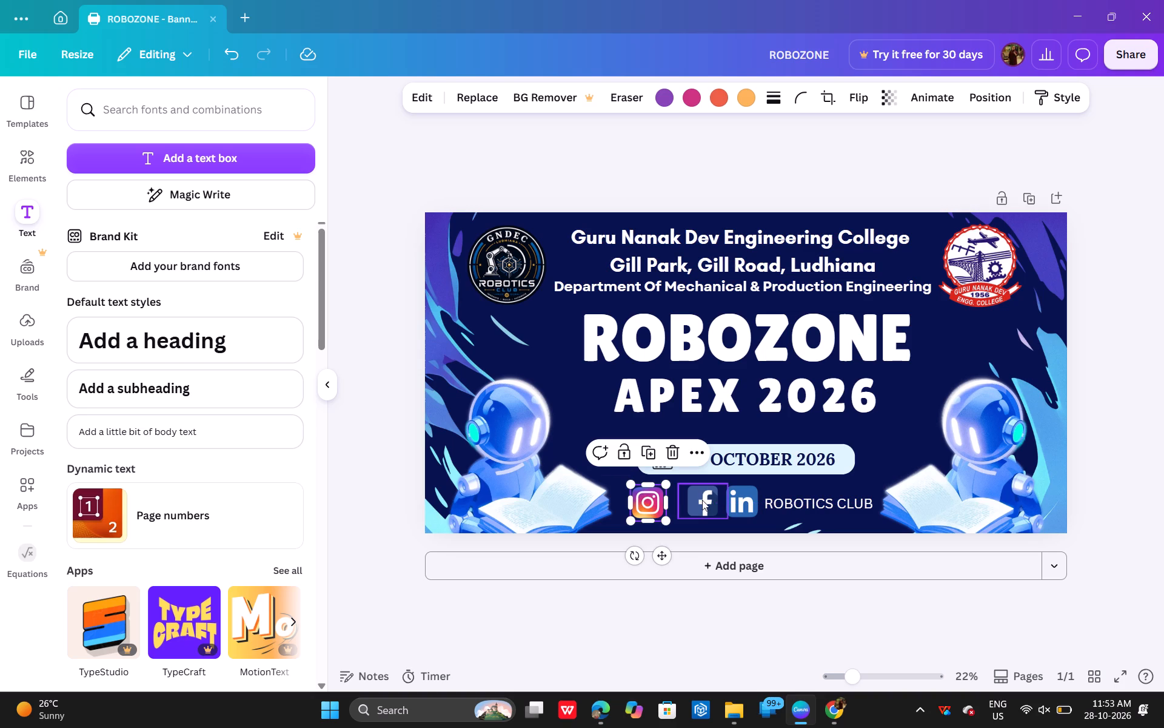
{"action": "left_click", "coordinate": [704, 497]}
{"action": "left_click_drag", "start_coordinate": [704, 497], "coordinate": [686, 499]}
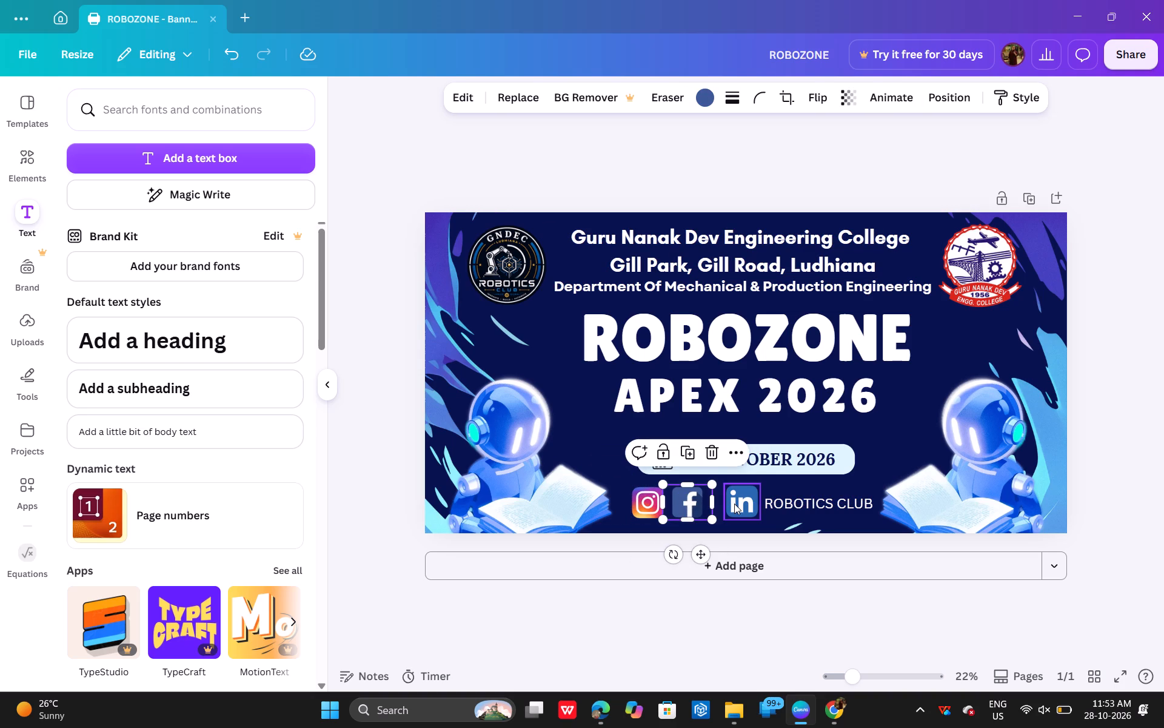
{"action": "left_click", "coordinate": [734, 504]}
{"action": "left_click_drag", "start_coordinate": [734, 504], "coordinate": [720, 505]}
{"action": "left_click", "coordinate": [687, 604]}
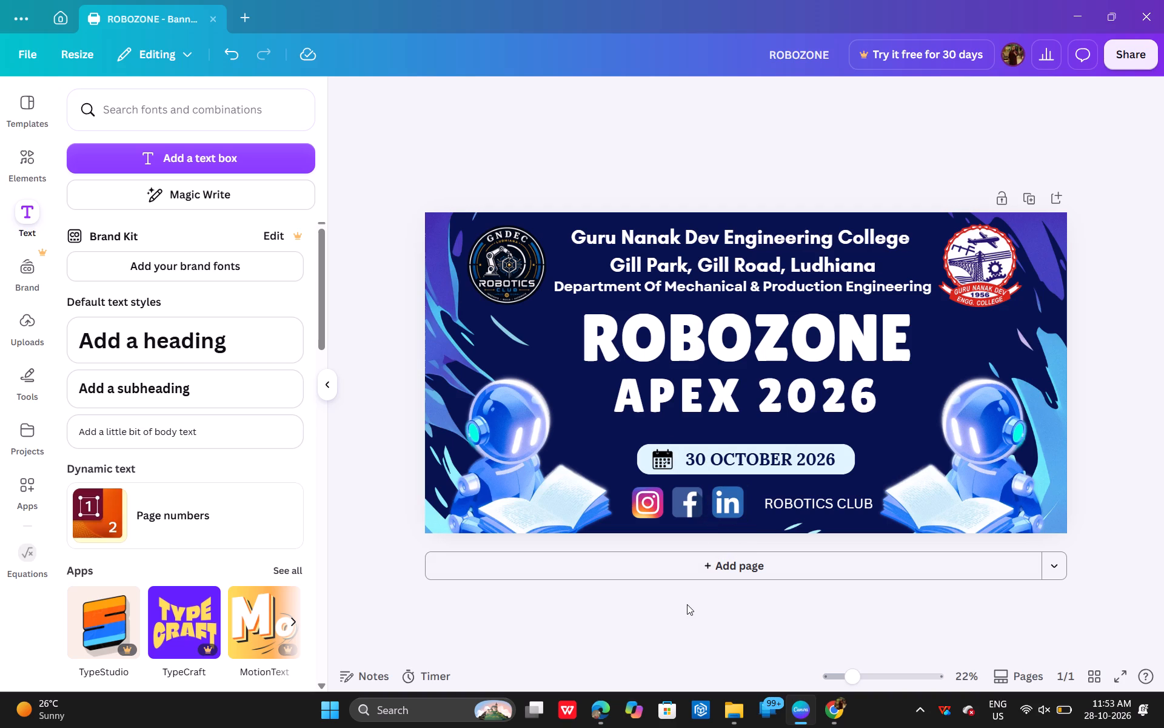
Move the "ROBOTICS CLUB" text slightly closer to the LinkedIn icon, keeping it level with the icon row.
{"action": "left_click", "coordinate": [838, 505]}
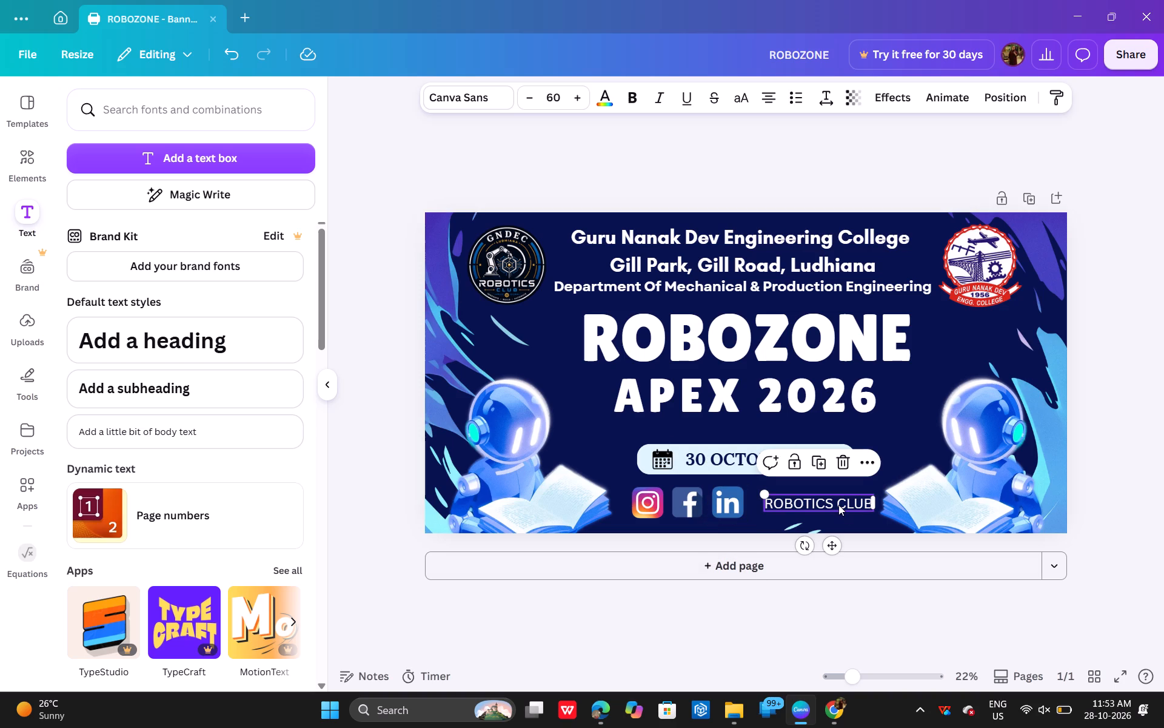
{"action": "left_click_drag", "start_coordinate": [838, 505], "coordinate": [828, 502]}
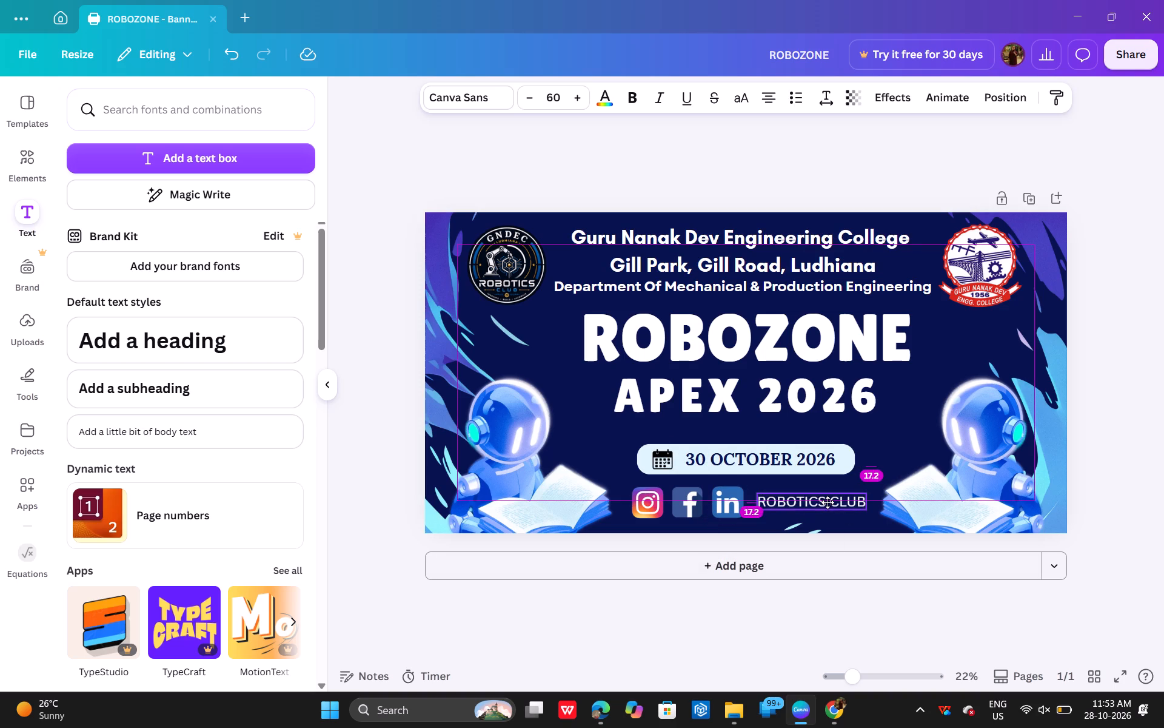
Place the "ROBOTICS CLUB" text on the social icon row, about 17.2 after the LinkedIn icon.
{"action": "left_click_drag", "start_coordinate": [828, 502], "coordinate": [828, 503]}
{"action": "left_click_drag", "start_coordinate": [828, 503], "coordinate": [826, 503]}
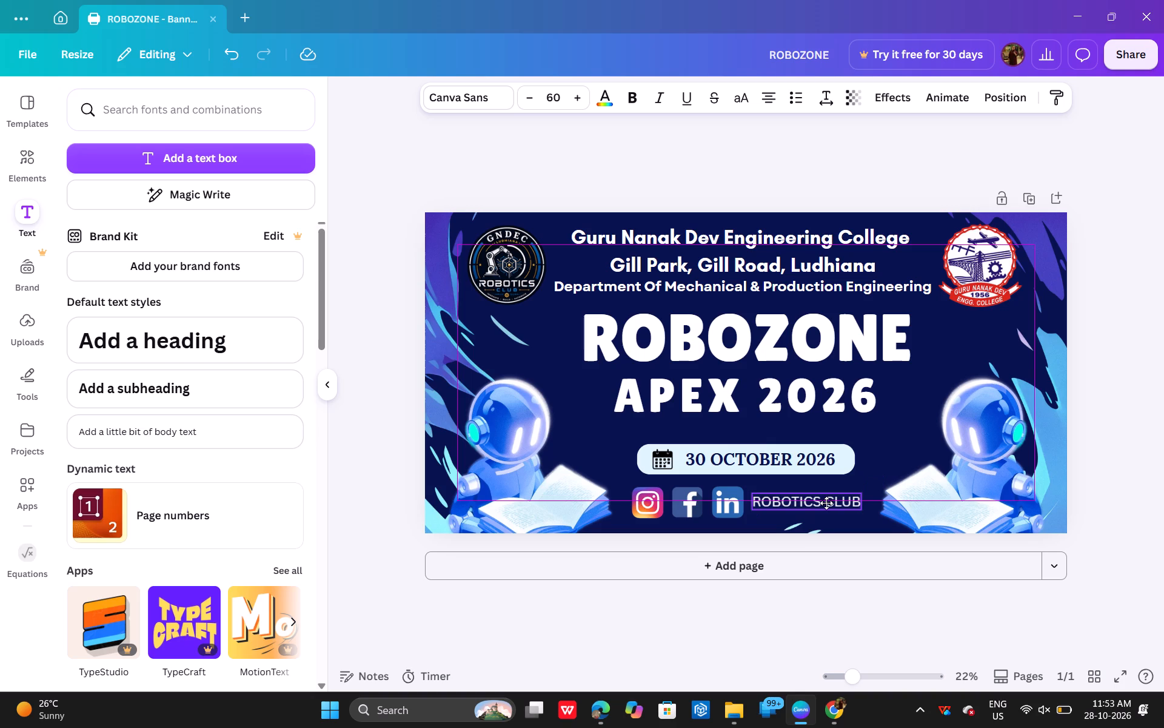
{"action": "left_click_drag", "start_coordinate": [826, 503], "coordinate": [827, 503]}
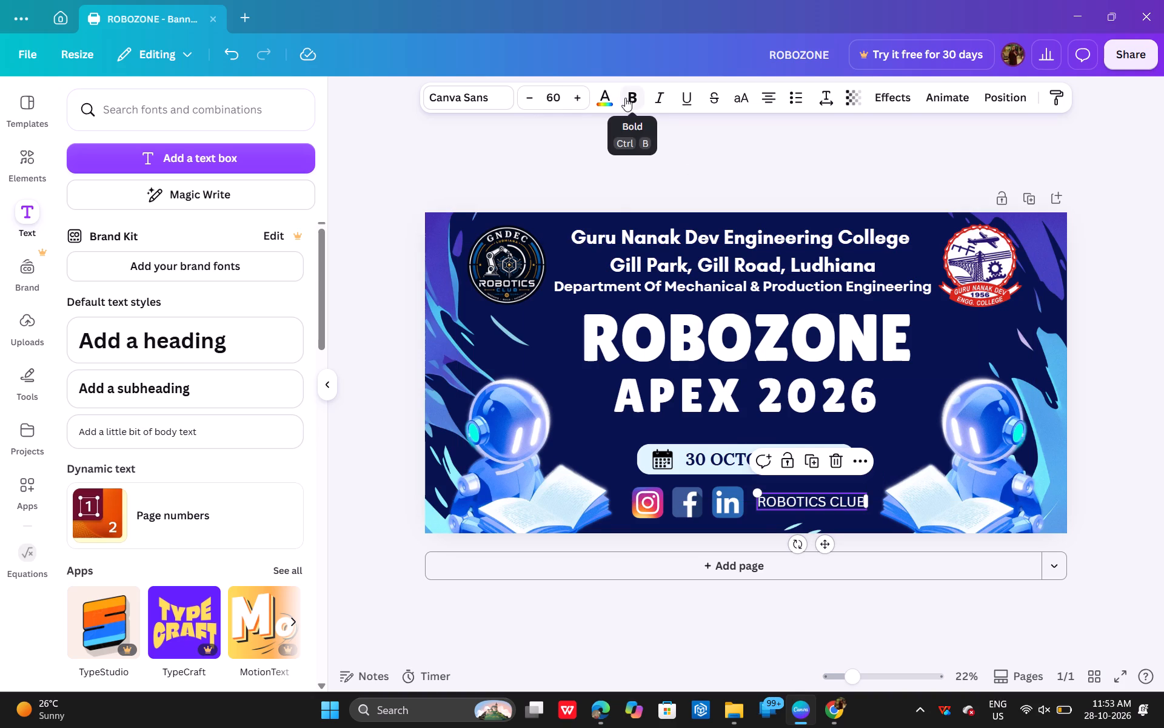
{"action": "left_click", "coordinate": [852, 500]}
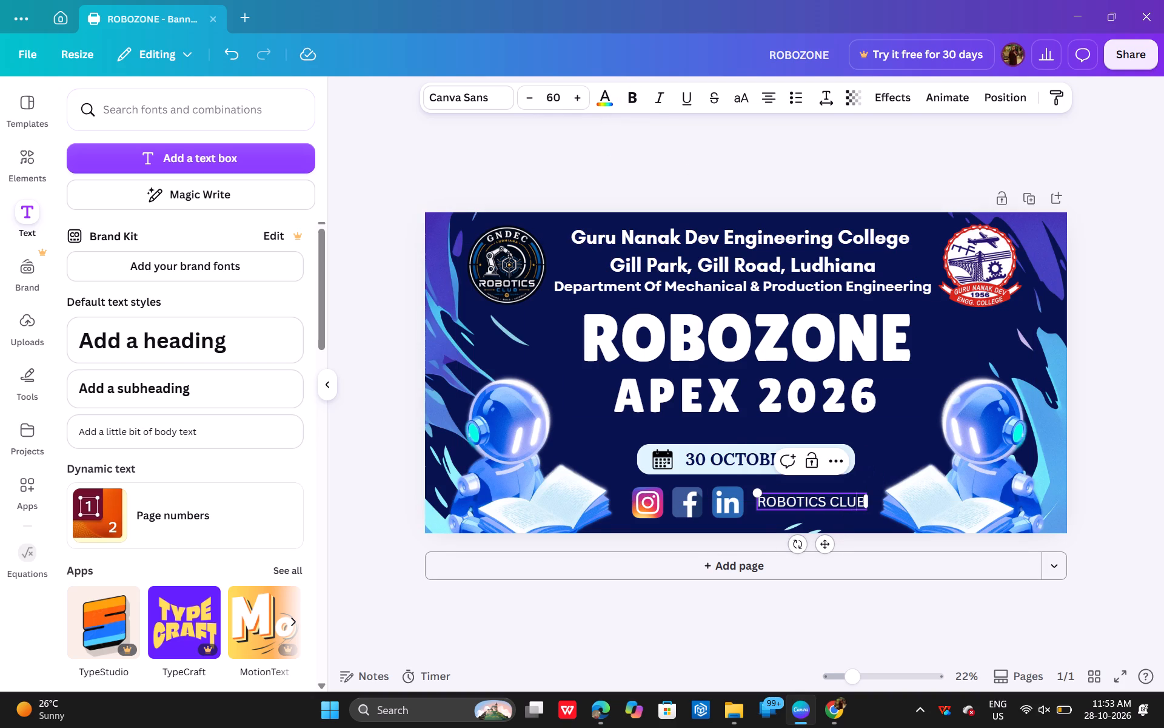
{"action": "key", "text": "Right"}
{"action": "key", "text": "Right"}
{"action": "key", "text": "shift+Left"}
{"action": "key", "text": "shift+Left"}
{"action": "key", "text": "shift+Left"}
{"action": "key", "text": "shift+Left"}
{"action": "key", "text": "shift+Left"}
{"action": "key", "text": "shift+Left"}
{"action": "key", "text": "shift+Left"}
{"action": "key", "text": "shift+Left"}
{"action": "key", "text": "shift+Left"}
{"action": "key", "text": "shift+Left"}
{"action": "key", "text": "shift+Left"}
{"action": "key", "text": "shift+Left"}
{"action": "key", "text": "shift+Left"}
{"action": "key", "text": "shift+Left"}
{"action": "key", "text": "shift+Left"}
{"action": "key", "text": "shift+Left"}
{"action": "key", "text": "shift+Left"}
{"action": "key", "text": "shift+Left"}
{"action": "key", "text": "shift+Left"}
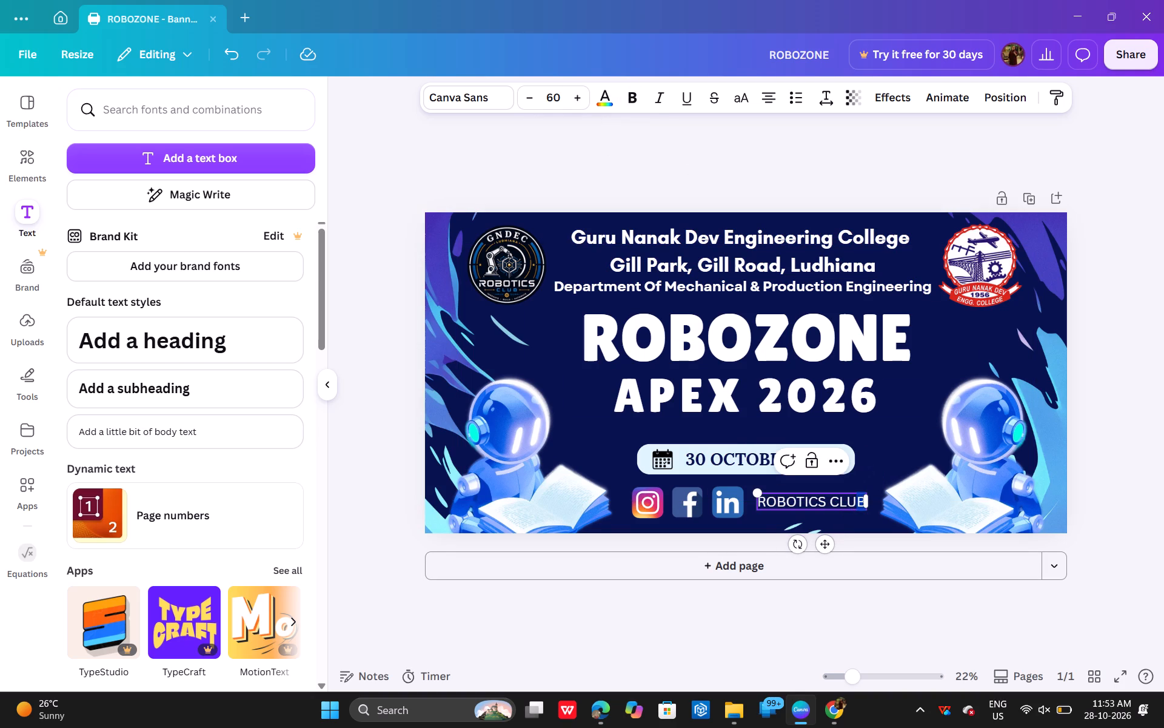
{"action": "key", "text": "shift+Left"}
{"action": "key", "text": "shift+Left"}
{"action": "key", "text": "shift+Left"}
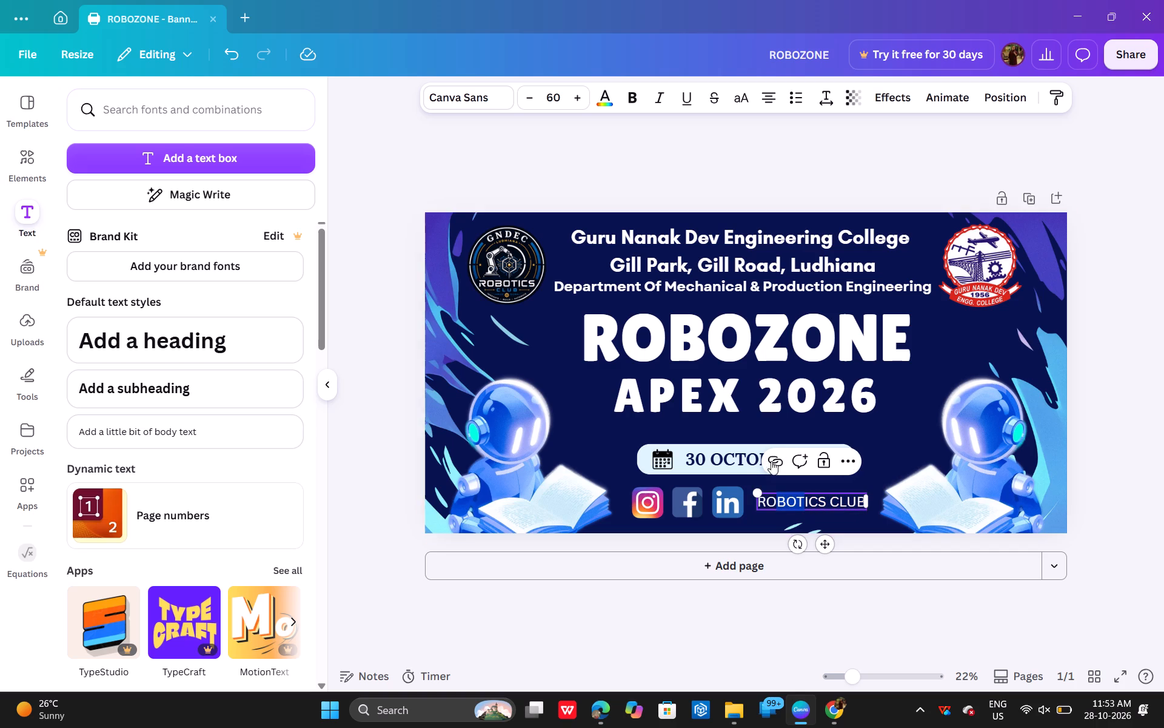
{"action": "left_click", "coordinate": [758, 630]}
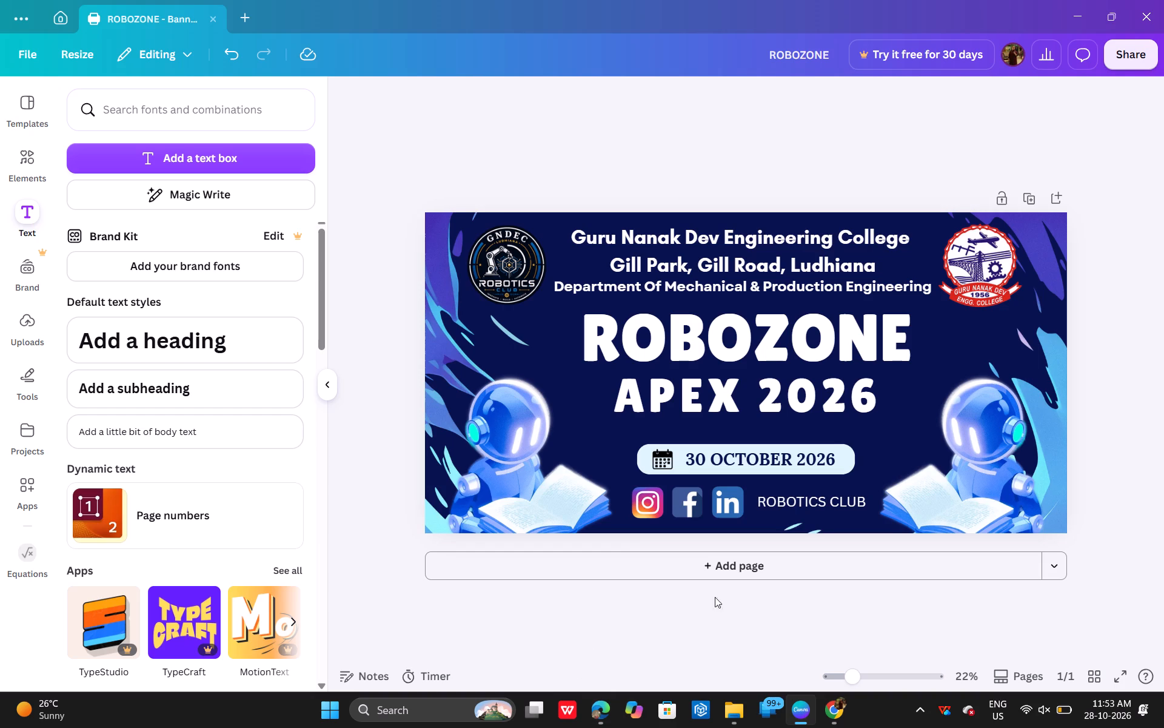
Widen the light rounded background behind the date at both ends, bringing its right end level with the end of "ROBOTICS CLUB".
{"action": "left_click", "coordinate": [836, 471]}
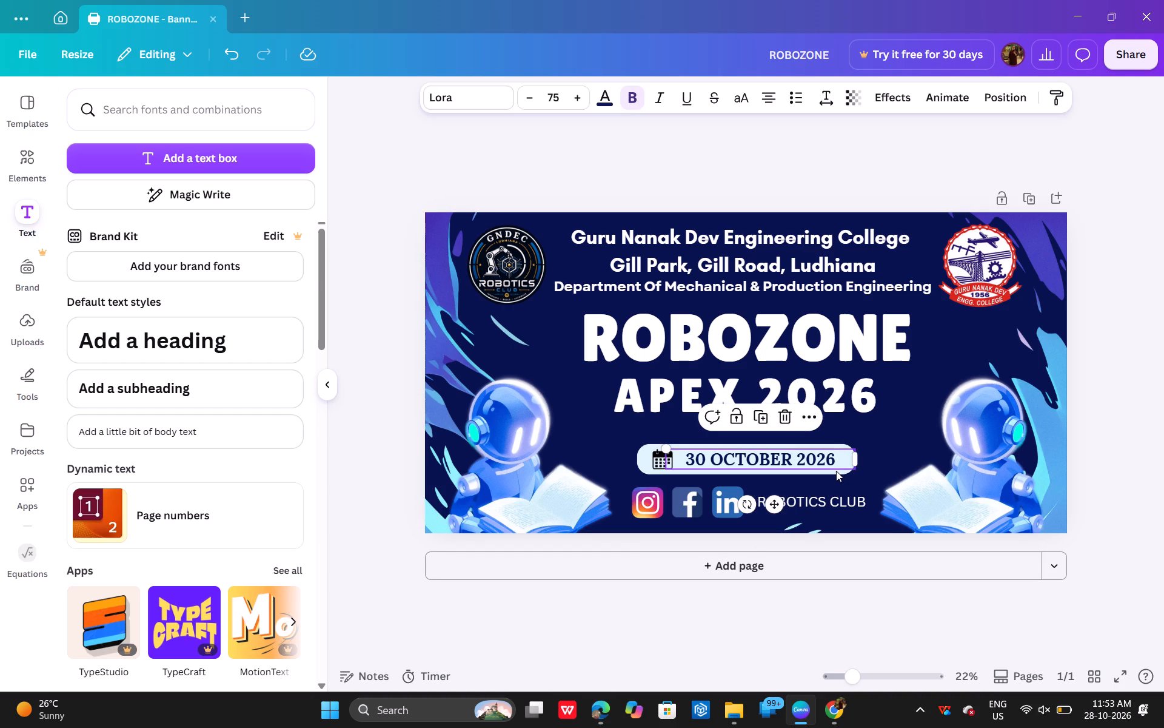
{"action": "left_click", "coordinate": [837, 471]}
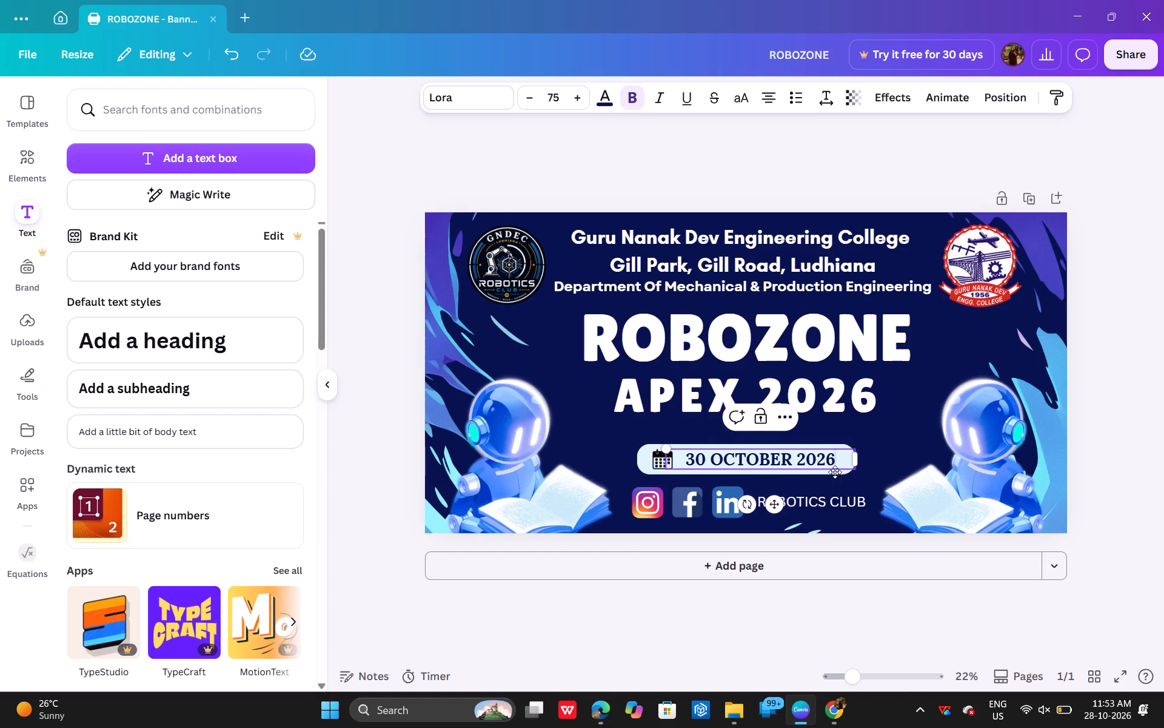
{"action": "left_click", "coordinate": [908, 625]}
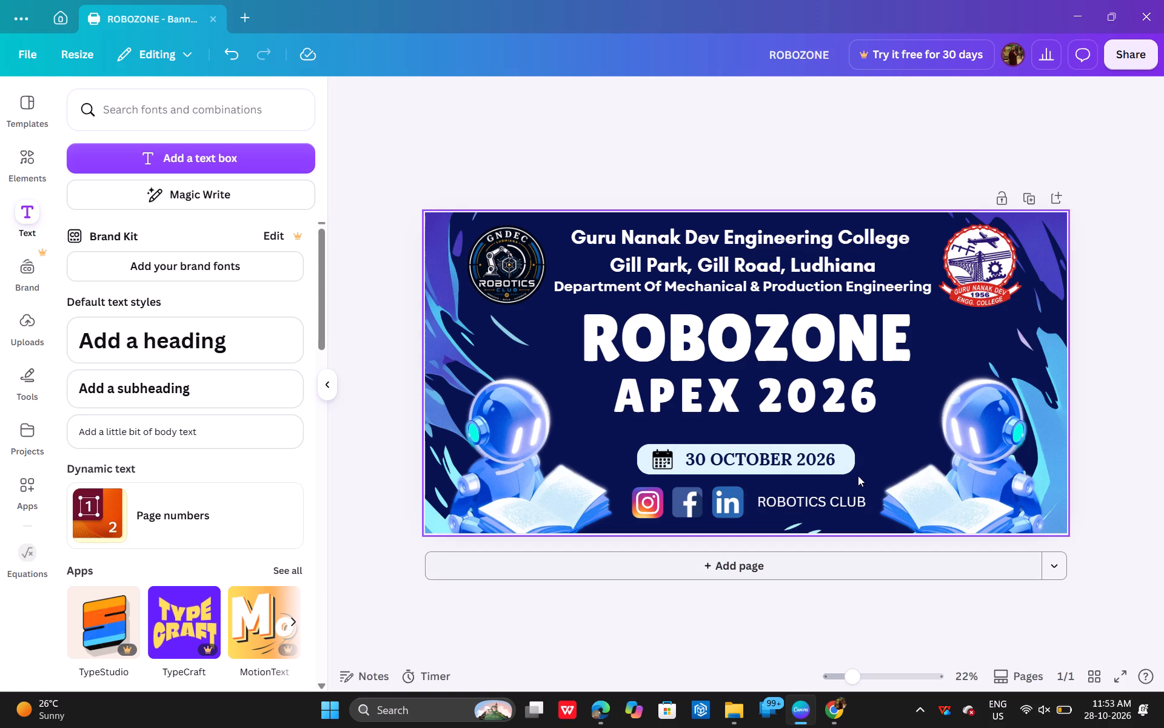
{"action": "left_click", "coordinate": [838, 472]}
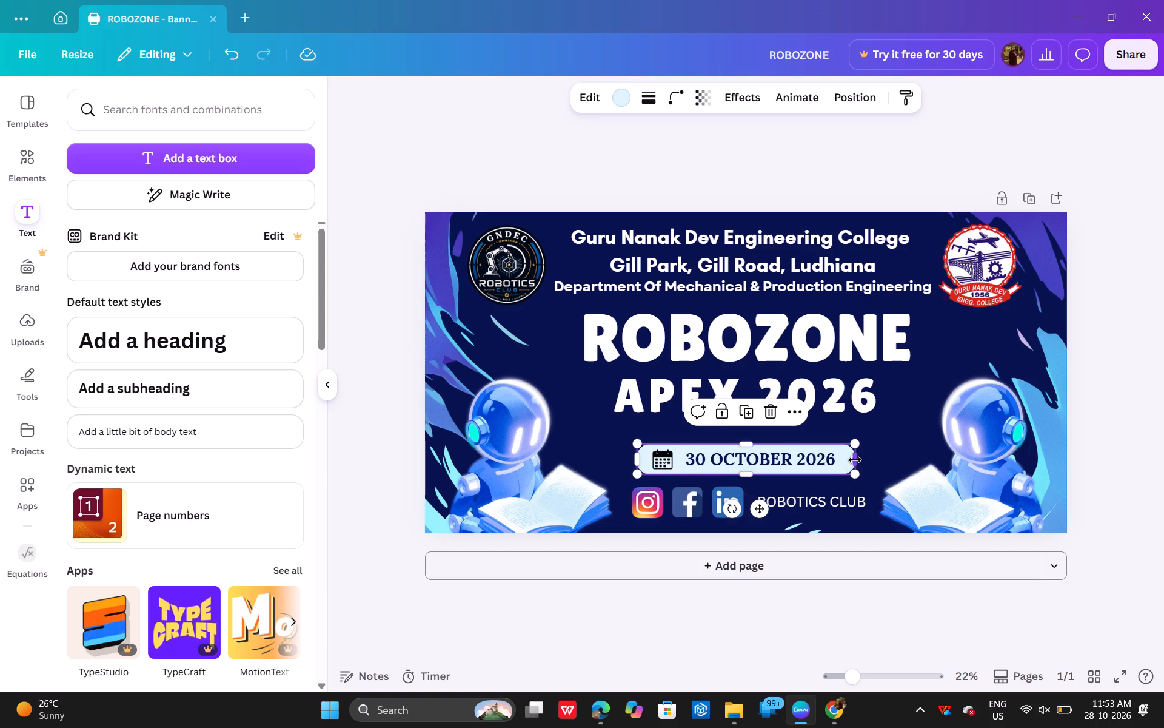
{"action": "left_click", "coordinate": [855, 460]}
{"action": "left_click_drag", "start_coordinate": [636, 462], "coordinate": [626, 462]}
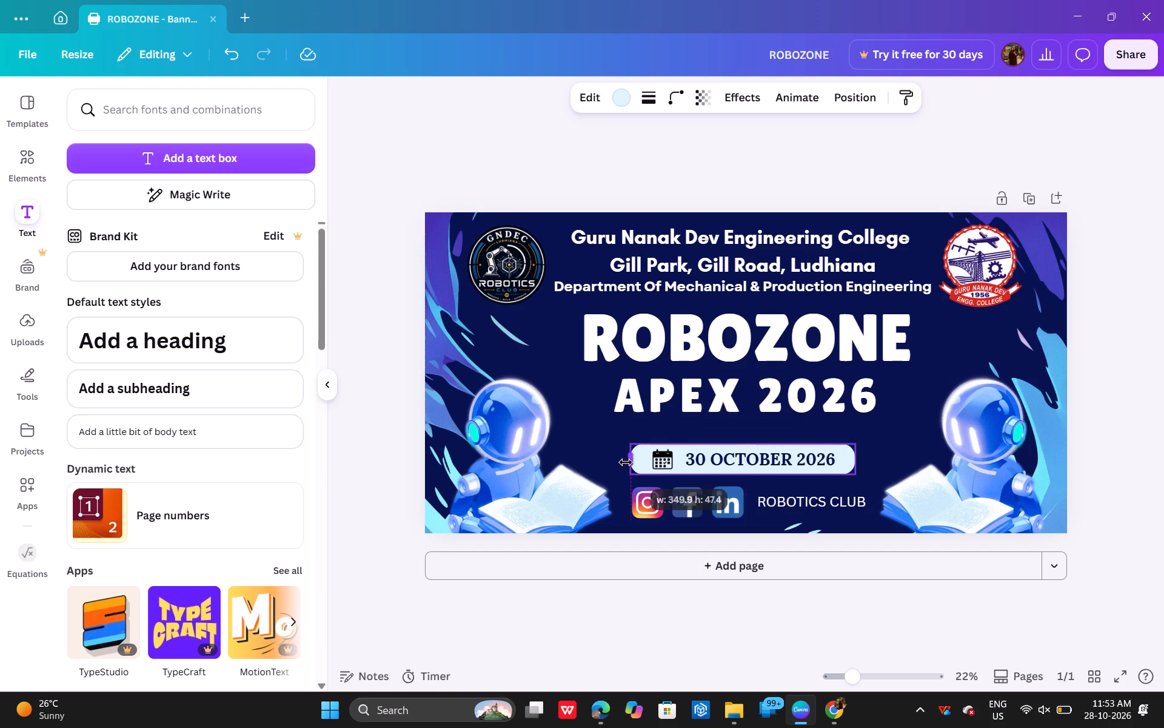
{"action": "left_click_drag", "start_coordinate": [626, 462], "coordinate": [626, 463]}
{"action": "left_click", "coordinate": [835, 454]}
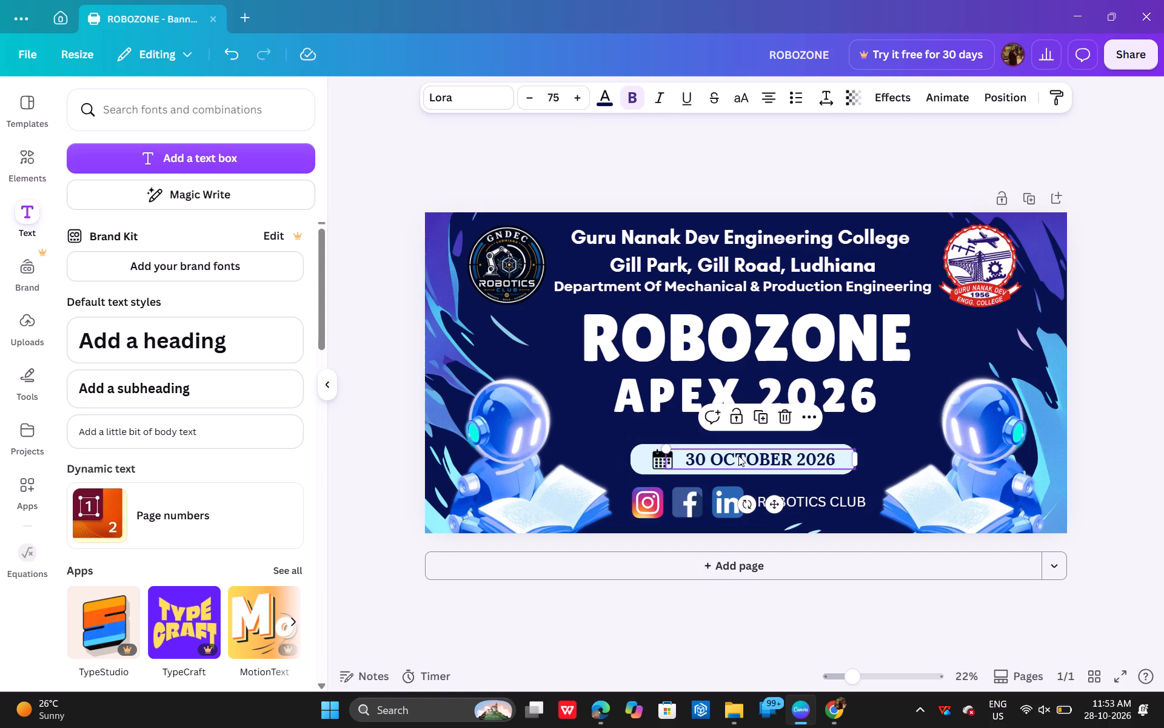
{"action": "left_click", "coordinate": [633, 468]}
{"action": "left_click_drag", "start_coordinate": [632, 461], "coordinate": [621, 461]}
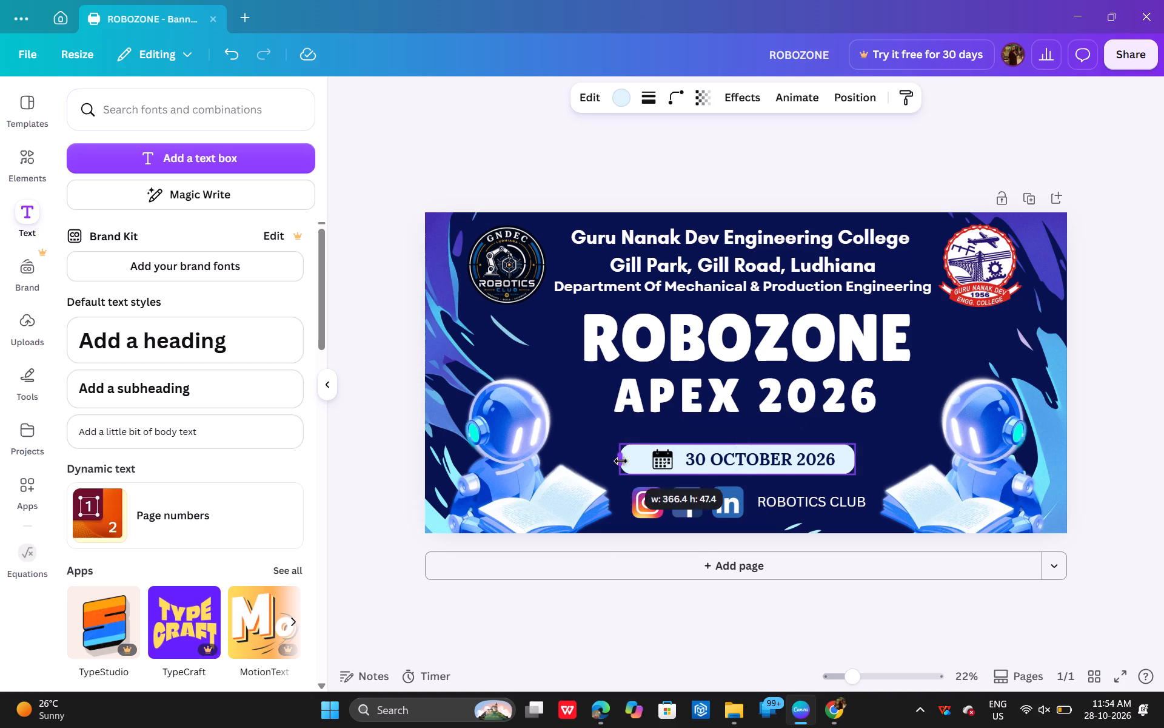
{"action": "left_click_drag", "start_coordinate": [857, 460], "coordinate": [865, 460]}
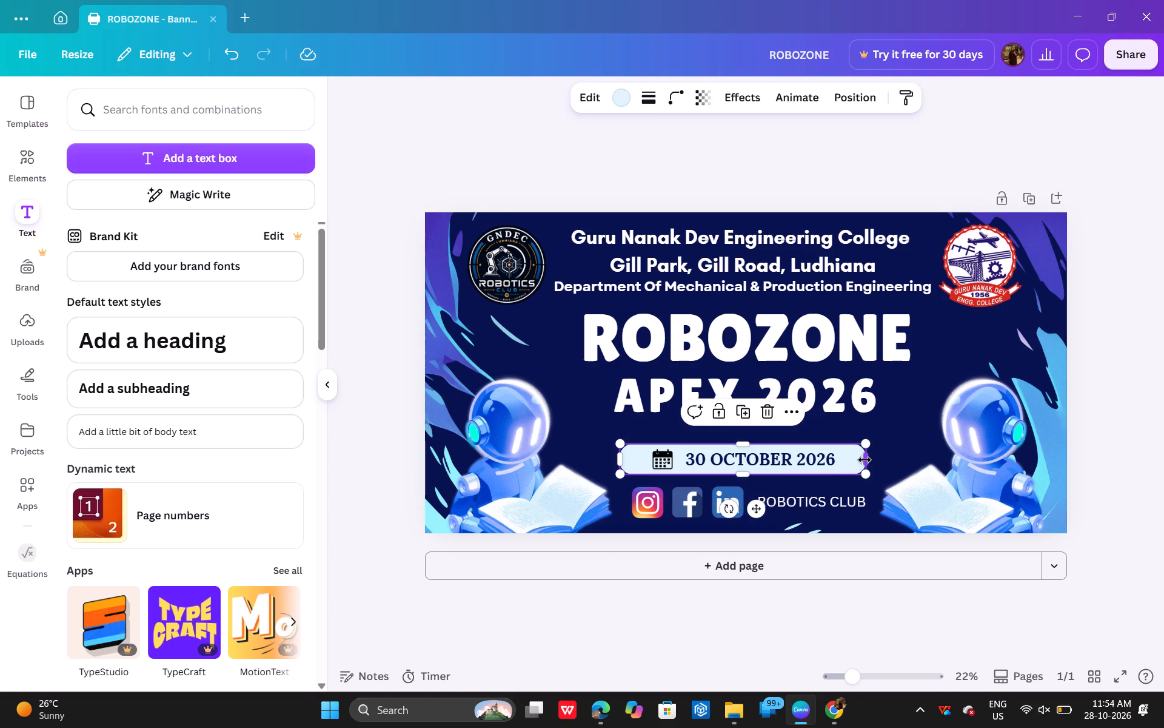
{"action": "left_click", "coordinate": [700, 628]}
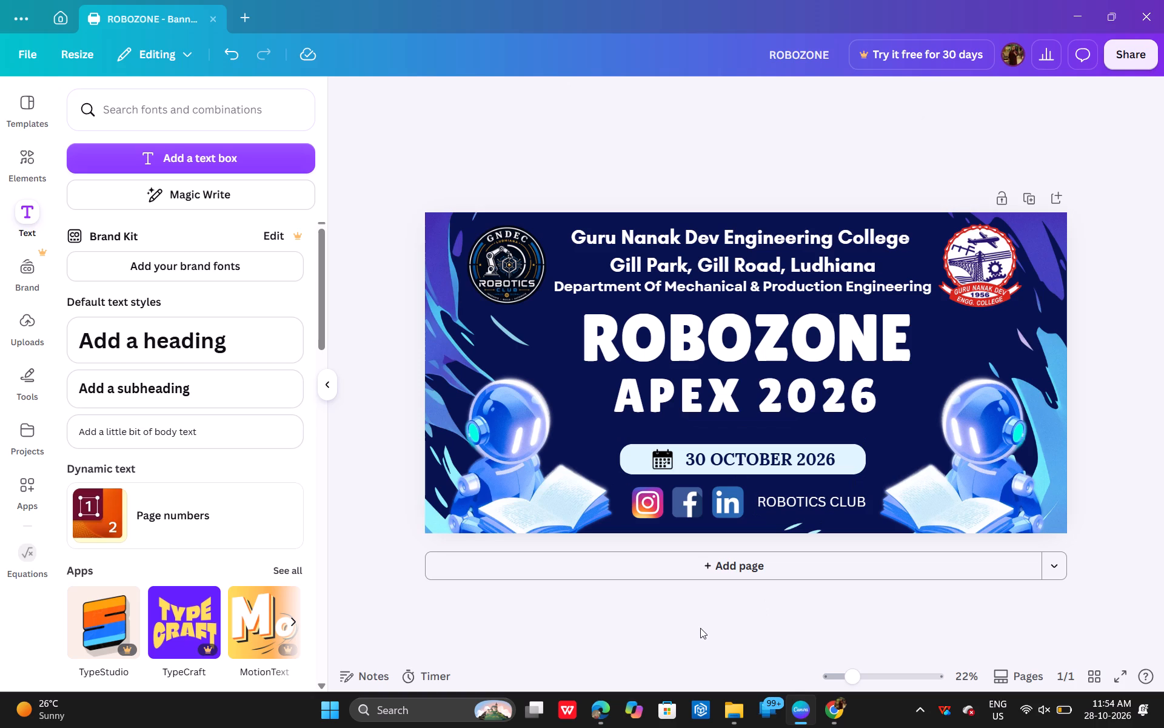
Pull the left end of the date background inwards to line up with the left edge of the Instagram icon.
{"action": "left_click", "coordinate": [629, 459]}
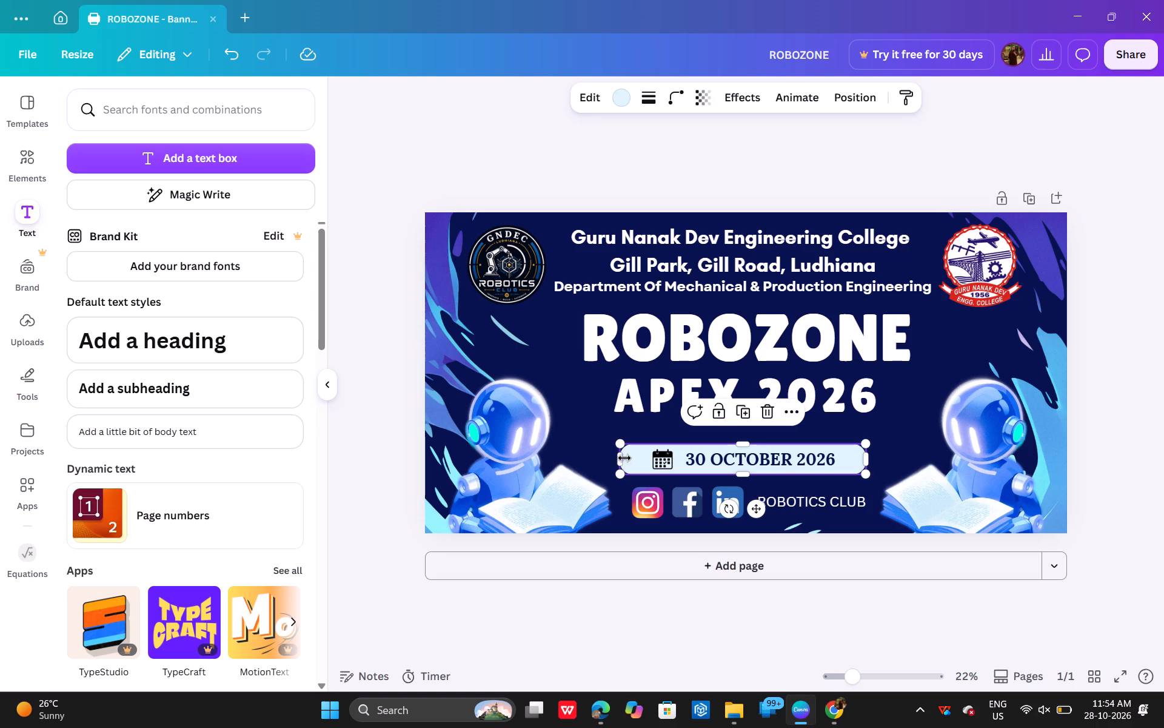
{"action": "left_click_drag", "start_coordinate": [621, 457], "coordinate": [626, 457]}
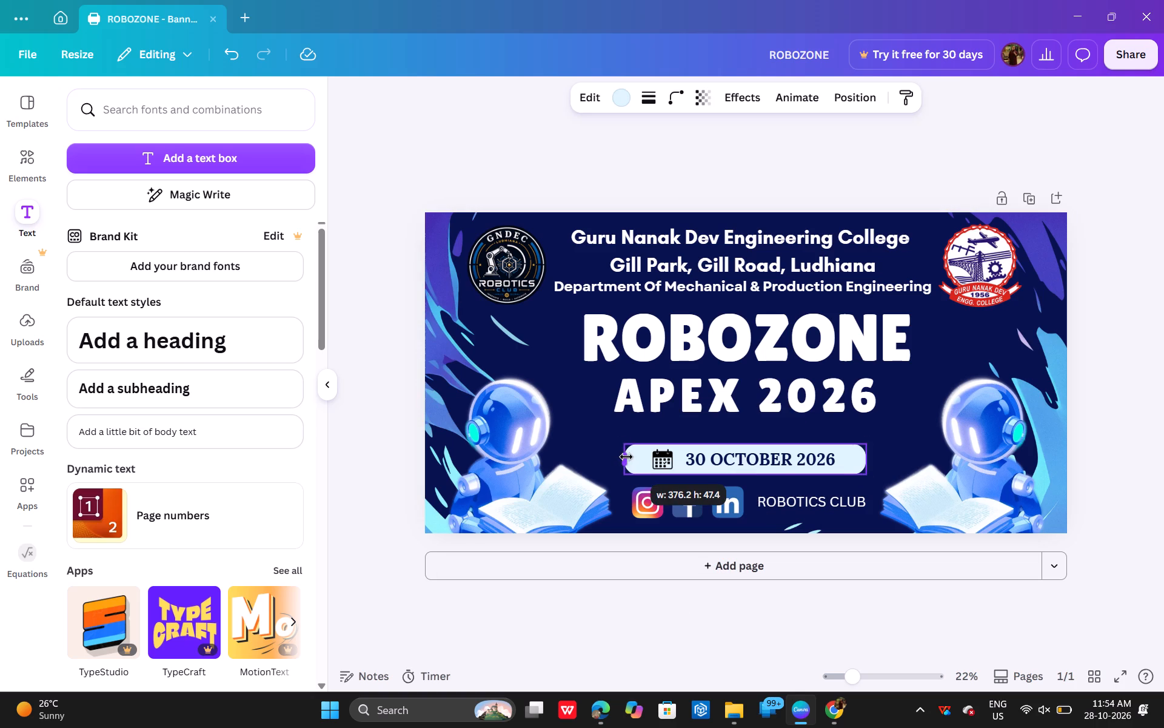
{"action": "left_click_drag", "start_coordinate": [626, 457], "coordinate": [627, 457]}
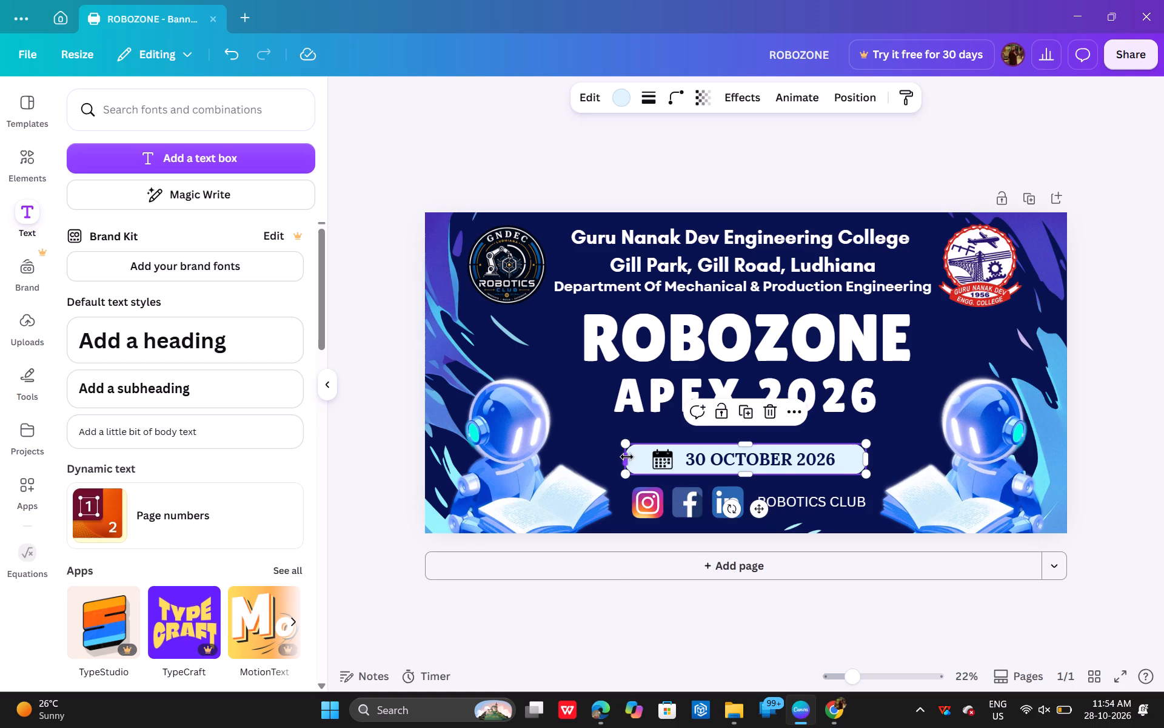
{"action": "left_click", "coordinate": [616, 599]}
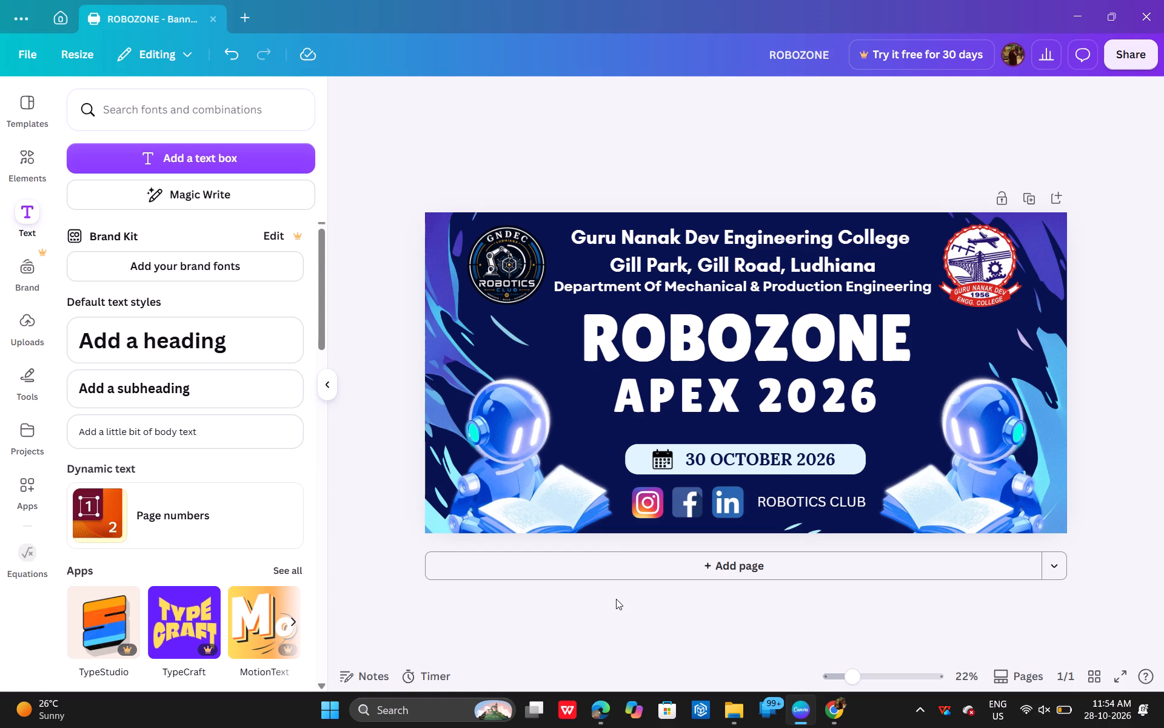
{"action": "left_click", "coordinate": [863, 459]}
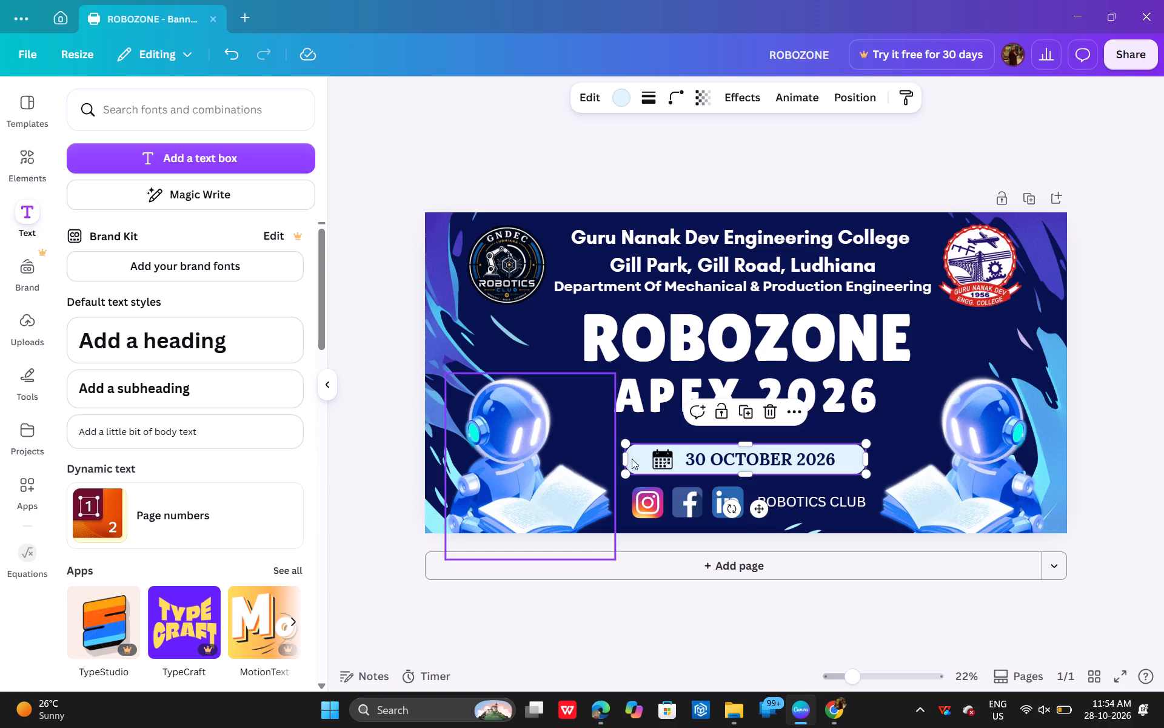
{"action": "left_click", "coordinate": [624, 458]}
{"action": "left_click", "coordinate": [624, 458]}
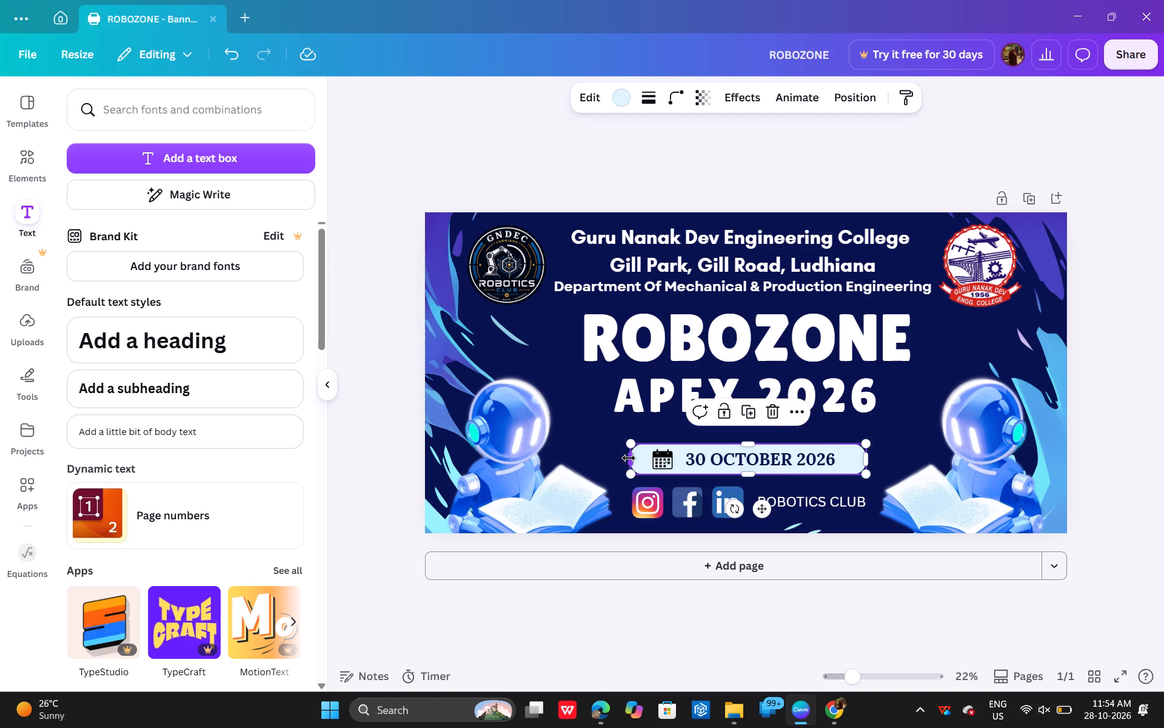
{"action": "left_click", "coordinate": [593, 622]}
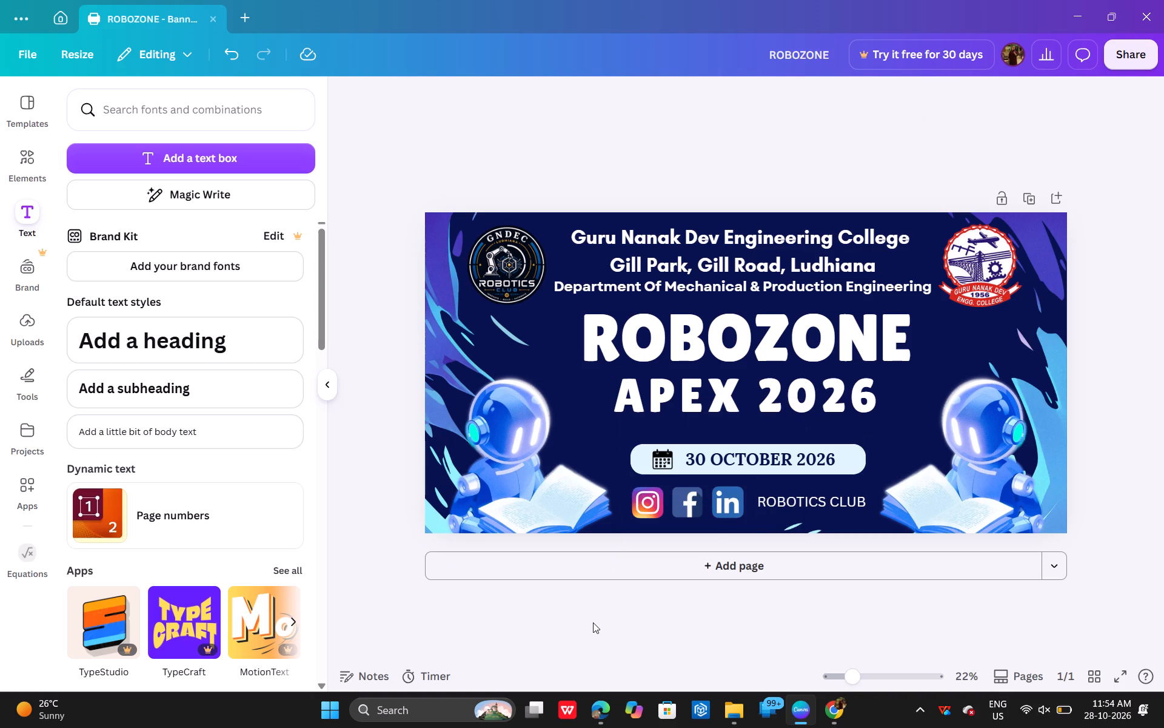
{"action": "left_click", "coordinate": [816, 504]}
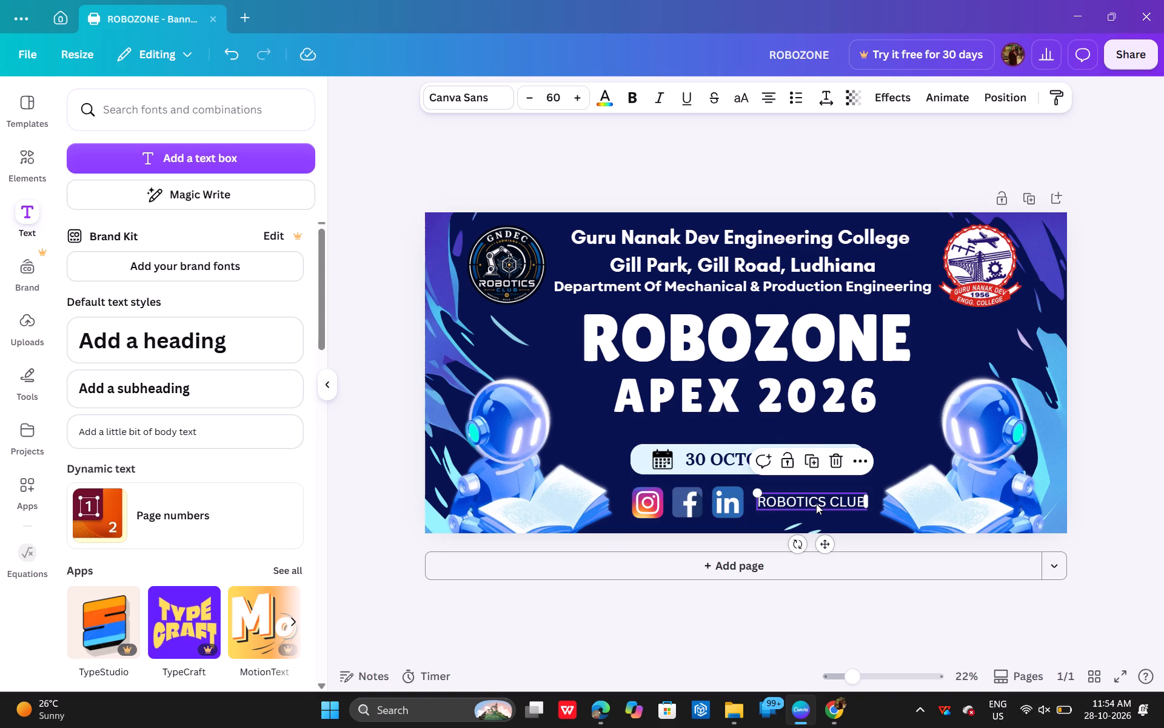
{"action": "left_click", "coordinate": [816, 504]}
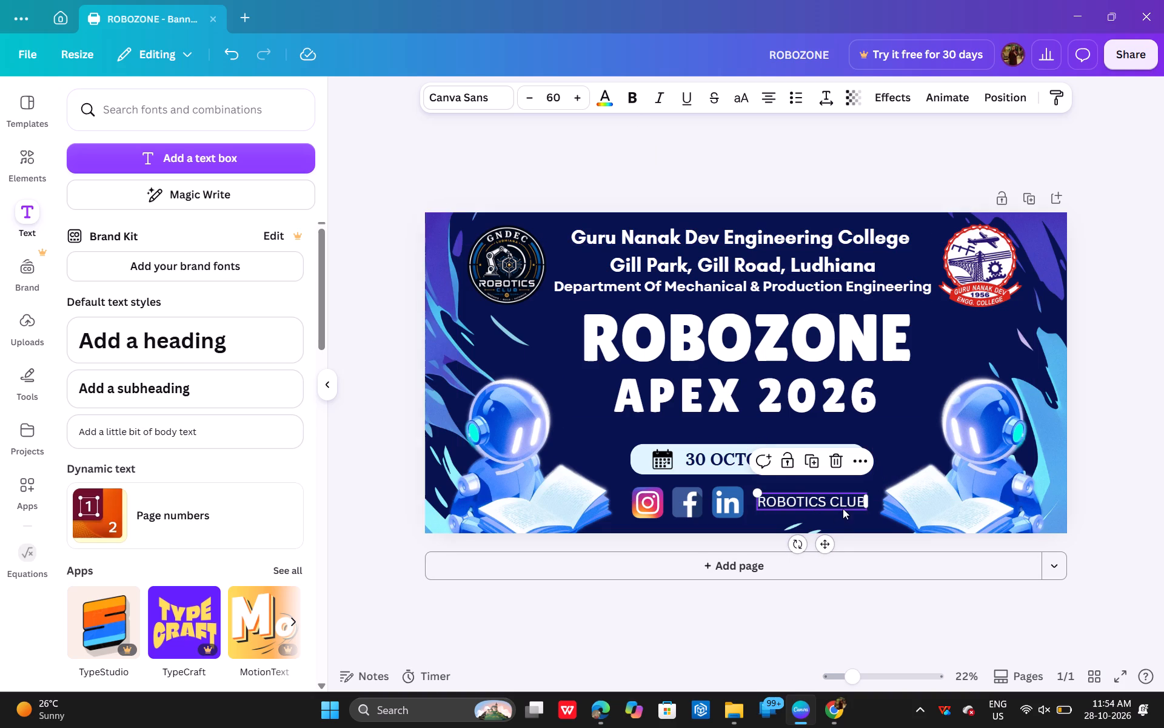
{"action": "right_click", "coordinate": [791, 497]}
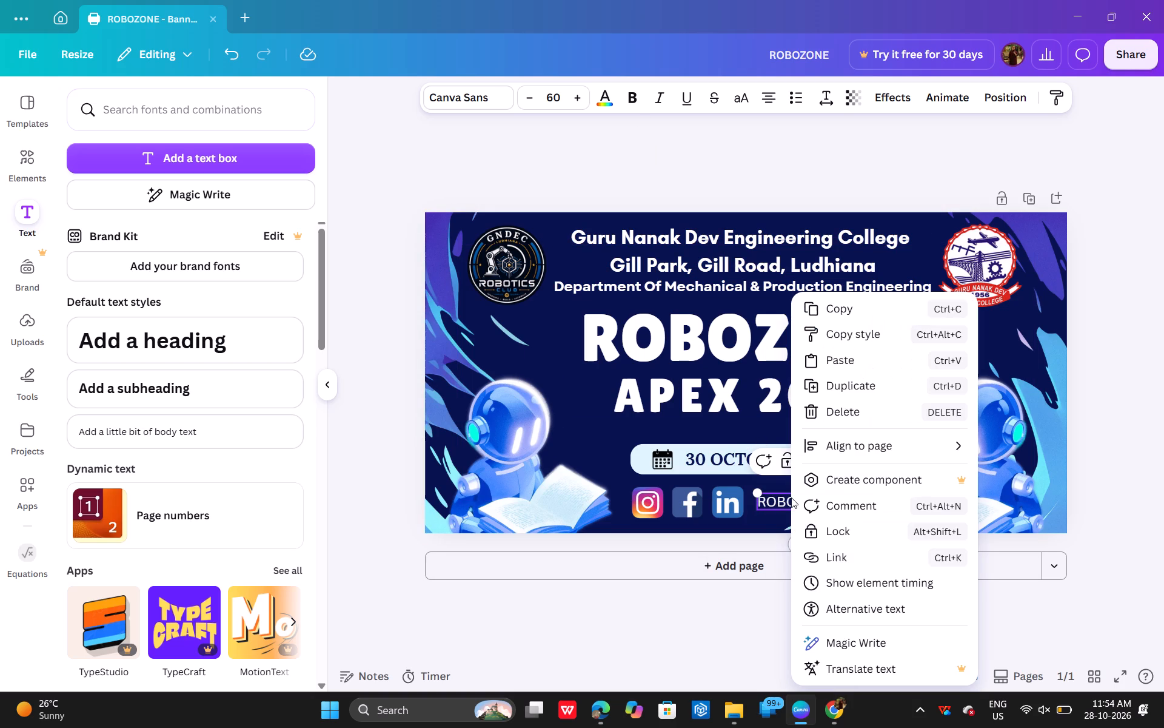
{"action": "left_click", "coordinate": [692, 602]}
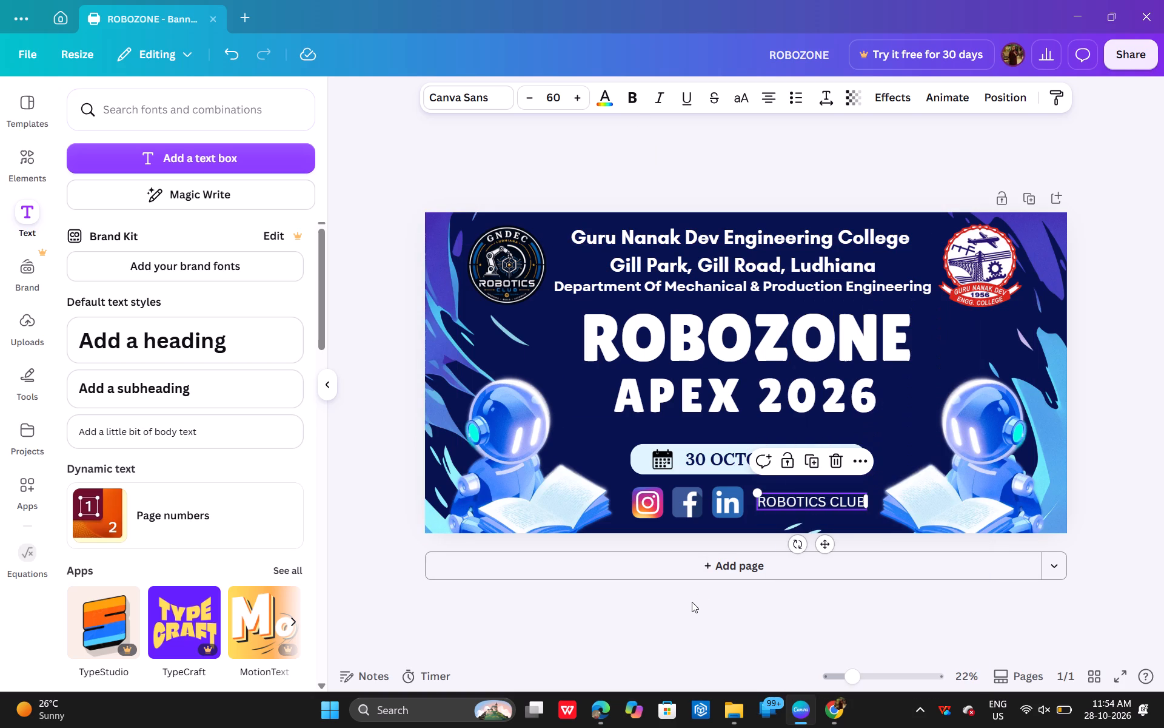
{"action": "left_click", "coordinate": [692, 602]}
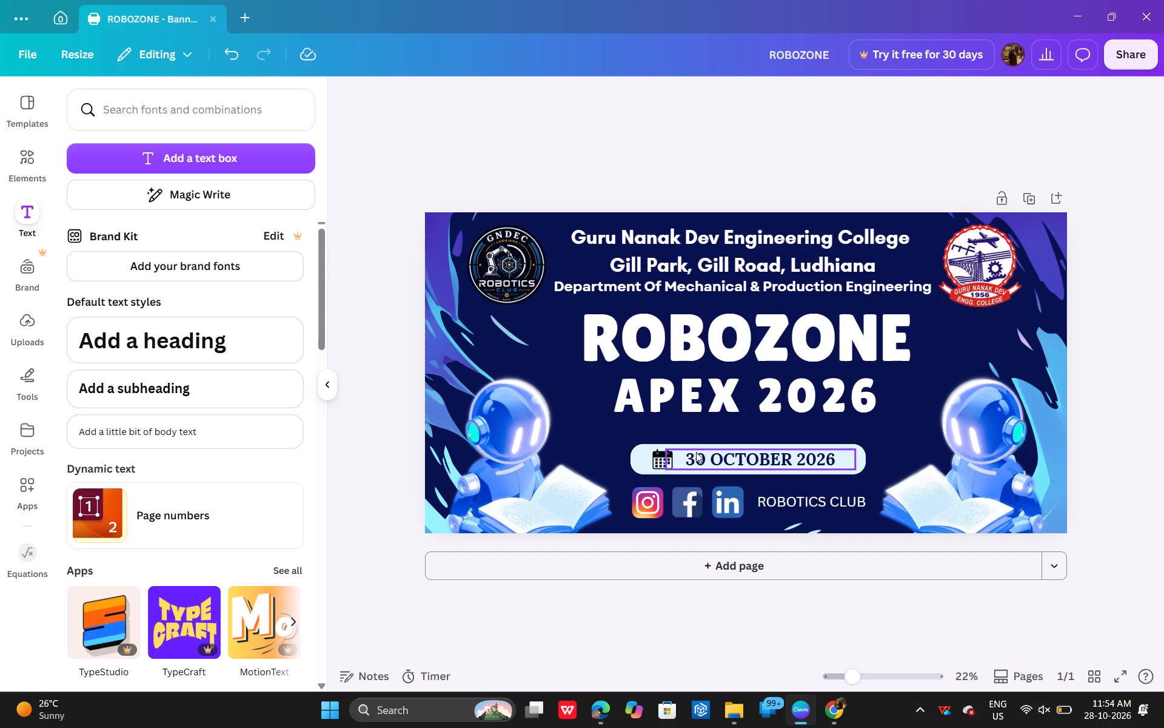
Nudge the calendar icon slightly to the right inside the rounded date background.
{"action": "left_click", "coordinate": [660, 459]}
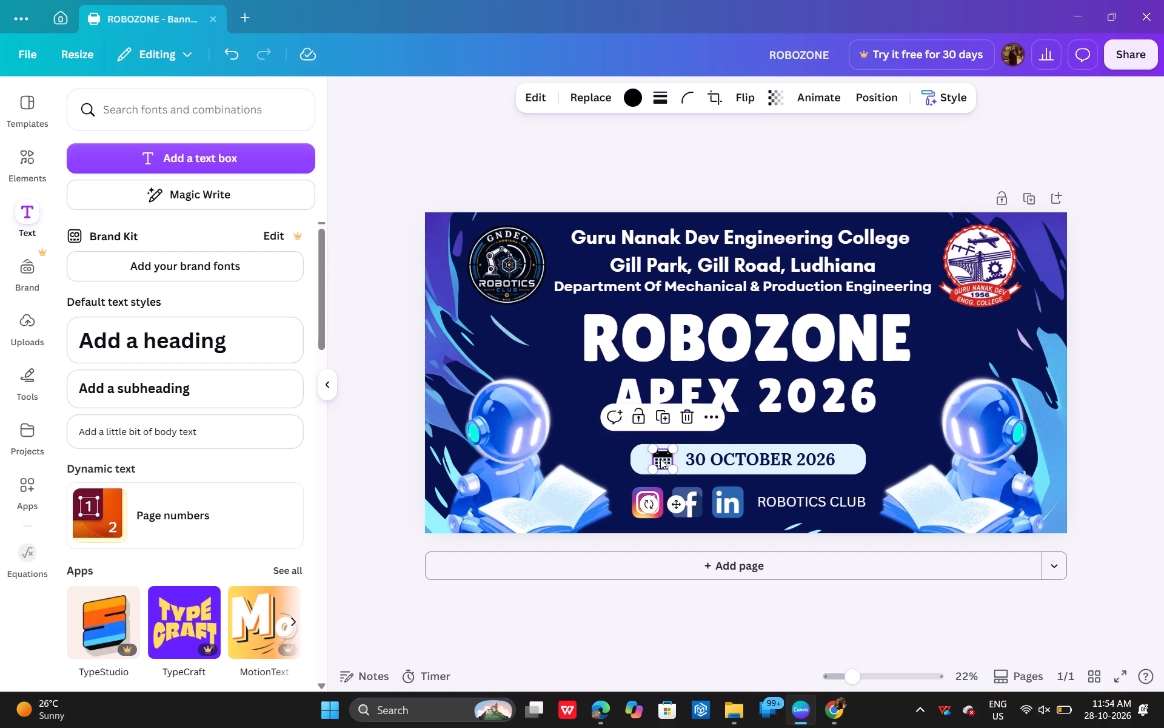
{"action": "left_click", "coordinate": [660, 459]}
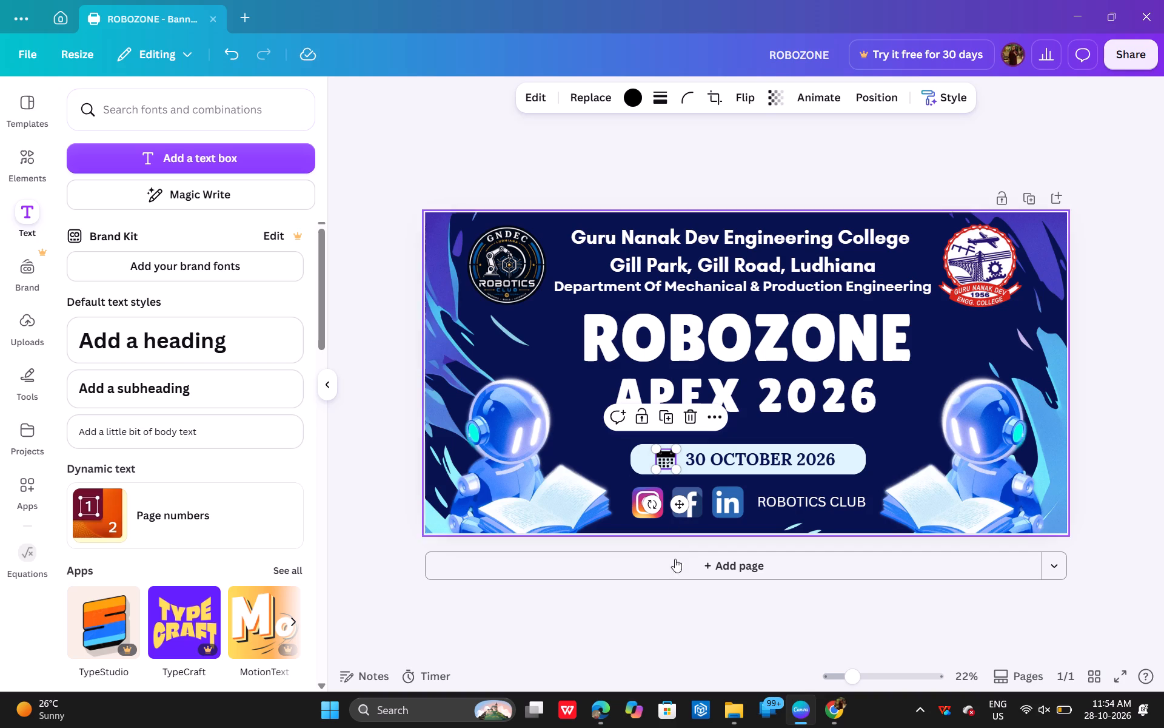
{"action": "left_click", "coordinate": [663, 610]}
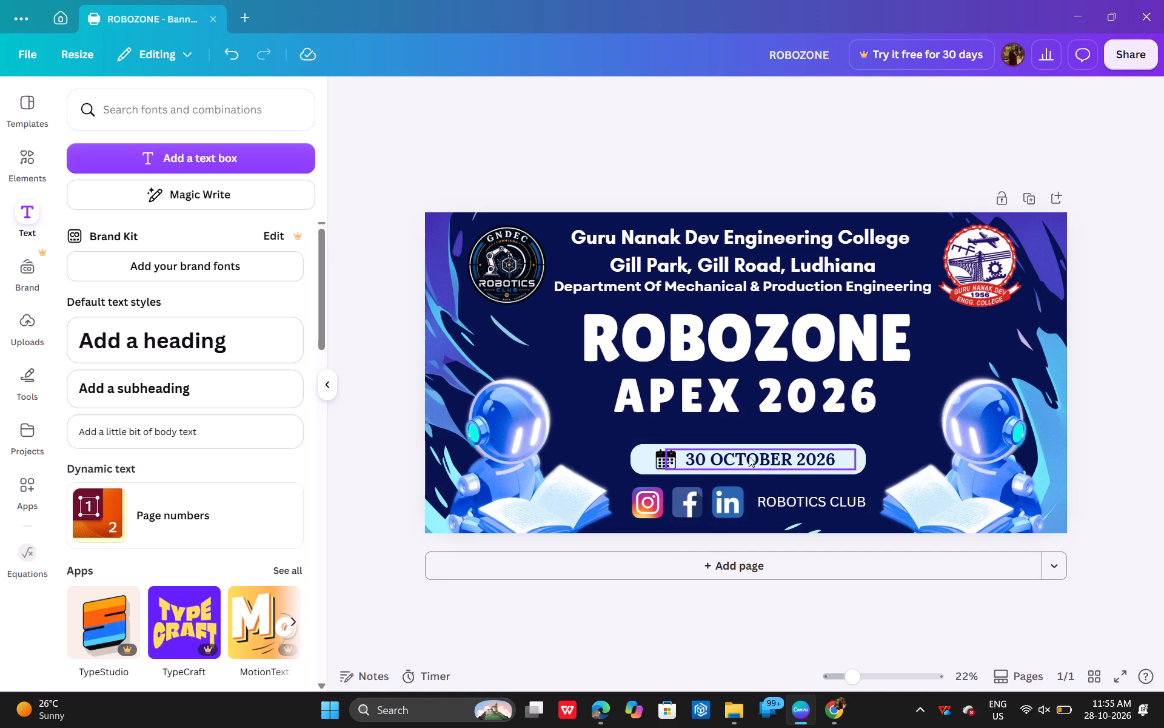
Shift the "30 OCTOBER 2026" text slightly to the right within its rounded background, leaving a small gap after the calendar icon.
{"action": "left_click", "coordinate": [749, 456]}
{"action": "left_click", "coordinate": [749, 456]}
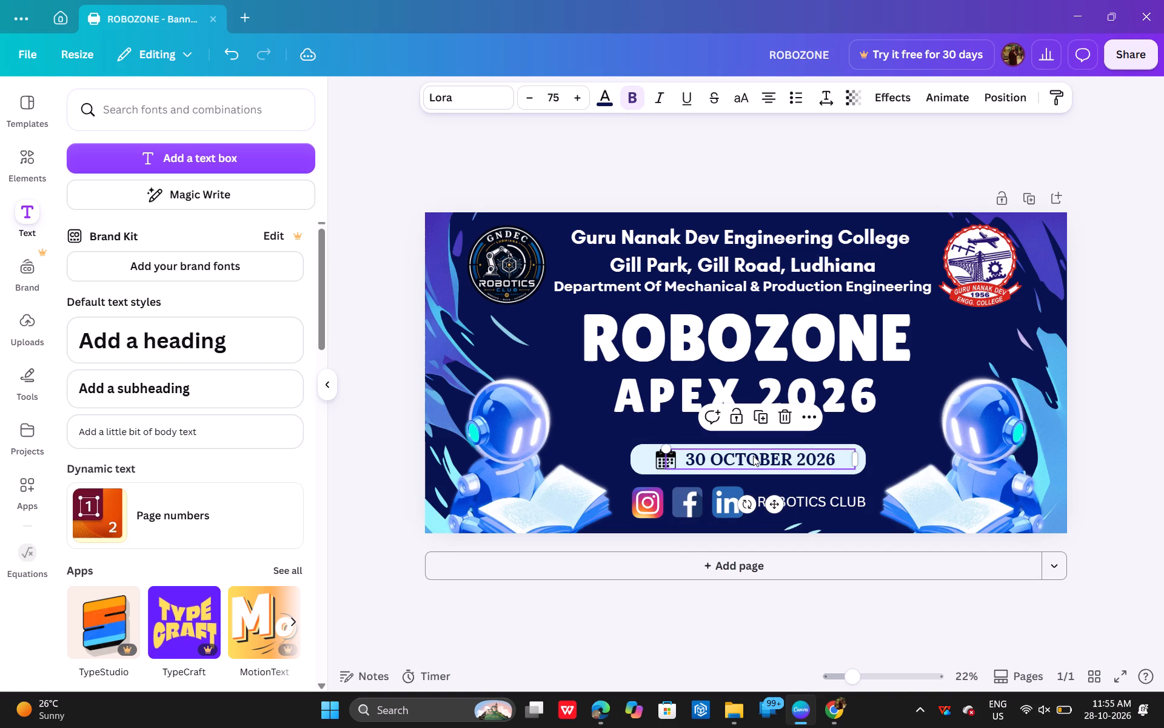
{"action": "left_click_drag", "start_coordinate": [753, 456], "coordinate": [757, 455]}
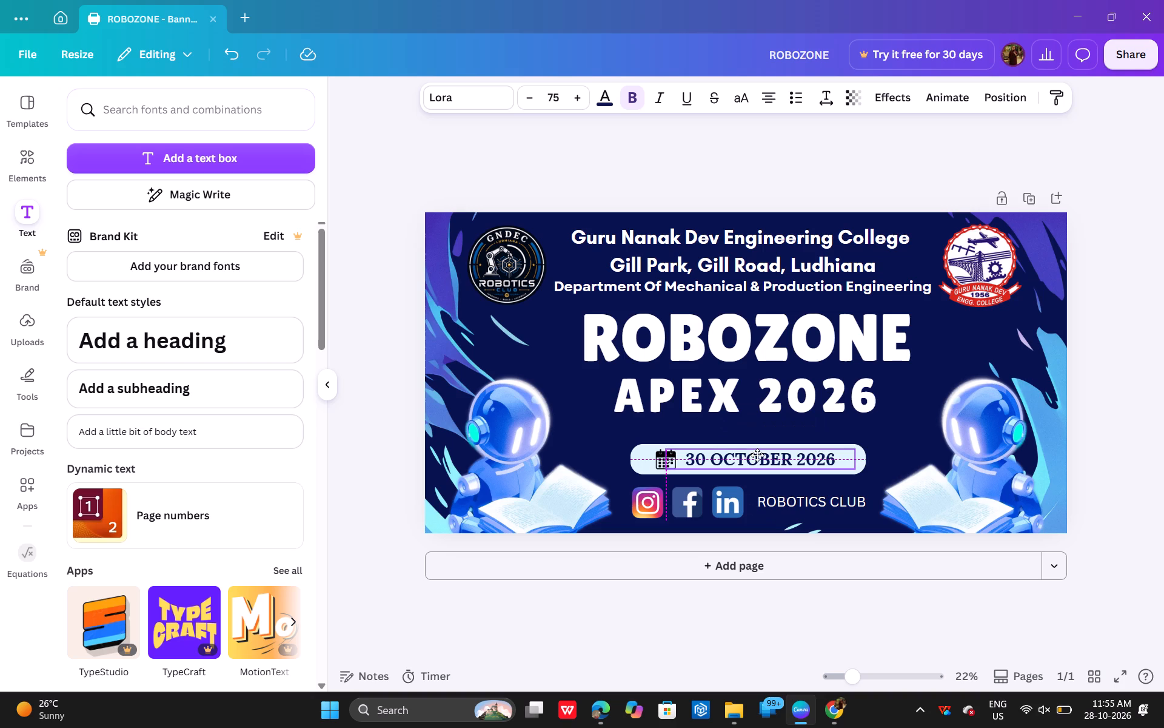
{"action": "left_click_drag", "start_coordinate": [757, 455], "coordinate": [758, 454]}
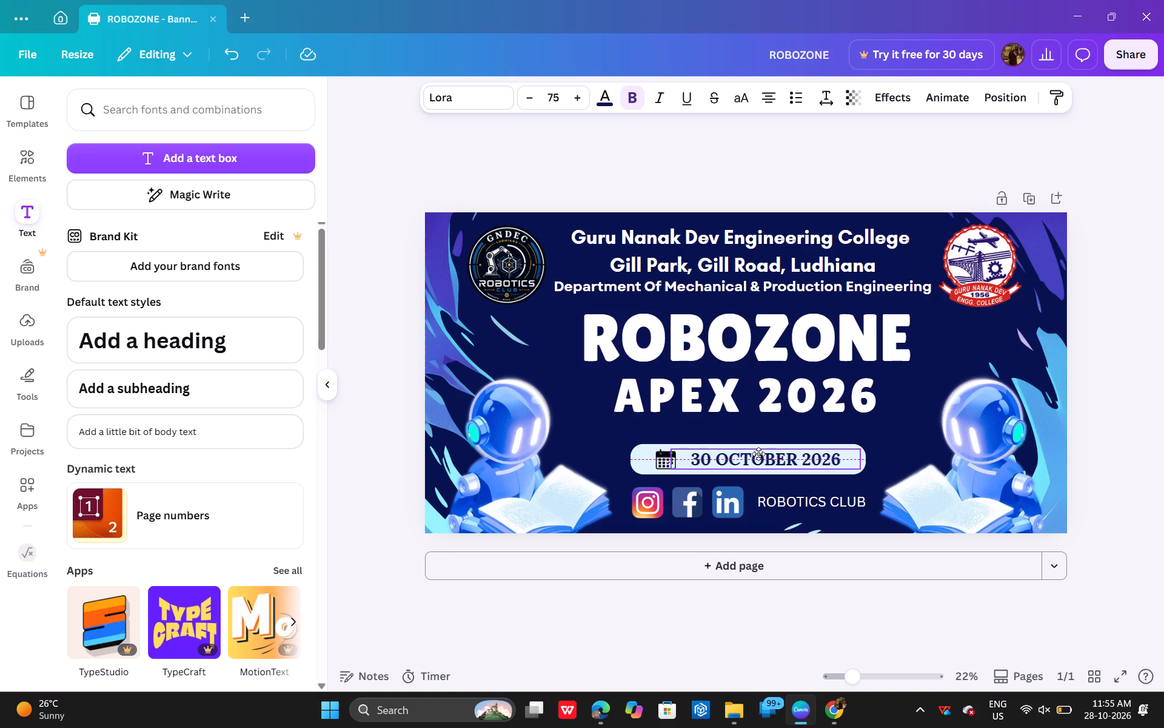
{"action": "left_click_drag", "start_coordinate": [758, 454], "coordinate": [760, 454]}
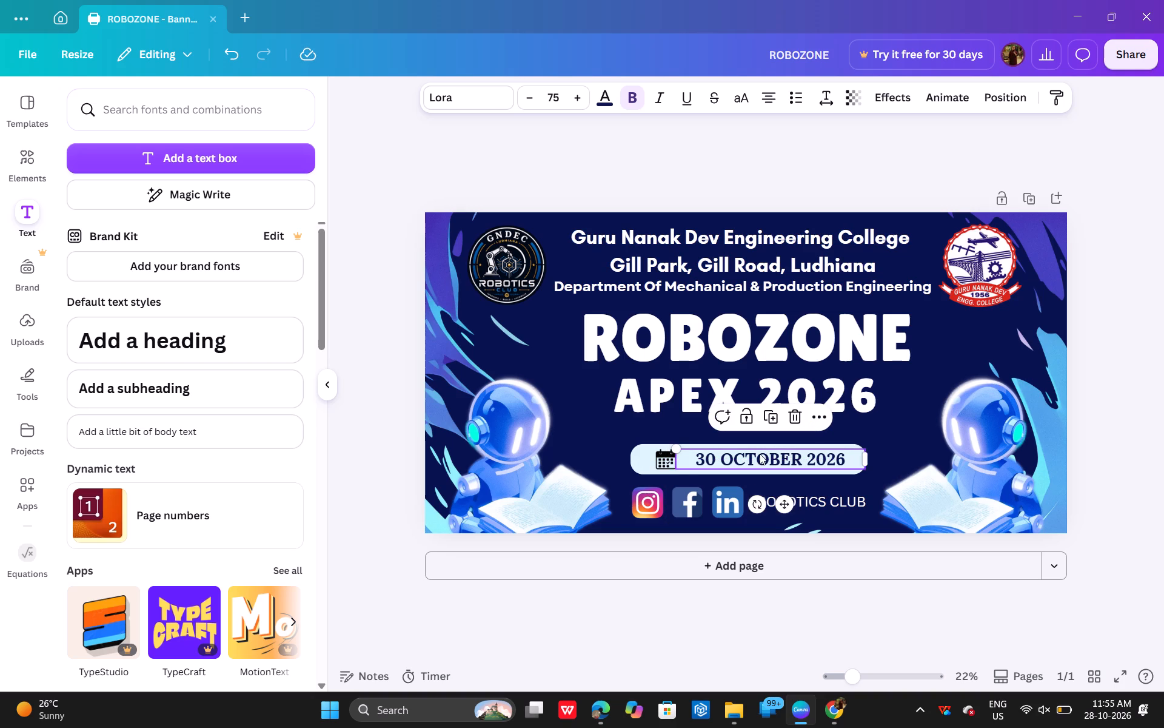
{"action": "left_click", "coordinate": [663, 632]}
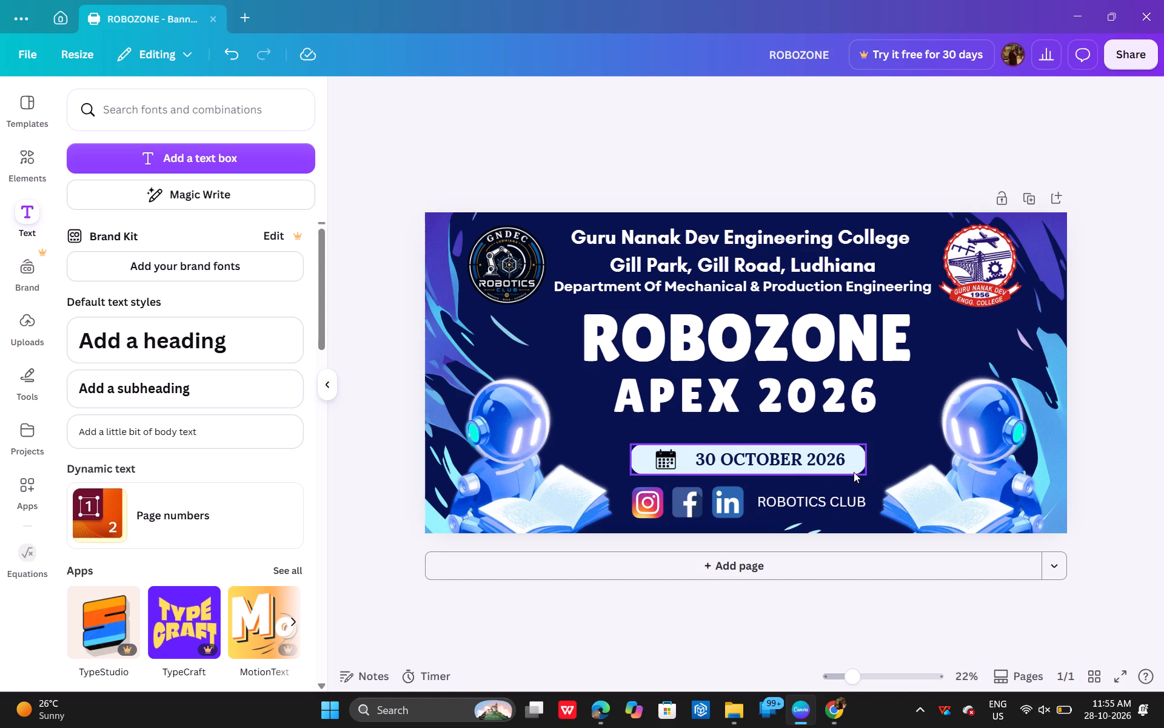
{"action": "left_click", "coordinate": [798, 461]}
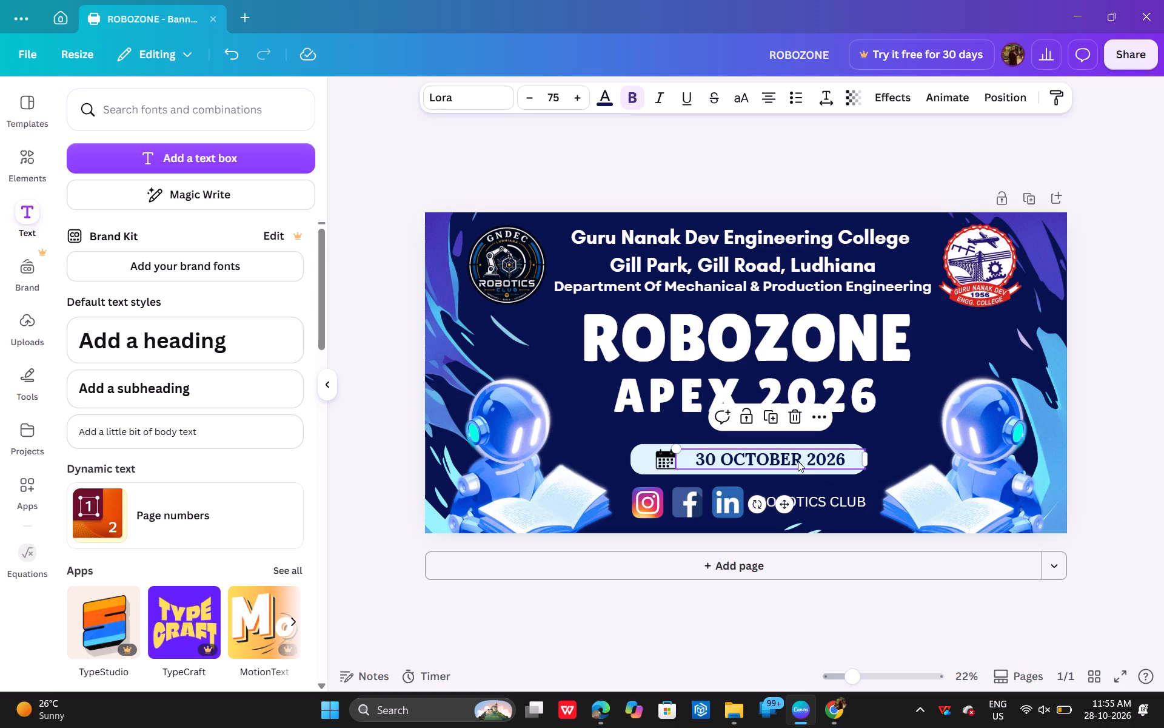
{"action": "left_click_drag", "start_coordinate": [798, 461], "coordinate": [792, 461]}
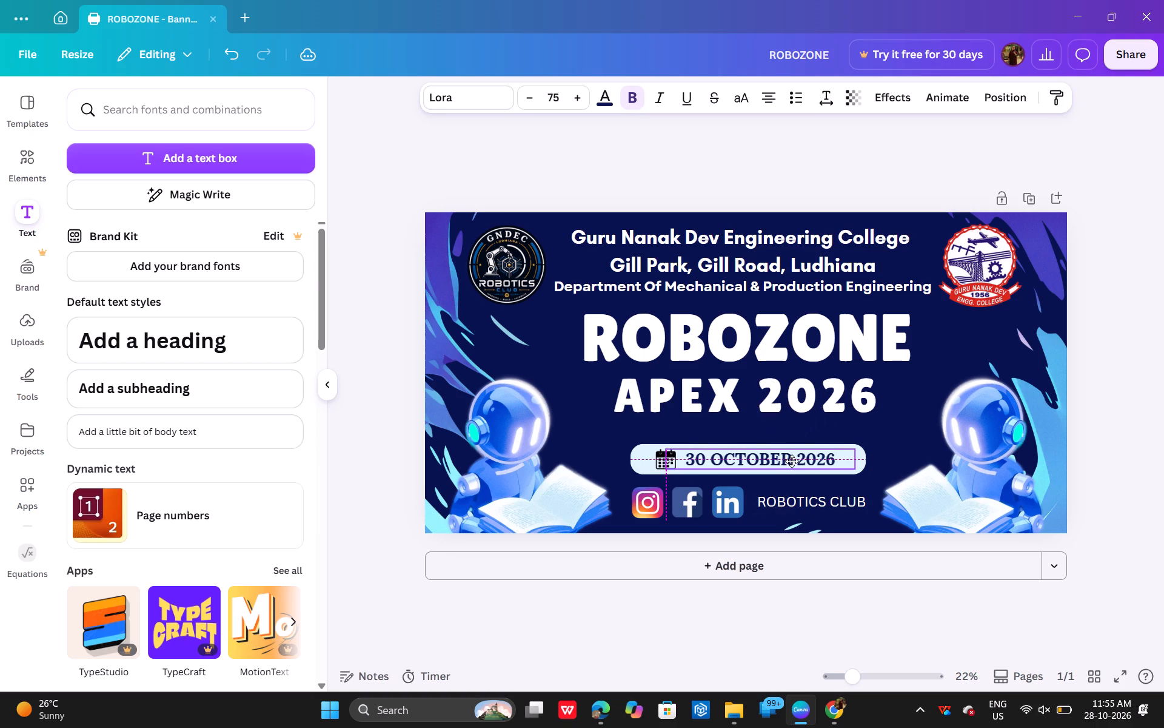
{"action": "left_click_drag", "start_coordinate": [792, 461], "coordinate": [792, 461]}
{"action": "left_click", "coordinate": [647, 635]}
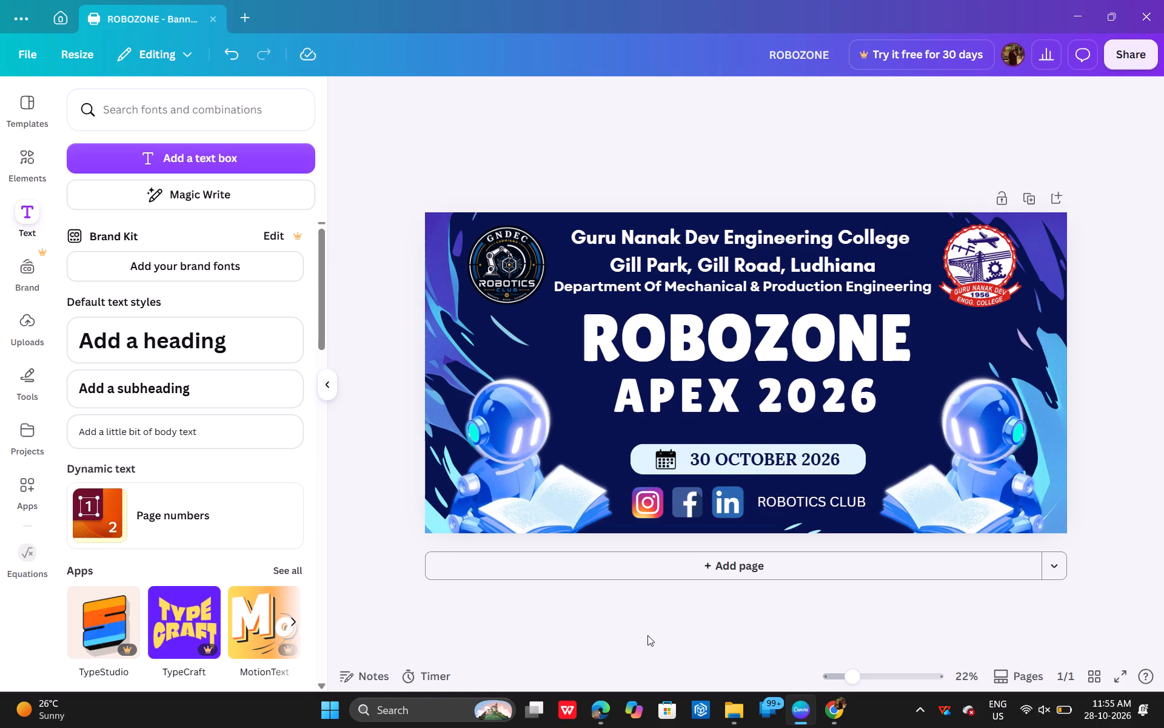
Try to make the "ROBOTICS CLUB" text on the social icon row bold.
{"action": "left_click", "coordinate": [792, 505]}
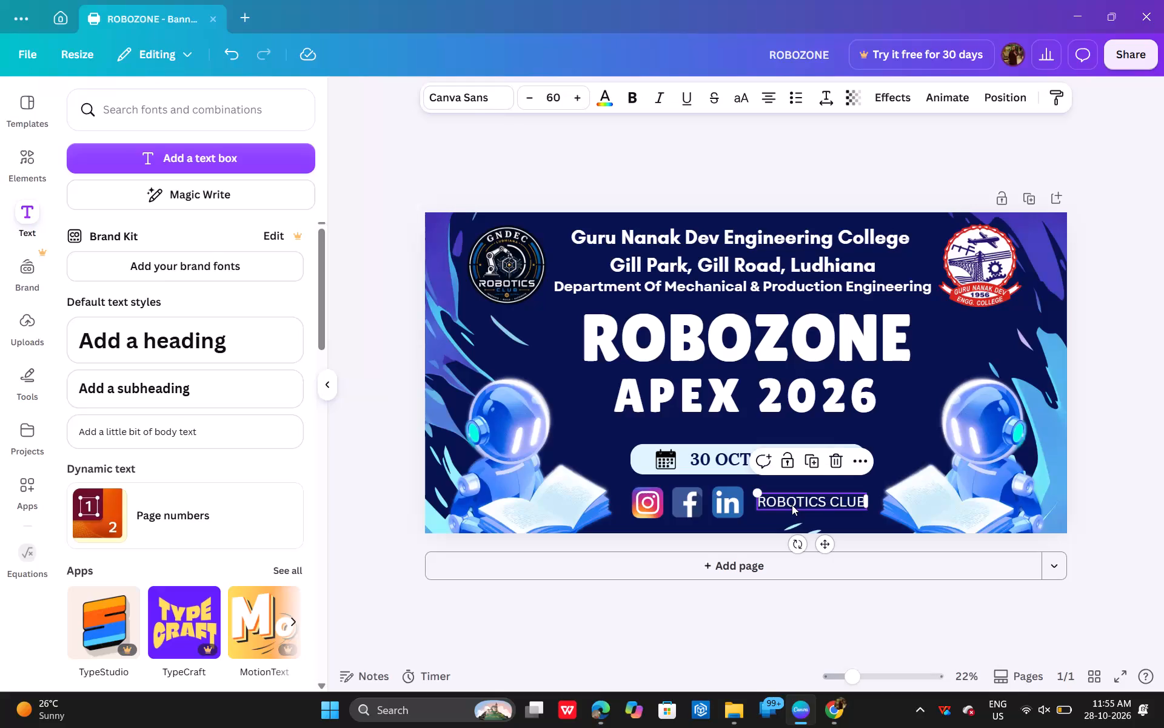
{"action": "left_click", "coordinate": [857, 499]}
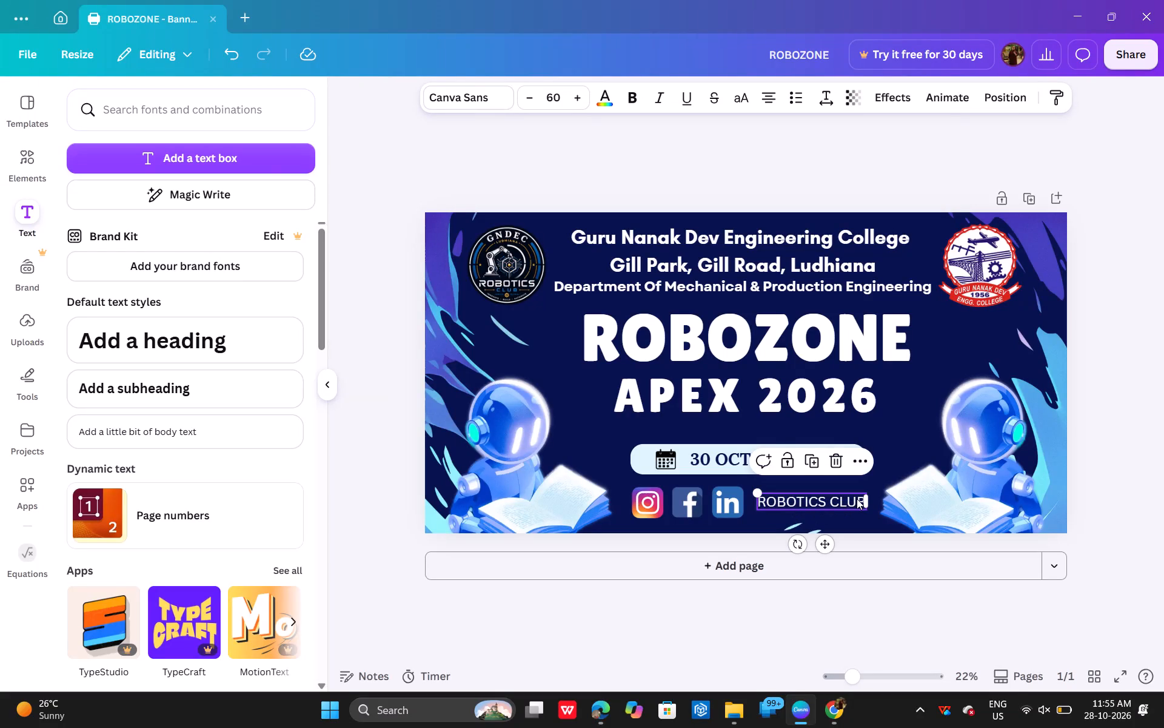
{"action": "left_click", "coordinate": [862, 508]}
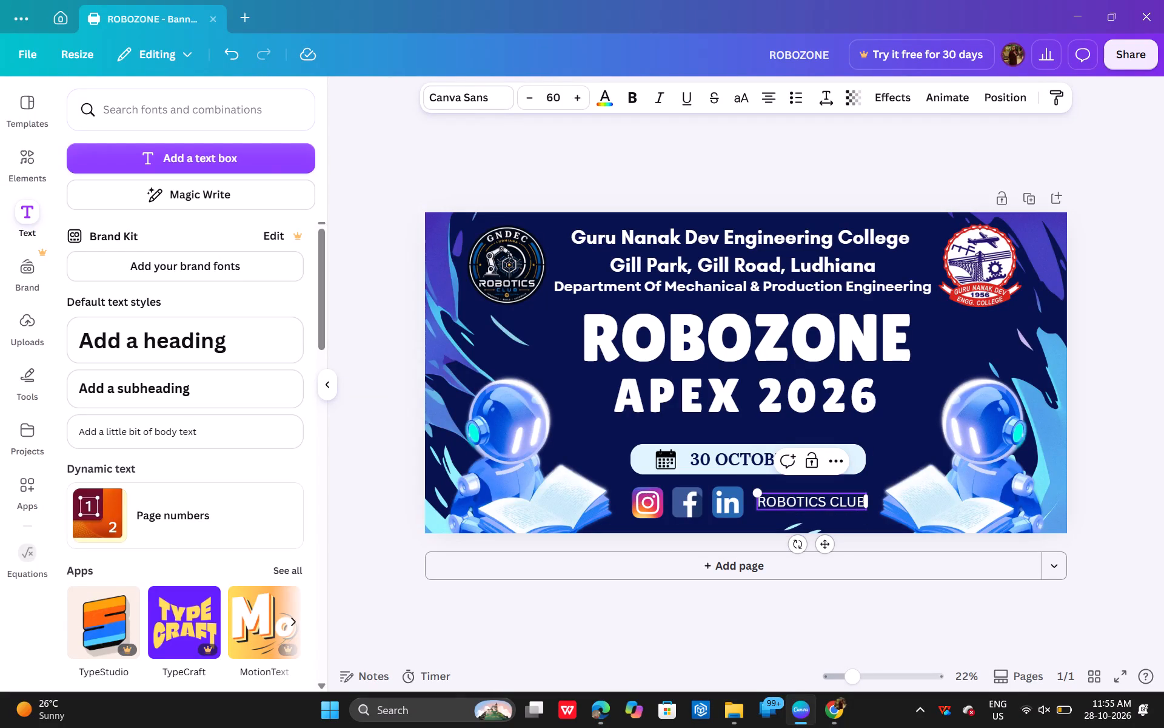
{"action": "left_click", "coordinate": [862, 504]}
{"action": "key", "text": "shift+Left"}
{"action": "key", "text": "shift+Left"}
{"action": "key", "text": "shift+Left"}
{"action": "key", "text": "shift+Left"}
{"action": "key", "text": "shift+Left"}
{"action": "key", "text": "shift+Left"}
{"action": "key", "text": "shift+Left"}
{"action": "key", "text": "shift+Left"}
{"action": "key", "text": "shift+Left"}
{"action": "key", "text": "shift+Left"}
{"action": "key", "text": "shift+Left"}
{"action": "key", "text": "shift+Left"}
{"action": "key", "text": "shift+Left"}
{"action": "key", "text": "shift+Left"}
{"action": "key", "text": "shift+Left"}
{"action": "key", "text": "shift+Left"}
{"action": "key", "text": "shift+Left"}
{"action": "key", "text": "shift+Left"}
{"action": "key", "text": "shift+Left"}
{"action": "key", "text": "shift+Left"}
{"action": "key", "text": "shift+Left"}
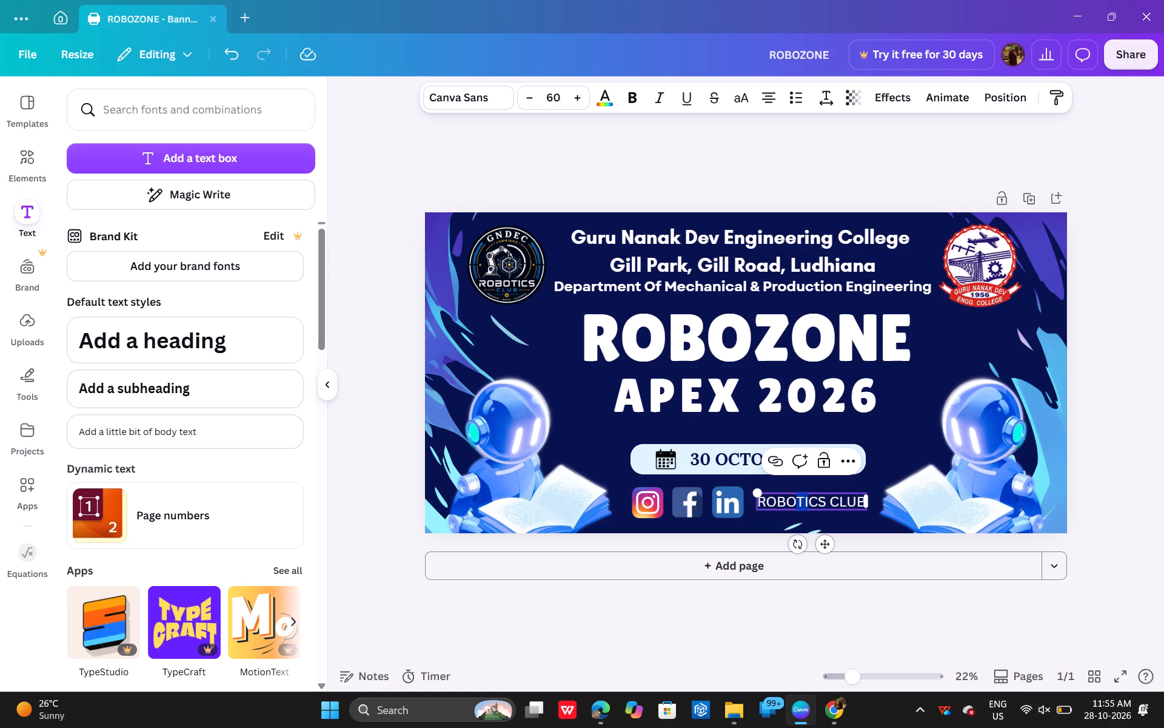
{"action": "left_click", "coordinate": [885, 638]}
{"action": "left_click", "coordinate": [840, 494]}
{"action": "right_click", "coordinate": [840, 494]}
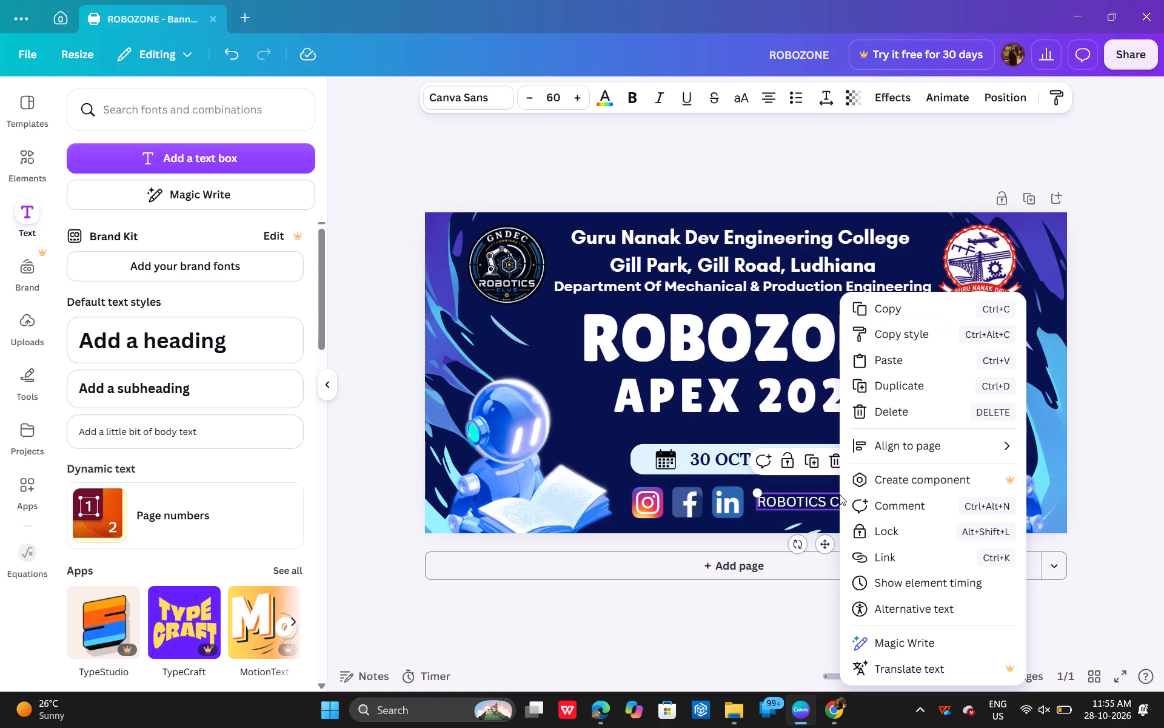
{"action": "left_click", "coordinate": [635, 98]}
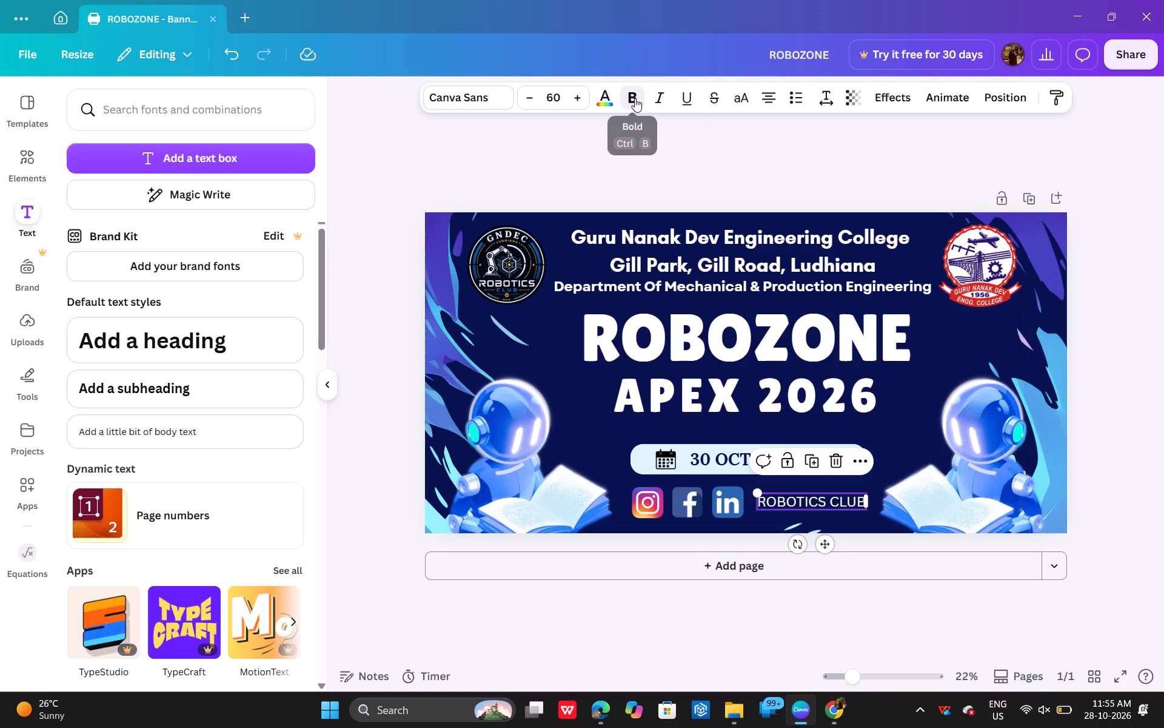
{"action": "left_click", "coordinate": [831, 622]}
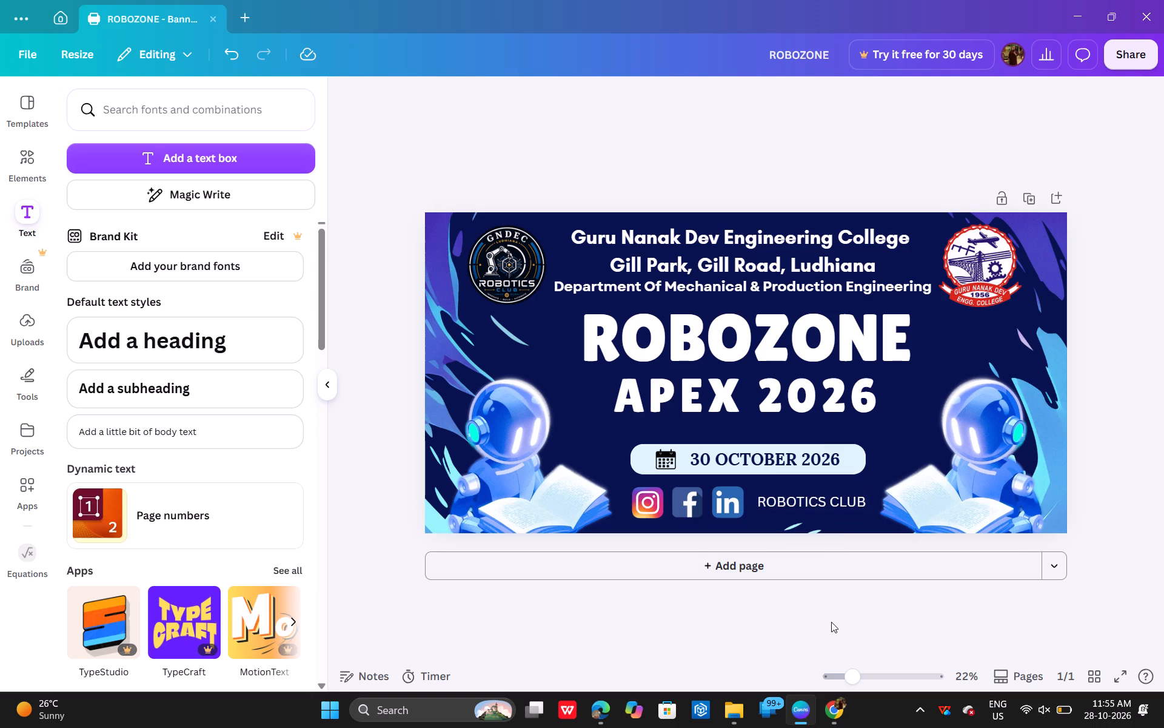
Enlarge the "ROBOTICS CLUB" text slightly towards the LinkedIn icon, to font size 61.3.
{"action": "left_click", "coordinate": [856, 504]}
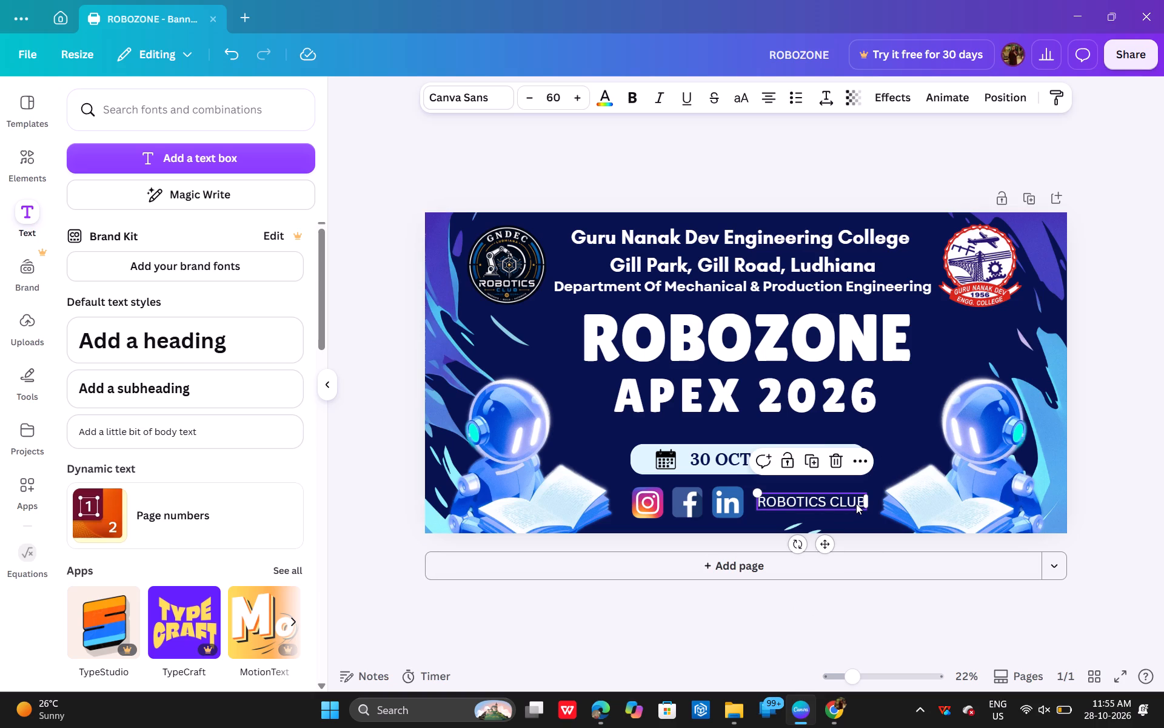
{"action": "left_click", "coordinate": [758, 491]}
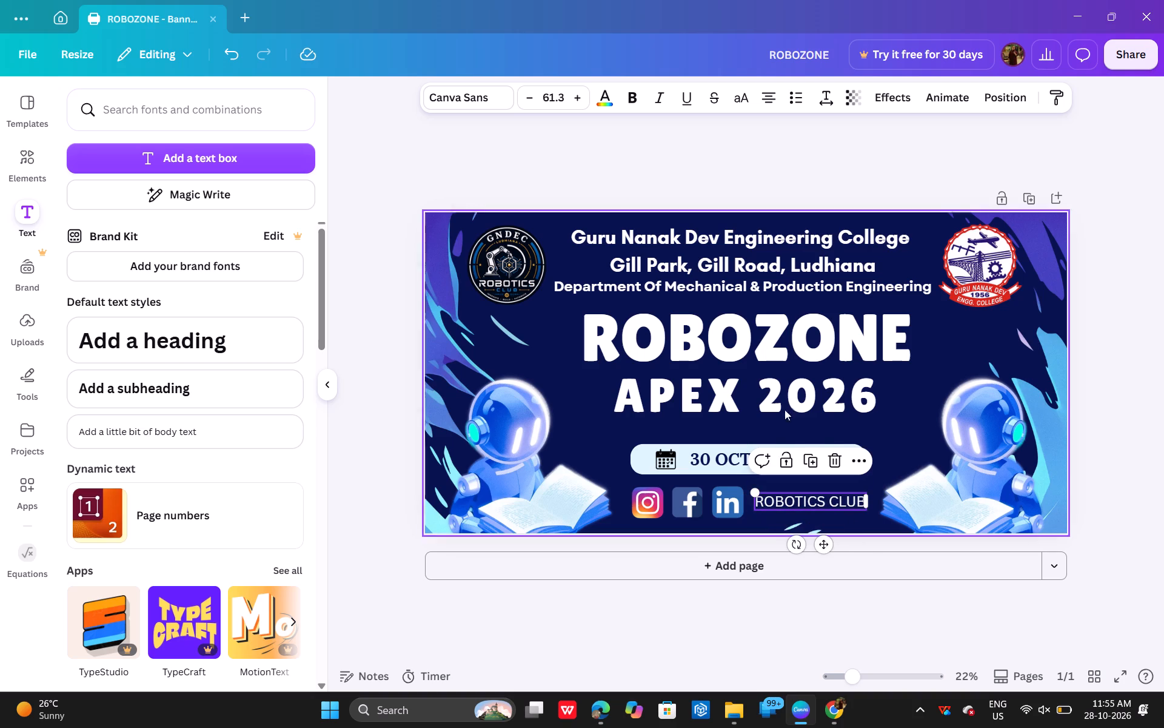
{"action": "left_click", "coordinate": [782, 500]}
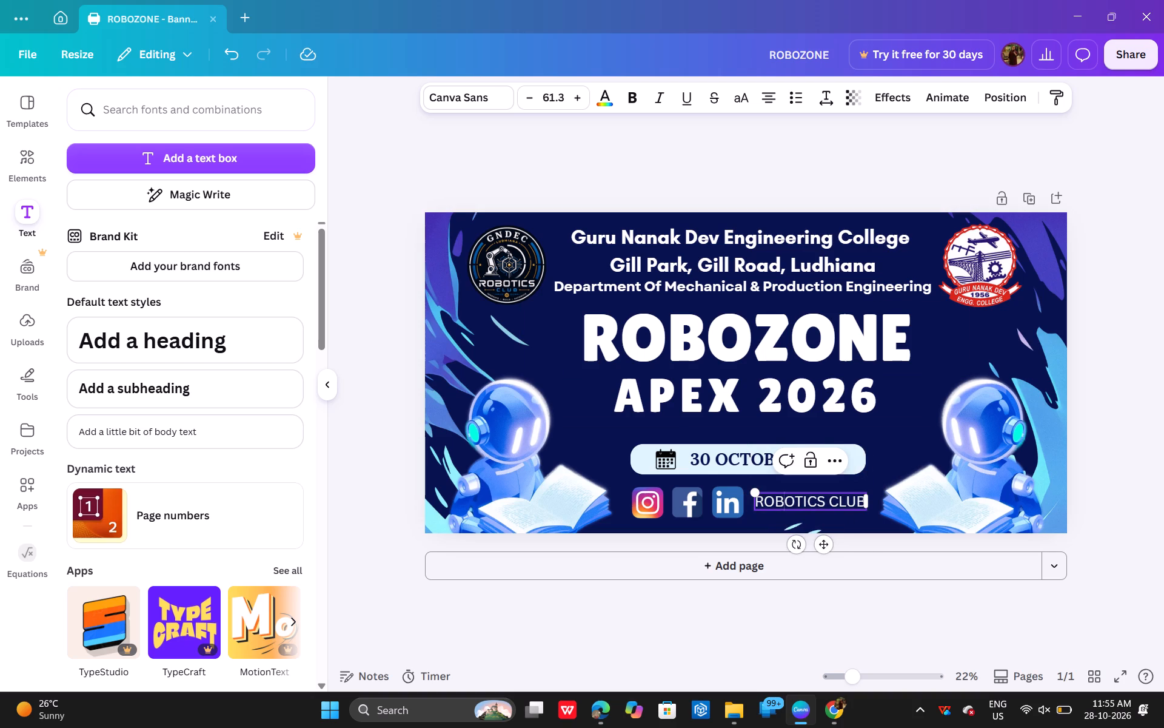
{"action": "left_click", "coordinate": [829, 465]}
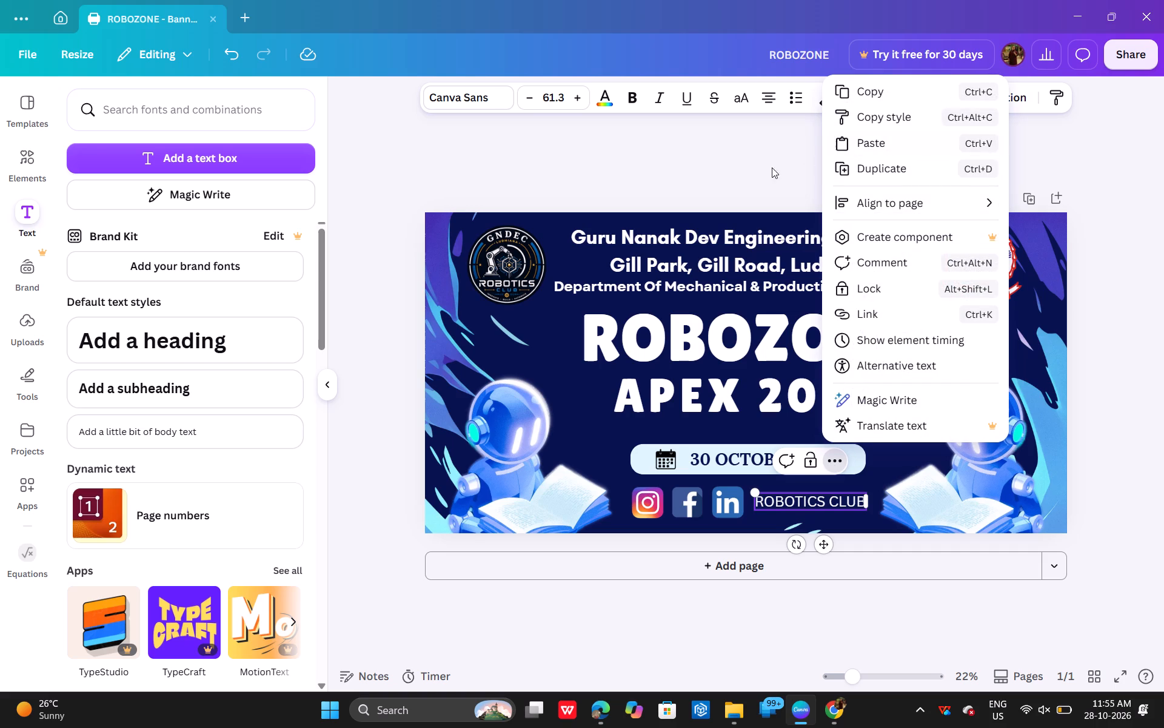
{"action": "left_click", "coordinate": [751, 166]}
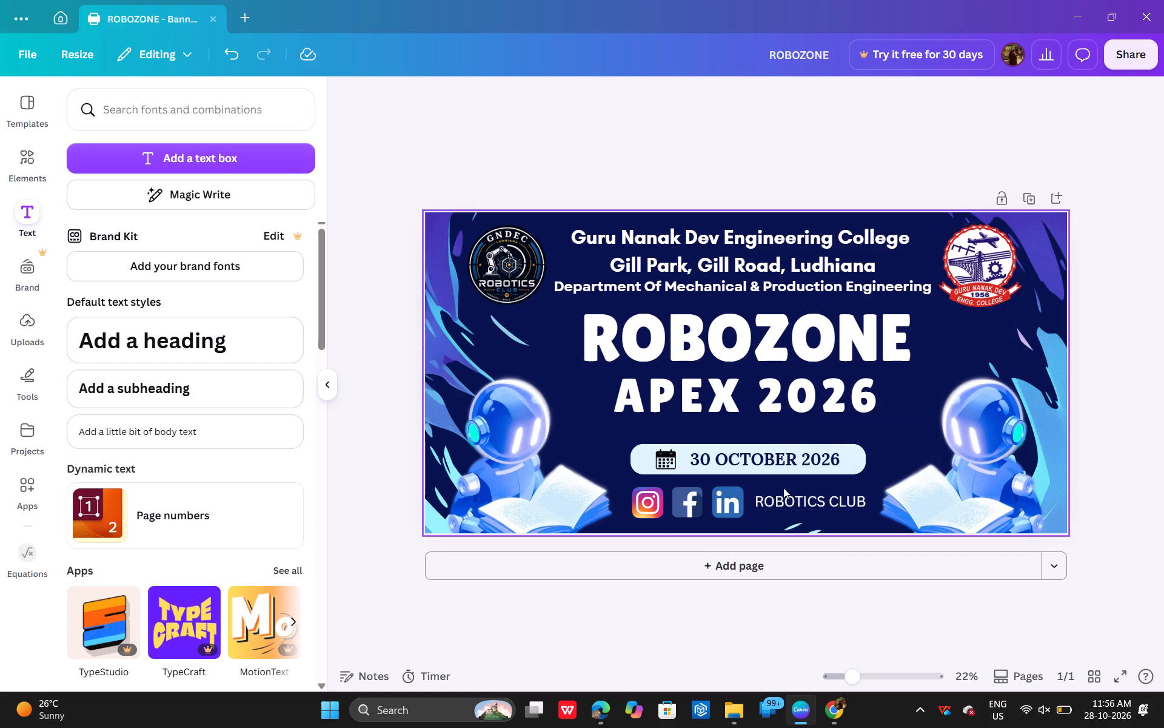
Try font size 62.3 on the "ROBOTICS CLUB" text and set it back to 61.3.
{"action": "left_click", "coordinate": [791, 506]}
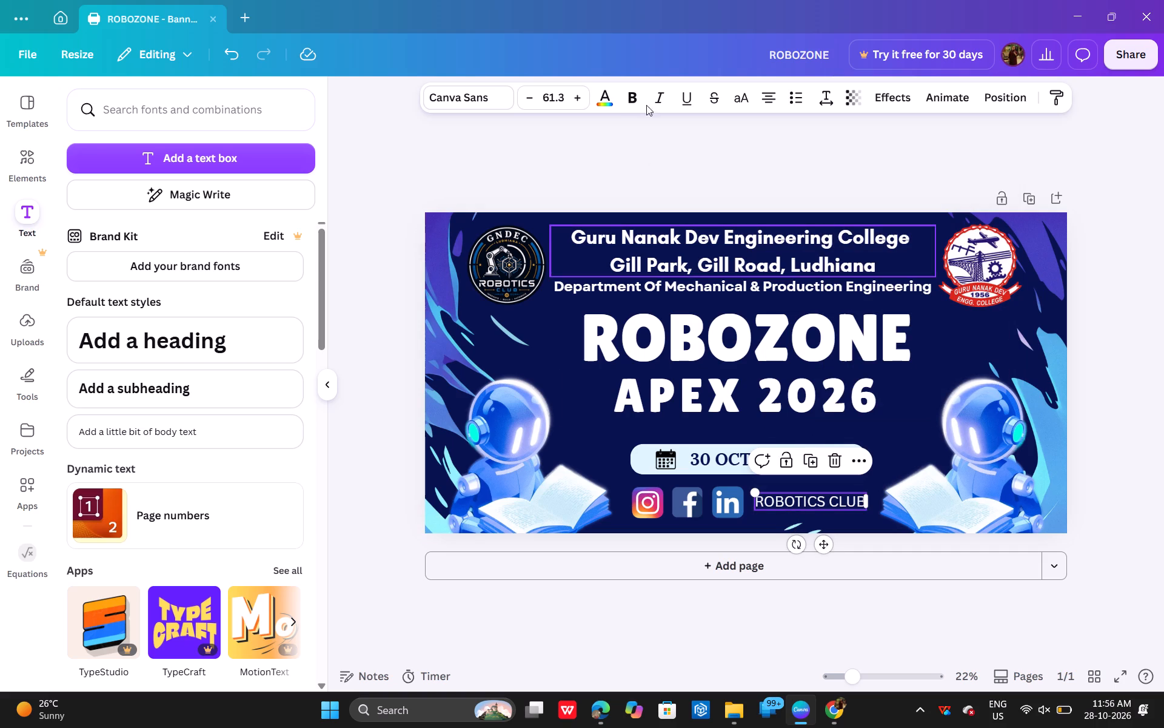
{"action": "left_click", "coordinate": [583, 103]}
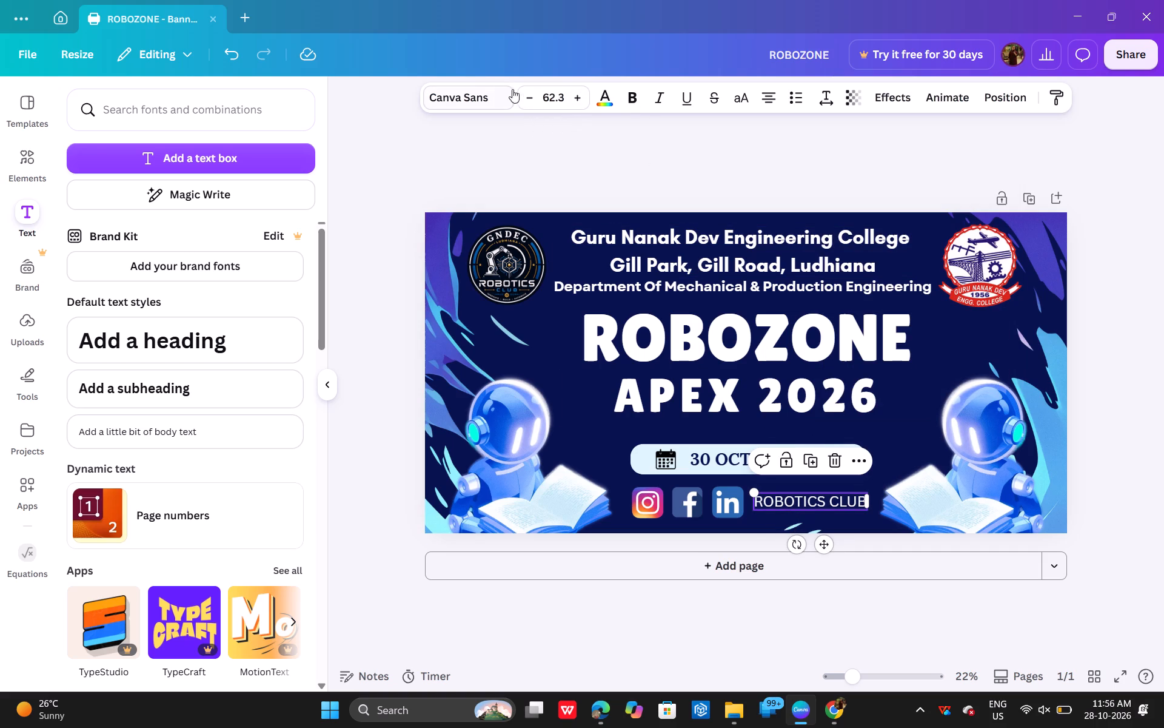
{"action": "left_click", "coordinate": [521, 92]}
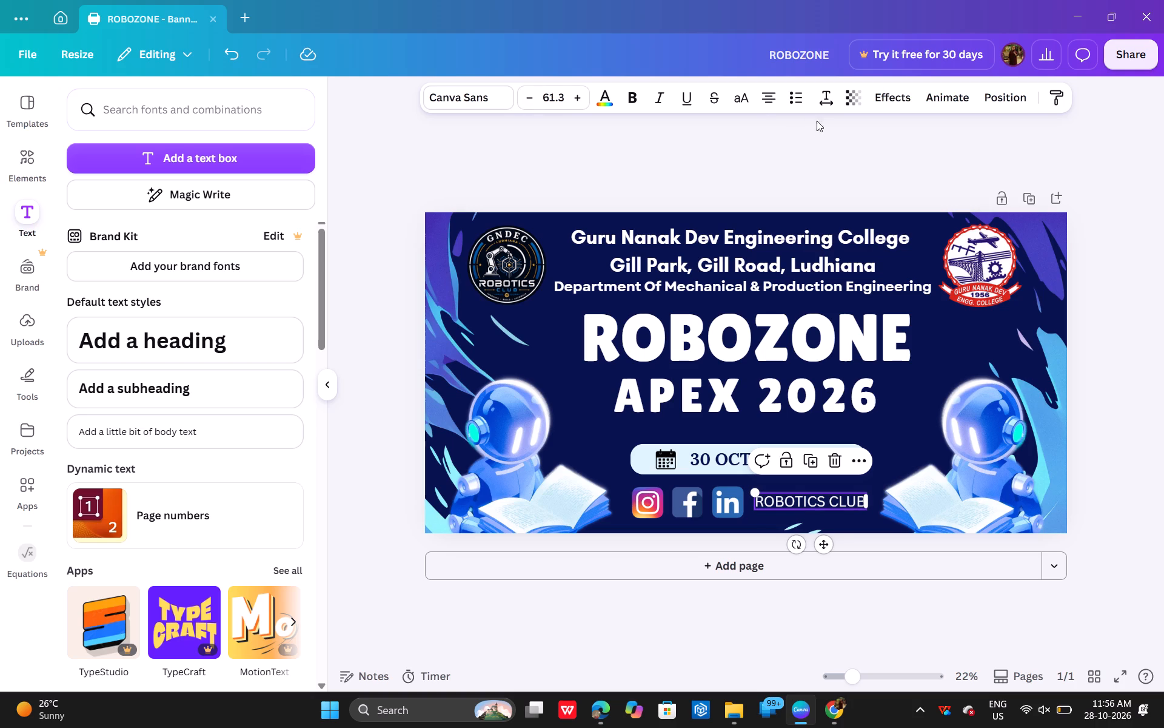
Make the "ROBOTICS CLUB" text bold.
{"action": "left_click", "coordinate": [639, 92]}
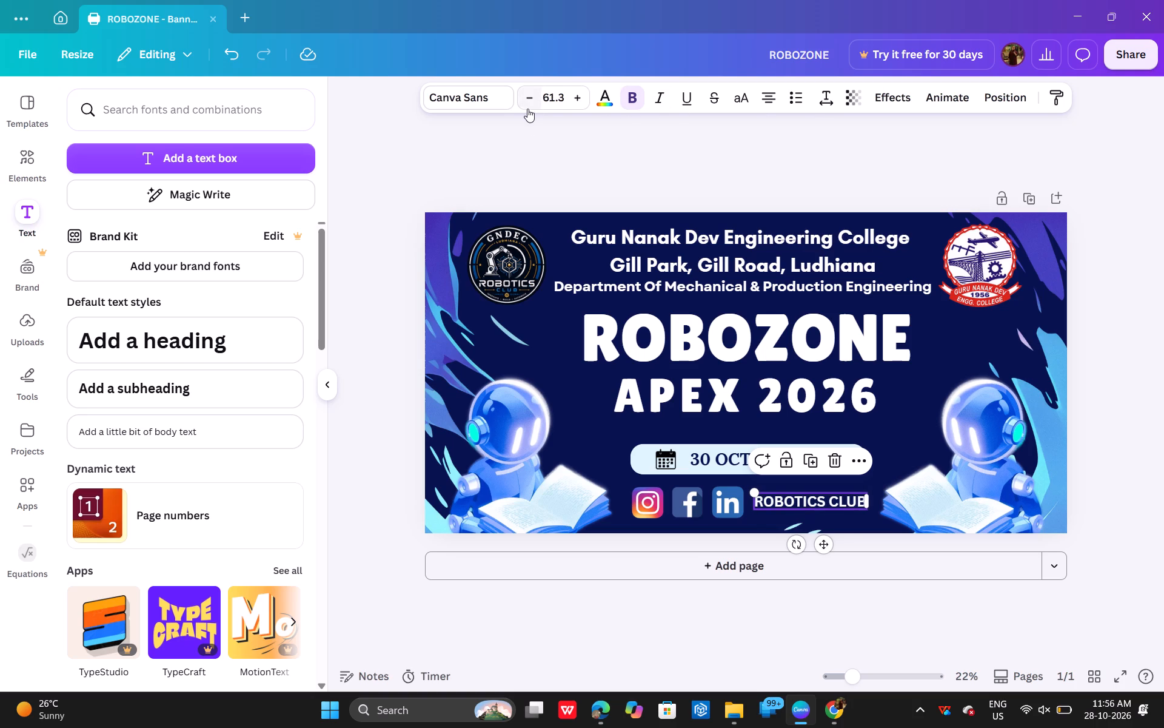
Try fonts such as Poppins, Montserrat, Roboto and Times New Roman MT on the "ROBOTICS CLUB" text beside the social icons and set it to Lora.
{"action": "left_click", "coordinate": [478, 96]}
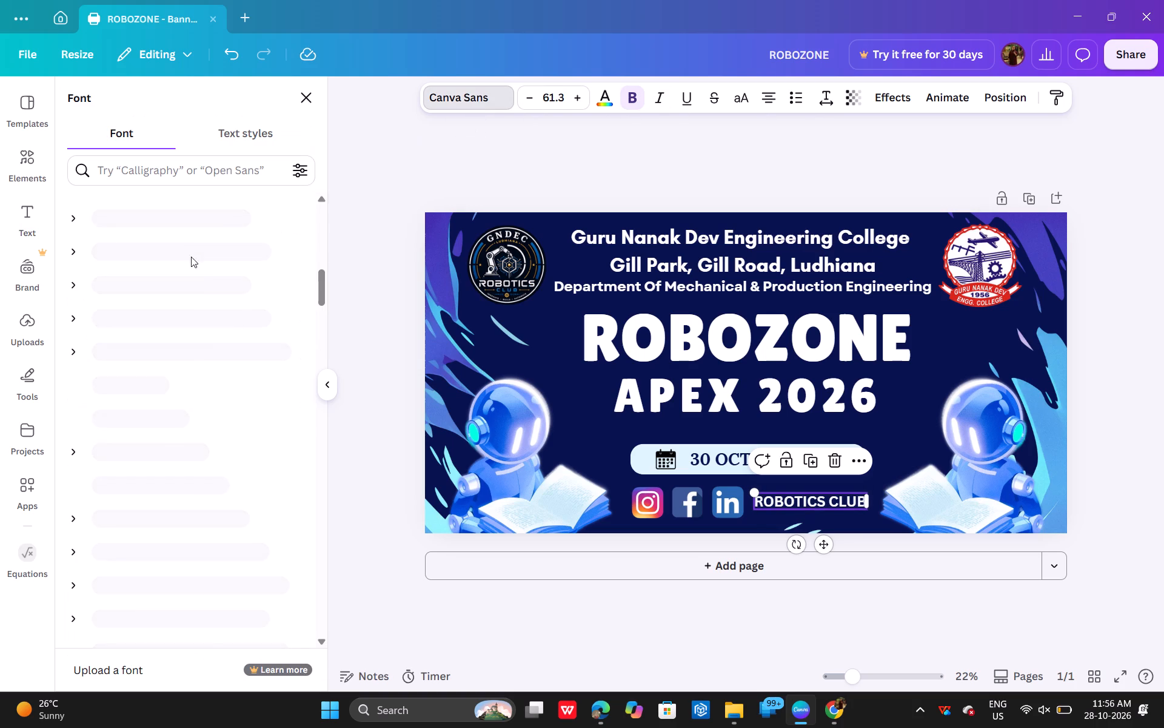
{"action": "left_click", "coordinate": [175, 308]}
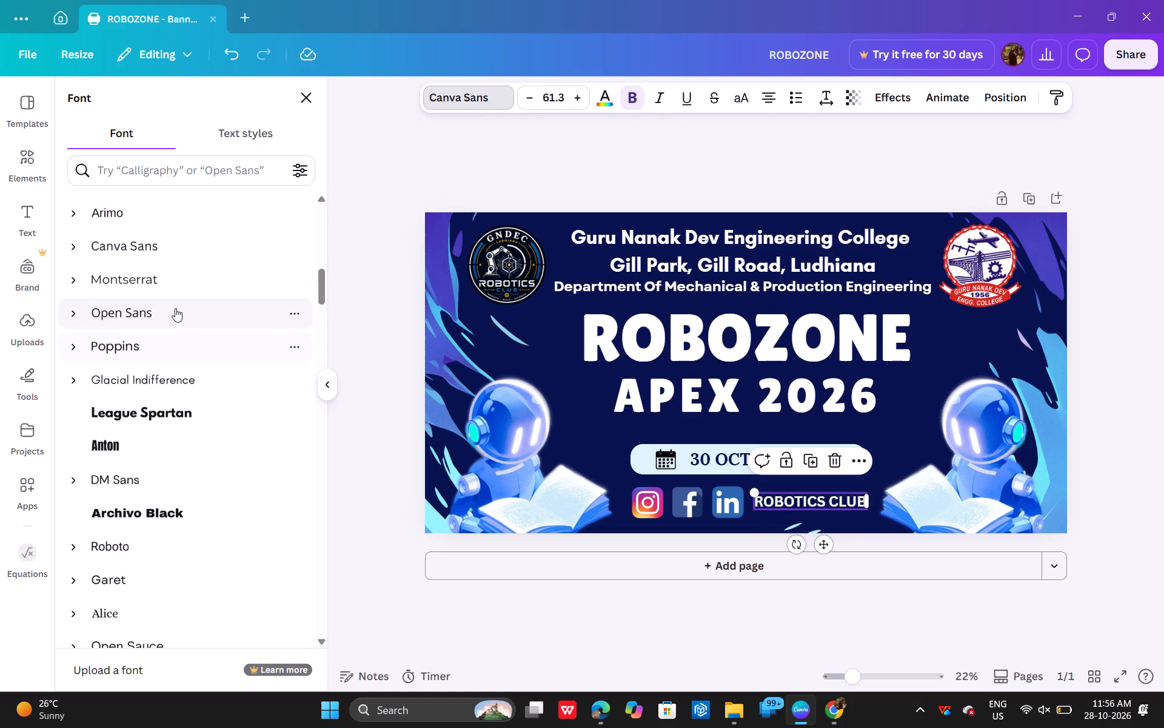
{"action": "left_click", "coordinate": [146, 342]}
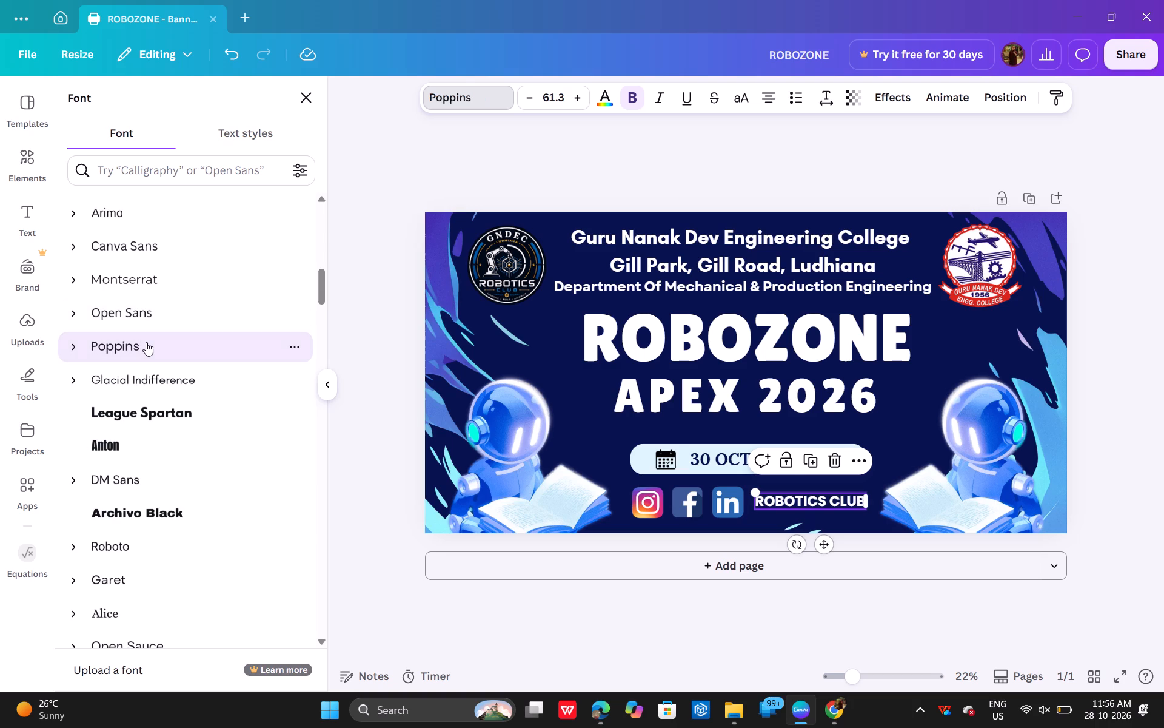
{"action": "left_click", "coordinate": [147, 286]}
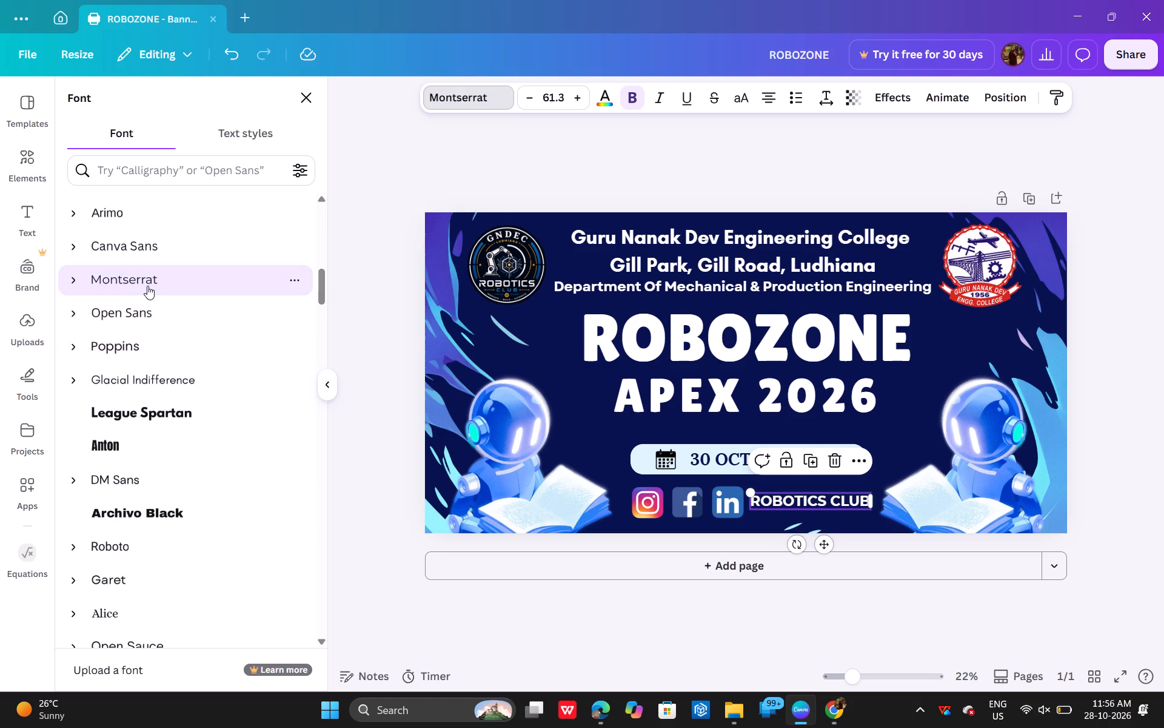
{"action": "left_click", "coordinate": [130, 477]}
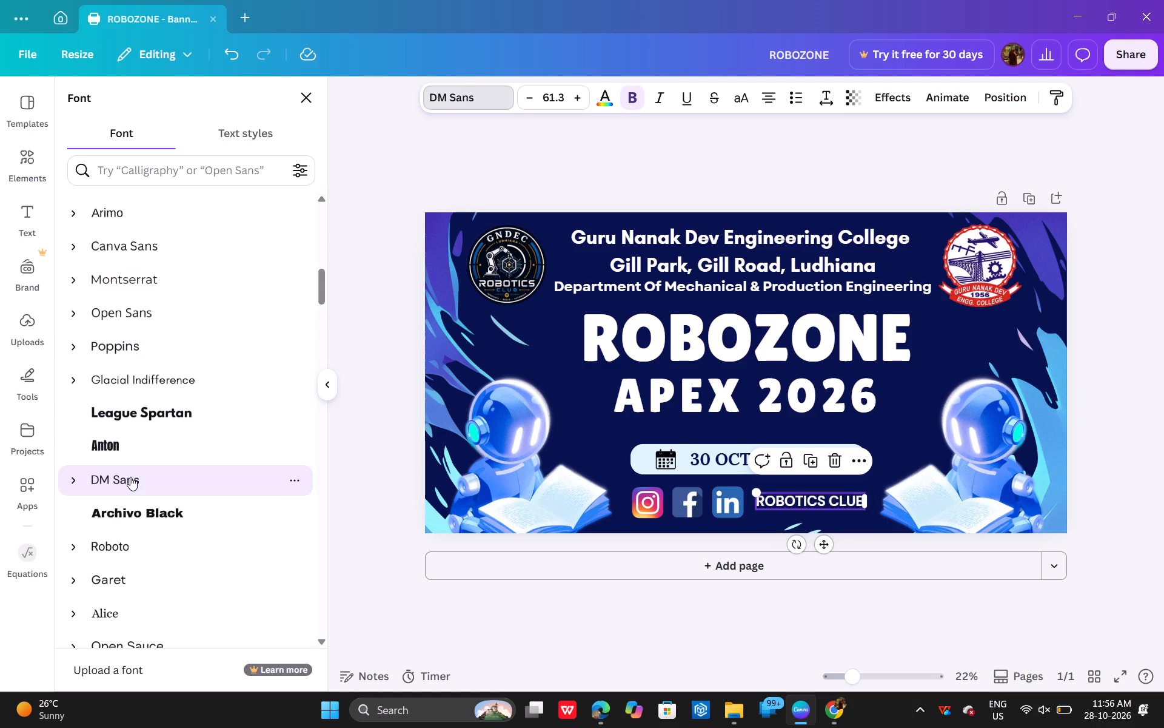
{"action": "left_click", "coordinate": [119, 539]}
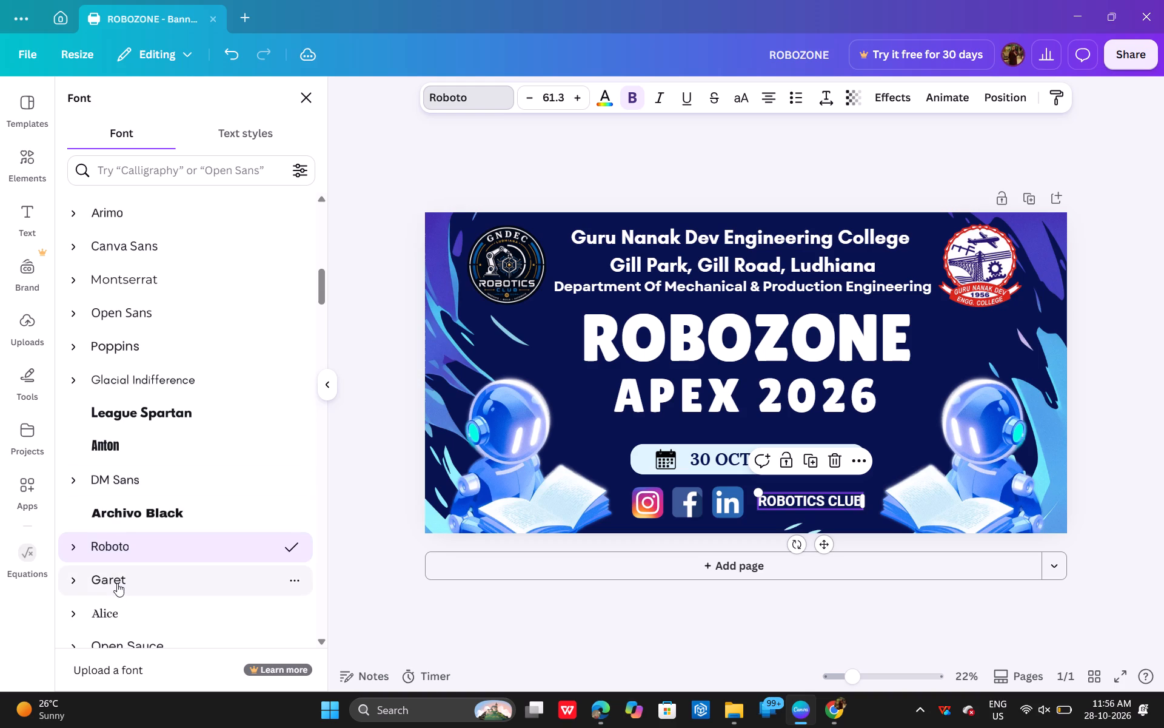
{"action": "left_click", "coordinate": [114, 607]}
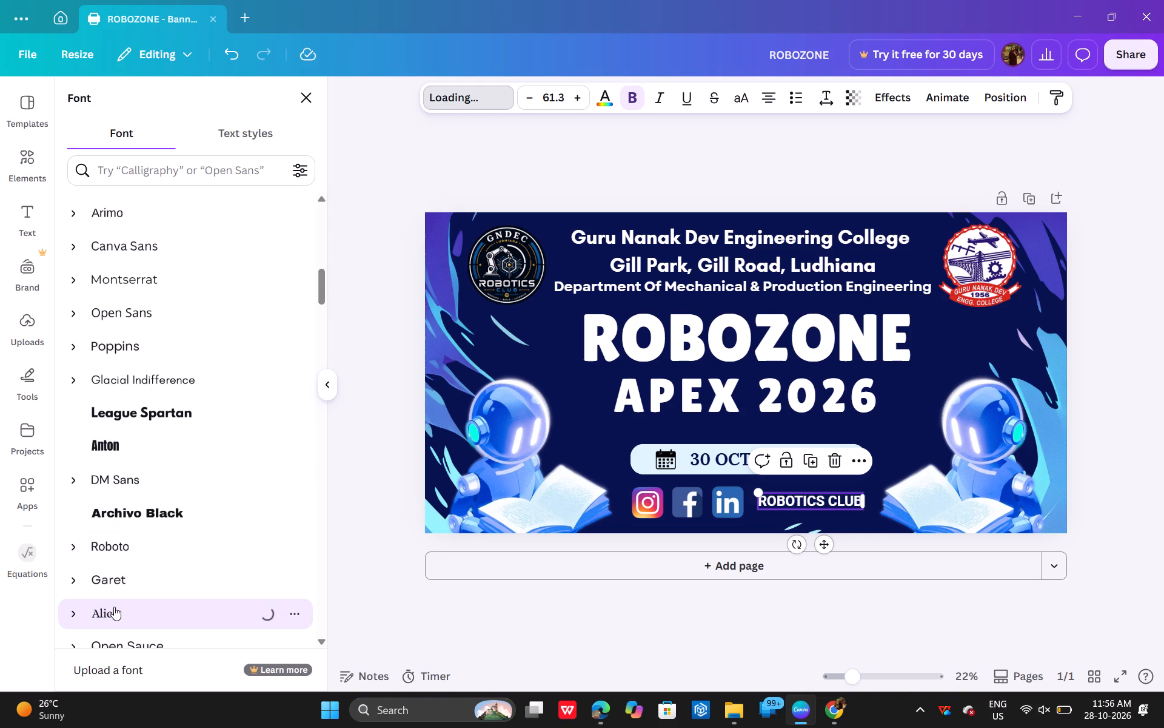
{"action": "left_click", "coordinate": [97, 642]}
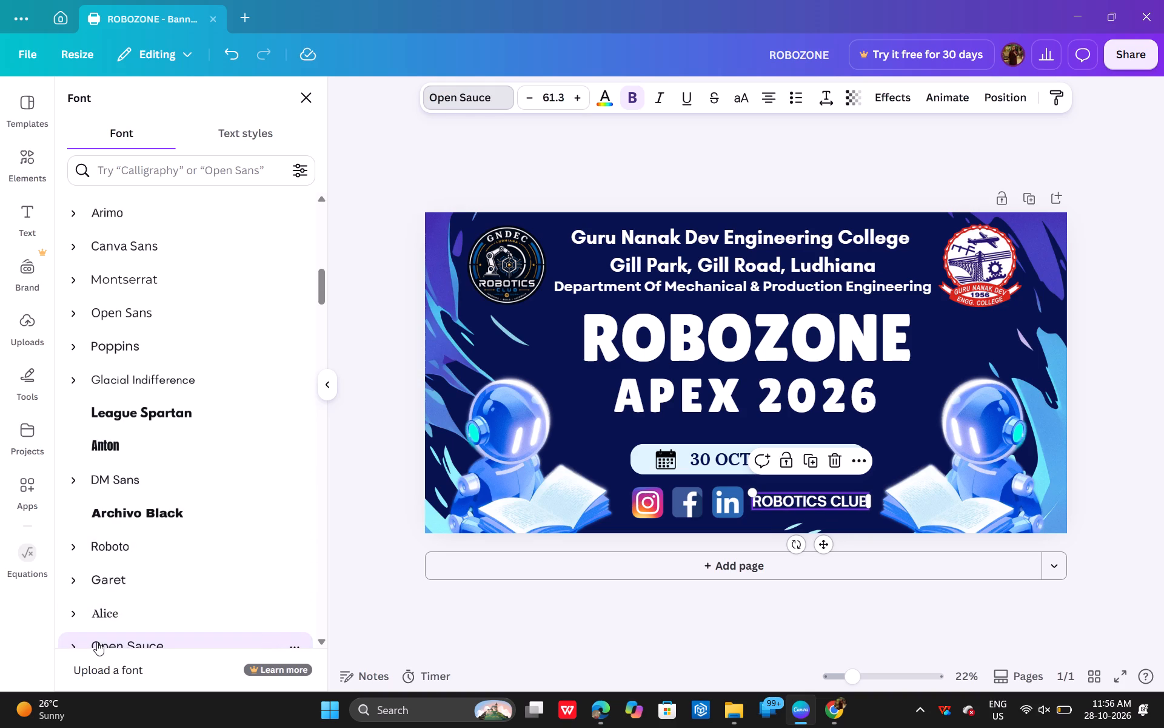
{"action": "left_click", "coordinate": [96, 579]}
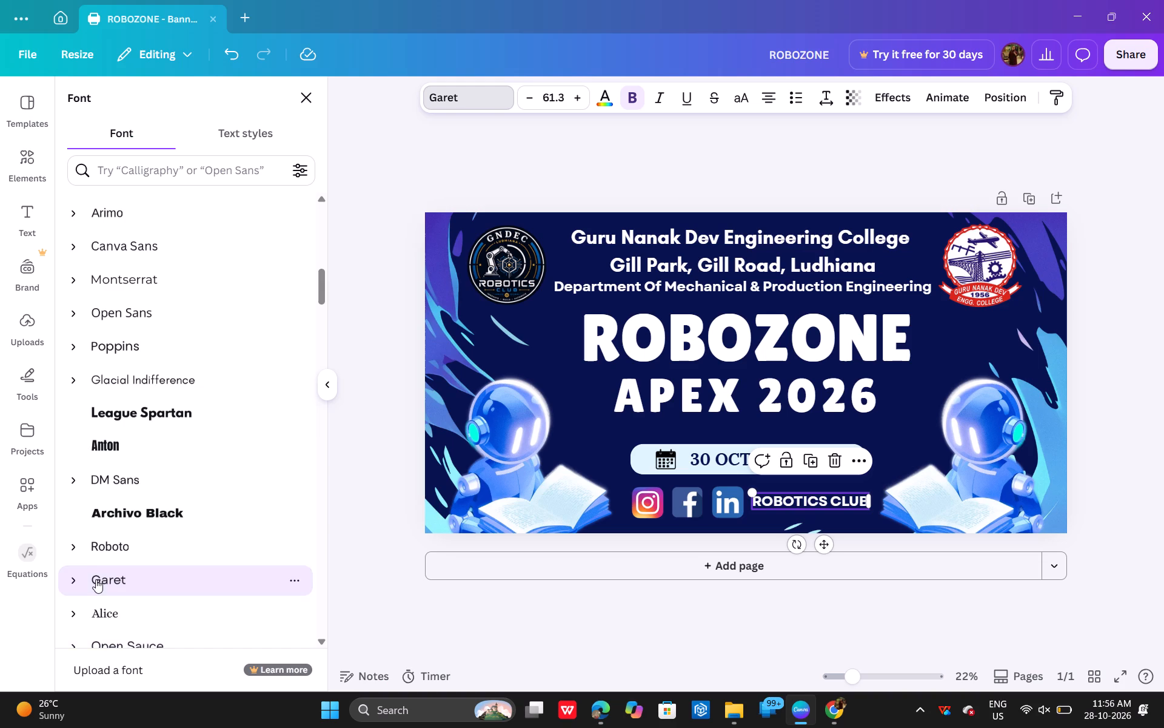
{"action": "scroll", "coordinate": [96, 579], "scroll_direction": "down", "scroll_amount": 2}
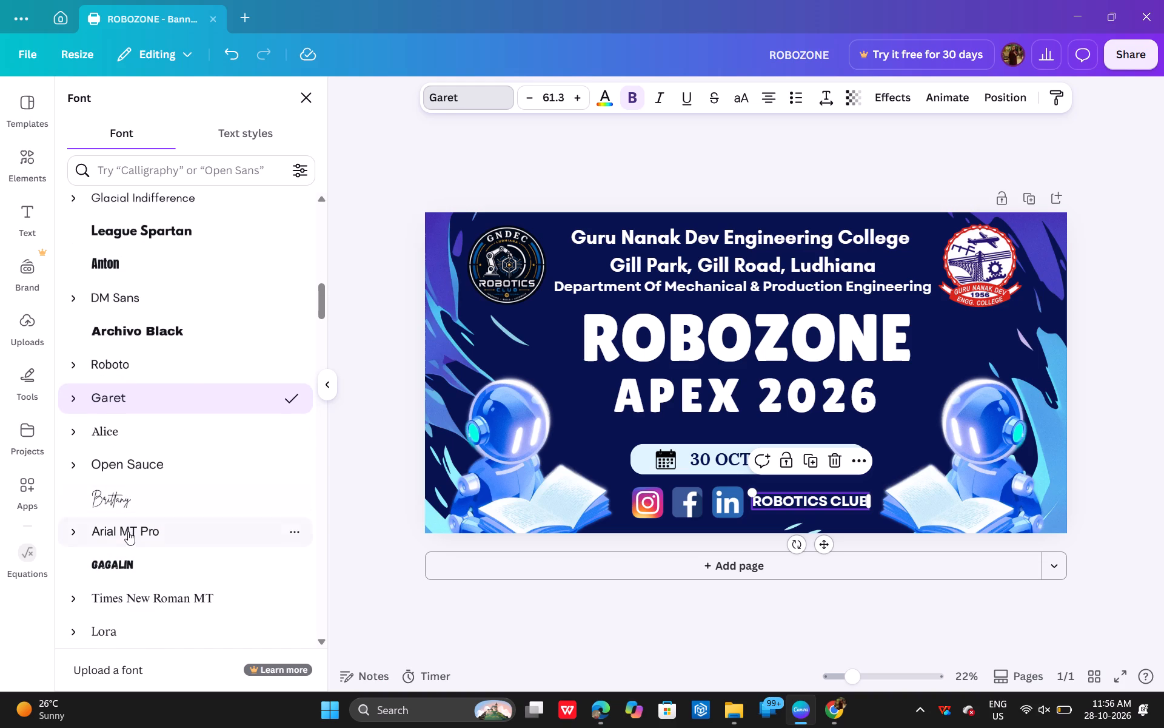
{"action": "left_click", "coordinate": [135, 538]}
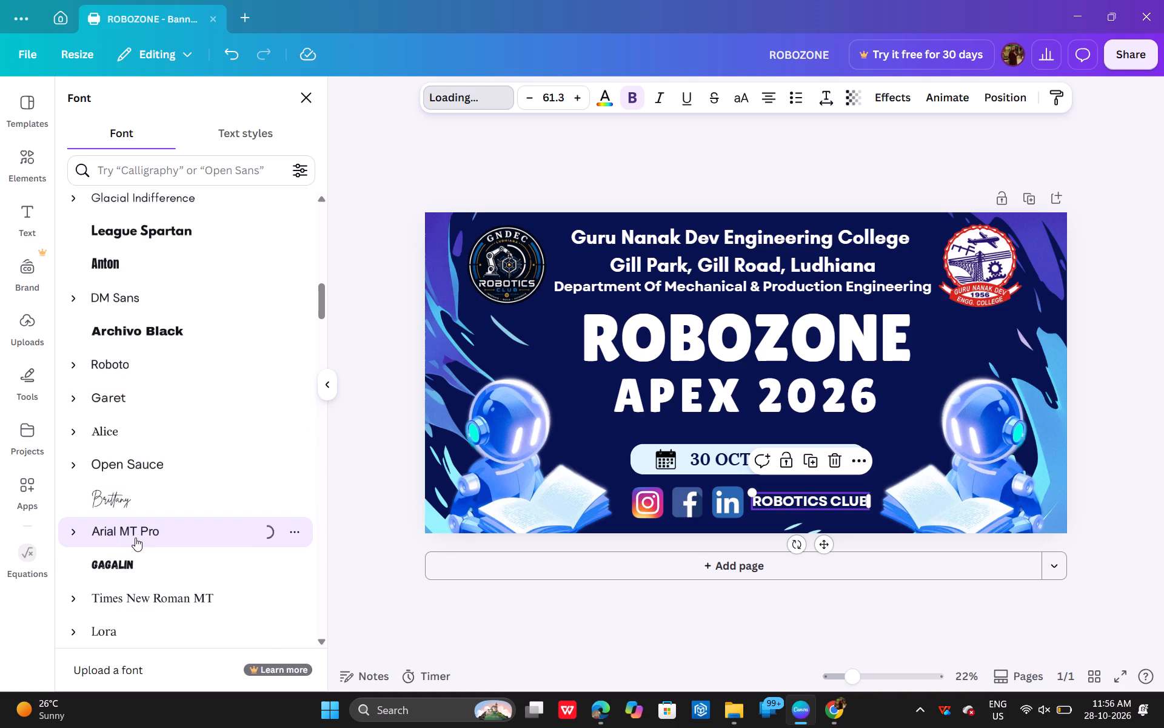
{"action": "left_click", "coordinate": [125, 596]}
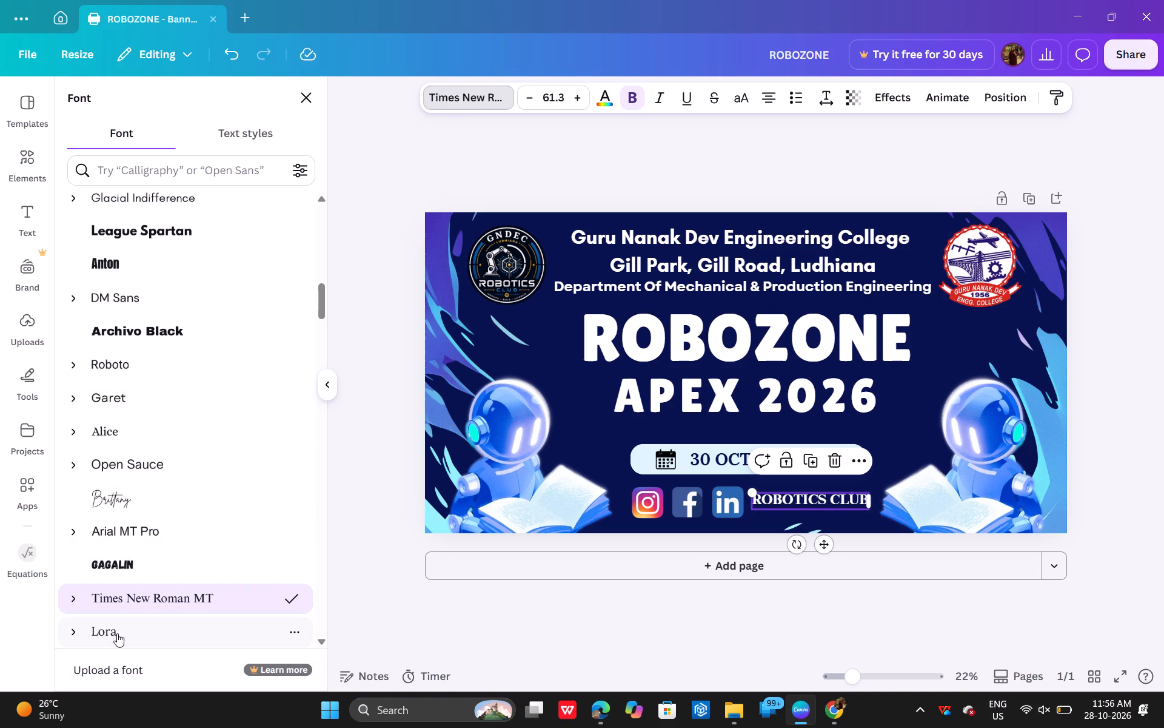
{"action": "left_click", "coordinate": [117, 633]}
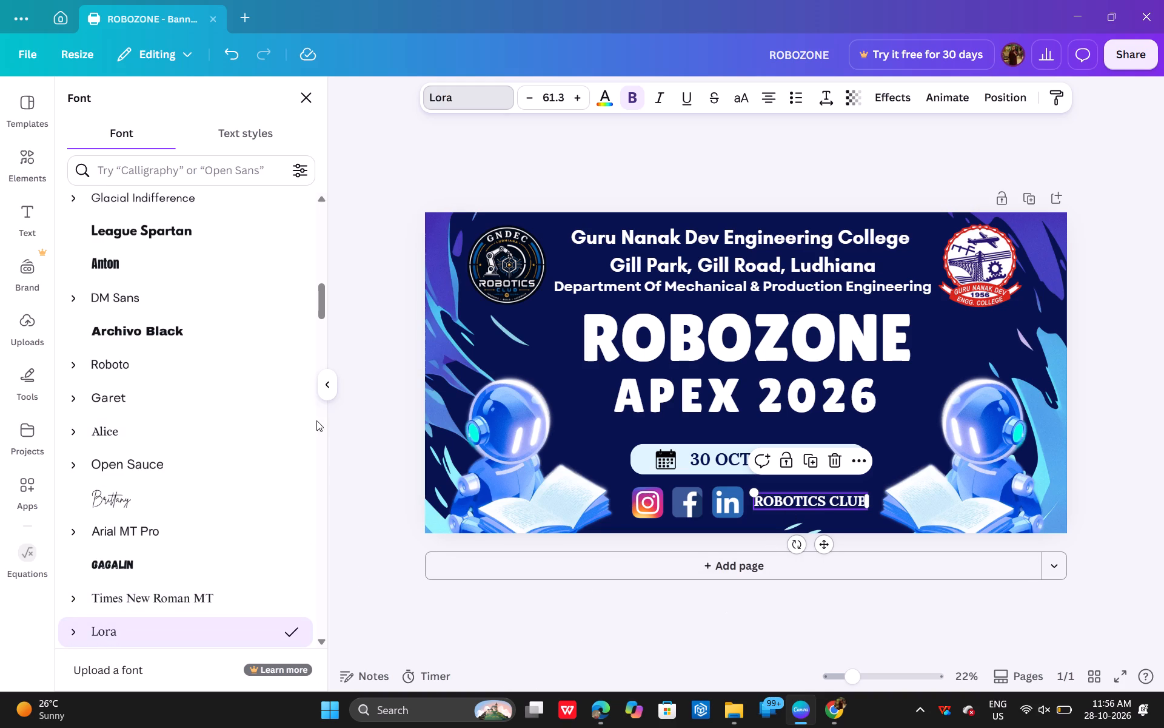
{"action": "left_click", "coordinate": [484, 616]}
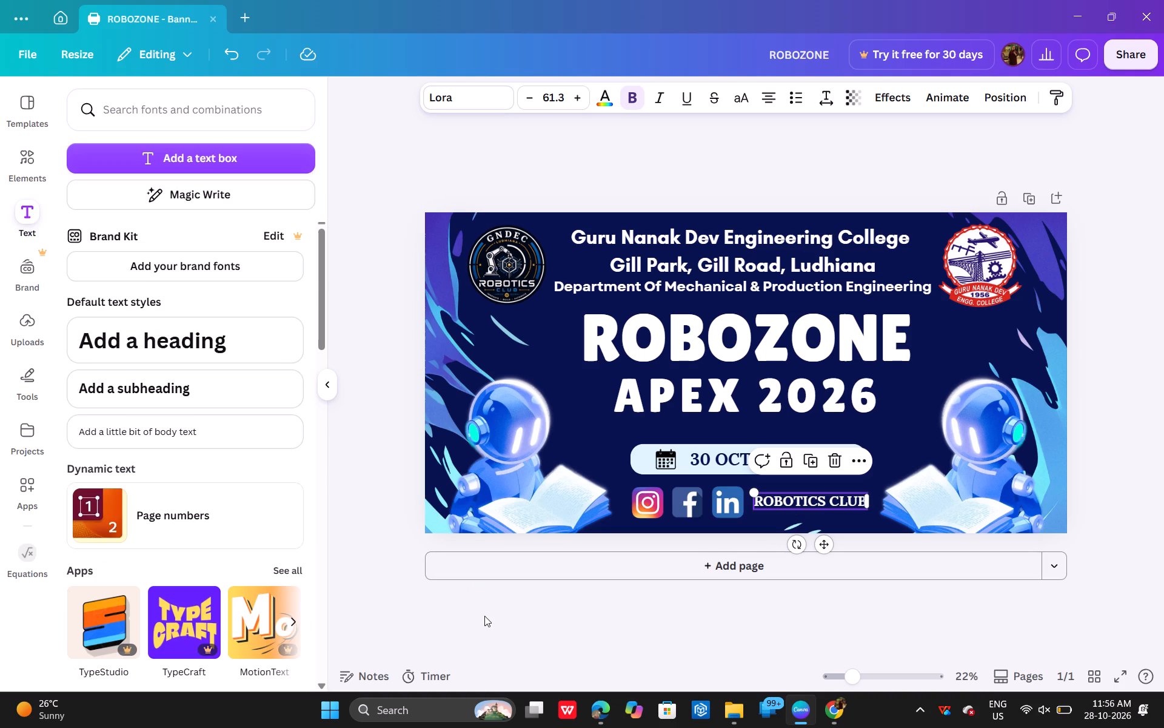
{"action": "left_click", "coordinate": [484, 616]}
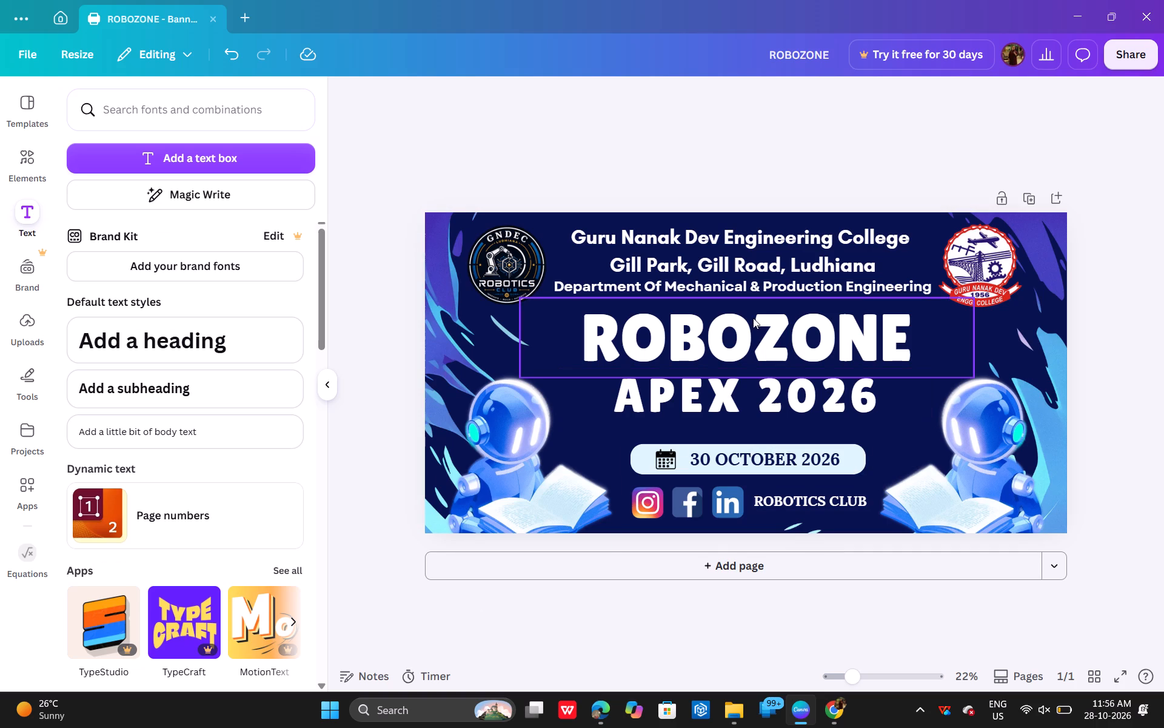
Try the Glow and Drop effects on the "ROBOZONE" title and give it an Echo effect in the medium blue photo colour.
{"action": "left_click", "coordinate": [753, 318]}
{"action": "left_click", "coordinate": [898, 104]}
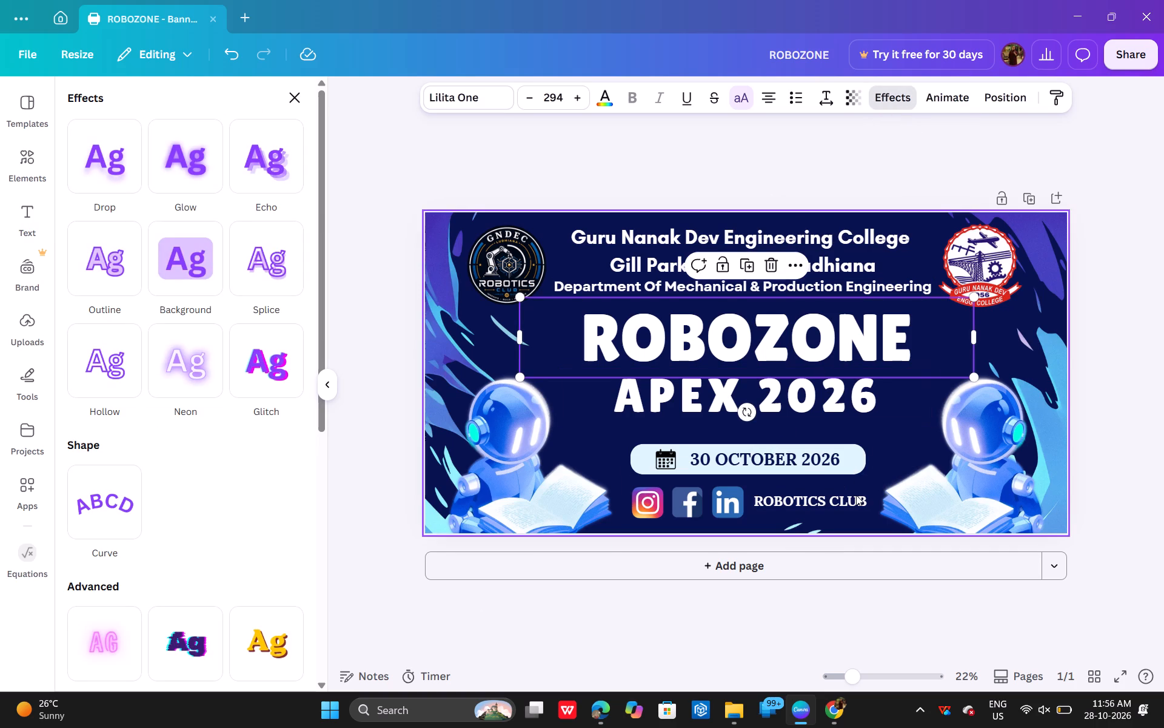
{"action": "left_click", "coordinate": [182, 167]}
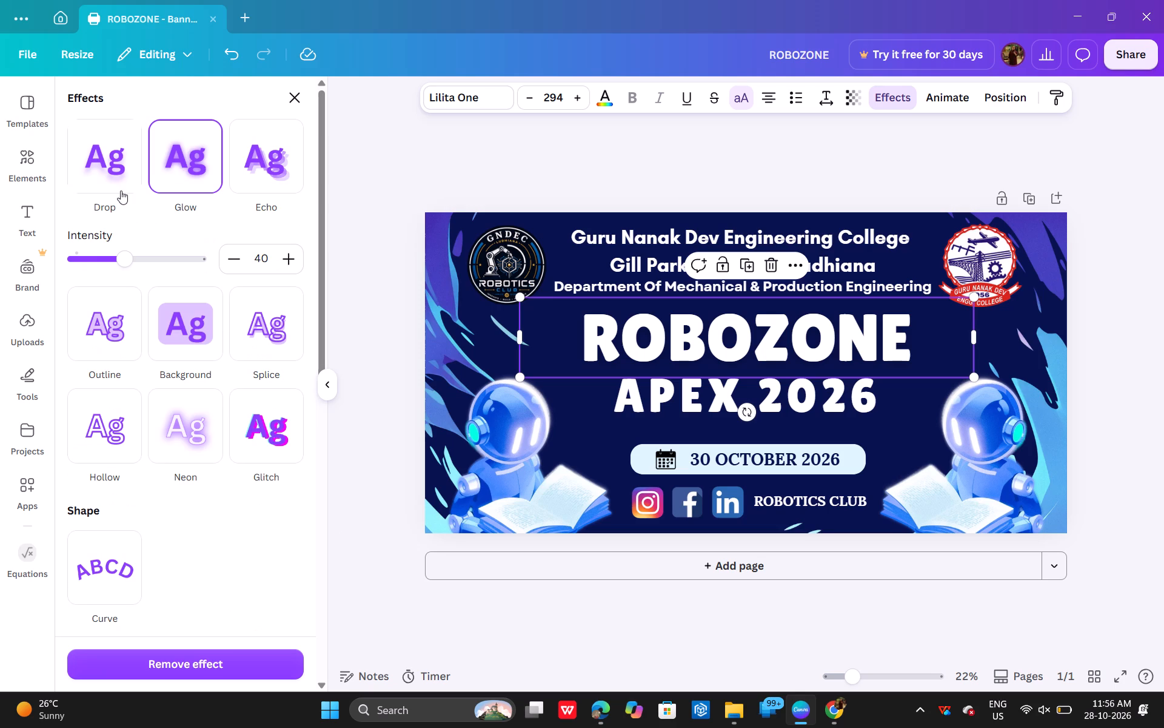
{"action": "left_click", "coordinate": [124, 172]}
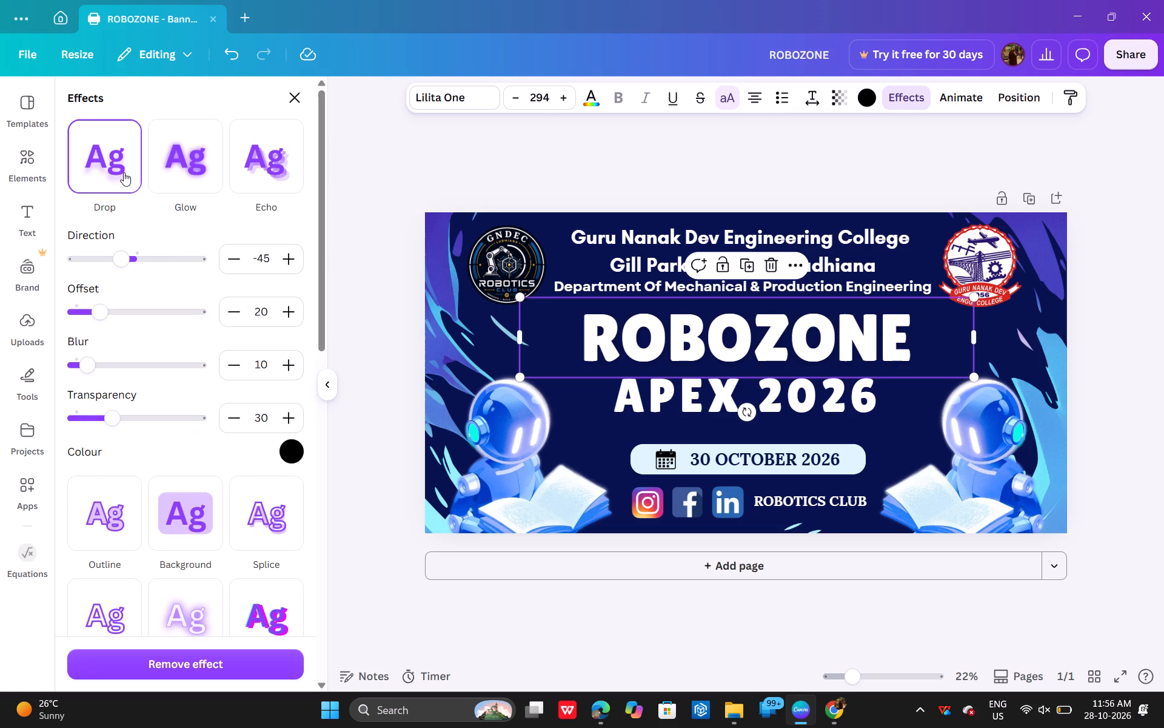
{"action": "left_click", "coordinate": [124, 172]}
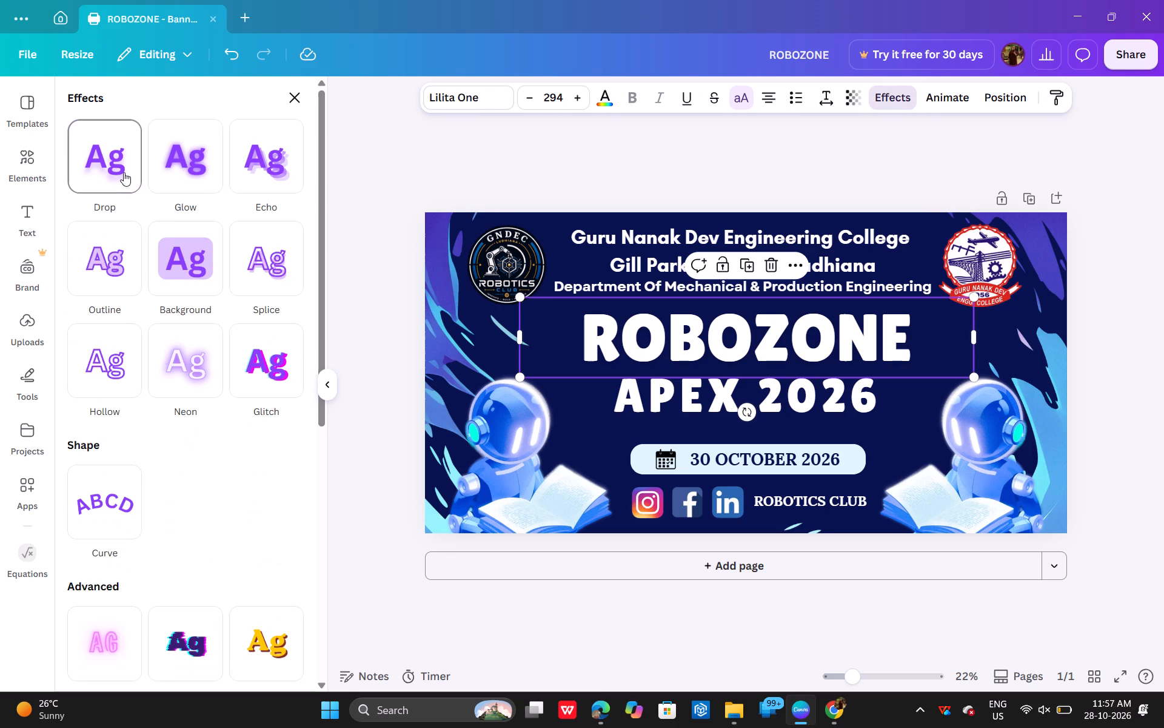
{"action": "left_click", "coordinate": [249, 174]}
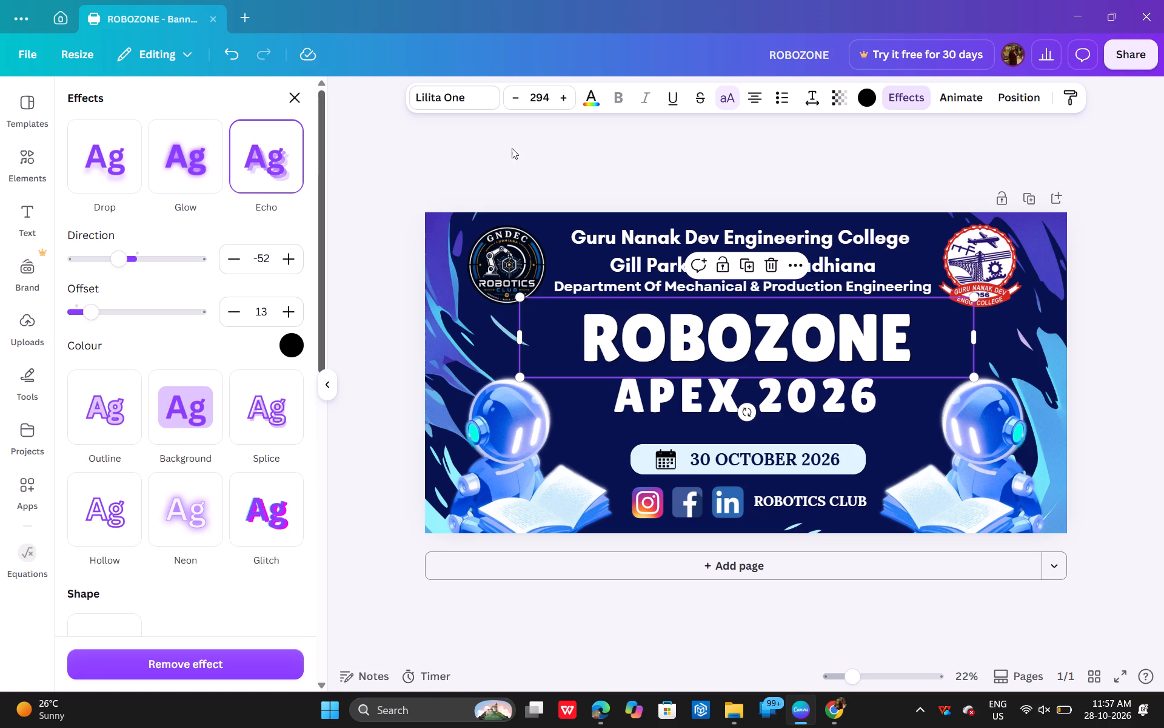
{"action": "left_click", "coordinate": [870, 101]}
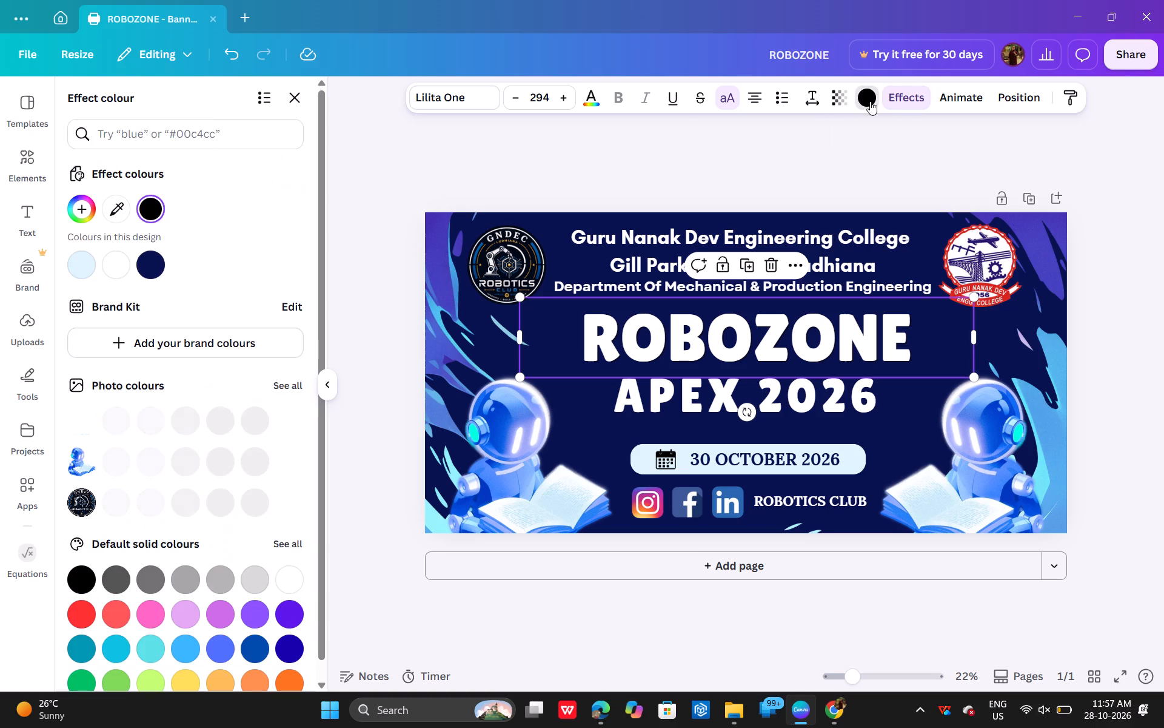
{"action": "left_click", "coordinate": [87, 271]}
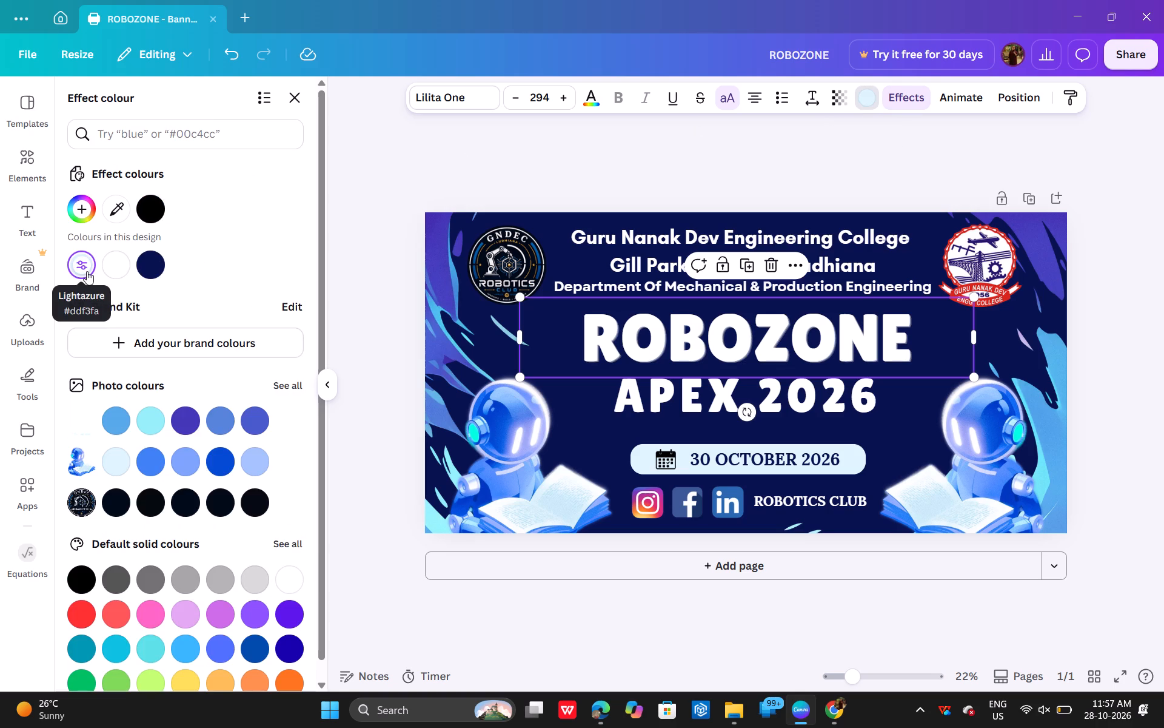
{"action": "left_click", "coordinate": [122, 422]}
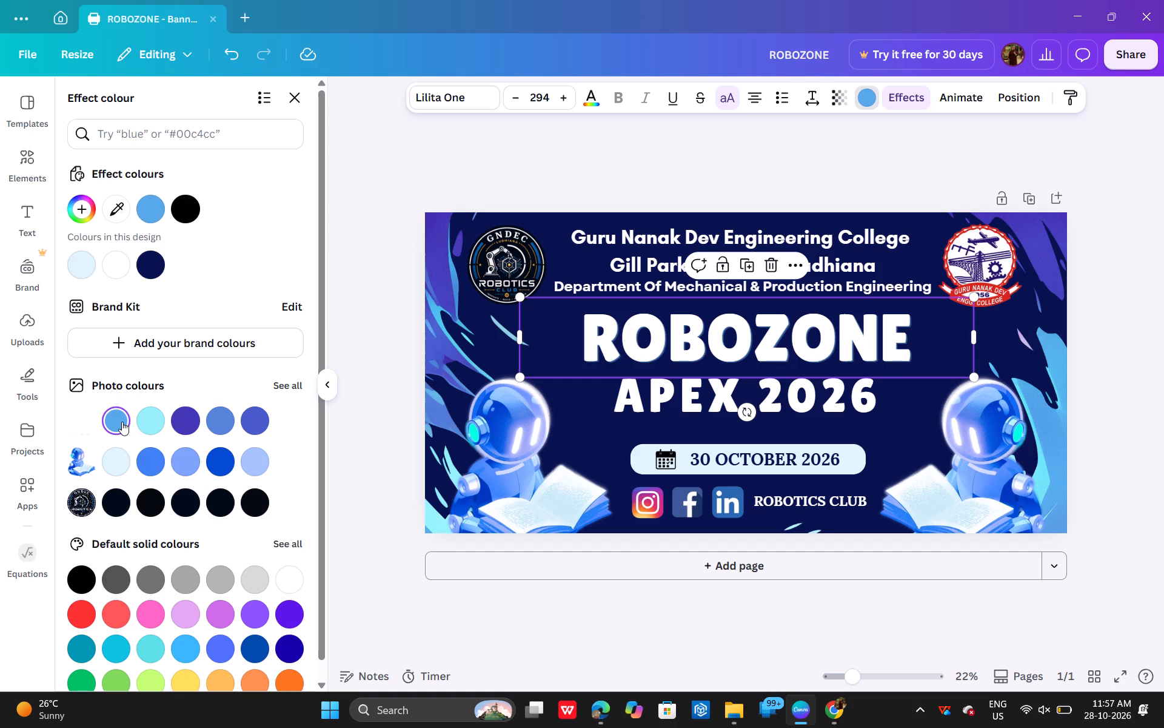
Give the "APEX 2026" text the Echo effect in the same medium blue photo colour as the "ROBOZONE" title.
{"action": "left_click", "coordinate": [655, 404]}
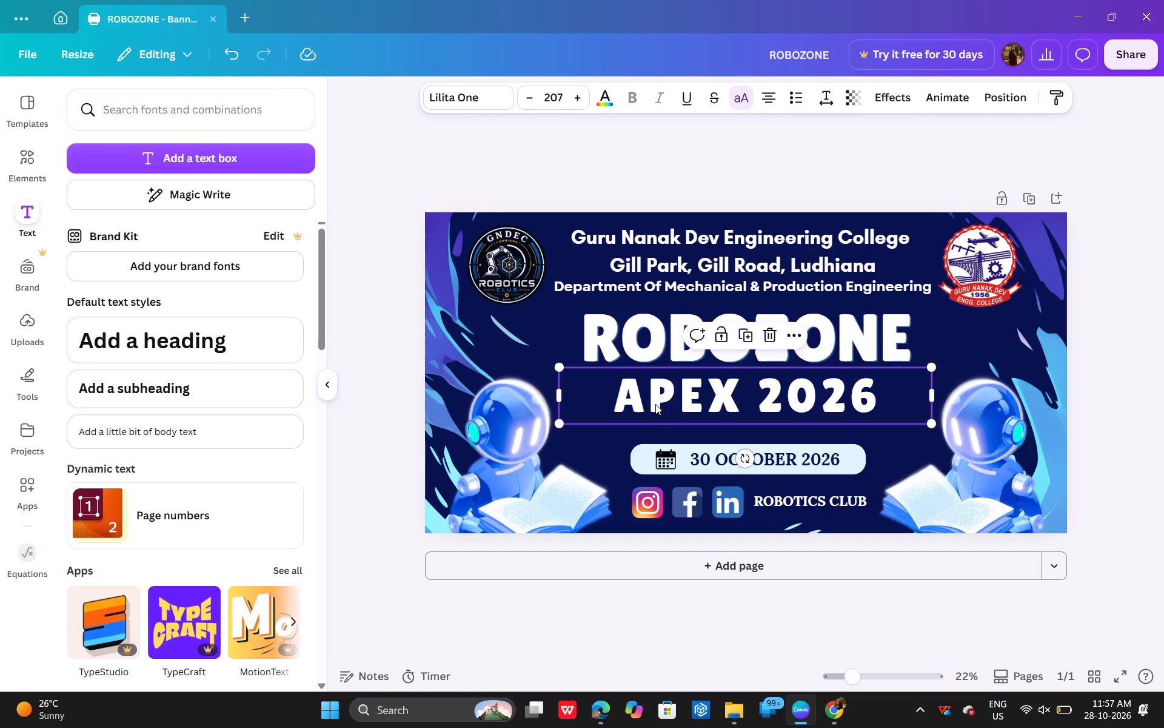
{"action": "left_click", "coordinate": [896, 88]}
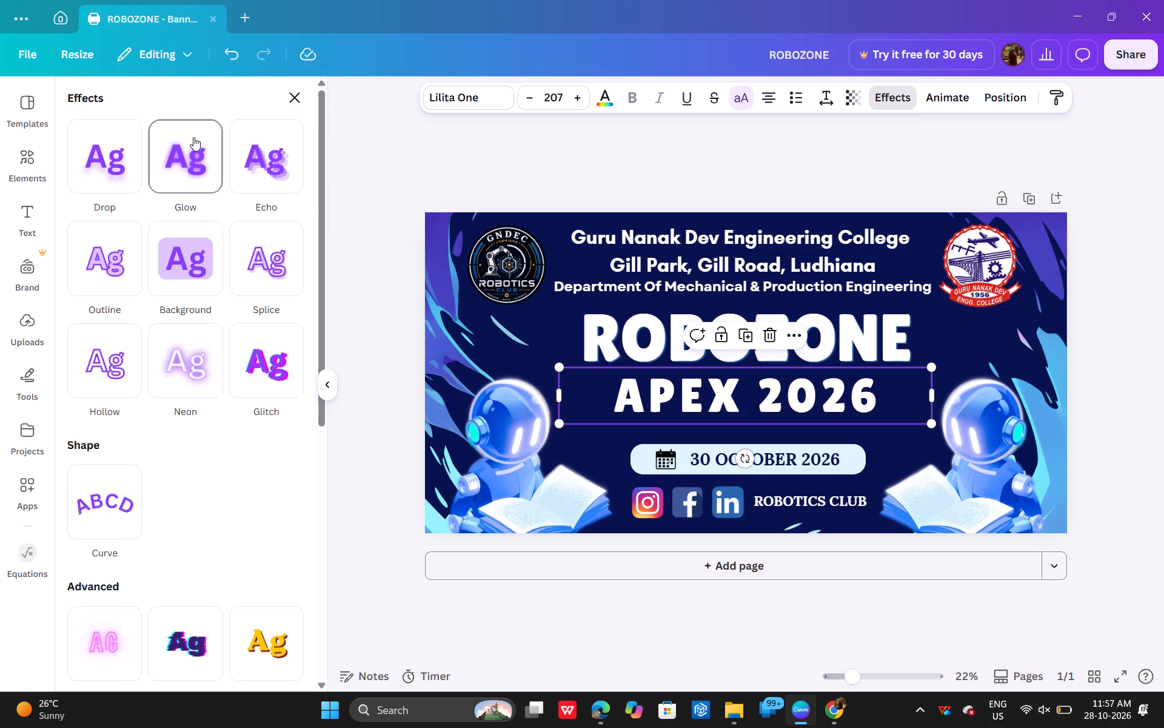
{"action": "left_click", "coordinate": [192, 138]}
{"action": "left_click", "coordinate": [258, 163]}
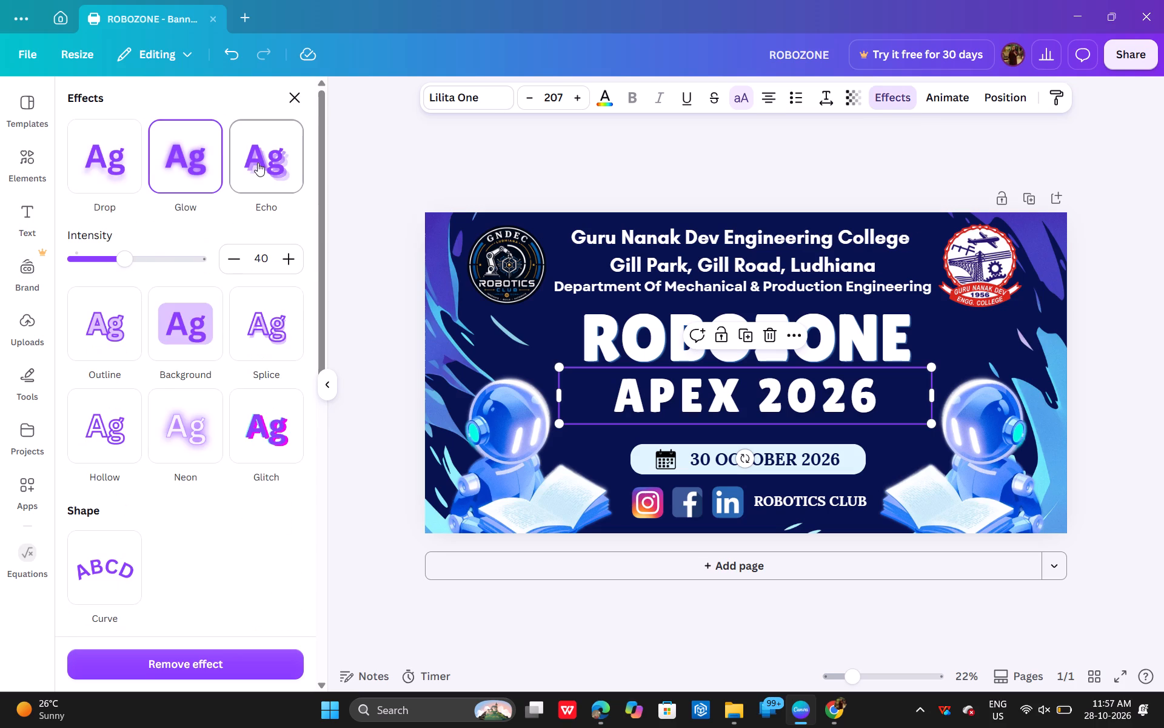
{"action": "left_click", "coordinate": [869, 90]}
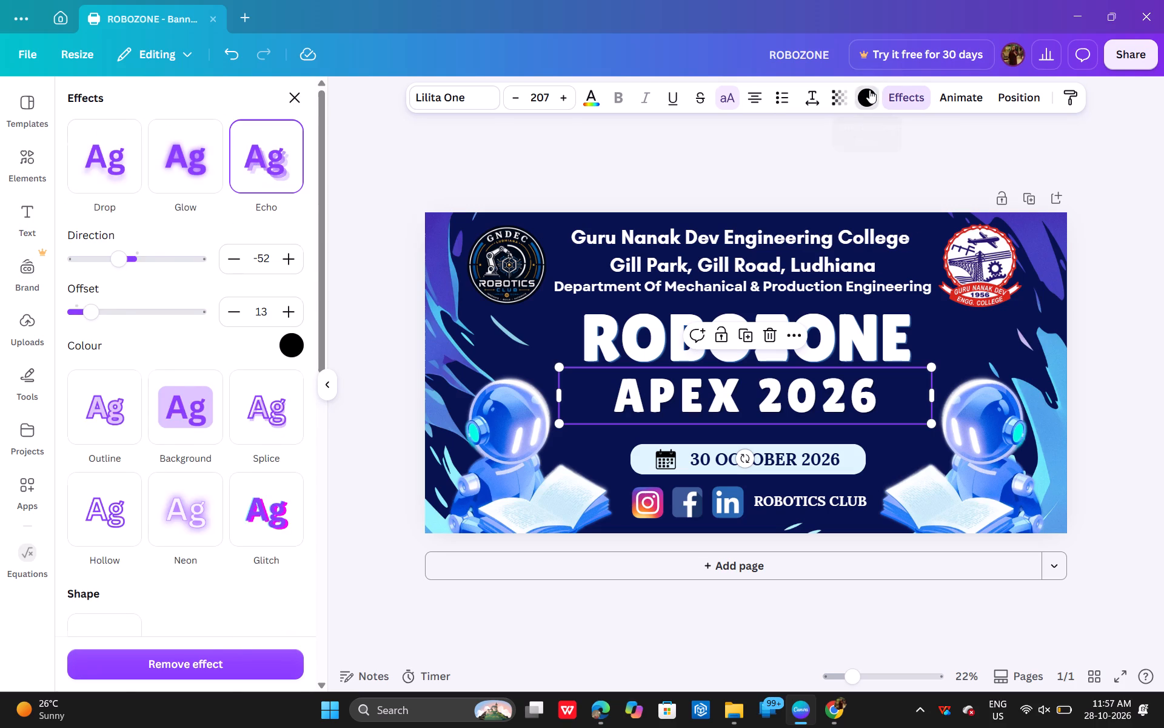
{"action": "left_click", "coordinate": [119, 413]}
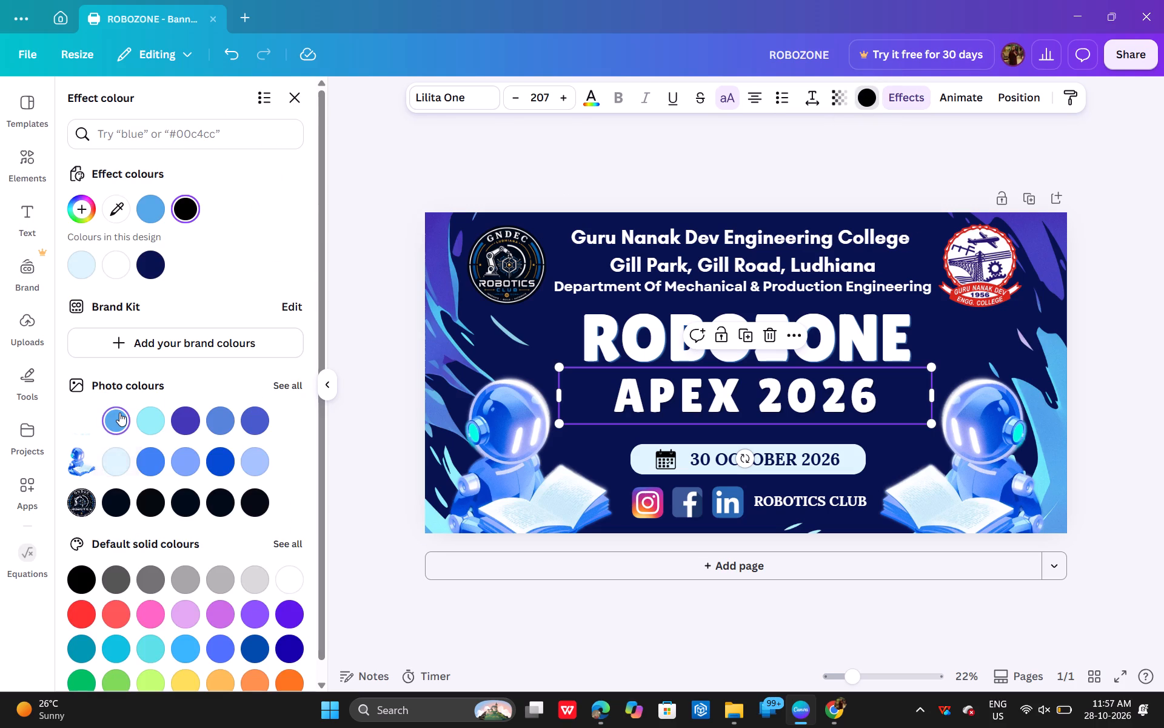
{"action": "left_click", "coordinate": [484, 197]}
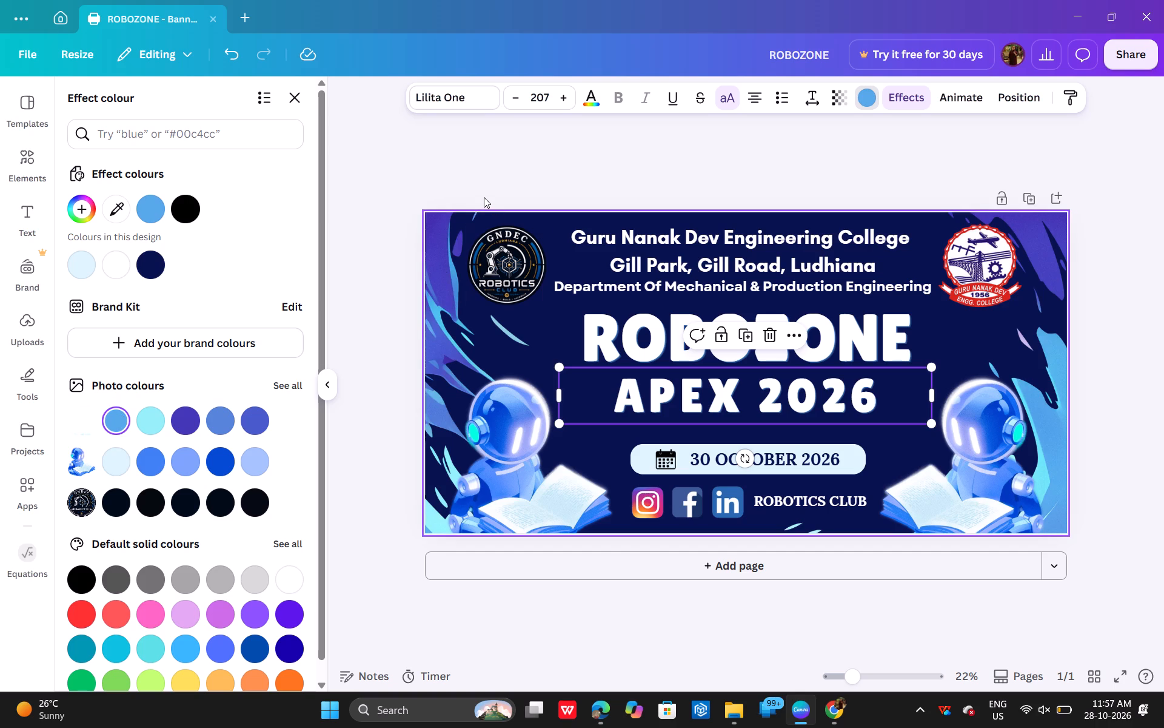
{"action": "left_click", "coordinate": [484, 197]}
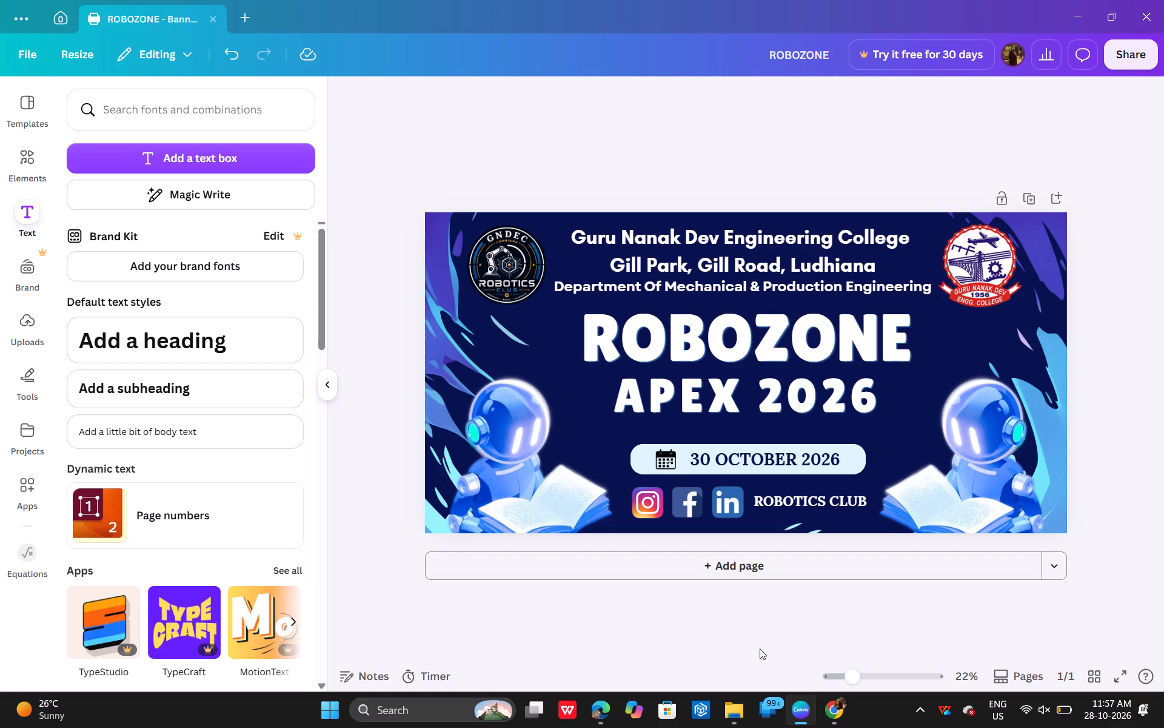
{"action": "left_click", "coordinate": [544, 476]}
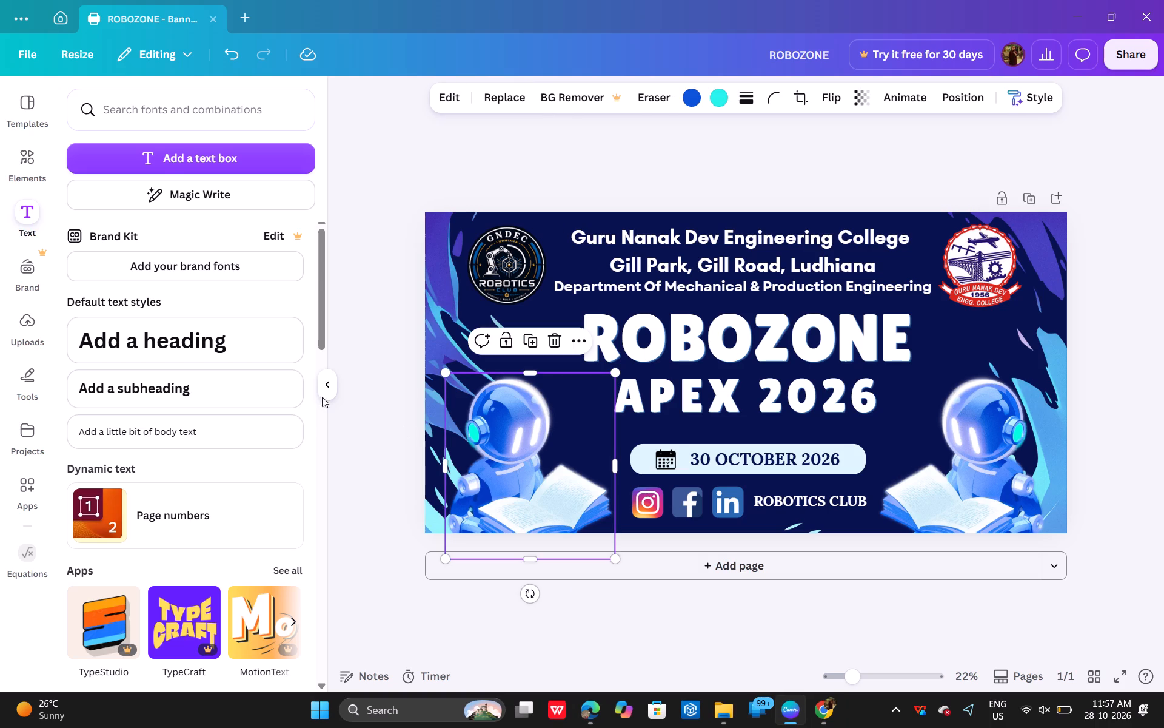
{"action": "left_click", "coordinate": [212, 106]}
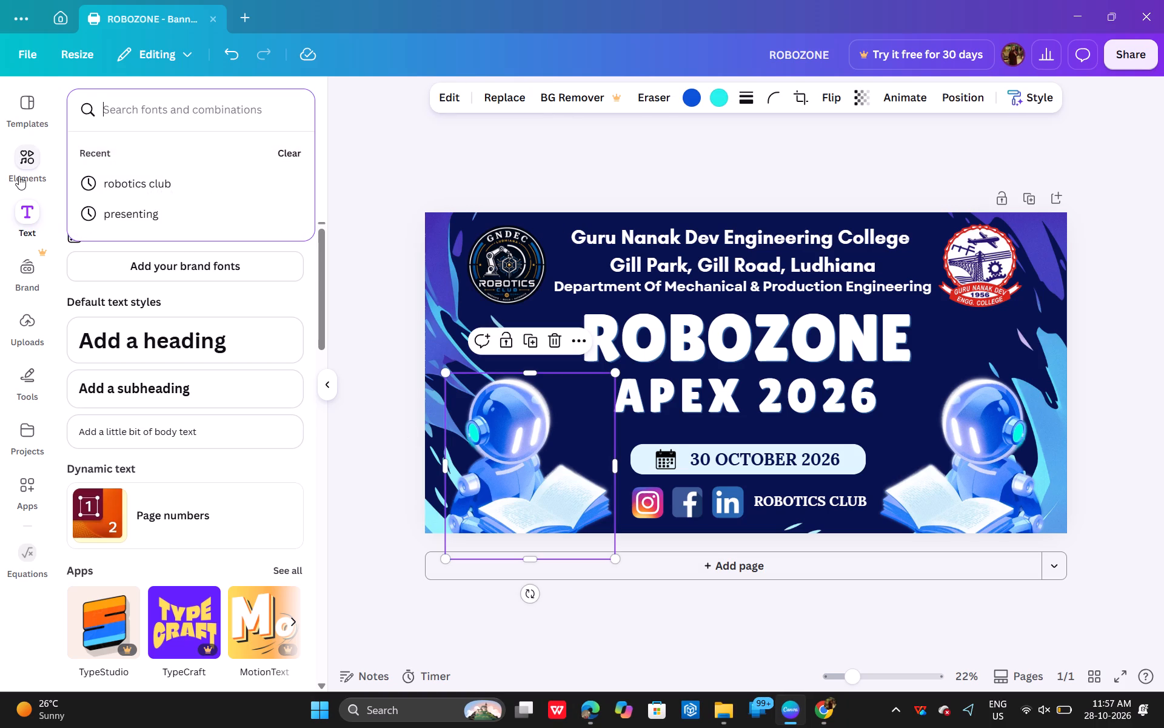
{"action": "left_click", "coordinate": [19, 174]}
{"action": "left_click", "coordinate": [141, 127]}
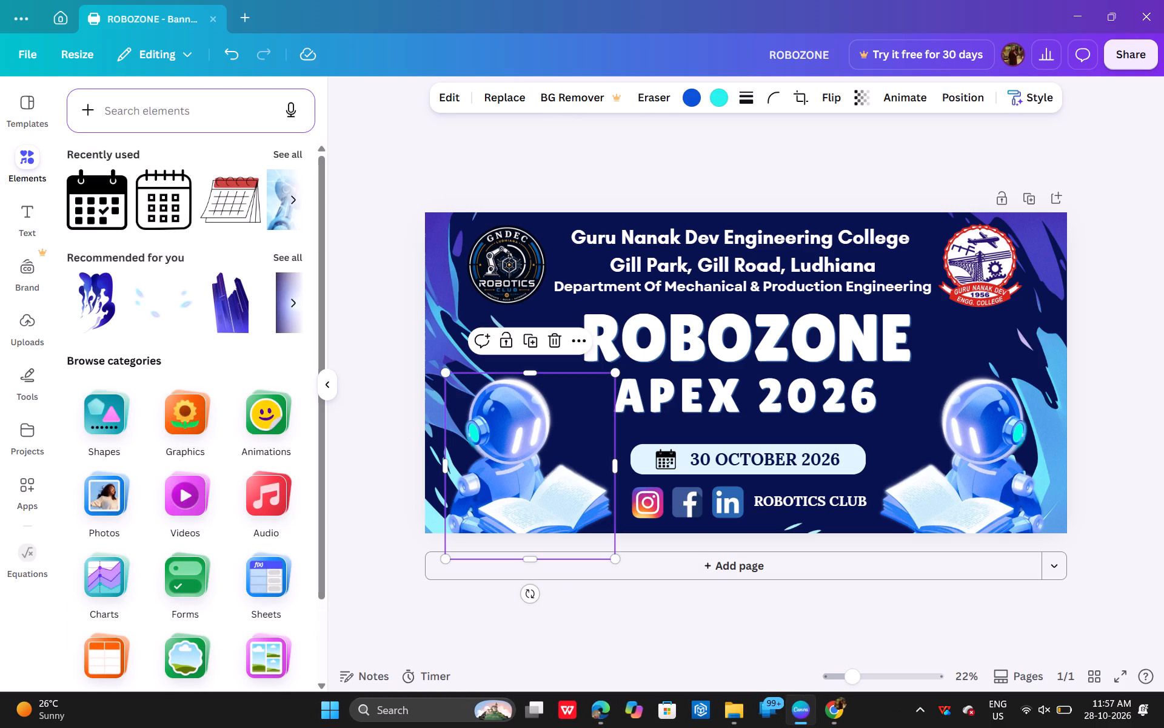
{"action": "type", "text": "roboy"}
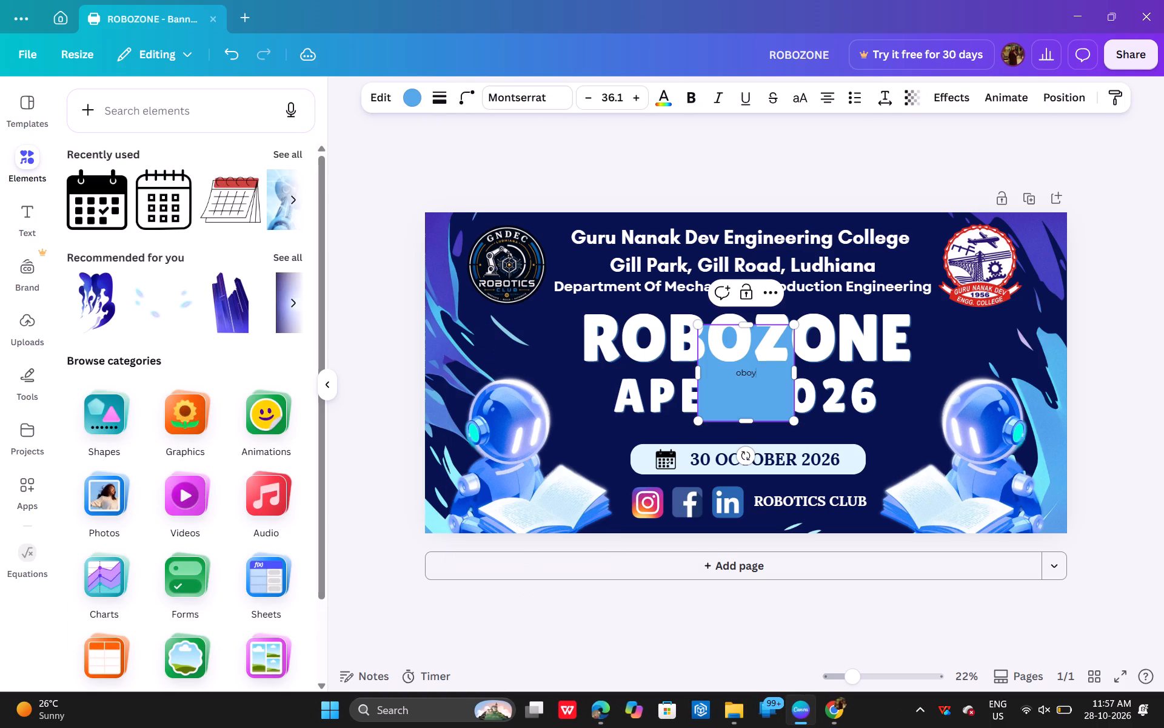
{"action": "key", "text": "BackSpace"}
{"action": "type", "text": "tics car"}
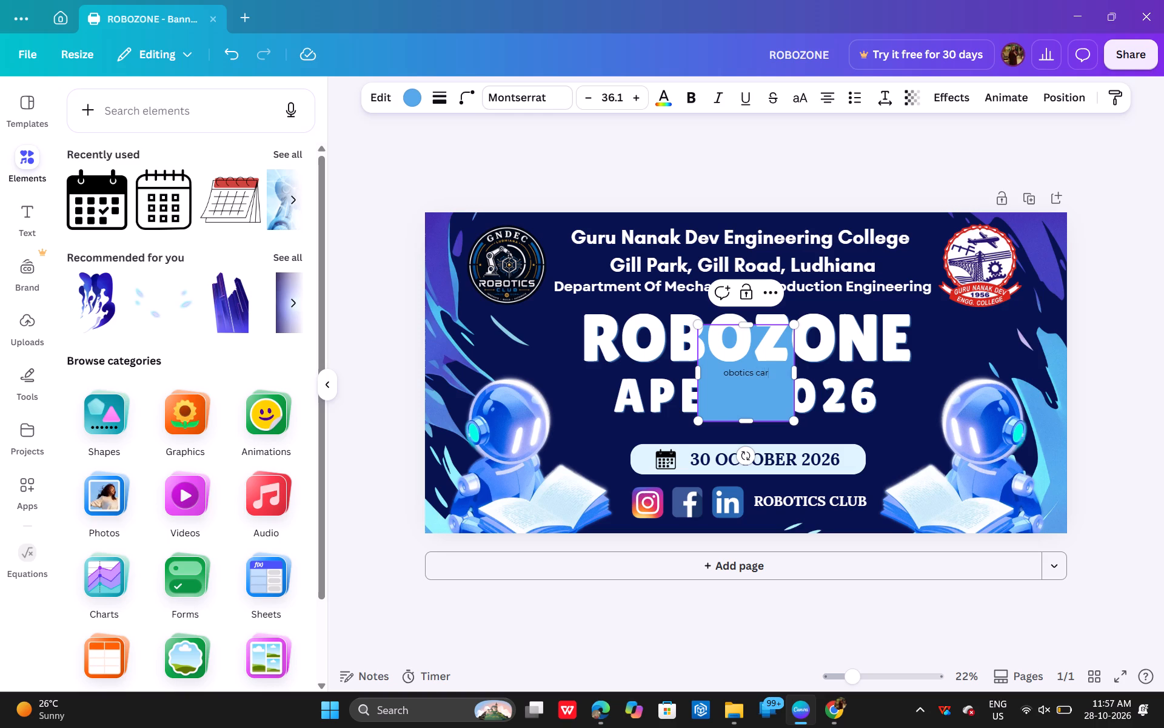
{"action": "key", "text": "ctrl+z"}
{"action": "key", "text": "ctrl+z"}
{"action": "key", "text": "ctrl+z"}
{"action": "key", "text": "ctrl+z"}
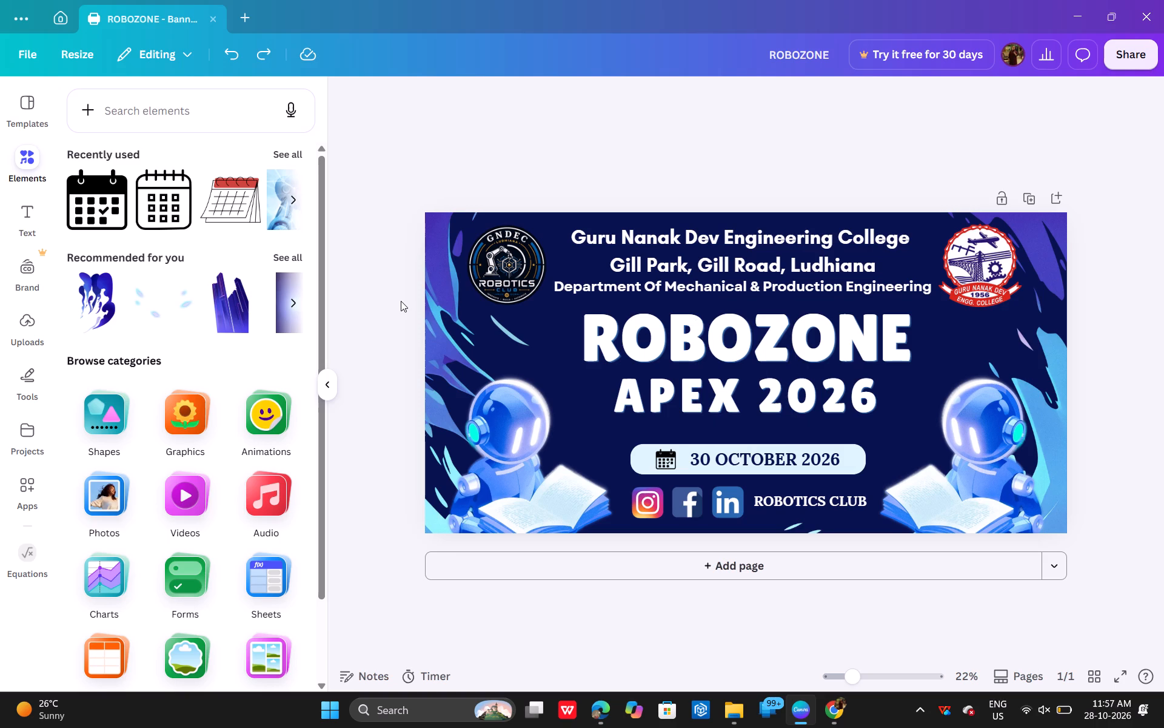
Search the elements for "robotics car", add the green circuit-board robot car graphic to the banner, and browse more of the graphics.
{"action": "left_click", "coordinate": [192, 109]}
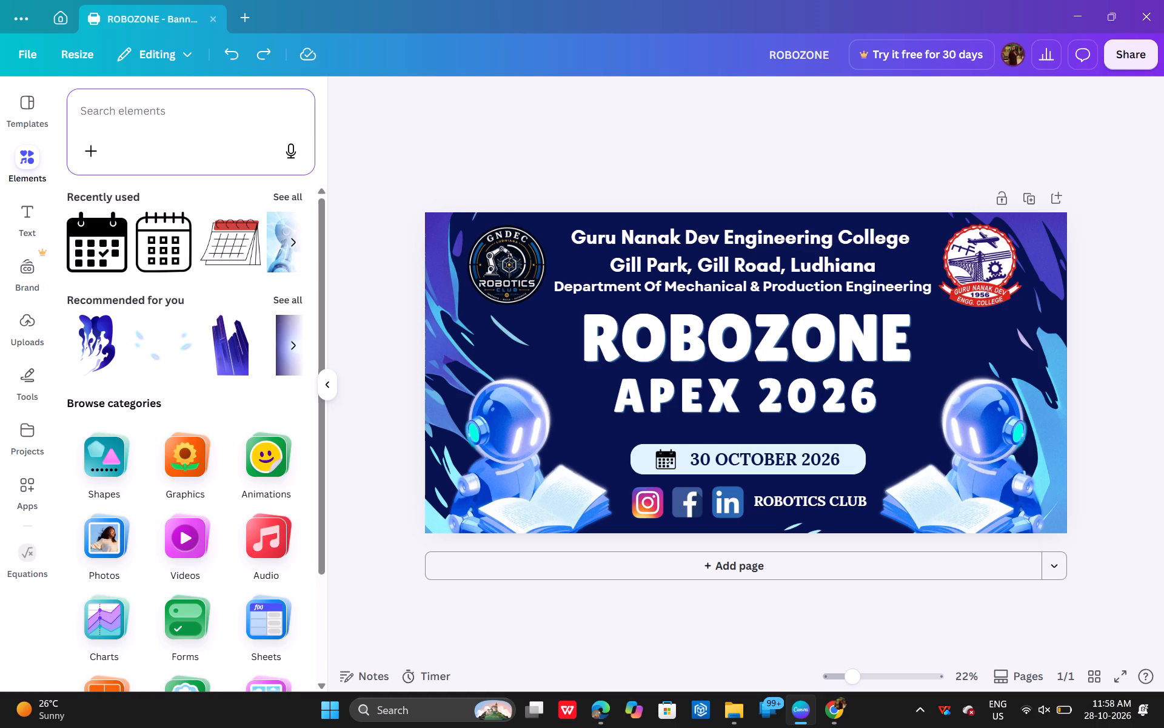
{"action": "key", "text": "r"}
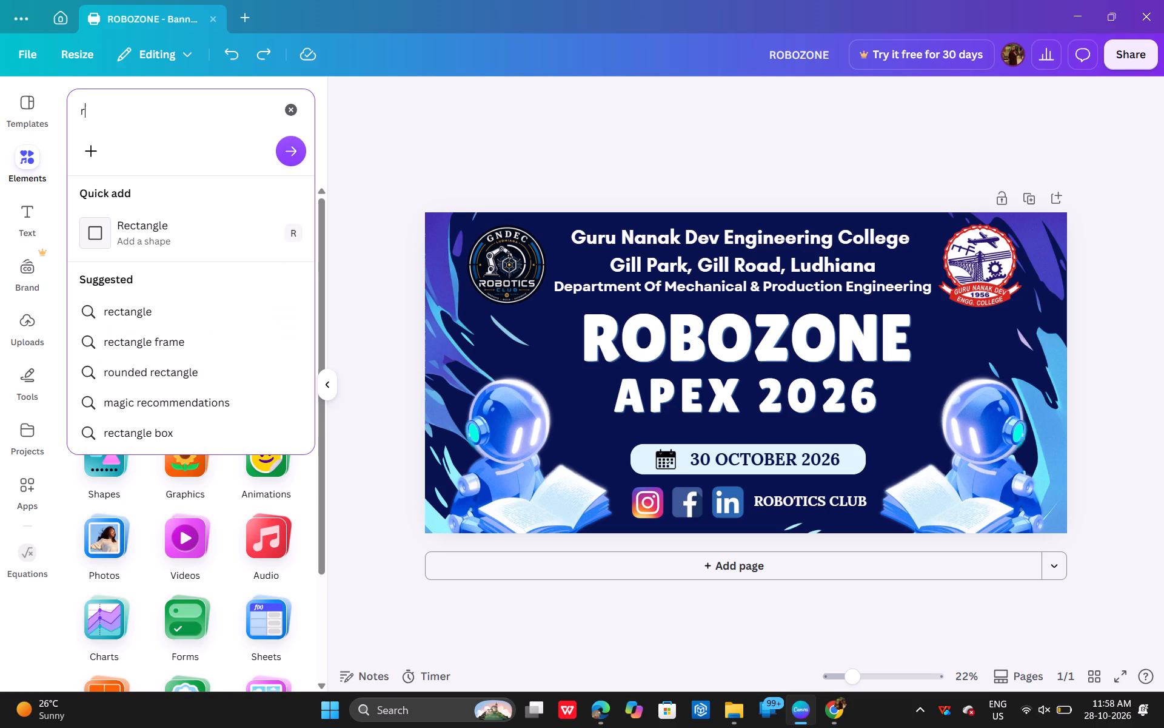
{"action": "type", "text": "obotics car"}
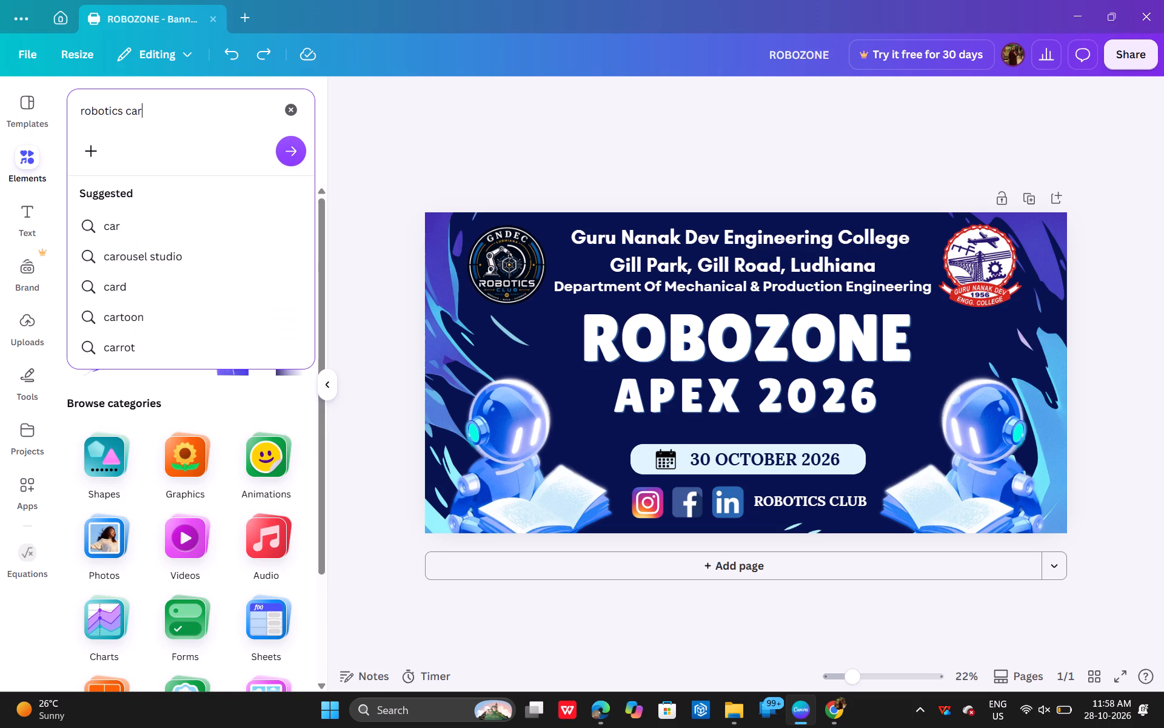
{"action": "key", "text": "Return"}
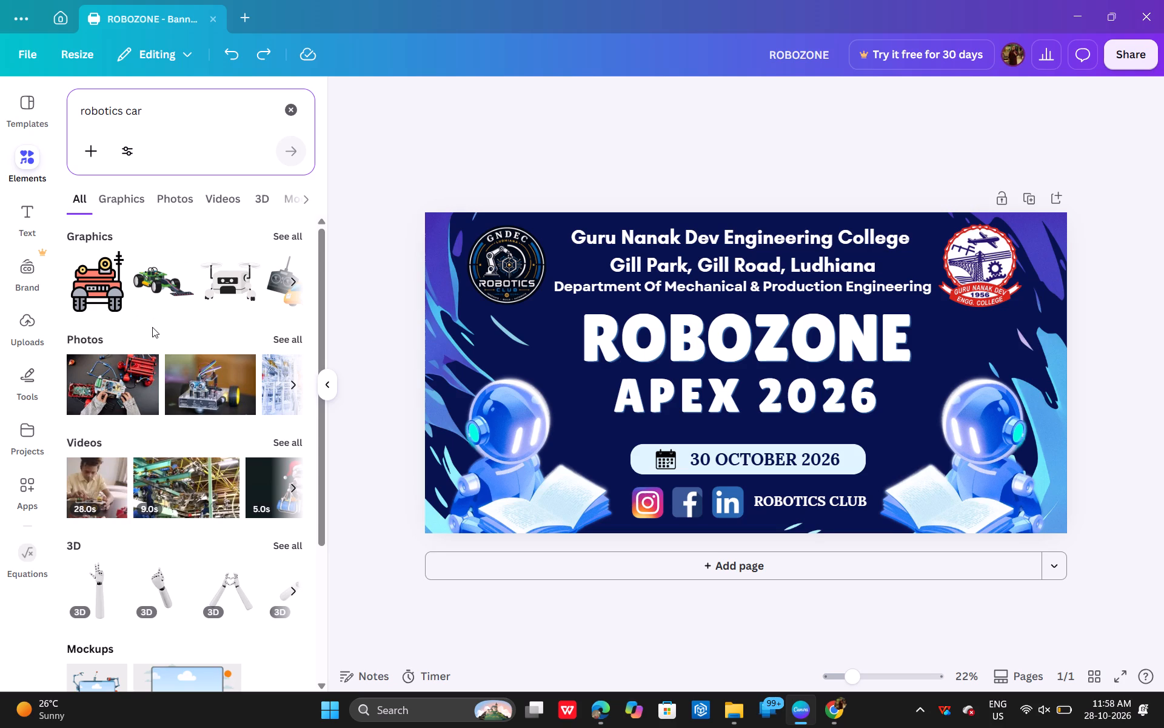
{"action": "left_click", "coordinate": [137, 202]}
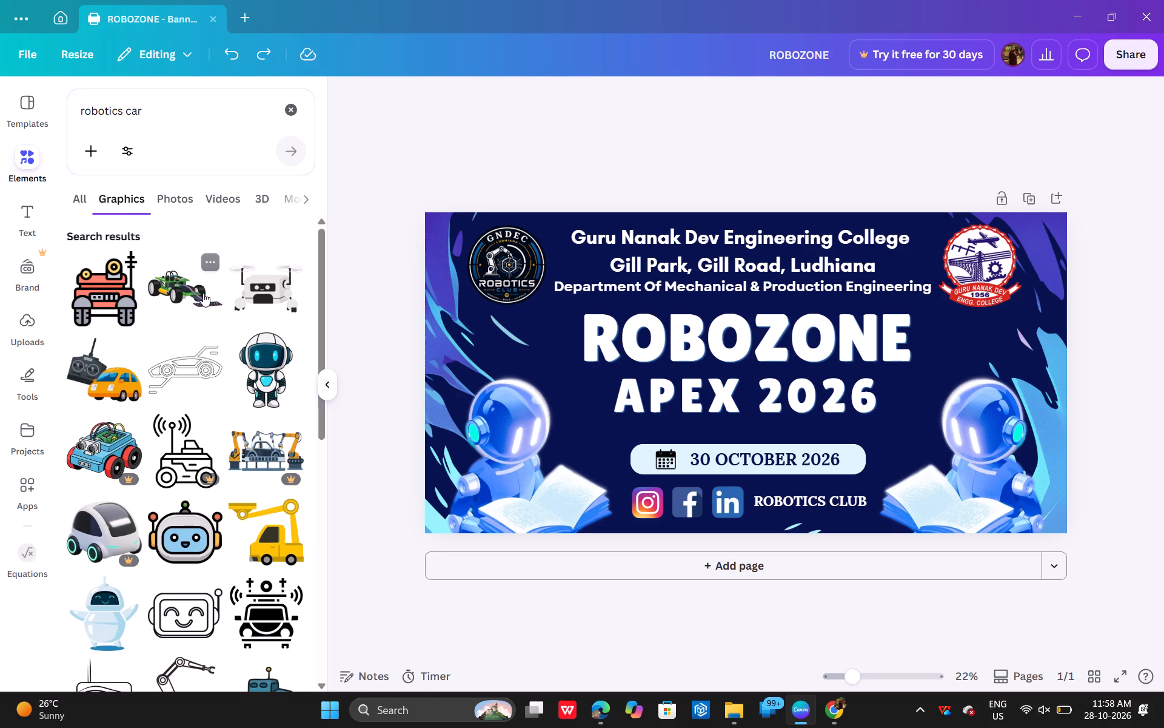
{"action": "left_click", "coordinate": [203, 293]}
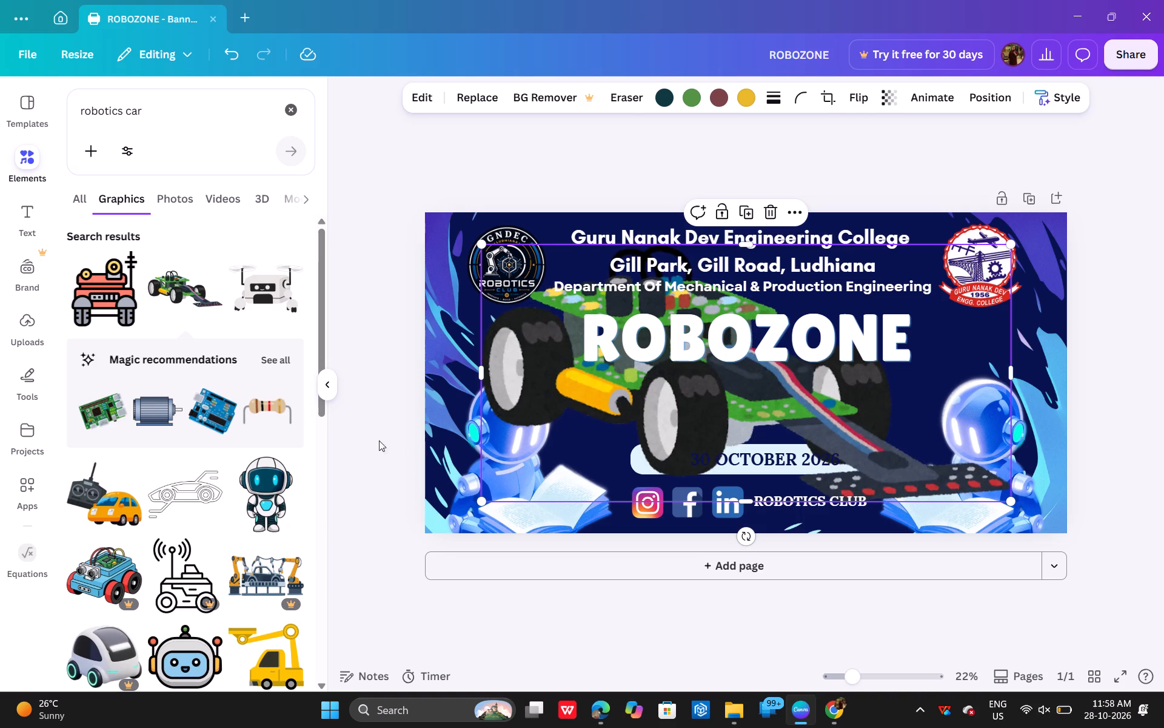
{"action": "scroll", "coordinate": [234, 499], "scroll_direction": "down", "scroll_amount": 3}
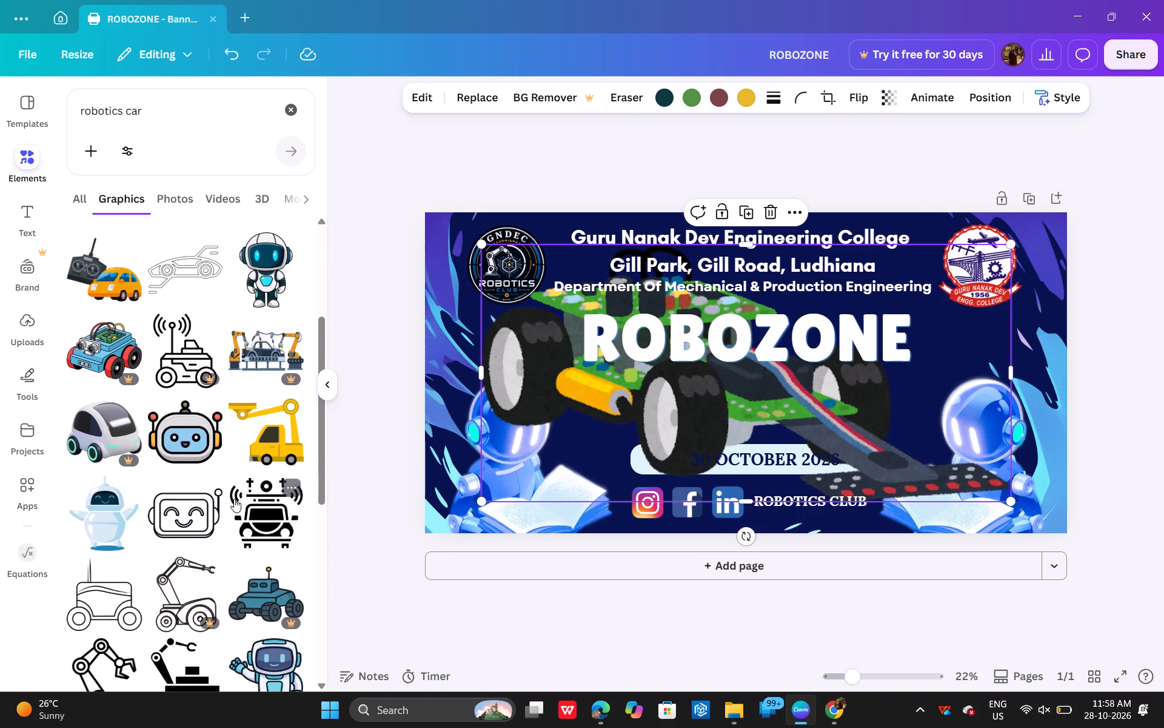
{"action": "scroll", "coordinate": [234, 499], "scroll_direction": "down", "scroll_amount": 5}
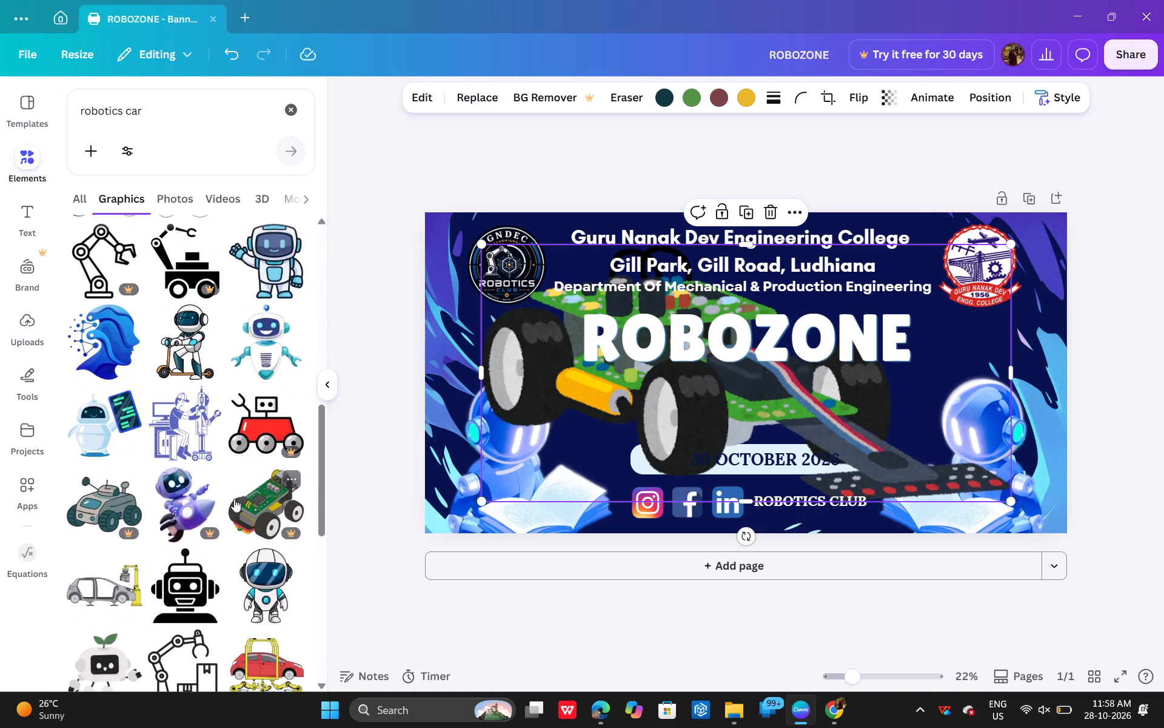
Minimise the open design, browser and Downloads windows and launch the Kuro app from the desktop.
{"action": "left_click", "coordinate": [1089, 5]}
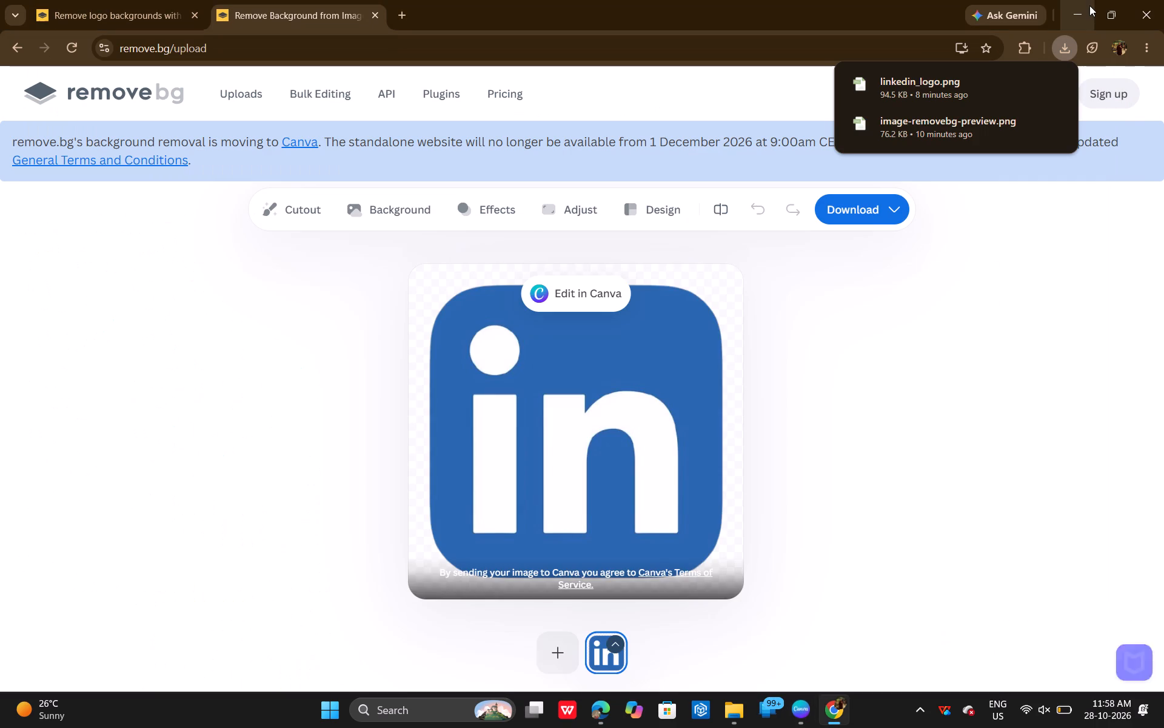
{"action": "left_click", "coordinate": [1089, 5]}
{"action": "left_click", "coordinate": [1089, 5]}
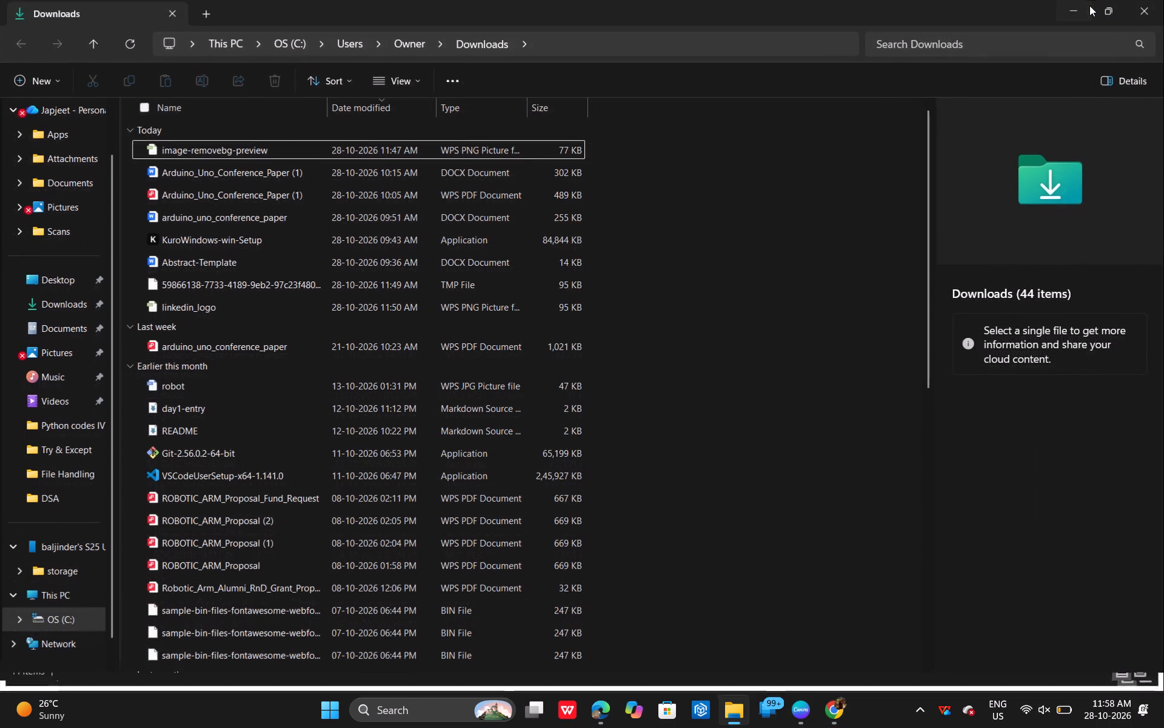
{"action": "left_click", "coordinate": [1071, 4]}
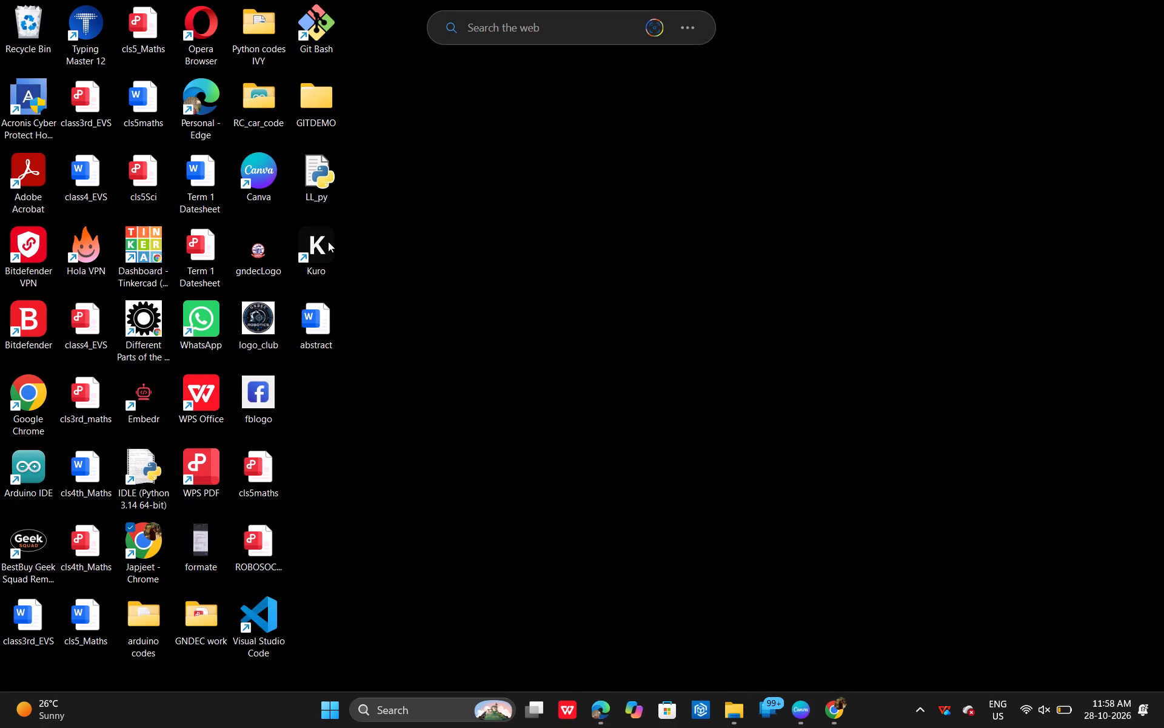
{"action": "double_click", "coordinate": [328, 241]}
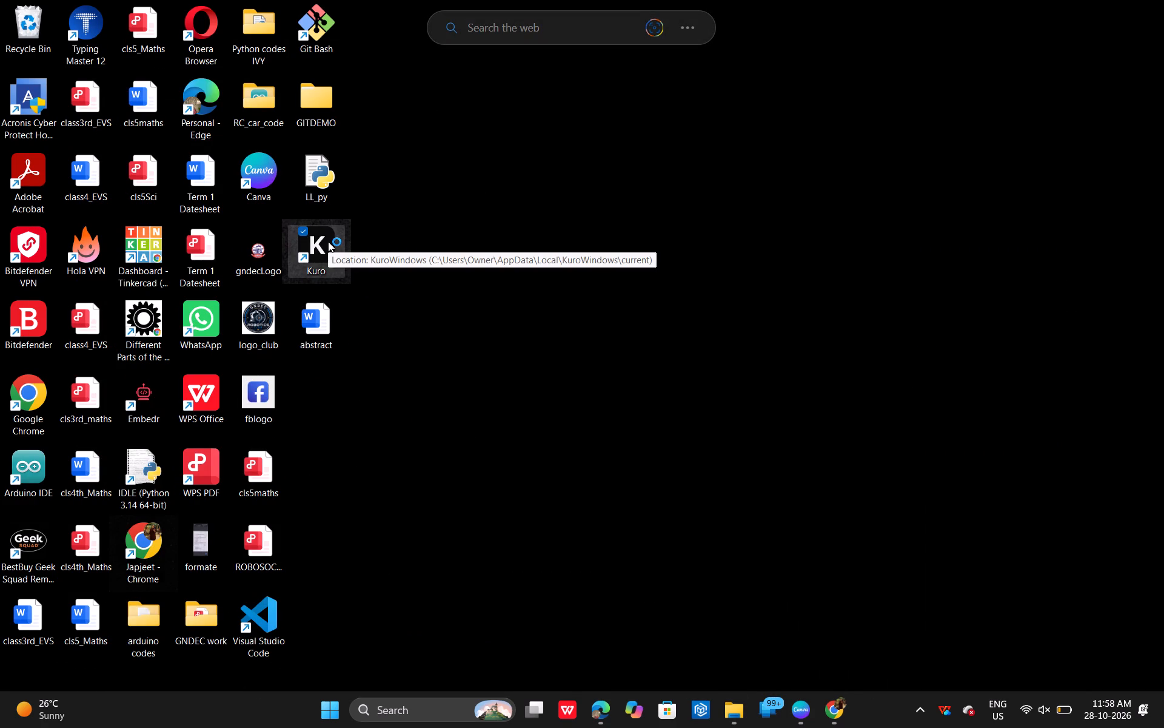
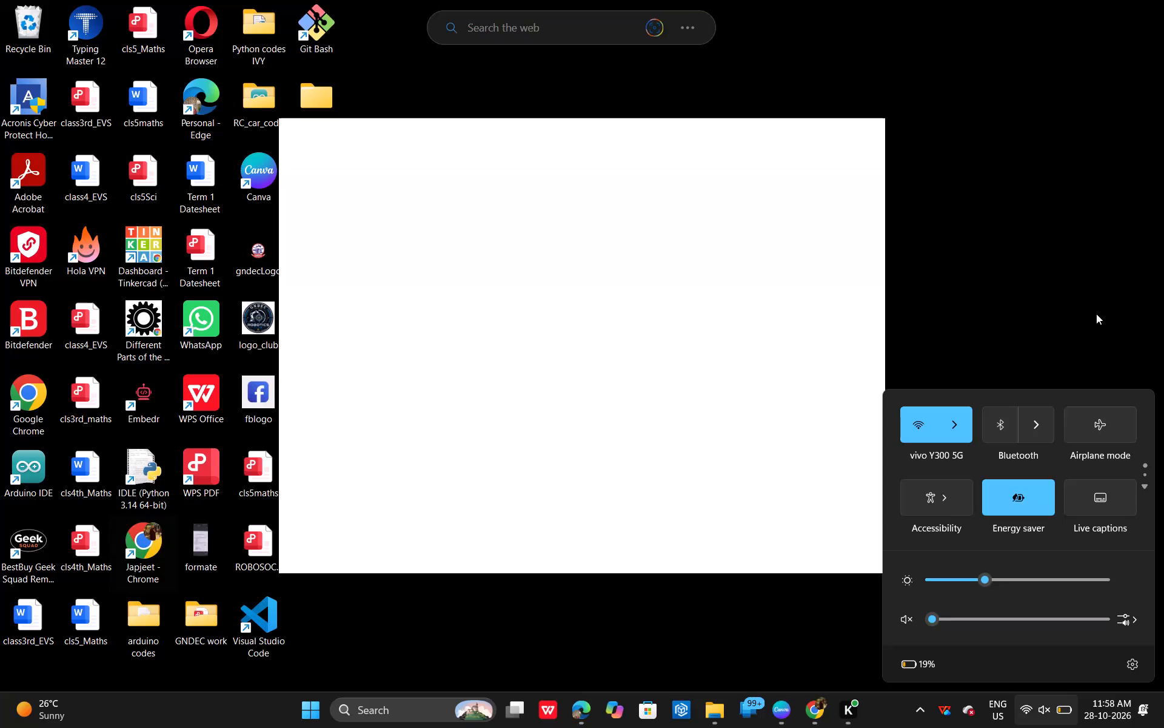
Close the Kuro window and switch back to the ROBOZONE banner design in Canva.
{"action": "left_click", "coordinate": [1096, 314]}
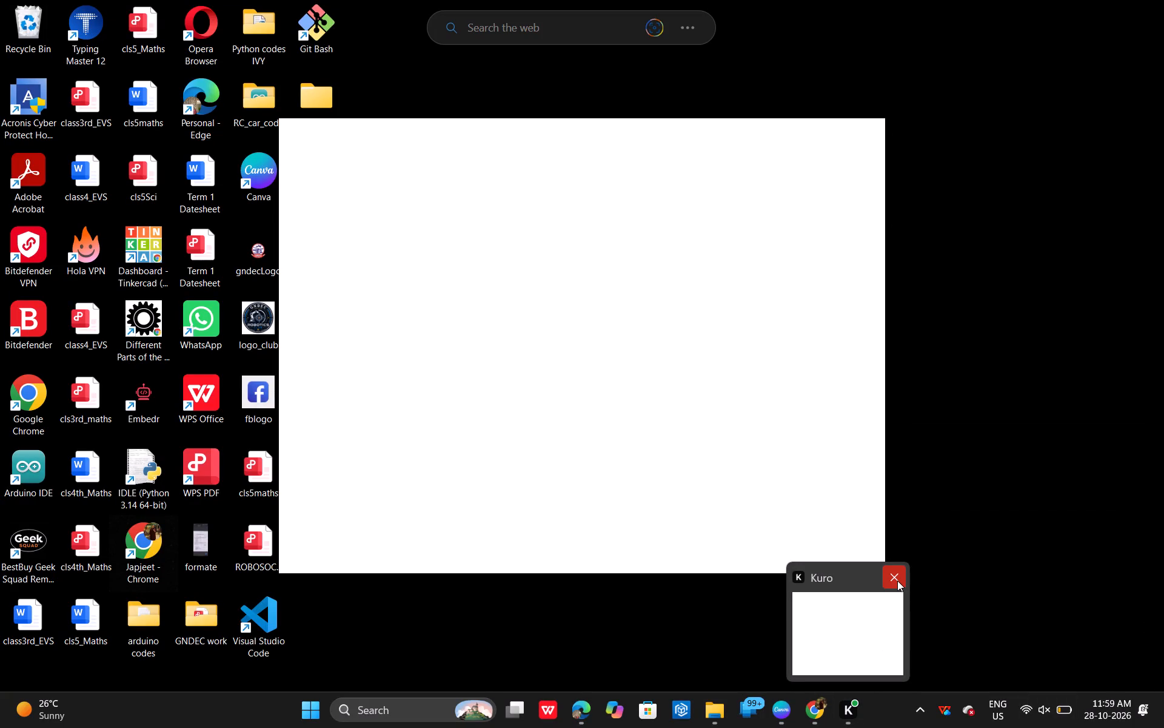
{"action": "left_click", "coordinate": [897, 581]}
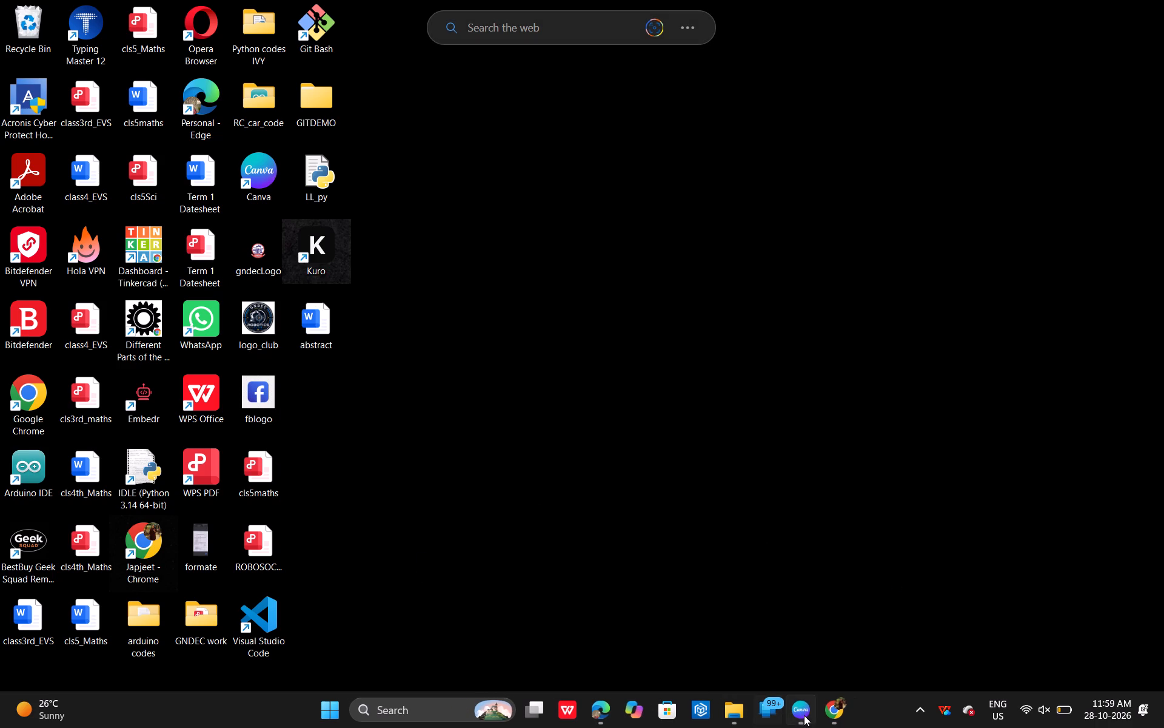
{"action": "left_click", "coordinate": [797, 637]}
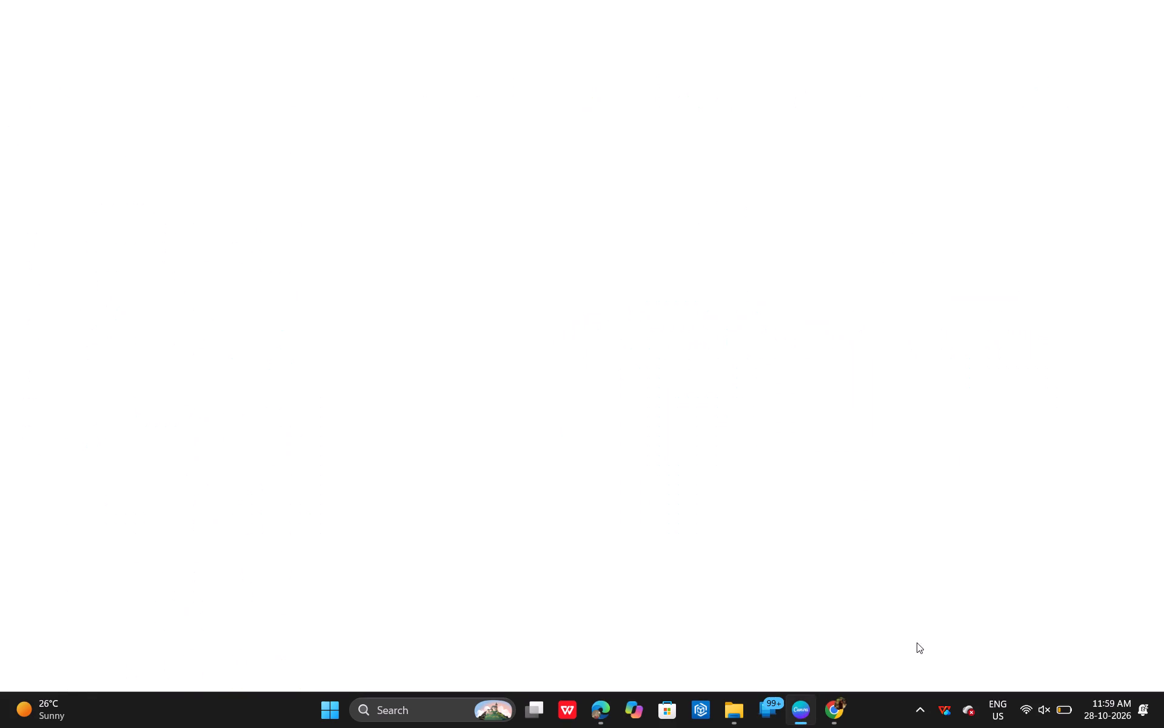
Browse further through the "robotics car" graphics for other robot and car artwork.
{"action": "scroll", "coordinate": [189, 506], "scroll_direction": "down", "scroll_amount": 1}
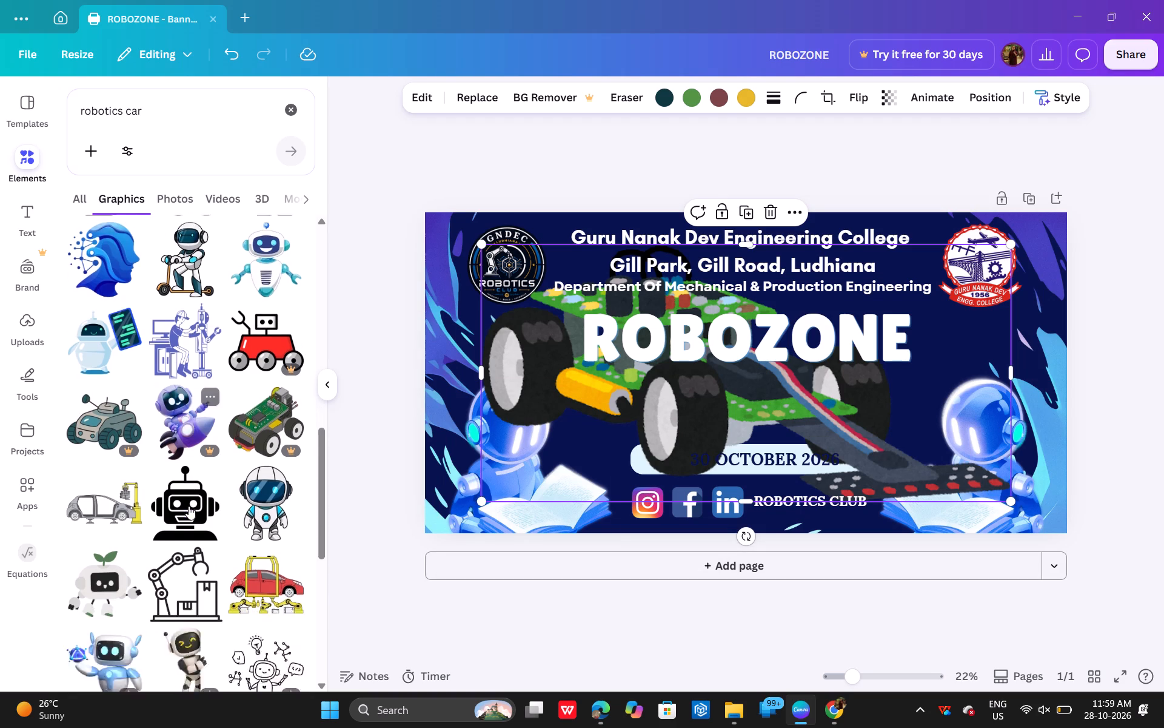
{"action": "scroll", "coordinate": [189, 506], "scroll_direction": "down", "scroll_amount": 4}
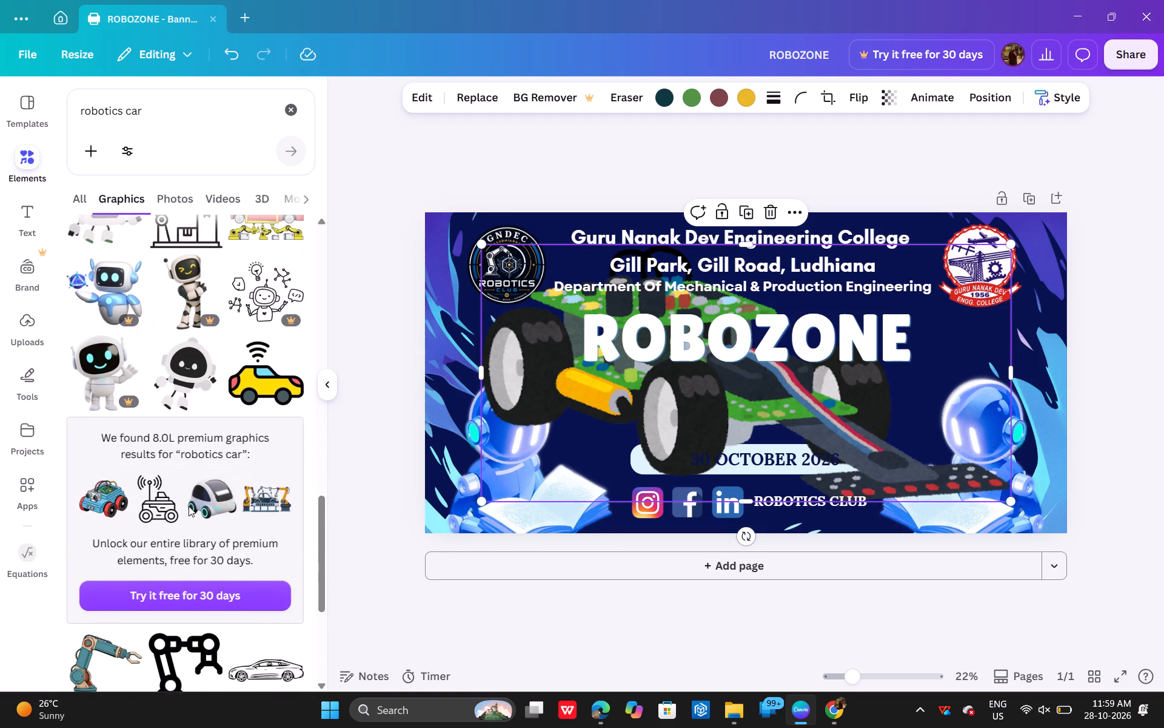
{"action": "scroll", "coordinate": [189, 506], "scroll_direction": "down", "scroll_amount": 6}
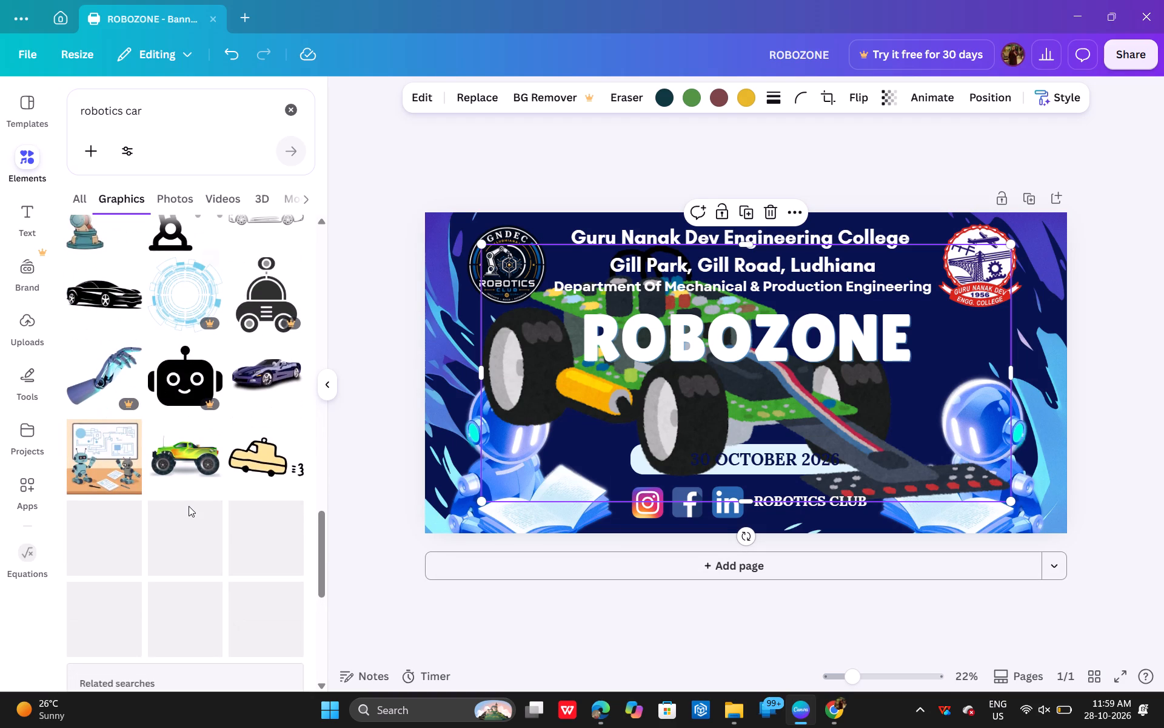
{"action": "scroll", "coordinate": [189, 506], "scroll_direction": "down", "scroll_amount": 3}
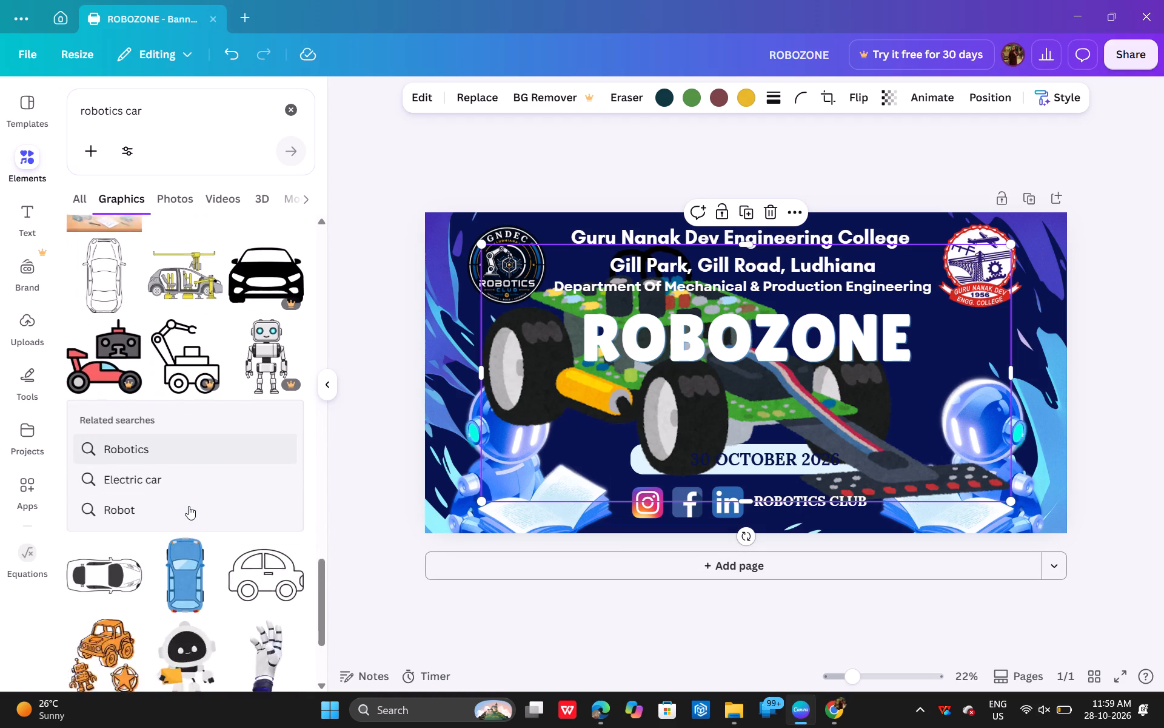
{"action": "scroll", "coordinate": [189, 506], "scroll_direction": "down", "scroll_amount": 2}
Shrink the oversized green circuit-board robot car to about a quarter of its width, keeping it beside the date in the banner's lower left.
{"action": "left_click", "coordinate": [640, 409]}
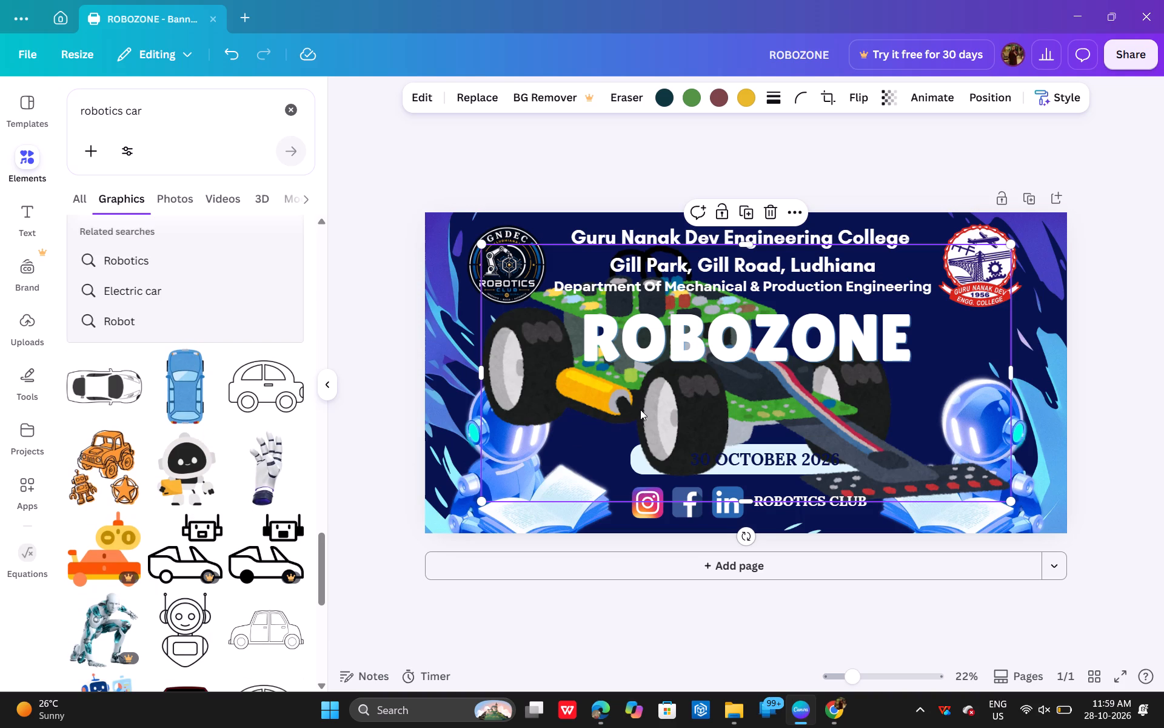
{"action": "left_click", "coordinate": [844, 399]}
{"action": "left_click_drag", "start_coordinate": [1013, 245], "coordinate": [754, 411]}
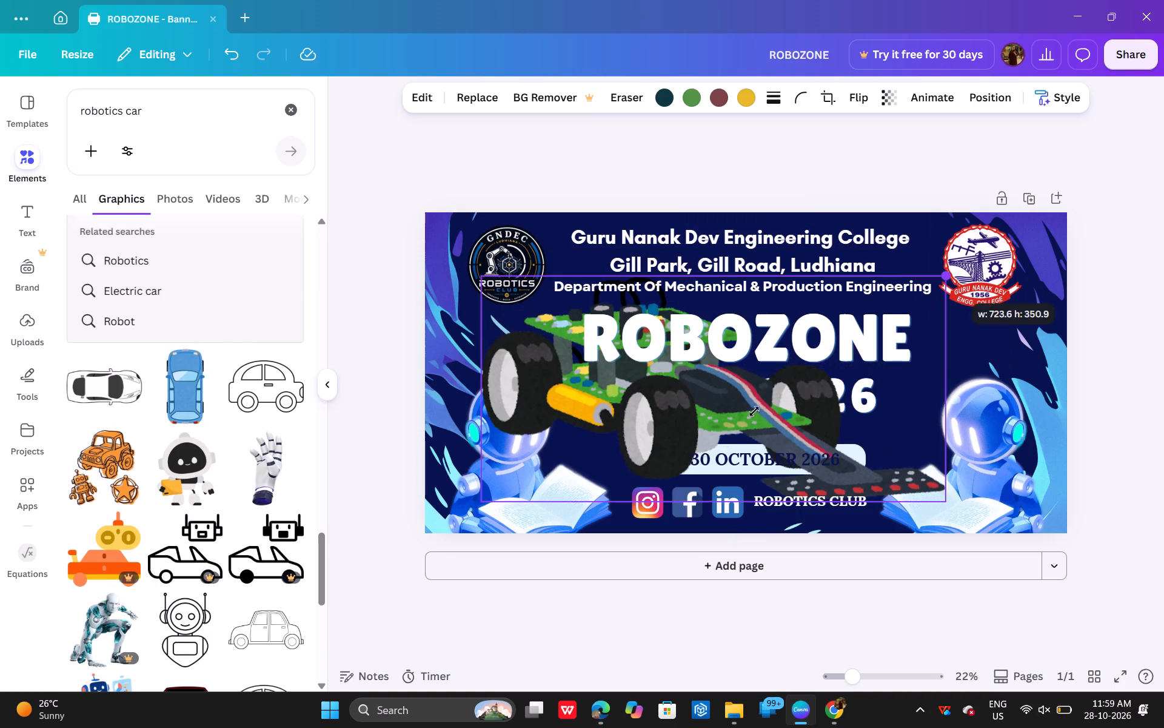
{"action": "left_click_drag", "start_coordinate": [754, 411], "coordinate": [655, 480]}
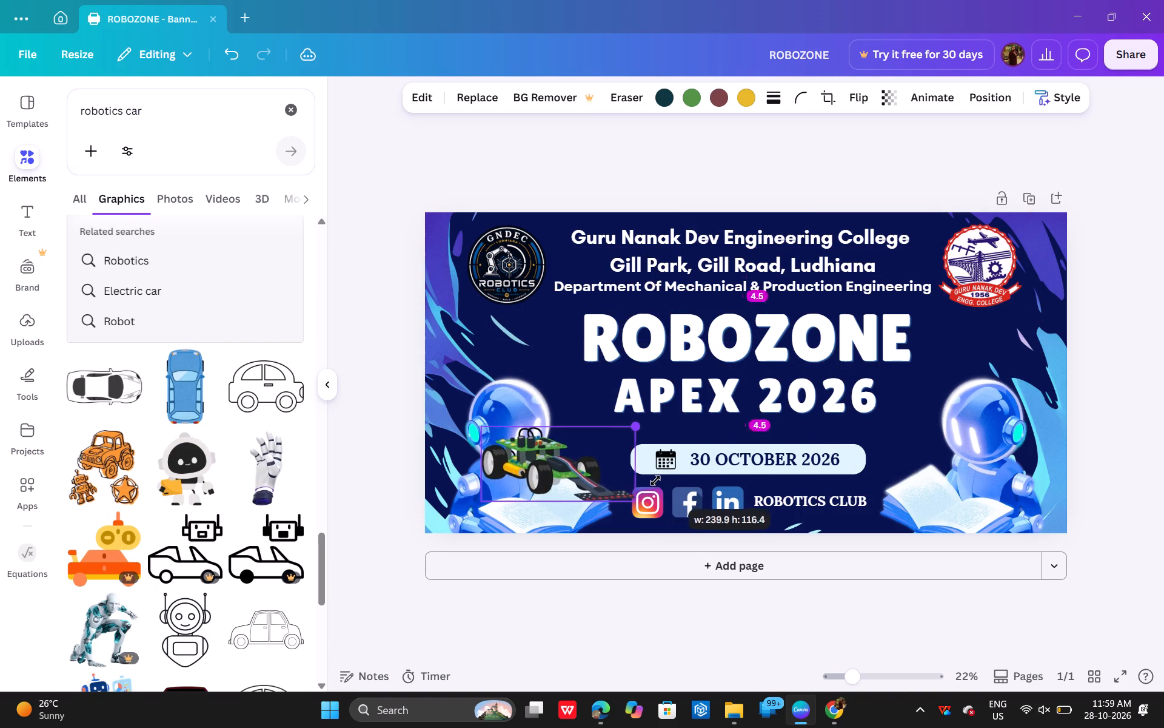
{"action": "left_click_drag", "start_coordinate": [655, 480], "coordinate": [653, 480]}
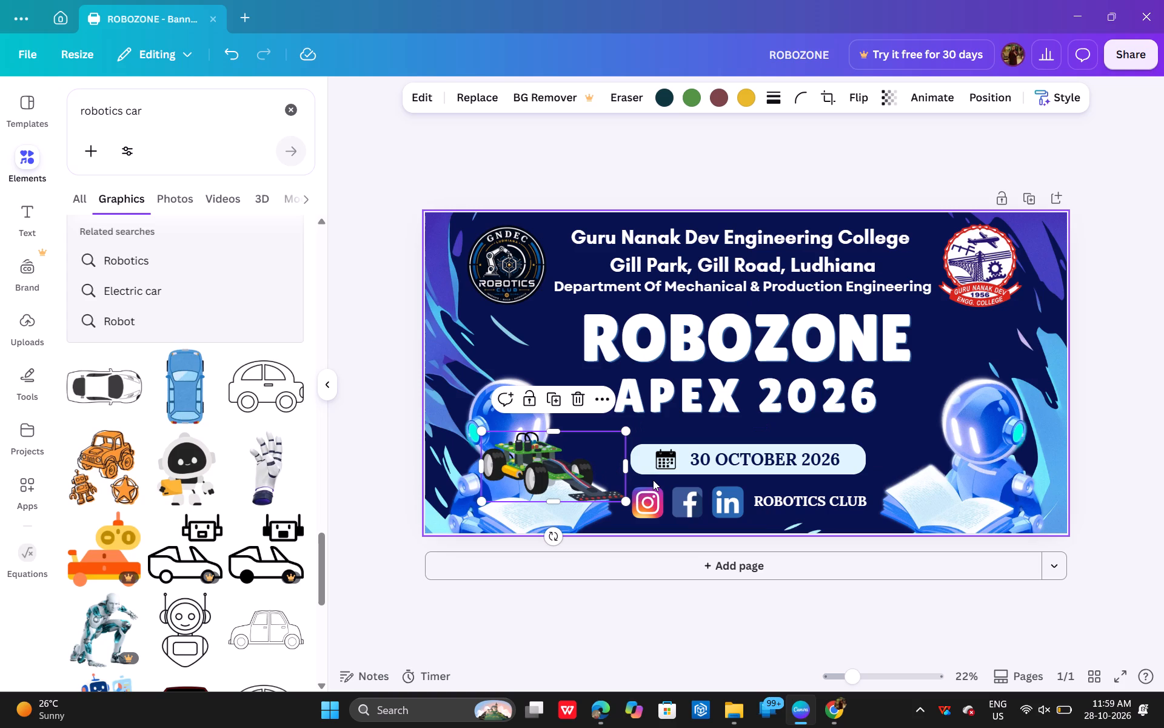
Delete the blue reading robot behind the car on the banner's left side.
{"action": "left_click", "coordinate": [470, 516]}
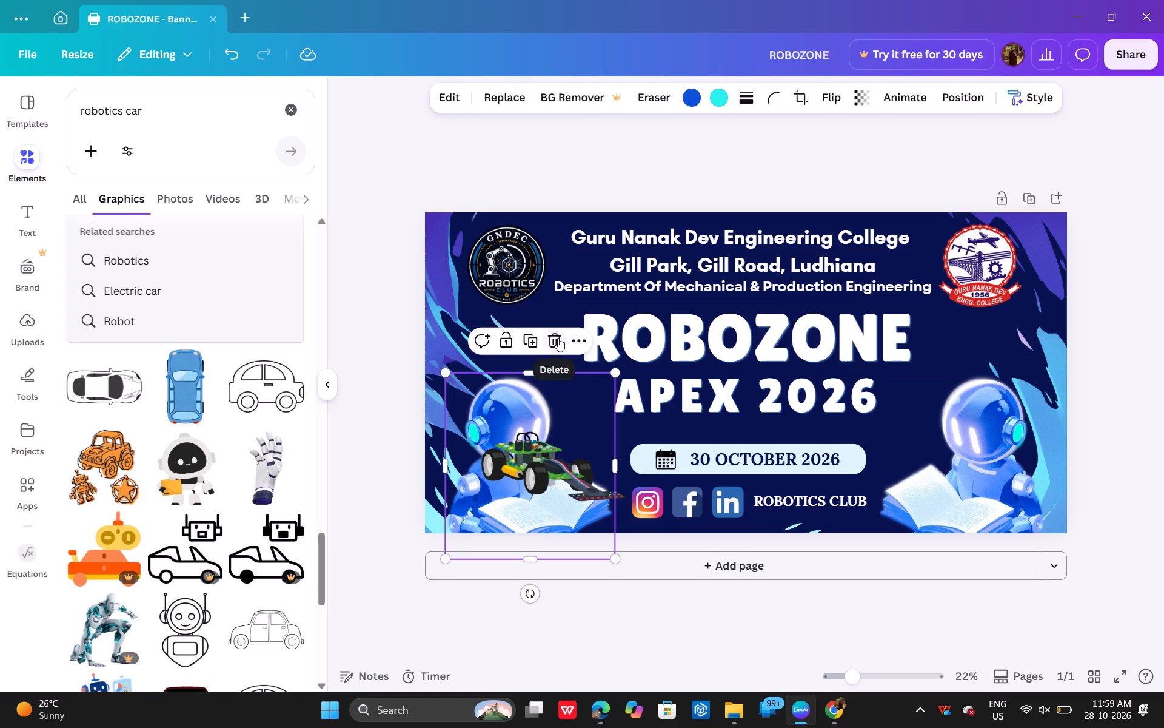
{"action": "left_click", "coordinate": [558, 338]}
Enlarge the green robot car to about 290 wide and place it along the bottom edge in the banner's lower-left corner.
{"action": "left_click", "coordinate": [526, 451]}
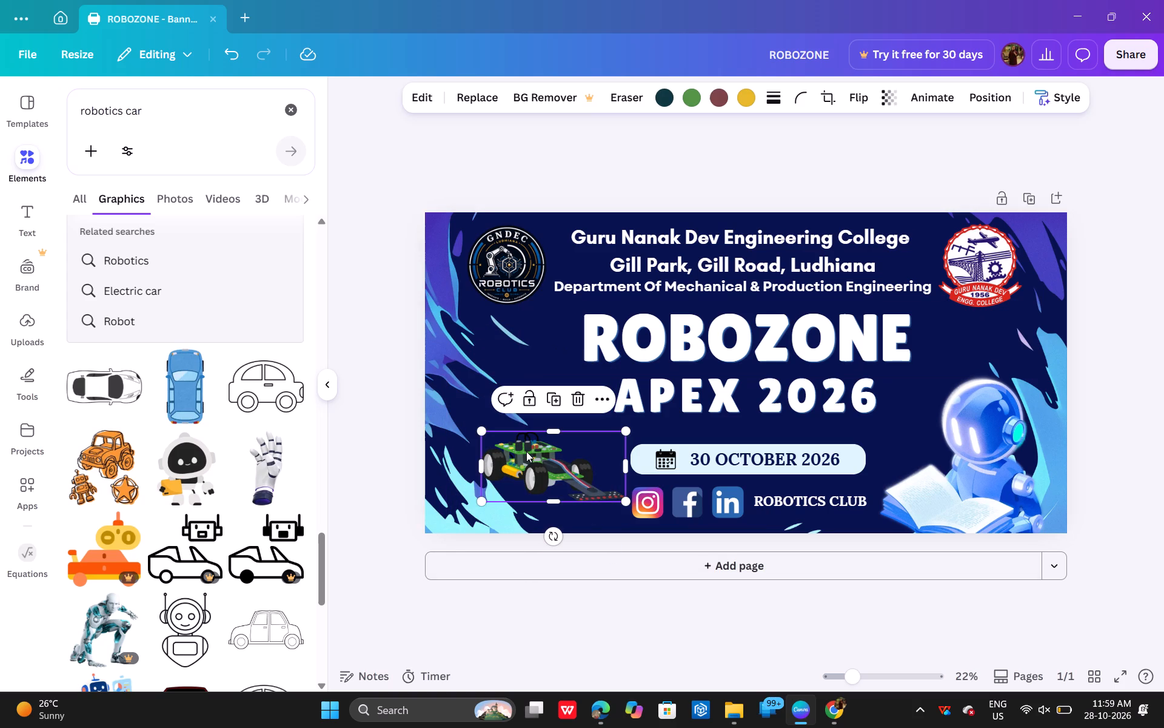
{"action": "left_click_drag", "start_coordinate": [481, 434], "coordinate": [415, 379]}
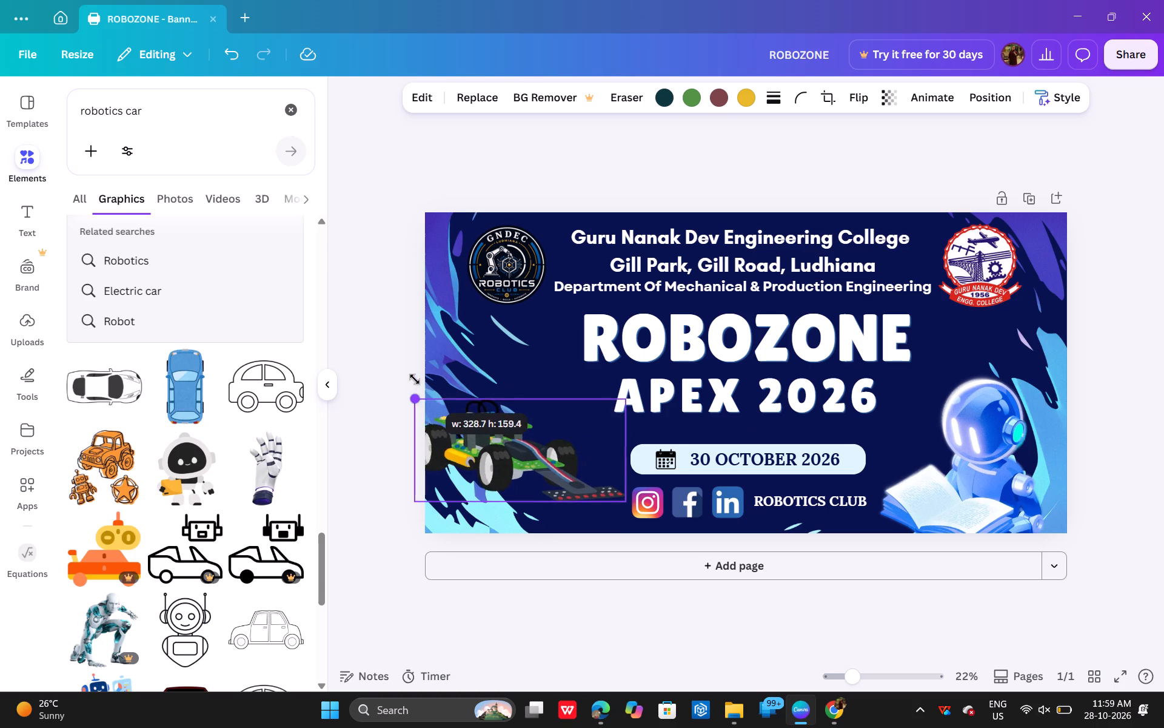
{"action": "left_click_drag", "start_coordinate": [415, 379], "coordinate": [453, 388]}
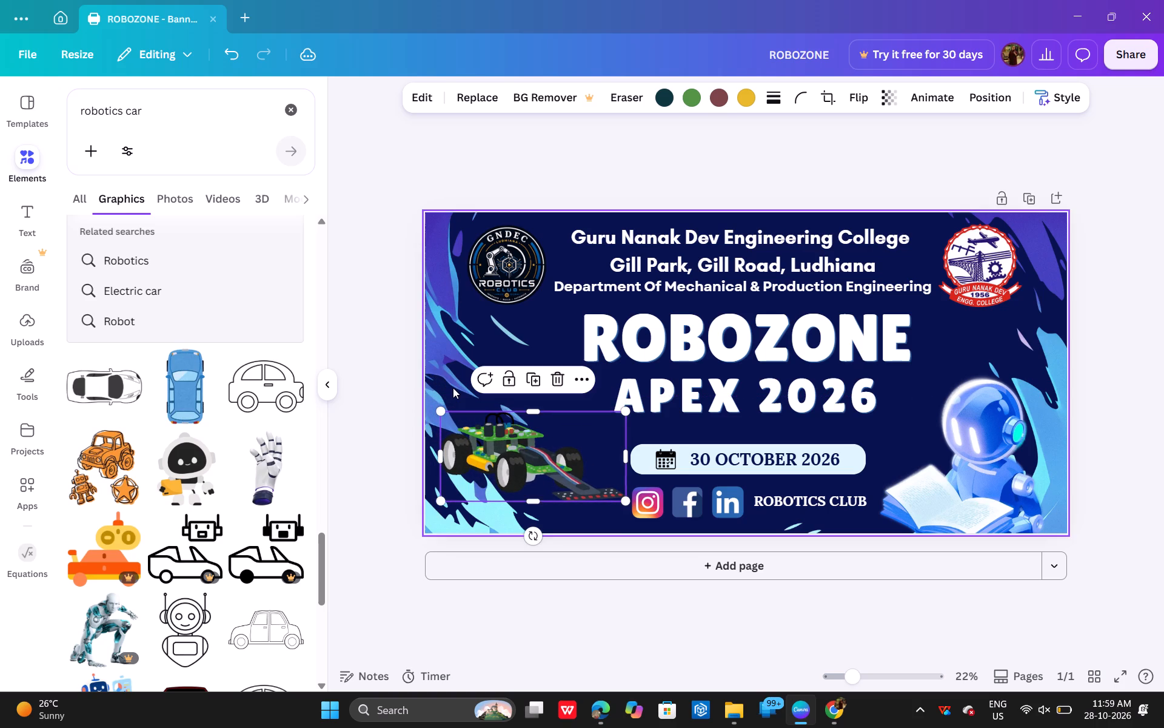
{"action": "left_click_drag", "start_coordinate": [533, 505], "coordinate": [544, 511]}
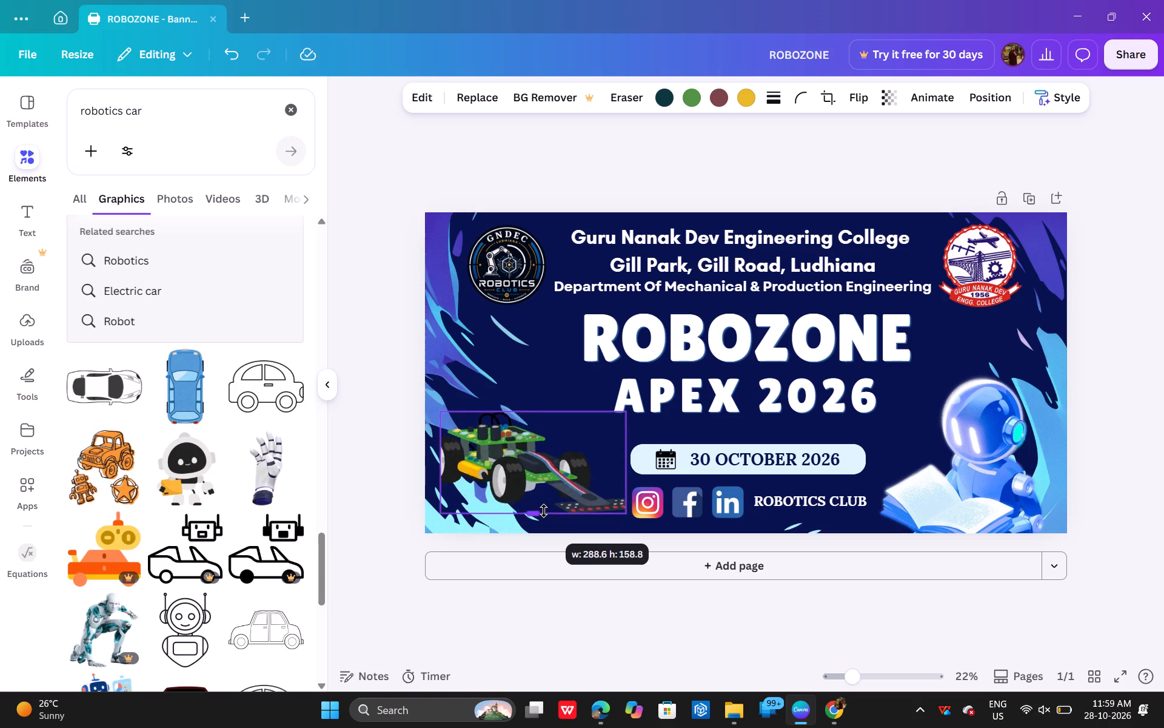
{"action": "left_click_drag", "start_coordinate": [544, 511], "coordinate": [543, 502]}
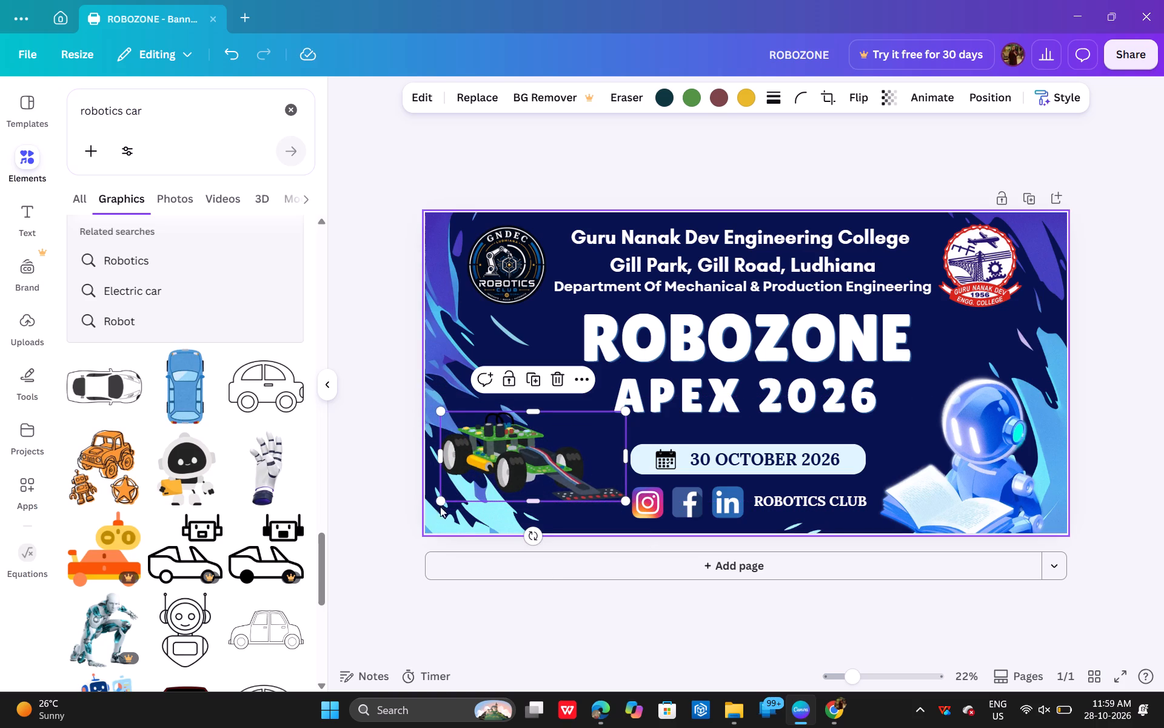
{"action": "left_click_drag", "start_coordinate": [438, 498], "coordinate": [455, 522]}
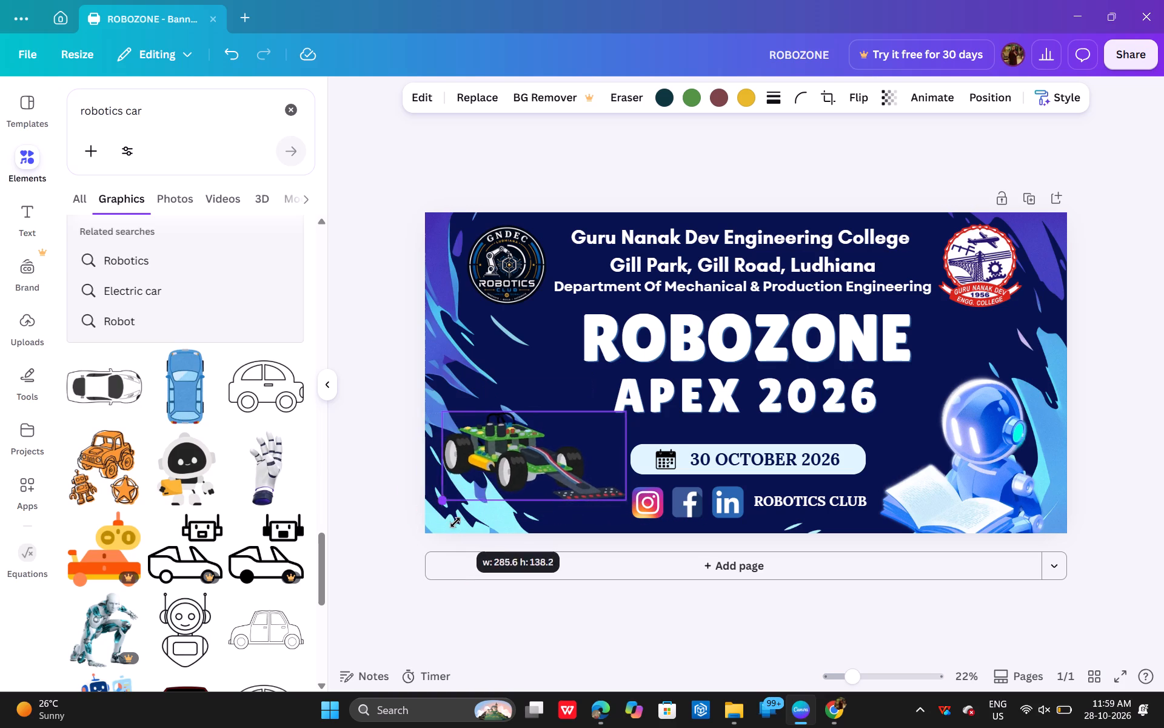
{"action": "left_click_drag", "start_coordinate": [455, 522], "coordinate": [445, 530]}
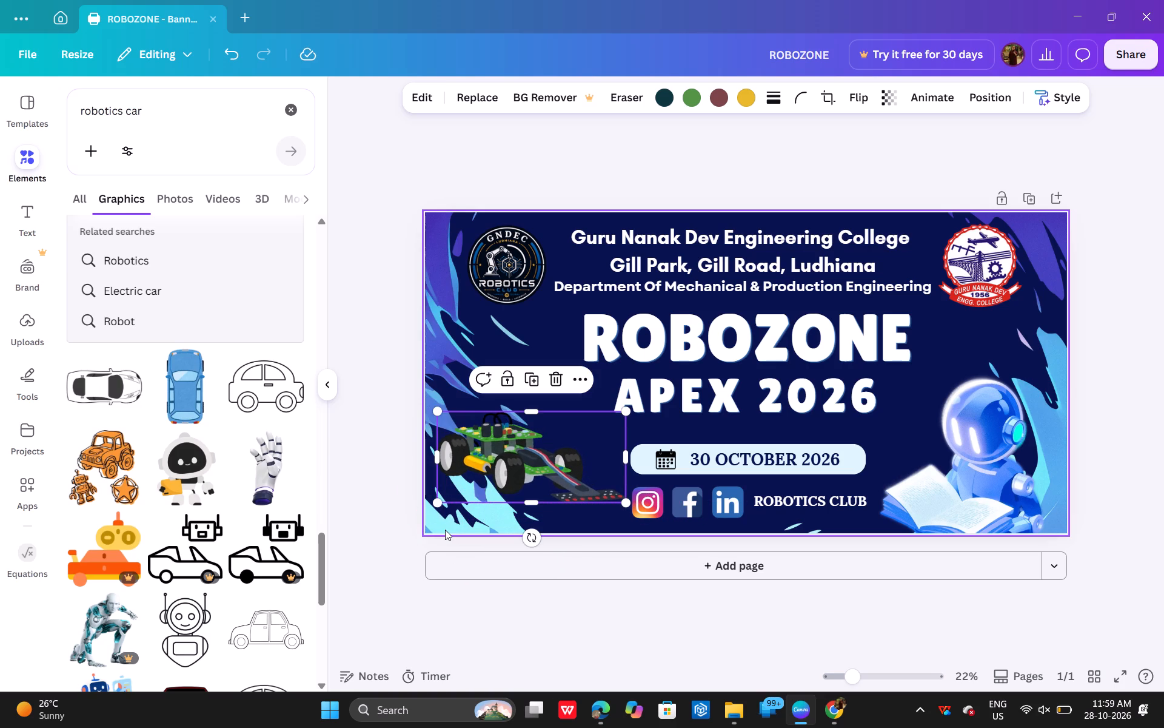
{"action": "left_click_drag", "start_coordinate": [532, 445], "coordinate": [532, 476]}
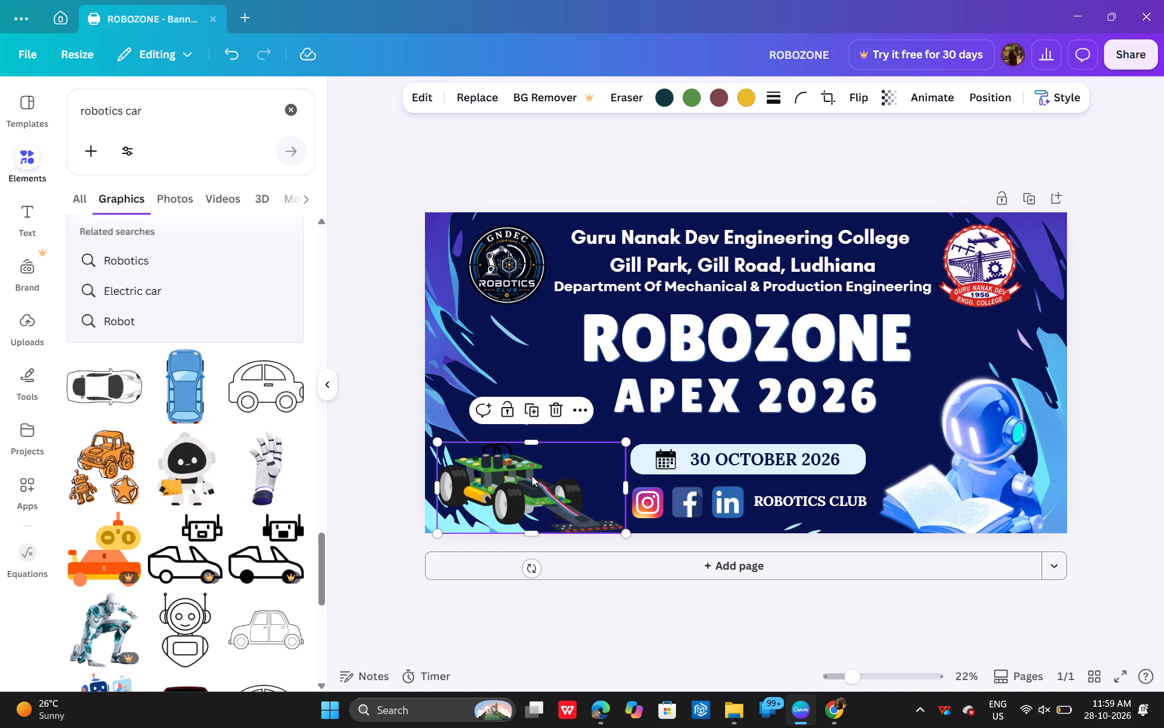
{"action": "left_click", "coordinate": [515, 625]}
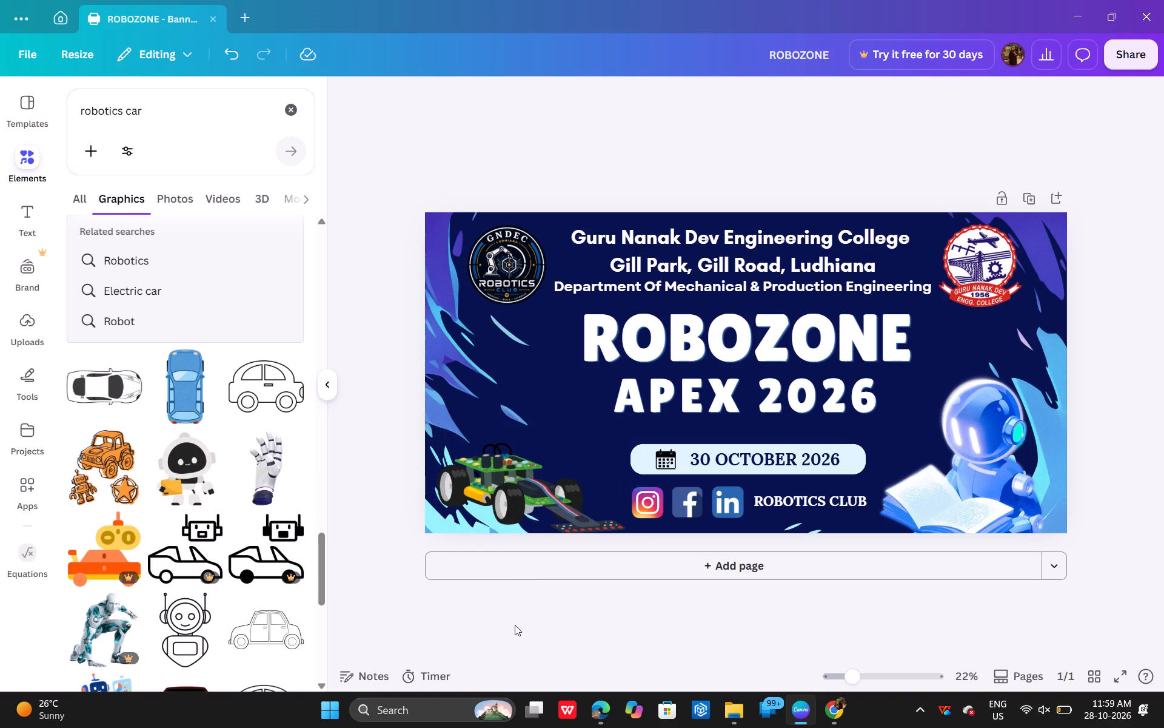
Examine the "robotics car" graphics again, from the lower results back through the first ones, for more artwork to suit the banner.
{"action": "scroll", "coordinate": [266, 527], "scroll_direction": "down", "scroll_amount": 1}
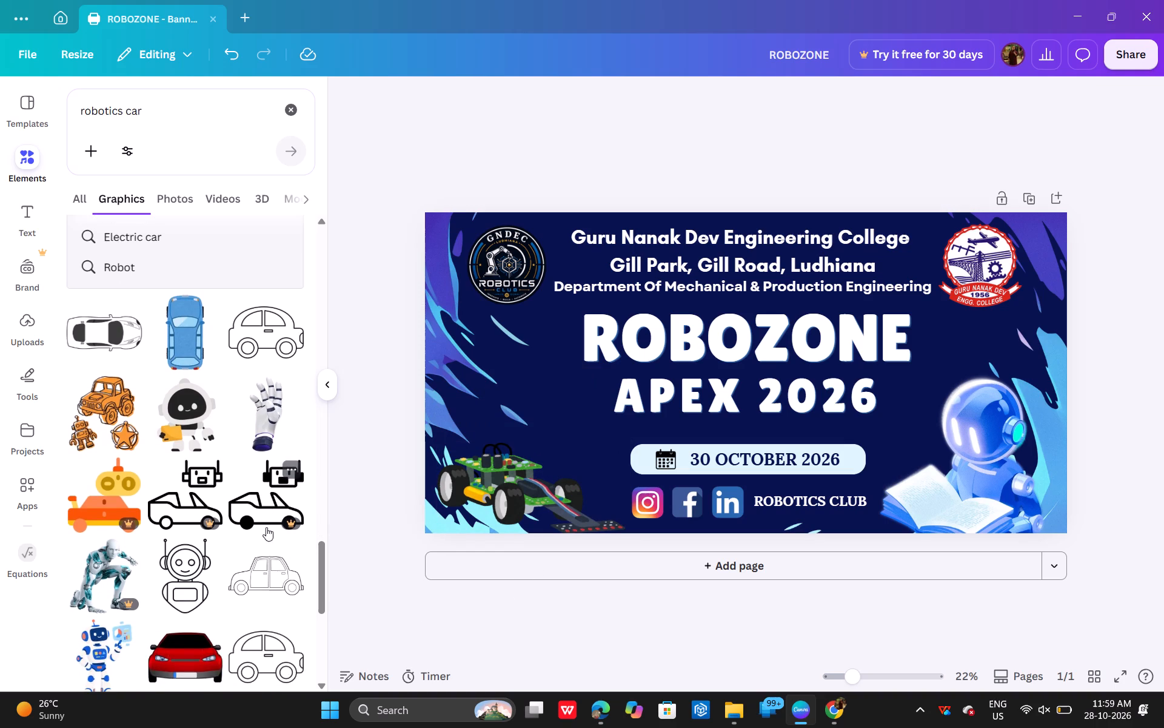
{"action": "scroll", "coordinate": [266, 527], "scroll_direction": "down", "scroll_amount": 3}
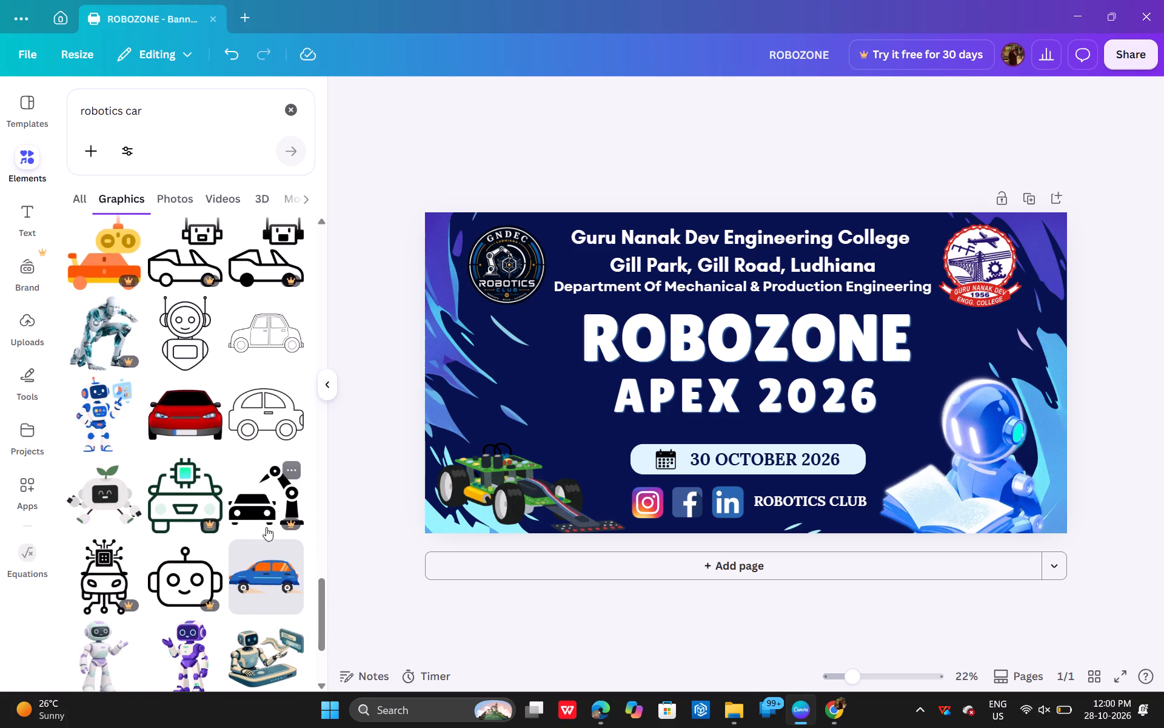
{"action": "scroll", "coordinate": [266, 527], "scroll_direction": "down", "scroll_amount": 2}
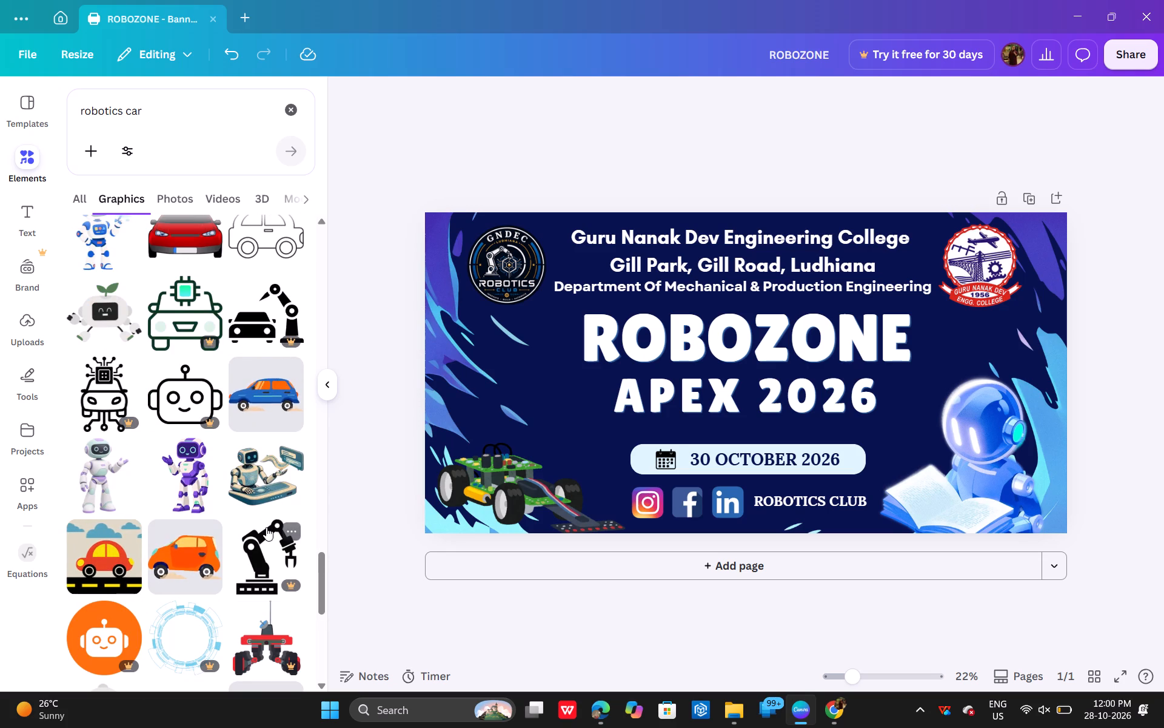
{"action": "scroll", "coordinate": [266, 527], "scroll_direction": "down", "scroll_amount": 3}
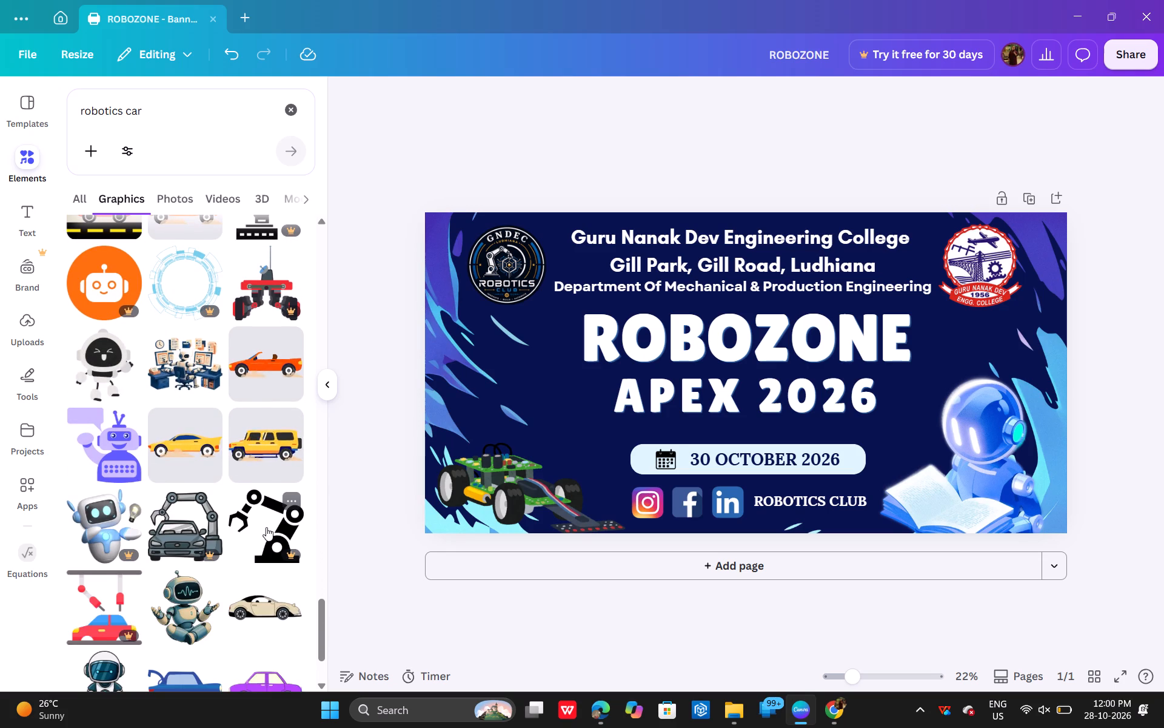
{"action": "scroll", "coordinate": [266, 527], "scroll_direction": "down", "scroll_amount": 3}
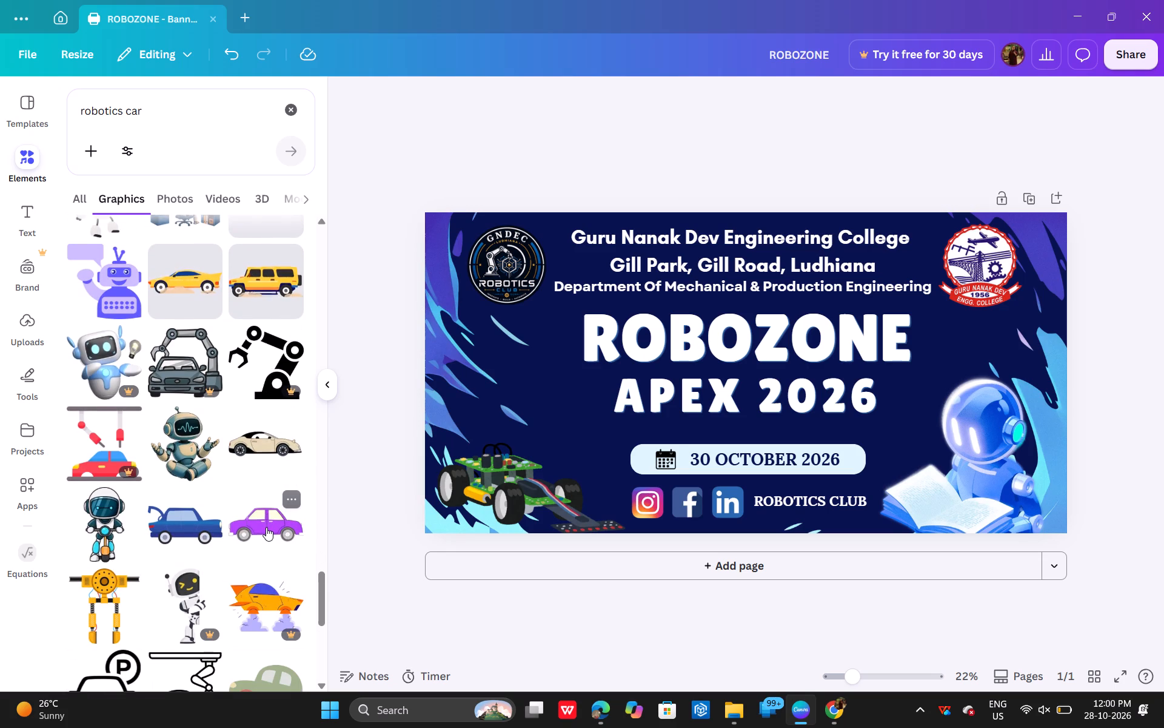
{"action": "scroll", "coordinate": [266, 527], "scroll_direction": "down", "scroll_amount": 5}
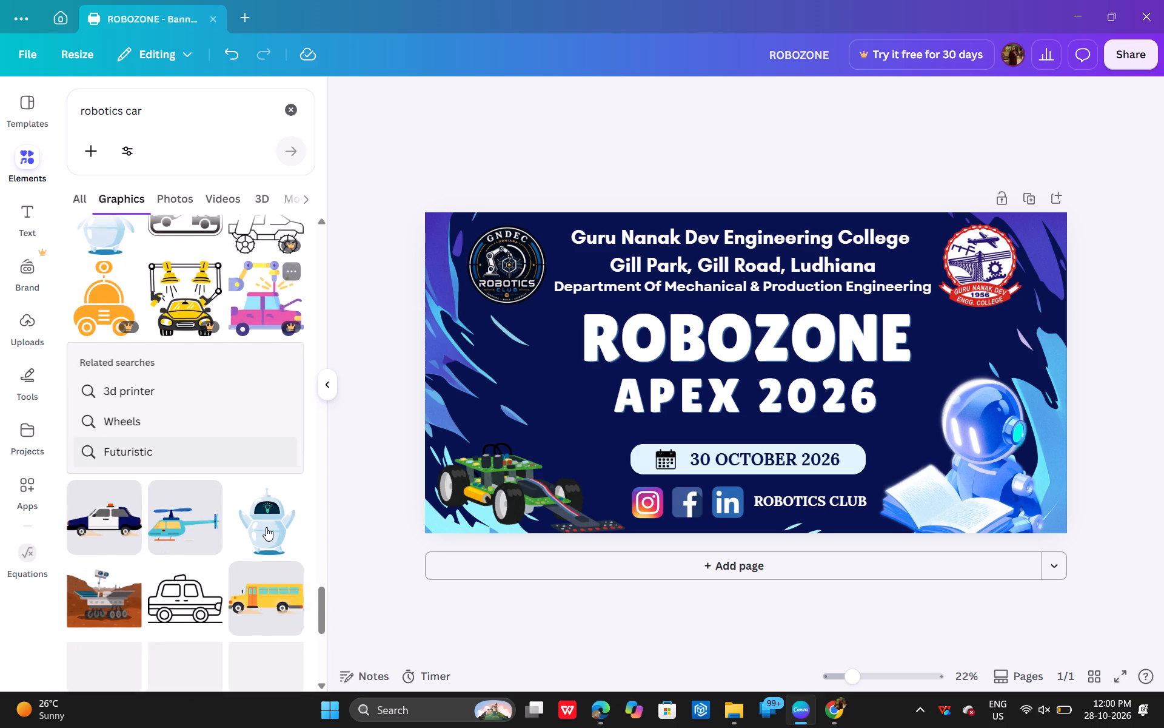
{"action": "scroll", "coordinate": [266, 527], "scroll_direction": "down", "scroll_amount": 4}
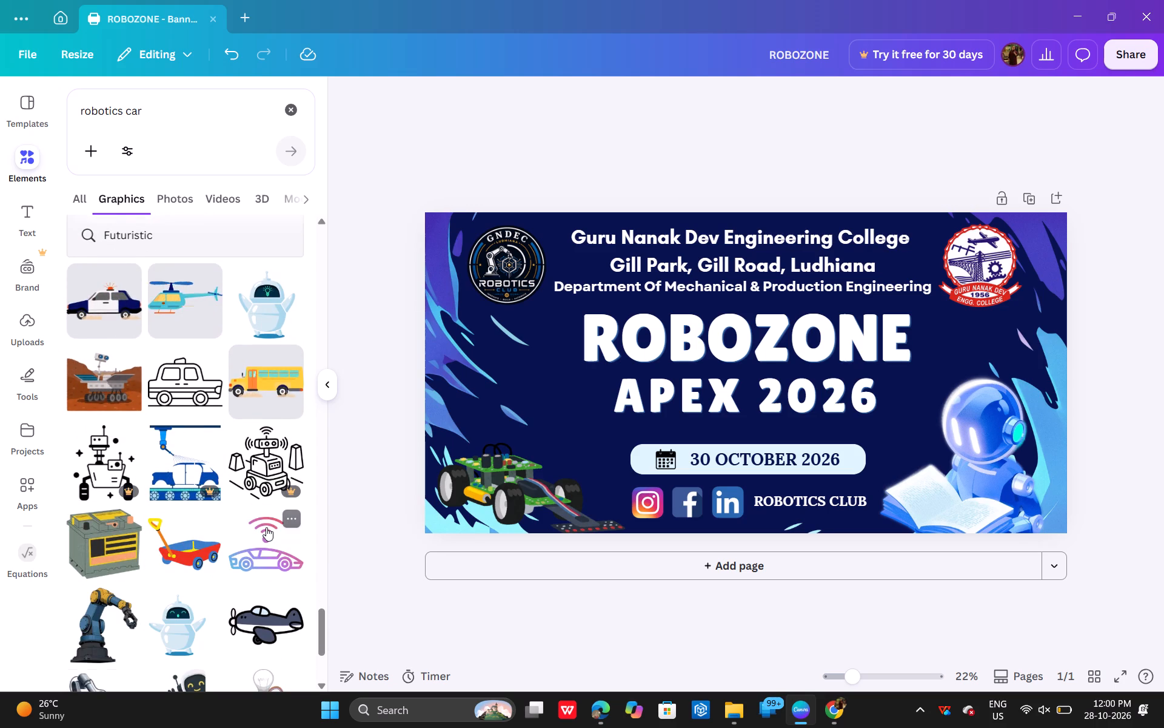
{"action": "scroll", "coordinate": [266, 527], "scroll_direction": "up", "scroll_amount": 16}
{"action": "scroll", "coordinate": [266, 527], "scroll_direction": "up", "scroll_amount": 9}
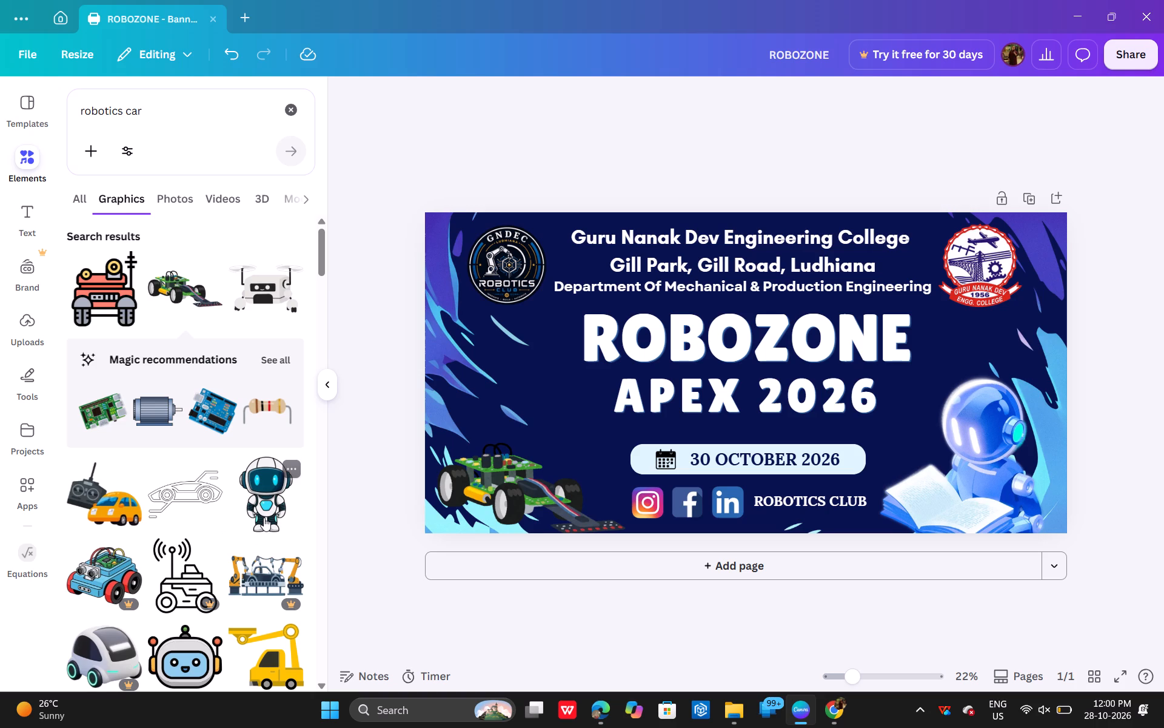
{"action": "scroll", "coordinate": [264, 517], "scroll_direction": "down", "scroll_amount": 5}
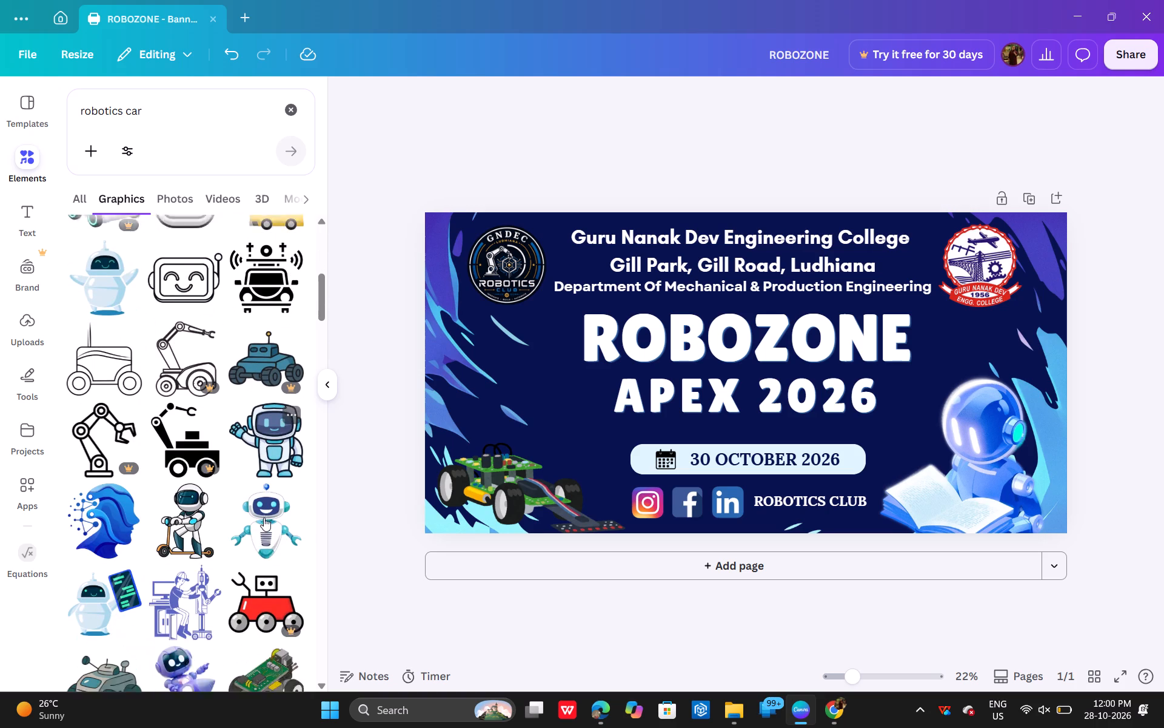
{"action": "scroll", "coordinate": [264, 517], "scroll_direction": "down", "scroll_amount": 1}
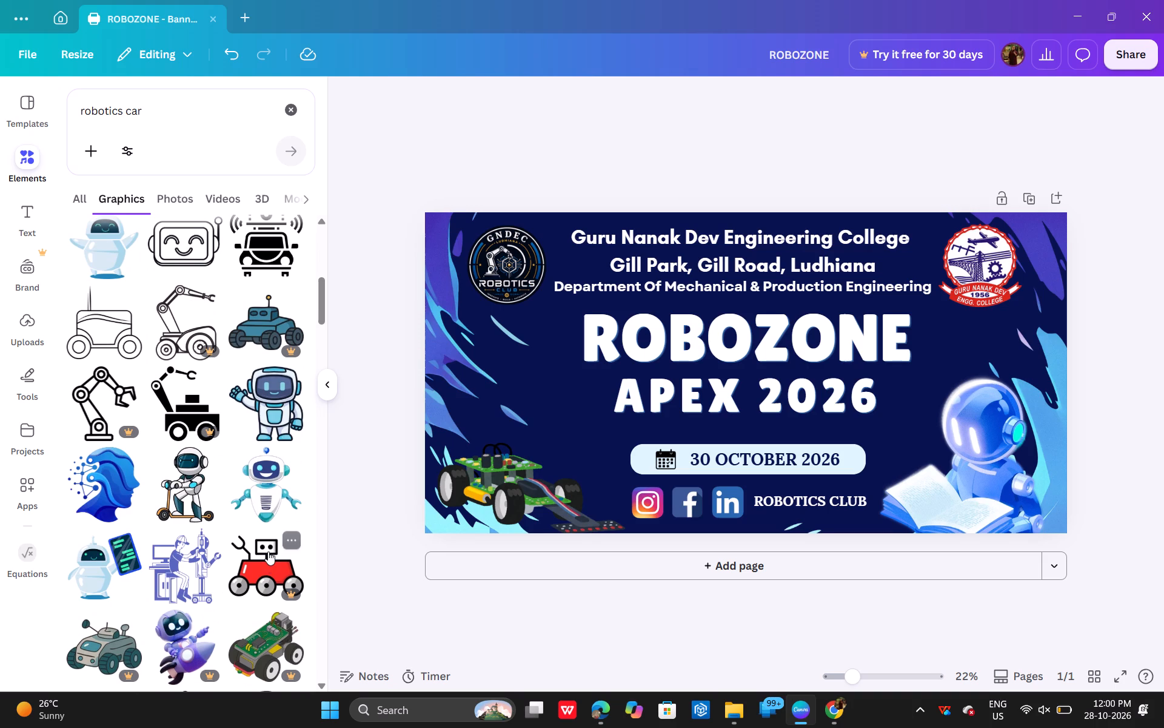
{"action": "scroll", "coordinate": [268, 551], "scroll_direction": "down", "scroll_amount": 2}
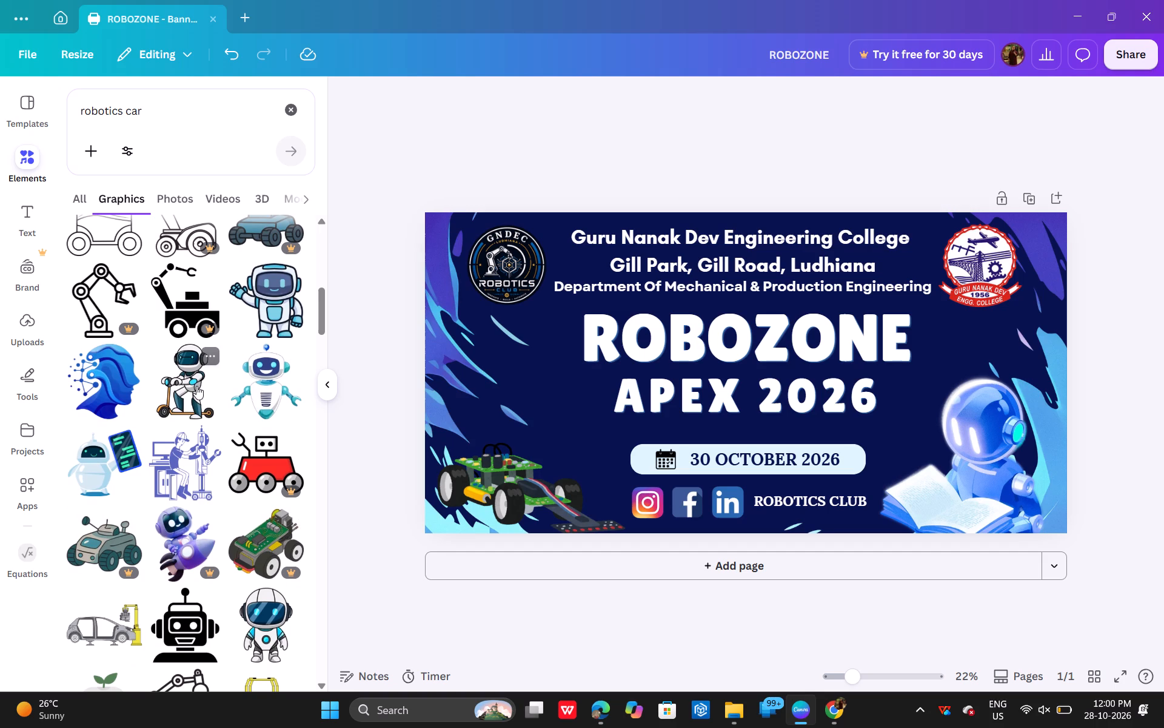
{"action": "scroll", "coordinate": [196, 386], "scroll_direction": "down", "scroll_amount": 3}
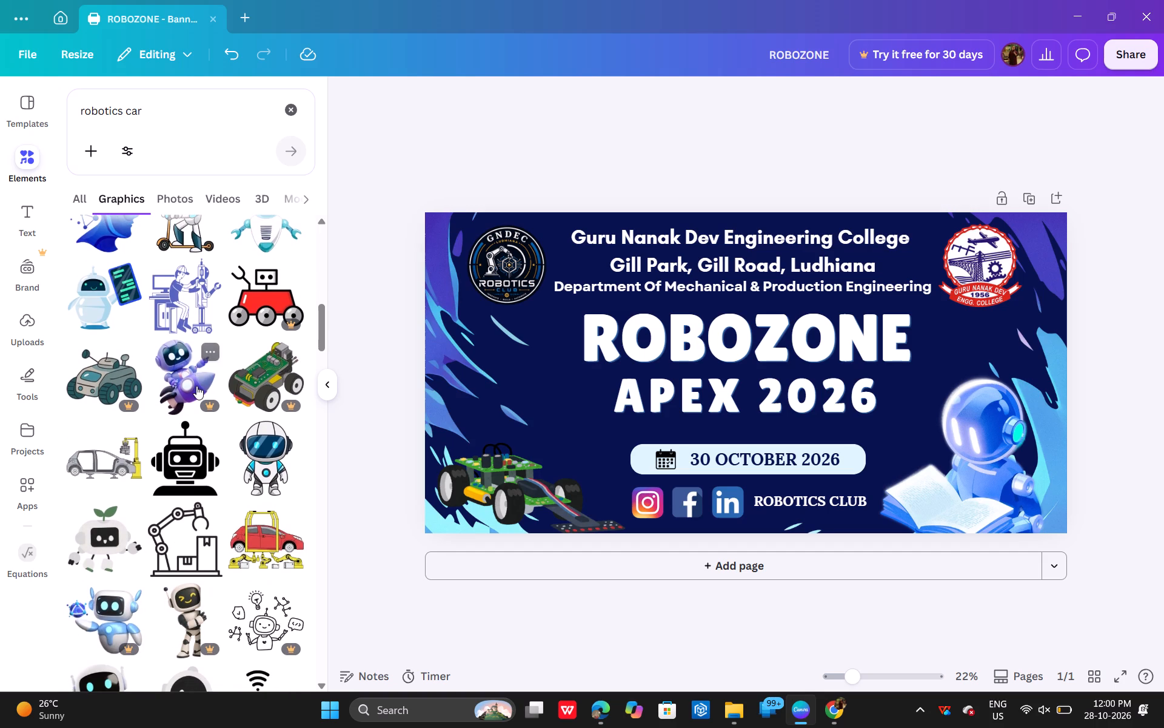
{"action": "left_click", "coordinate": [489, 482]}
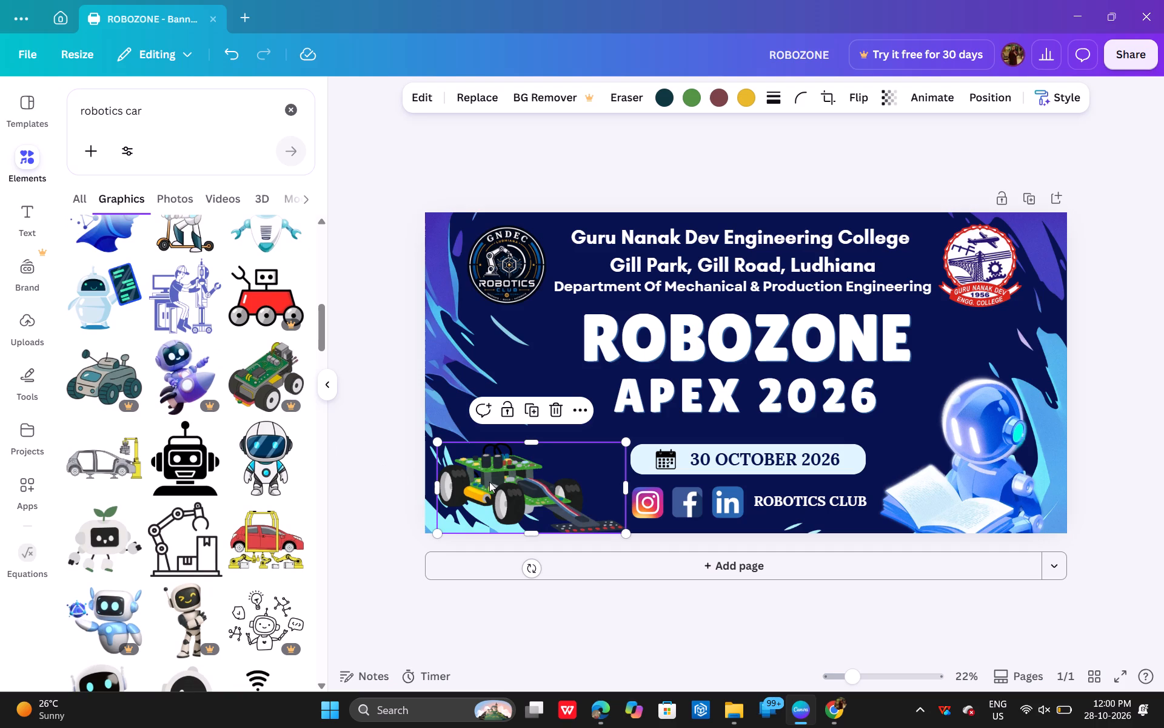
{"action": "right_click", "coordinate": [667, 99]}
Examine the "robotics car" graphics results, from the first rows down past the related searches, for more artwork to suit the banner.
{"action": "scroll", "coordinate": [209, 580], "scroll_direction": "down", "scroll_amount": 3}
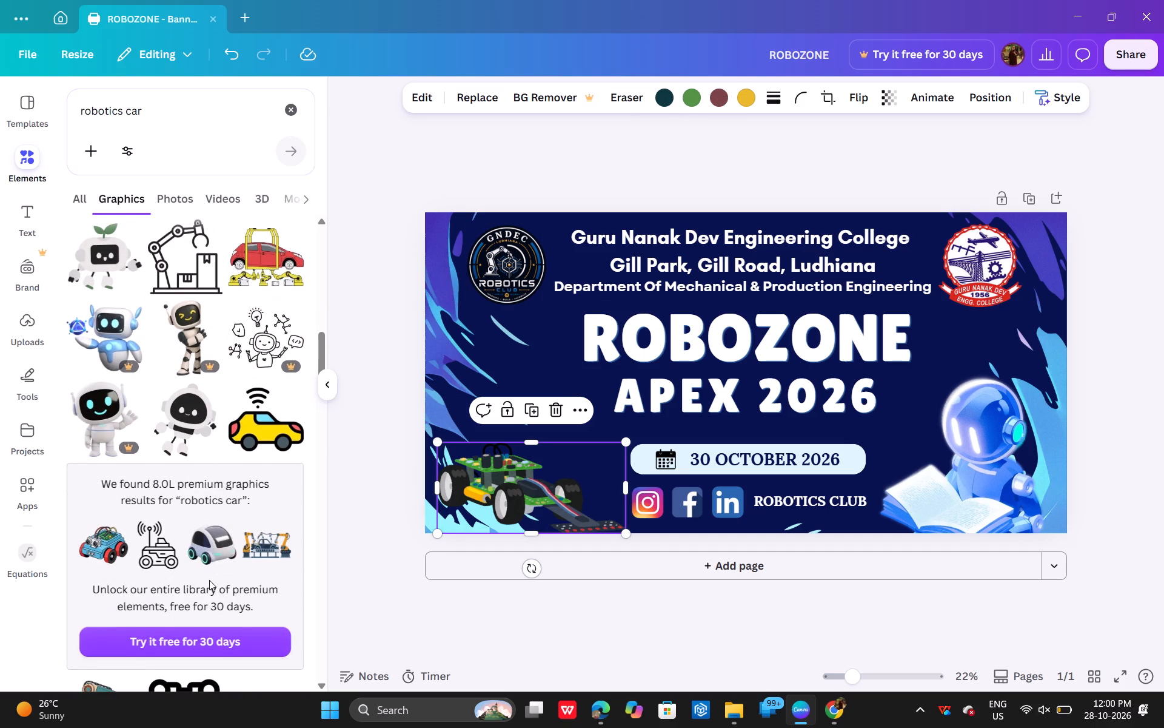
{"action": "scroll", "coordinate": [209, 580], "scroll_direction": "down", "scroll_amount": 4}
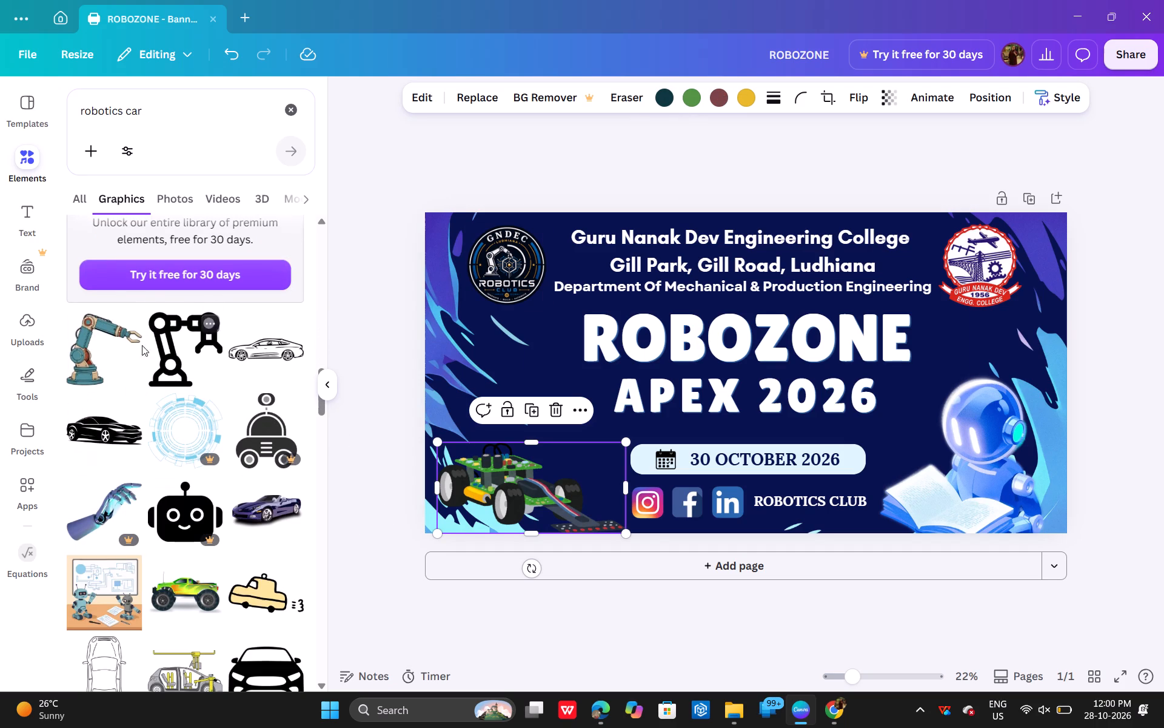
{"action": "scroll", "coordinate": [207, 527], "scroll_direction": "down", "scroll_amount": 2}
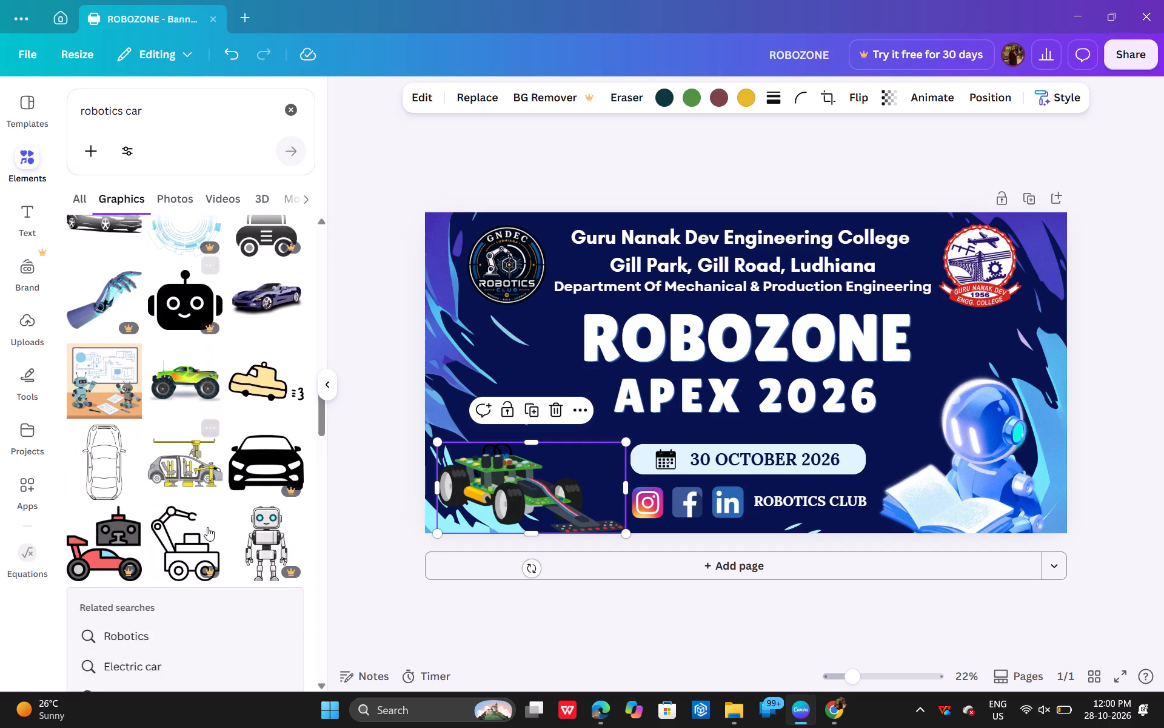
{"action": "scroll", "coordinate": [207, 527], "scroll_direction": "down", "scroll_amount": 4}
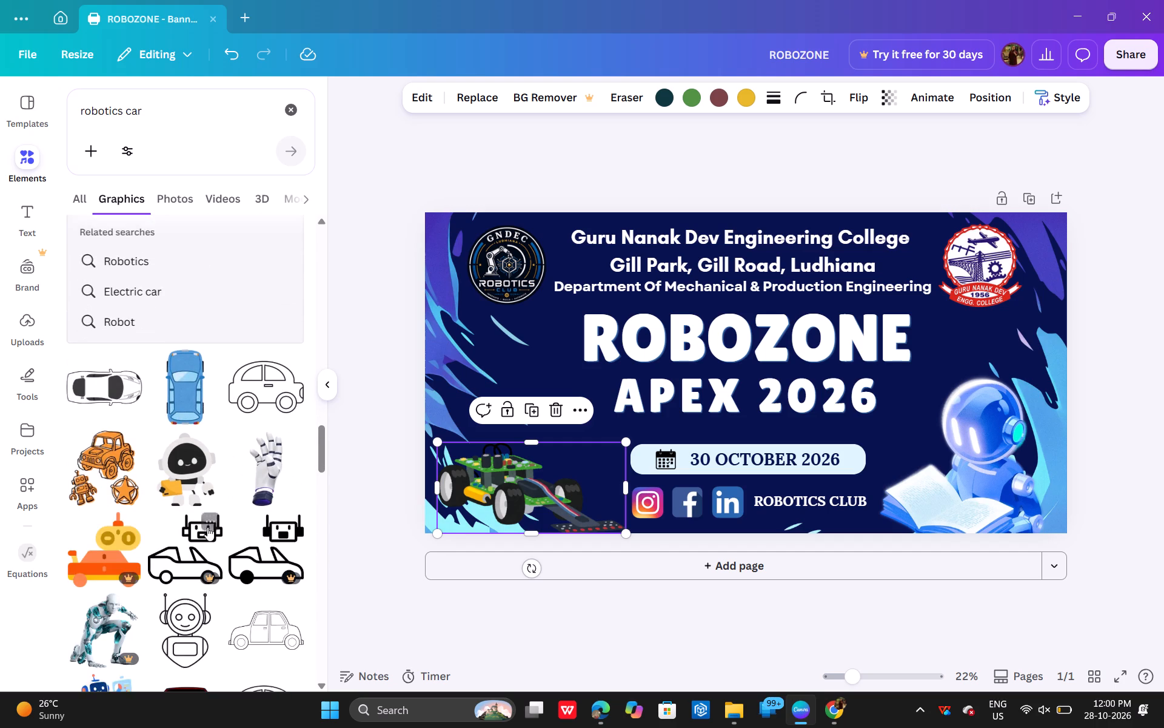
{"action": "scroll", "coordinate": [207, 527], "scroll_direction": "down", "scroll_amount": 1}
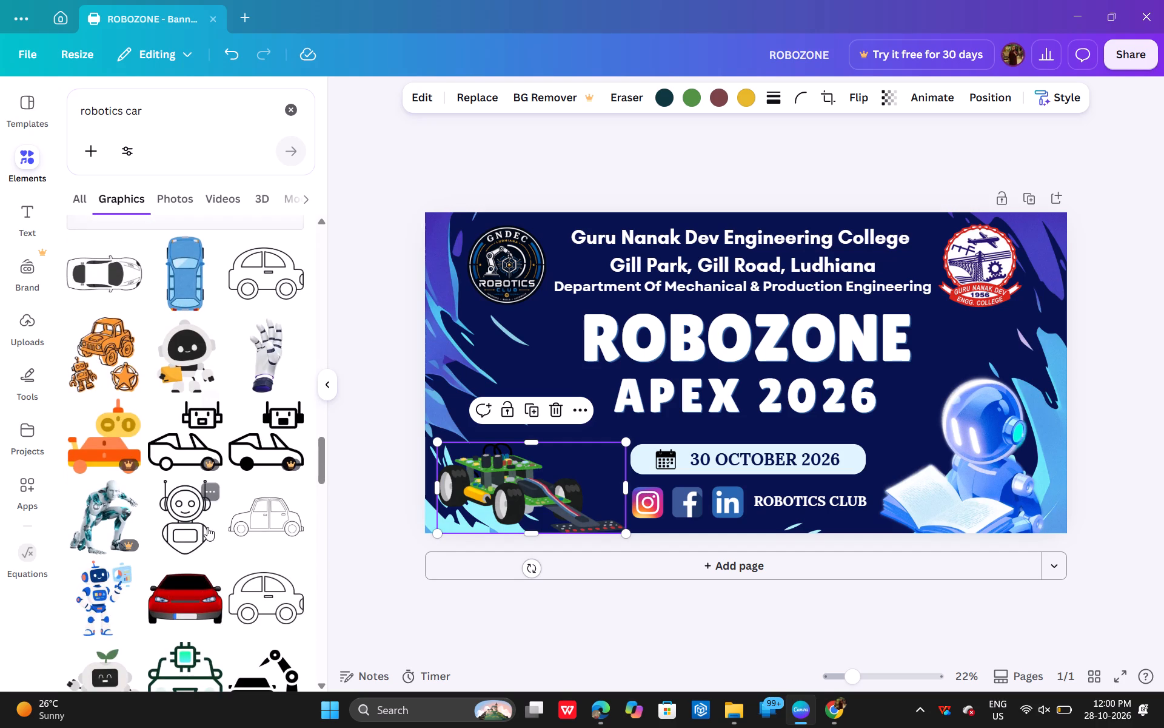
{"action": "scroll", "coordinate": [207, 527], "scroll_direction": "up", "scroll_amount": 7}
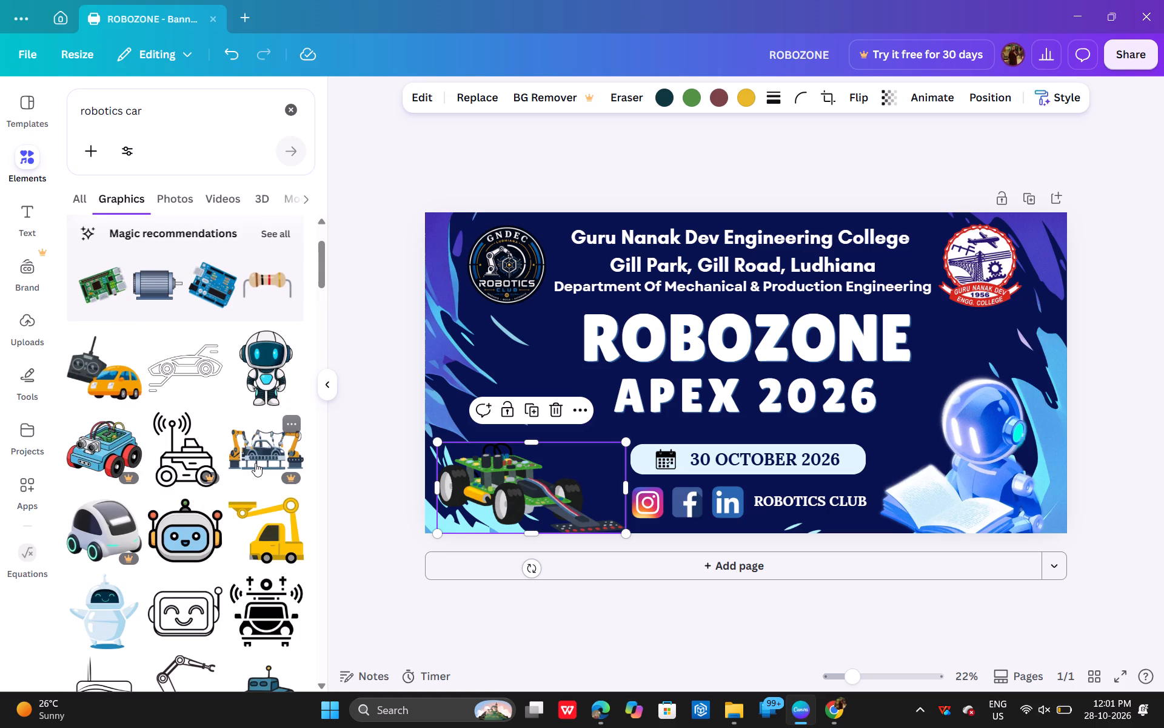
{"action": "scroll", "coordinate": [198, 510], "scroll_direction": "down", "scroll_amount": 2}
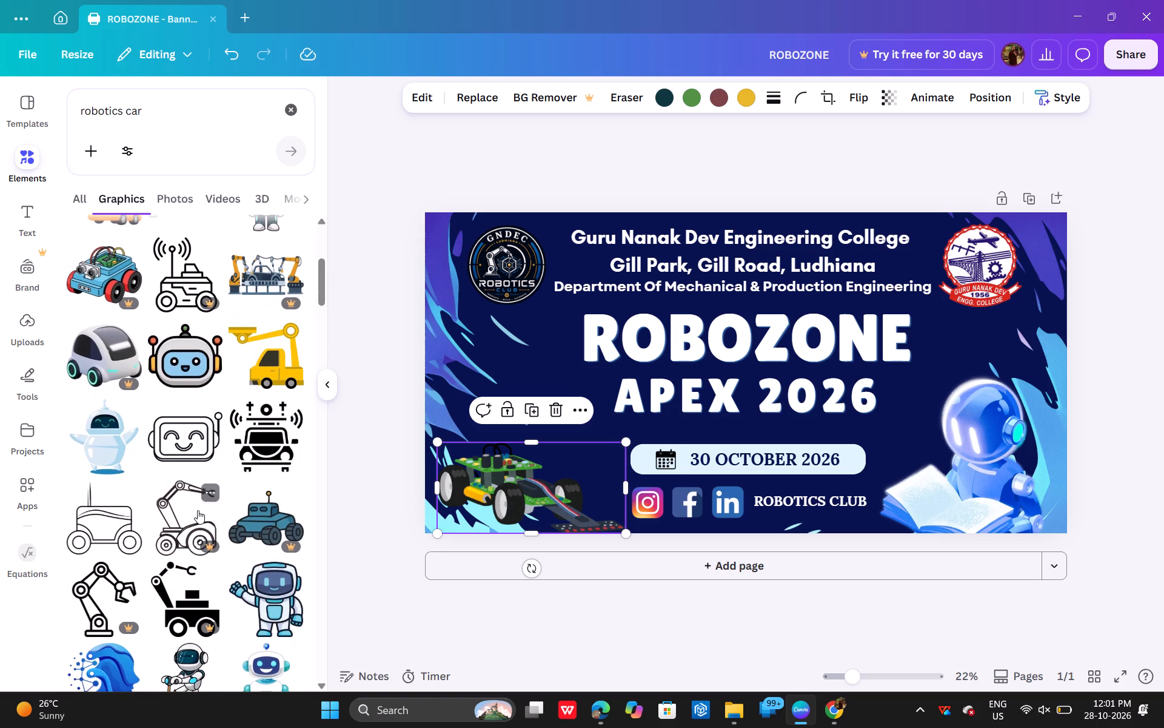
{"action": "scroll", "coordinate": [198, 510], "scroll_direction": "down", "scroll_amount": 2}
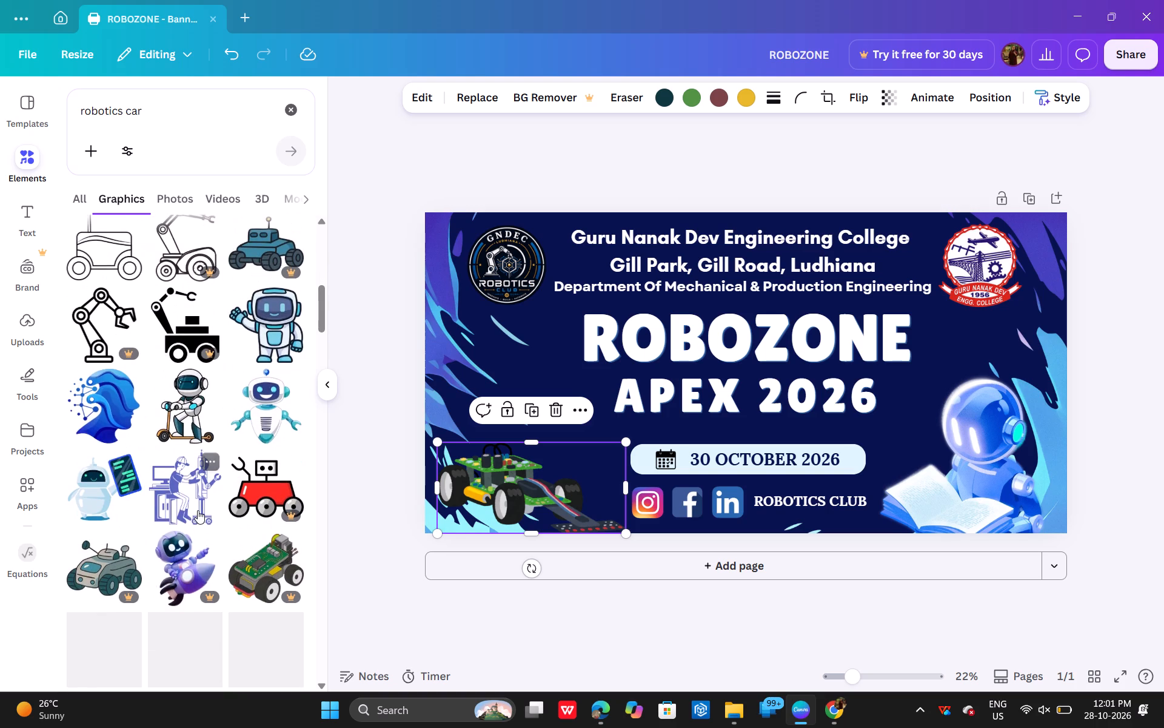
{"action": "scroll", "coordinate": [198, 510], "scroll_direction": "down", "scroll_amount": 3}
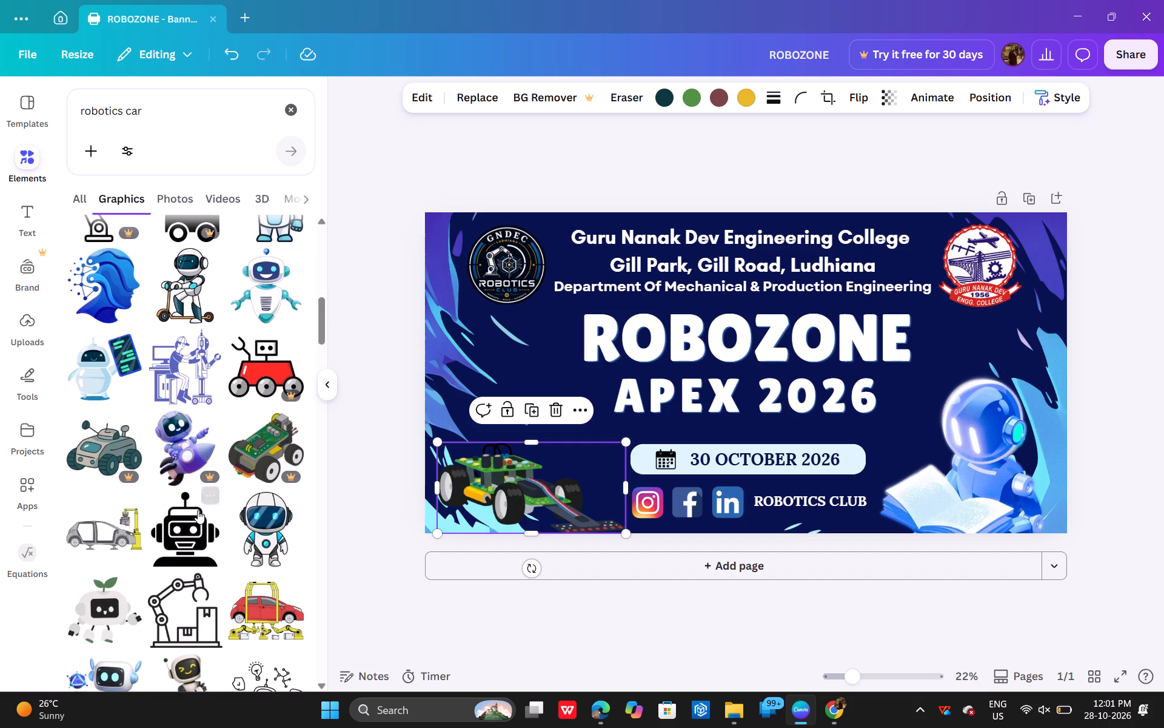
{"action": "scroll", "coordinate": [198, 510], "scroll_direction": "down", "scroll_amount": 3}
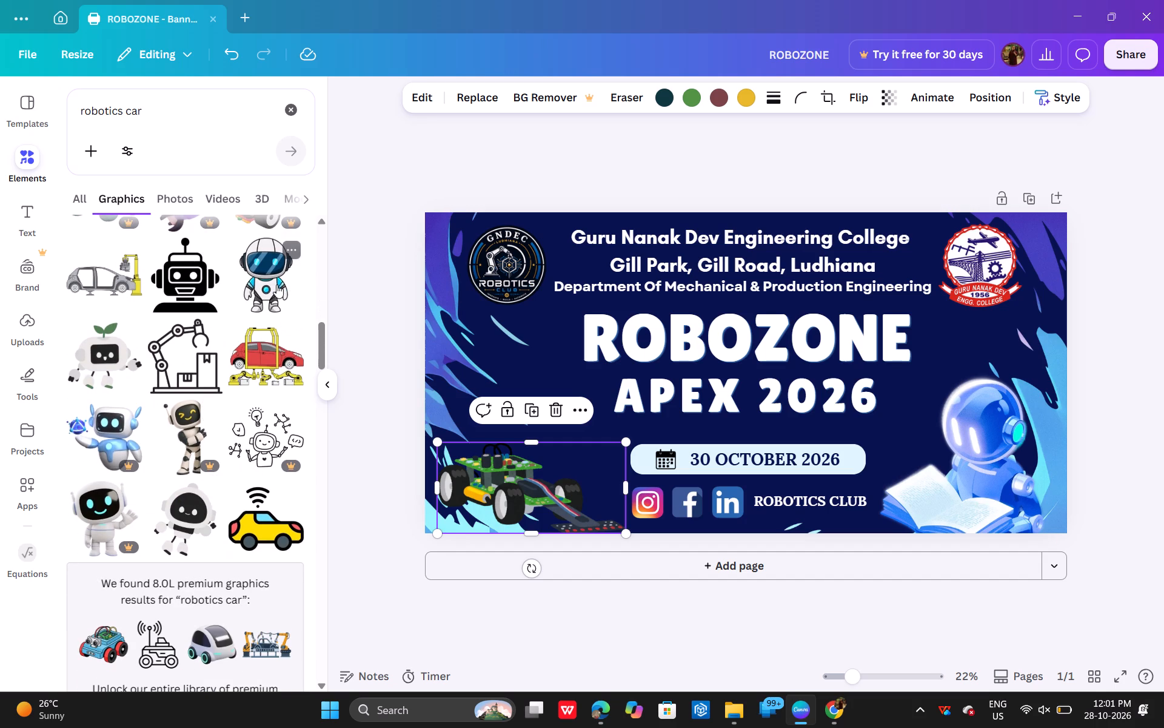
{"action": "scroll", "coordinate": [174, 515], "scroll_direction": "down", "scroll_amount": 3}
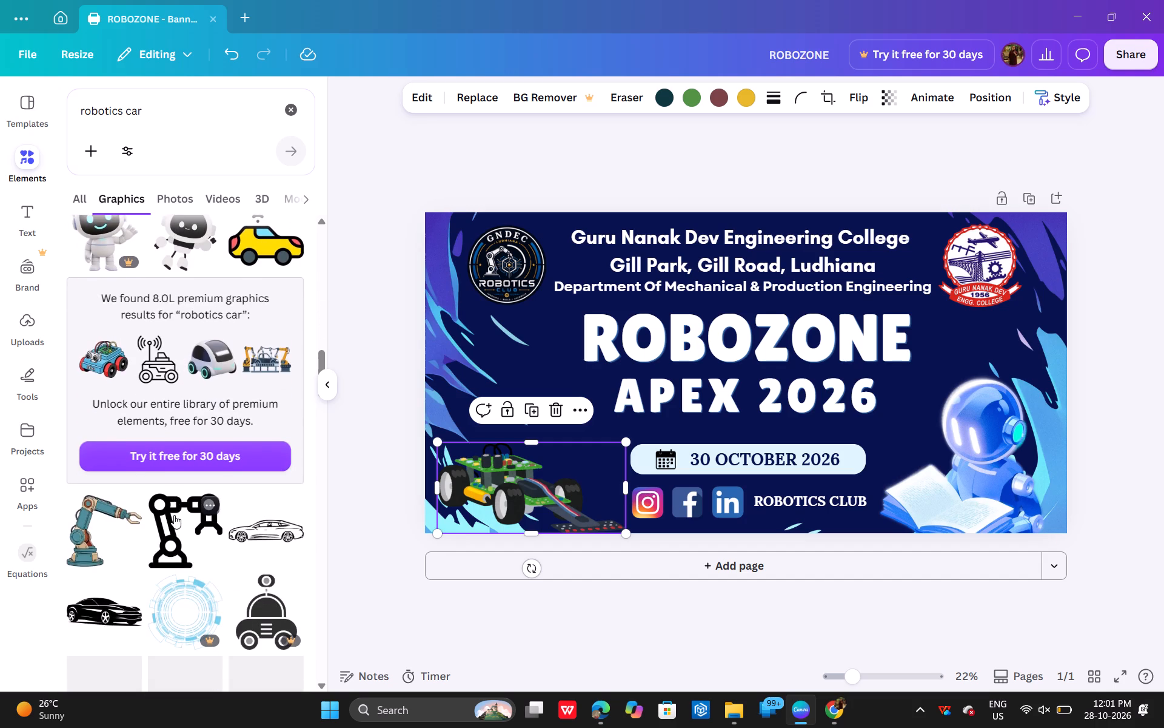
{"action": "scroll", "coordinate": [174, 515], "scroll_direction": "down", "scroll_amount": 4}
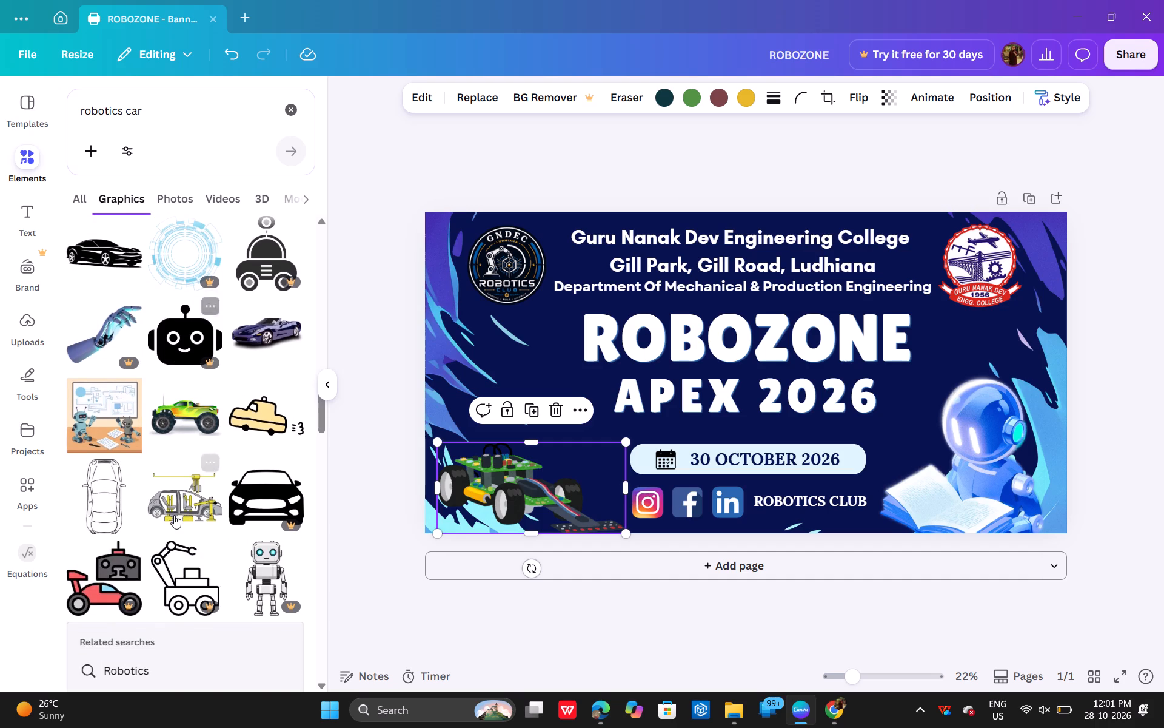
{"action": "scroll", "coordinate": [174, 515], "scroll_direction": "up", "scroll_amount": 9}
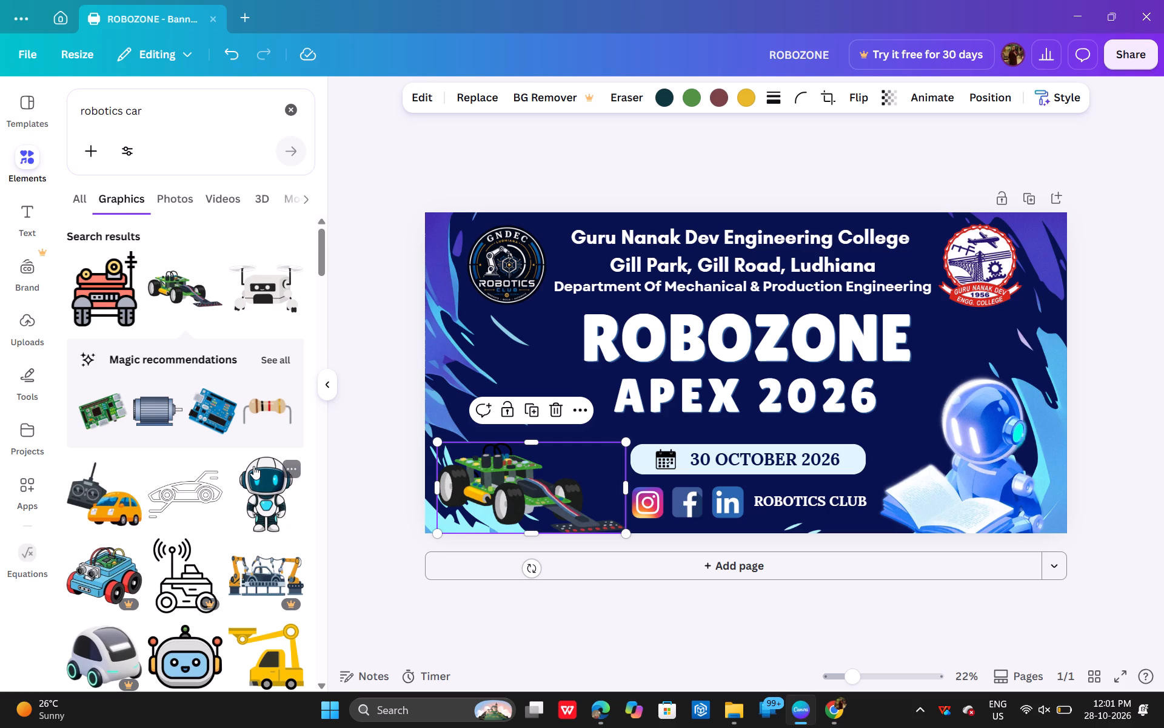
{"action": "scroll", "coordinate": [253, 466], "scroll_direction": "right", "scroll_amount": 1}
Search the graphics for "drone" and add the blue quadcopter drone with landing legs to the banner.
{"action": "left_click", "coordinate": [192, 102]}
{"action": "key", "text": "BackSpace"}
{"action": "key", "text": "BackSpace"}
{"action": "key", "text": "BackSpace"}
{"action": "key", "text": "BackSpace"}
{"action": "key", "text": "BackSpace"}
{"action": "key", "text": "BackSpace"}
{"action": "key", "text": "BackSpace"}
{"action": "key", "text": "BackSpace"}
{"action": "key", "text": "BackSpace"}
{"action": "key", "text": "BackSpace"}
{"action": "key", "text": "BackSpace"}
{"action": "key", "text": "BackSpace"}
{"action": "key", "text": "BackSpace"}
{"action": "key", "text": "BackSpace"}
{"action": "key", "text": "BackSpace"}
{"action": "key", "text": "BackSpace"}
{"action": "key", "text": "BackSpace"}
{"action": "key", "text": "BackSpace"}
{"action": "key", "text": "BackSpace"}
{"action": "key", "text": "BackSpace"}
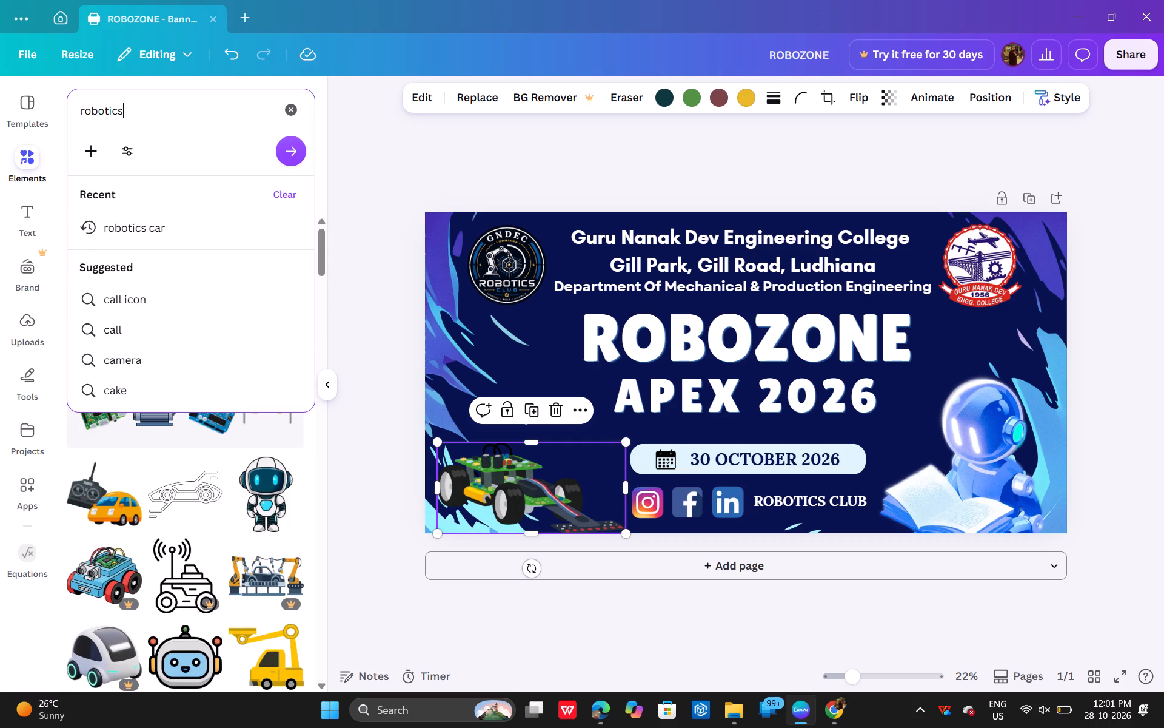
{"action": "type", "text": "drone"}
{"action": "key", "text": "Return"}
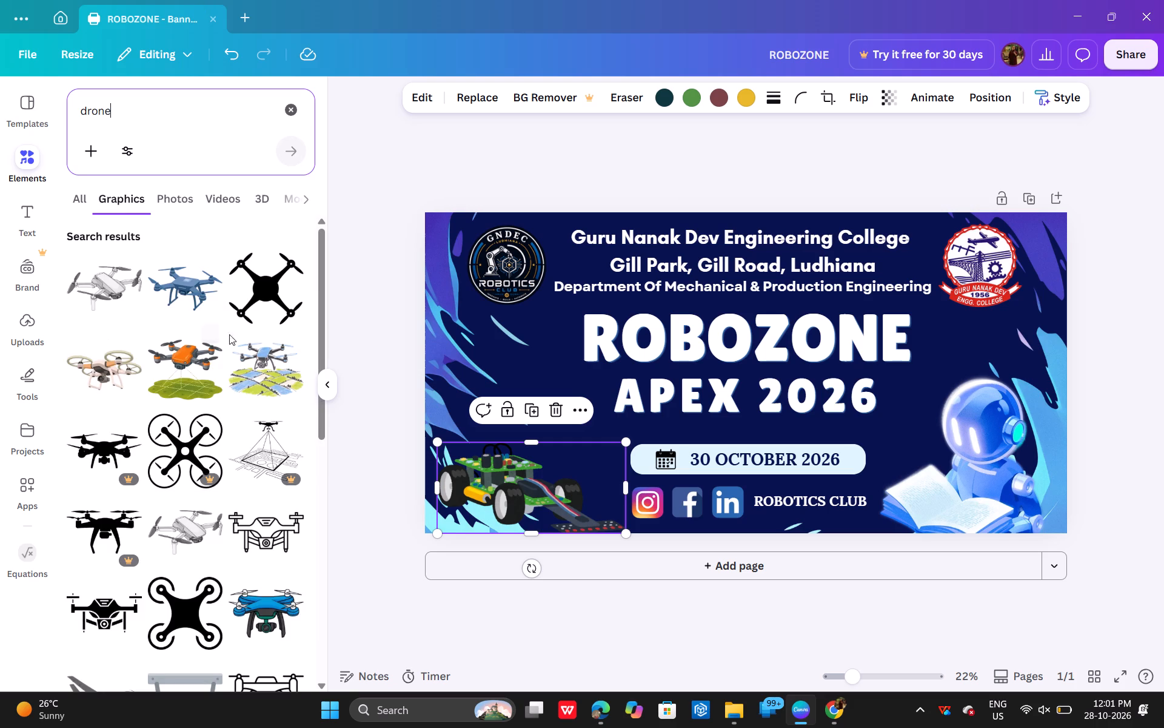
{"action": "left_click", "coordinate": [185, 291]}
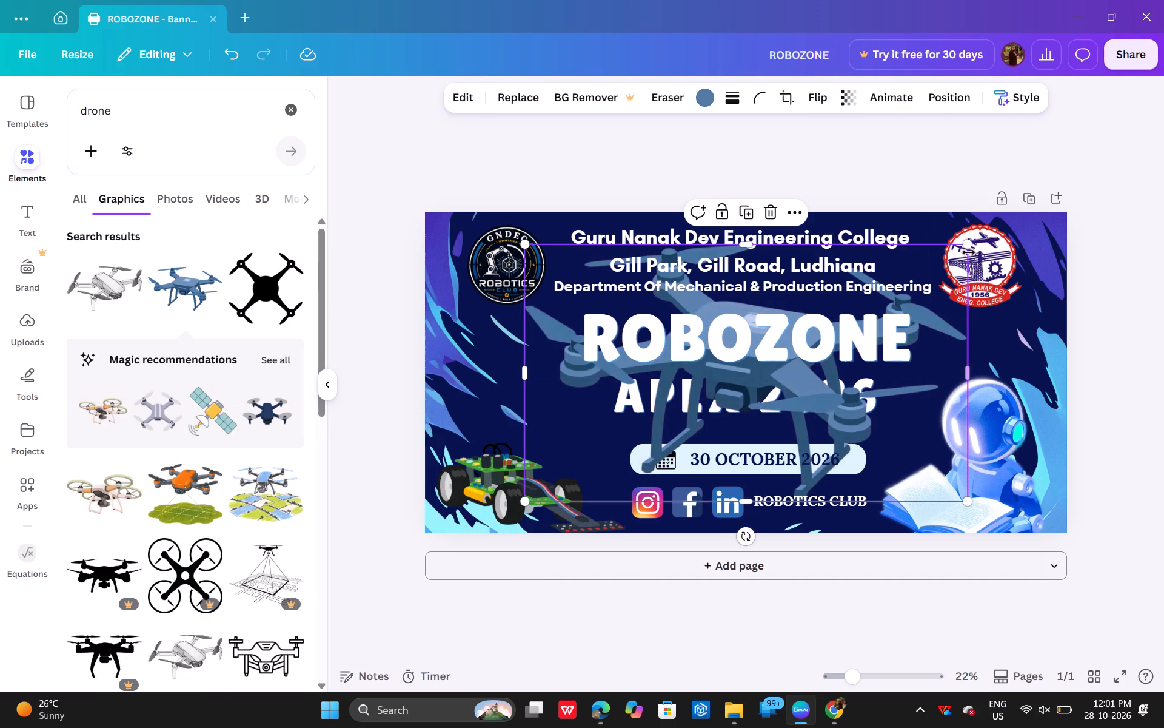
Shrink the blue drone to about a fifth of its inserted width and place it just before APEX 2026, above the green robot car.
{"action": "left_click_drag", "start_coordinate": [968, 246], "coordinate": [674, 416]}
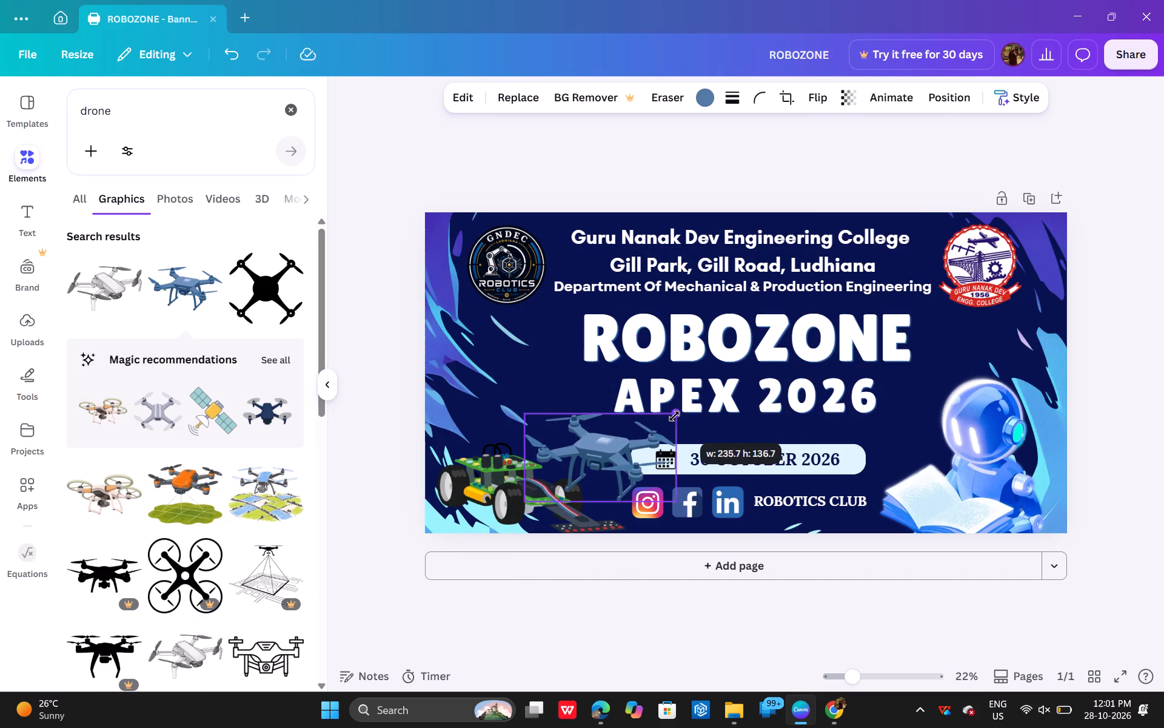
{"action": "left_click_drag", "start_coordinate": [674, 416], "coordinate": [662, 421]}
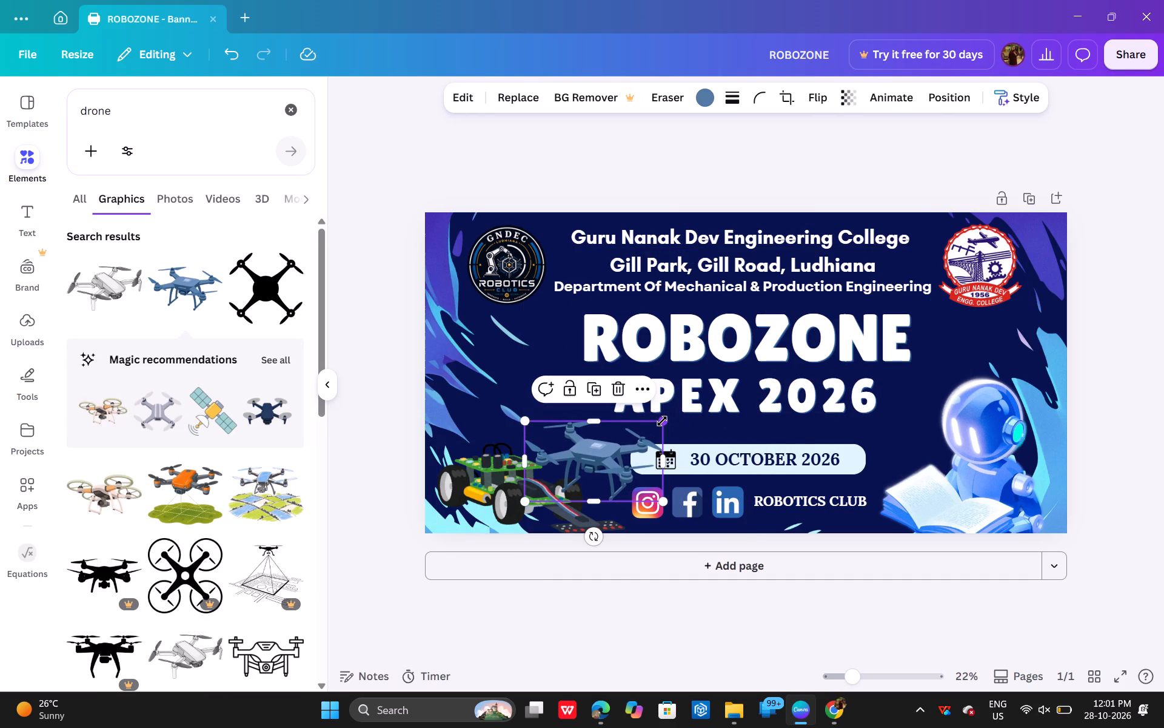
{"action": "left_click_drag", "start_coordinate": [584, 461], "coordinate": [918, 435]}
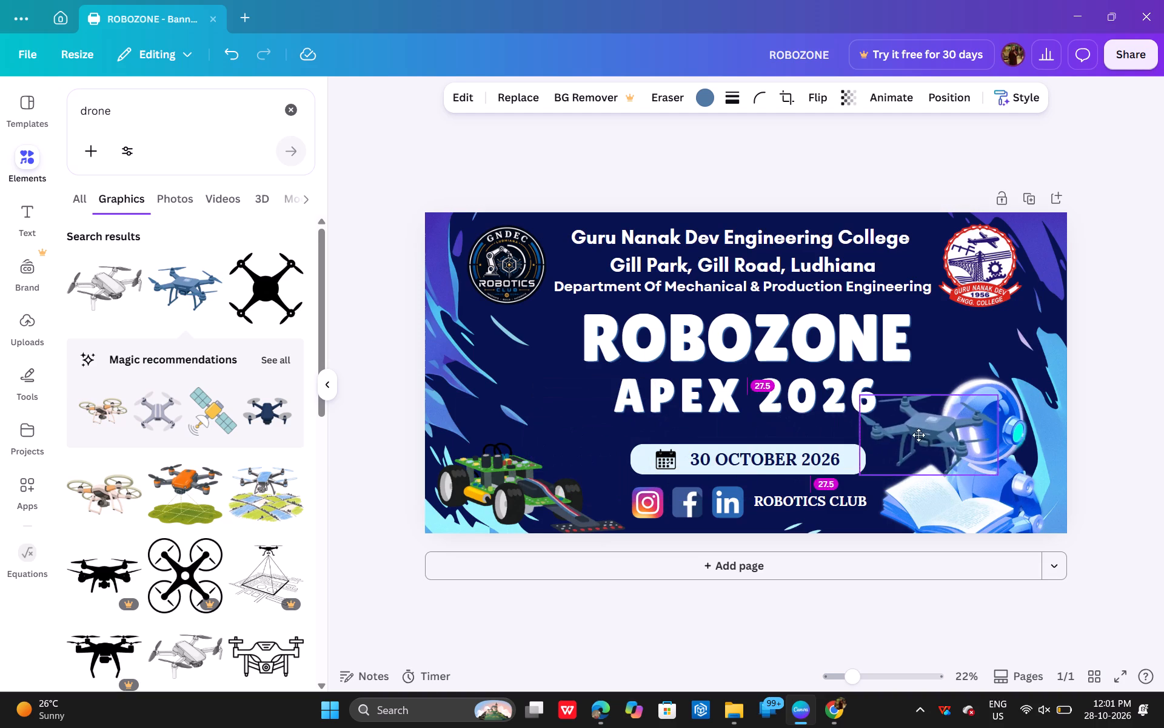
{"action": "left_click_drag", "start_coordinate": [918, 435], "coordinate": [550, 407]}
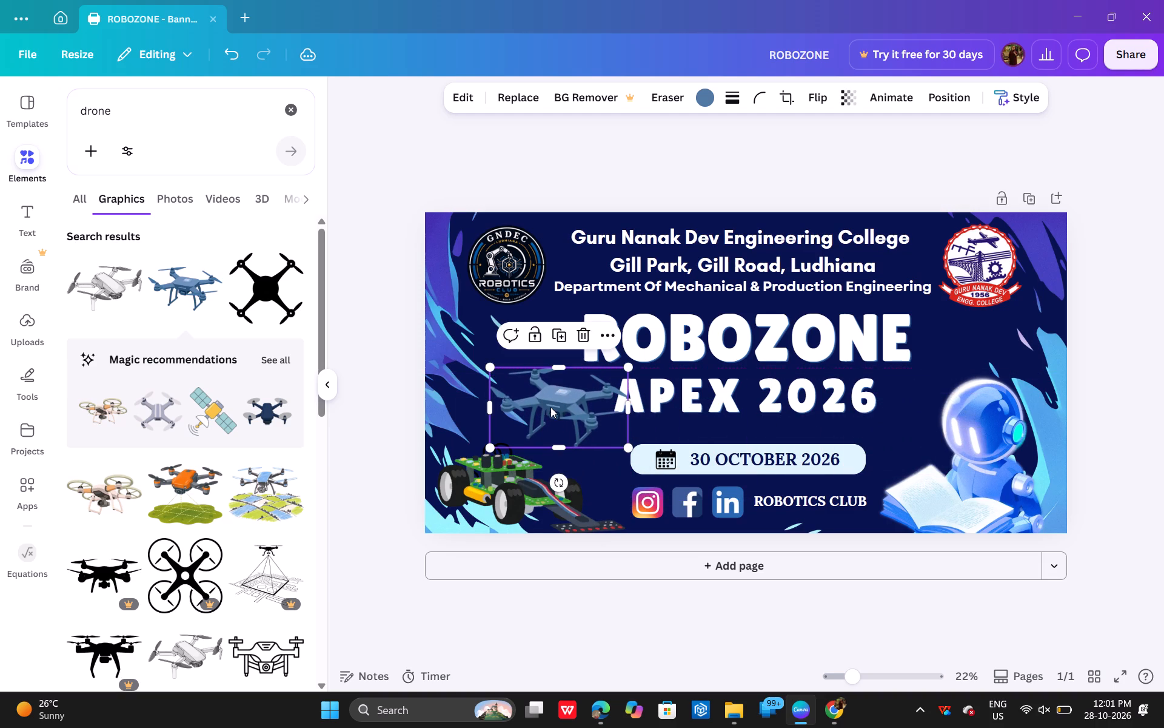
{"action": "left_click_drag", "start_coordinate": [492, 370], "coordinate": [538, 389]}
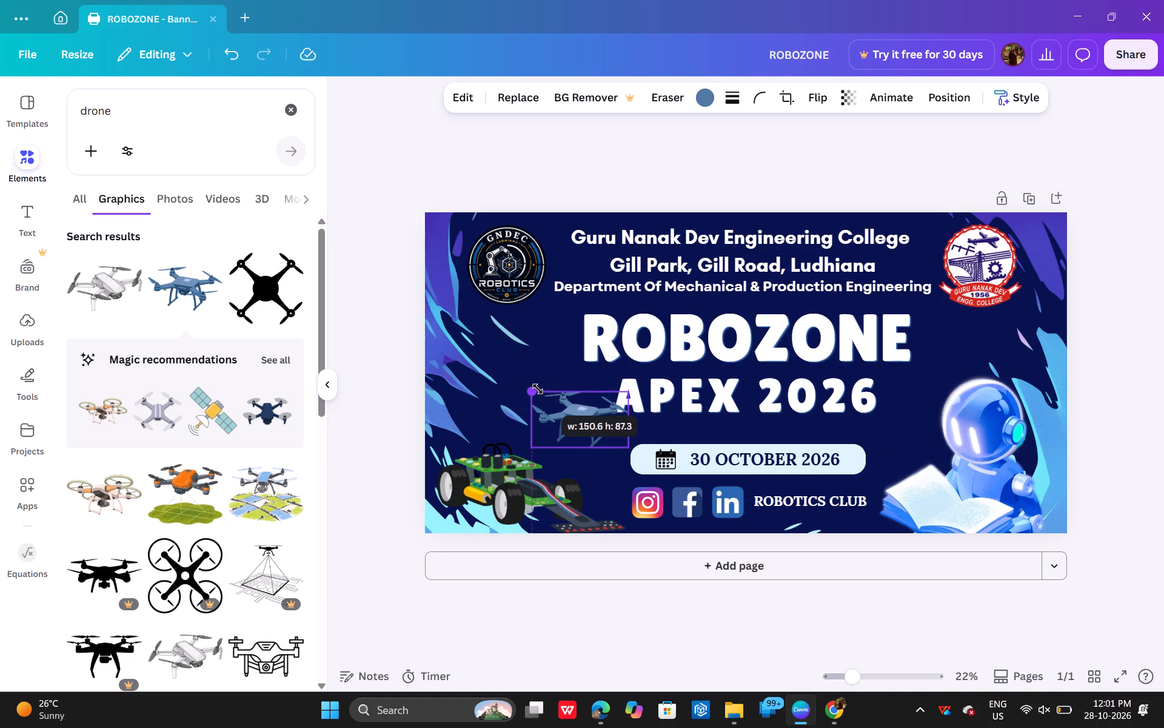
{"action": "left_click_drag", "start_coordinate": [538, 389], "coordinate": [537, 389]}
{"action": "left_click_drag", "start_coordinate": [587, 415], "coordinate": [577, 395]}
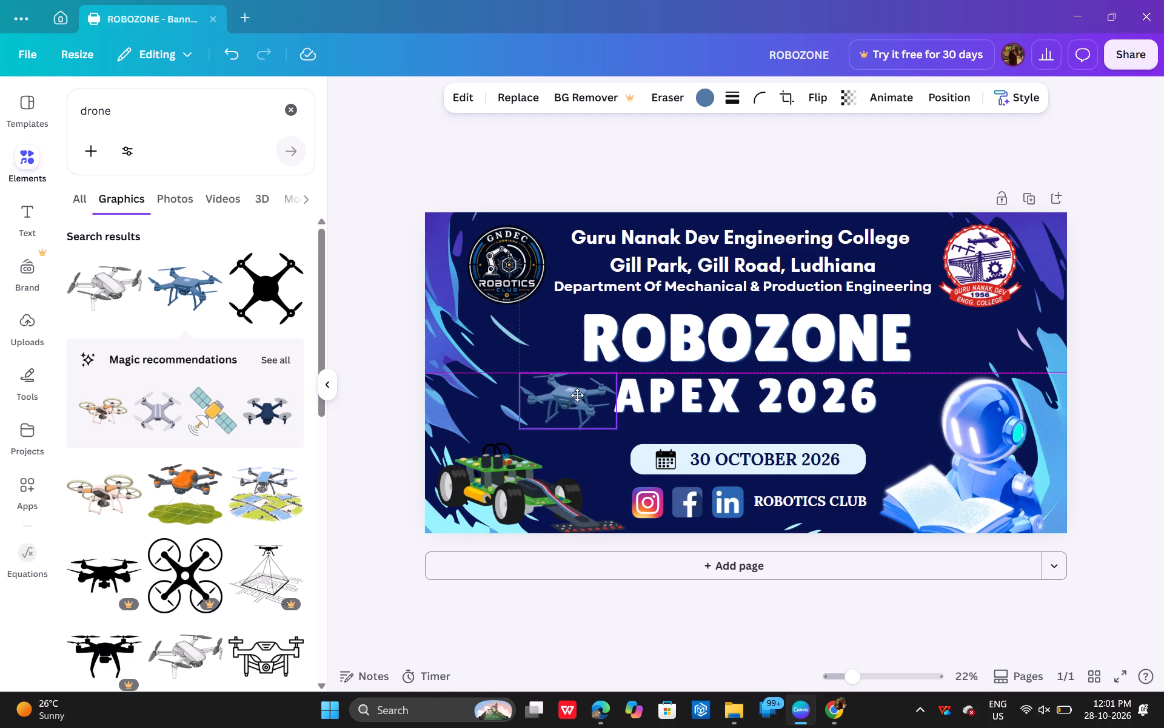
{"action": "left_click_drag", "start_coordinate": [577, 395], "coordinate": [568, 391]}
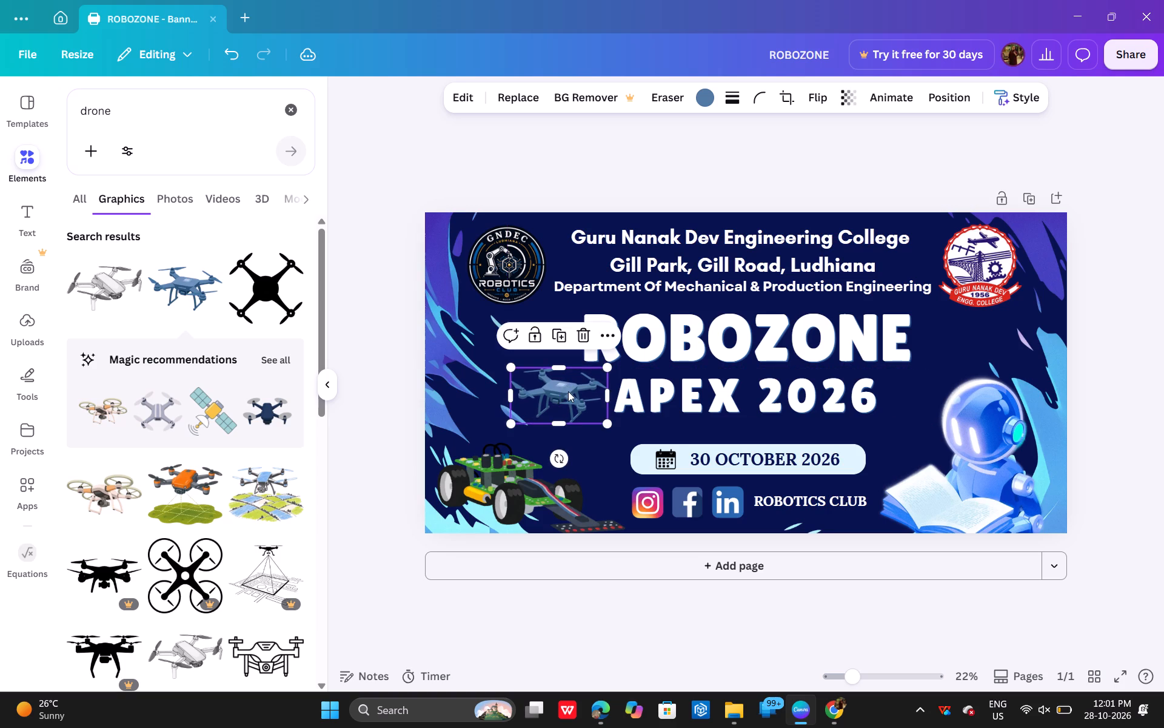
{"action": "left_click_drag", "start_coordinate": [601, 372], "coordinate": [594, 377]}
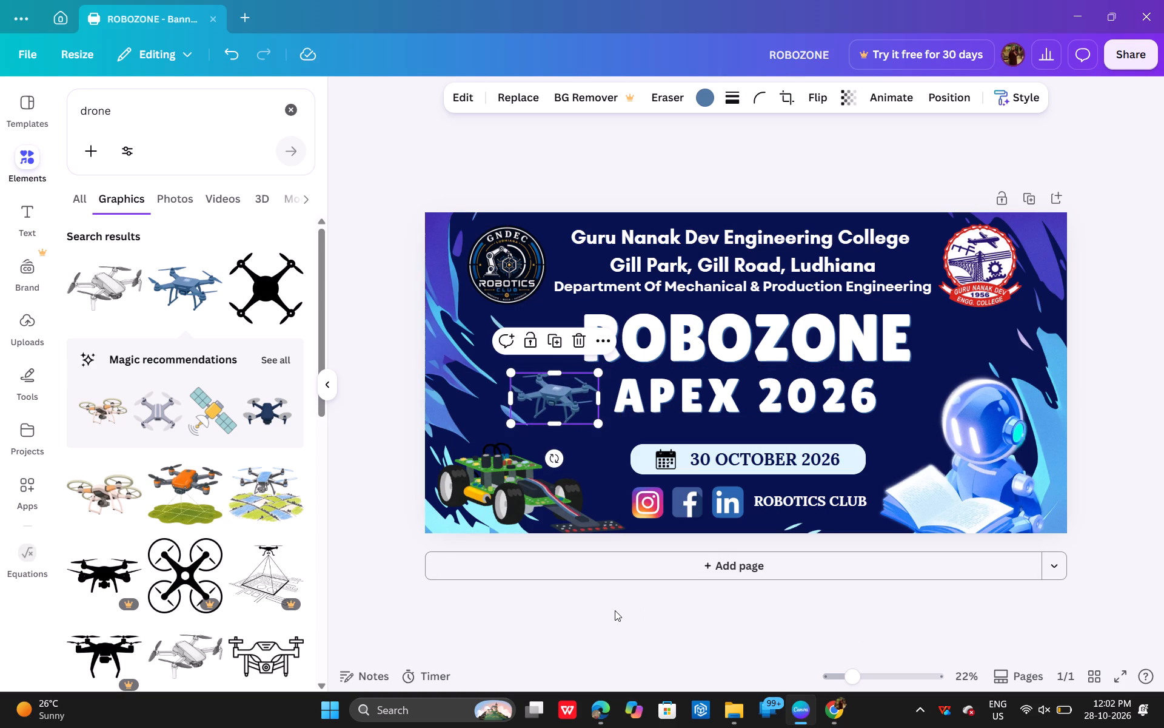
{"action": "left_click", "coordinate": [615, 610]}
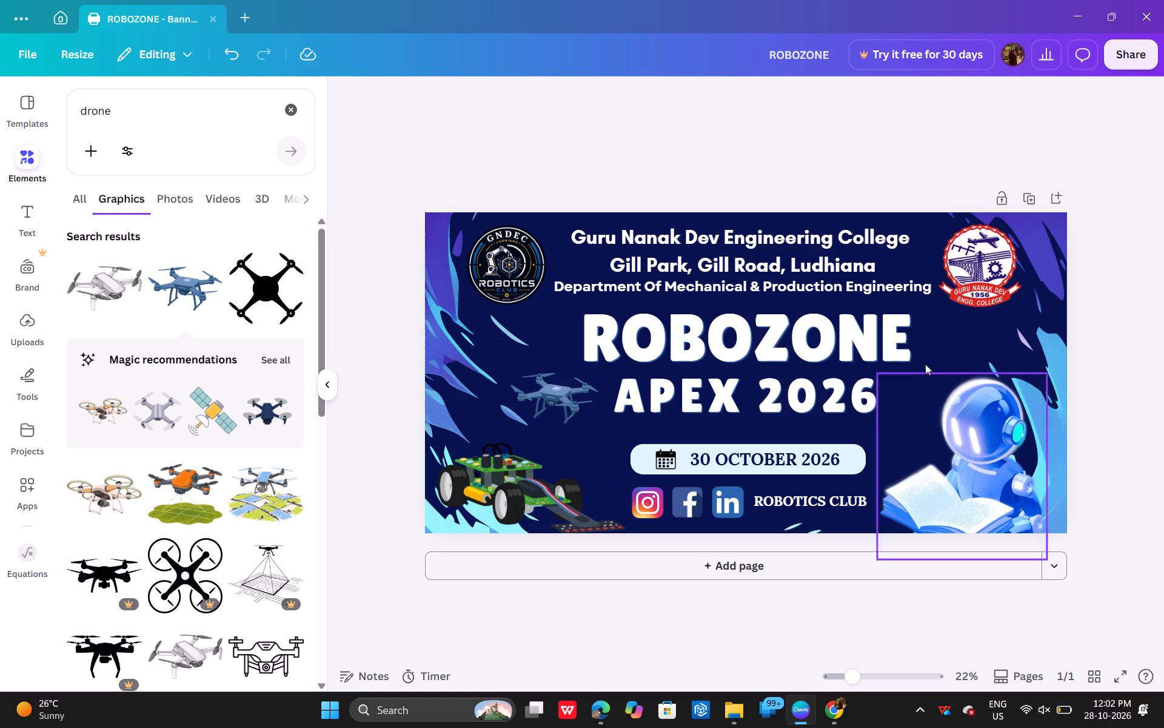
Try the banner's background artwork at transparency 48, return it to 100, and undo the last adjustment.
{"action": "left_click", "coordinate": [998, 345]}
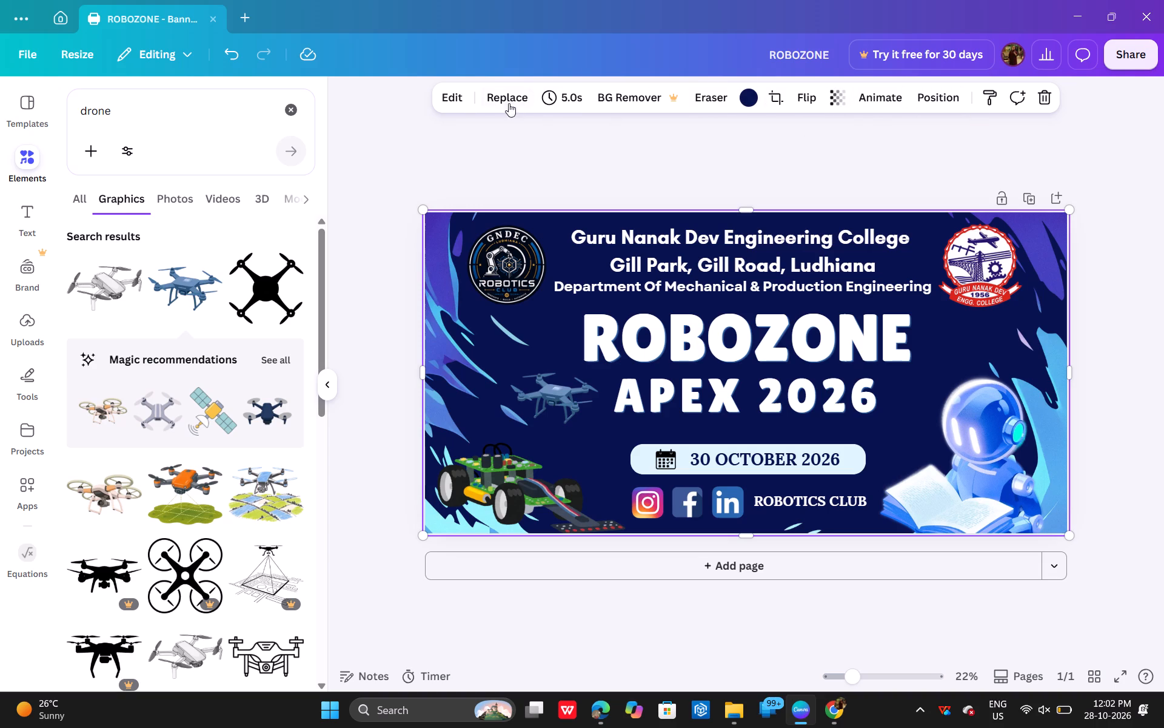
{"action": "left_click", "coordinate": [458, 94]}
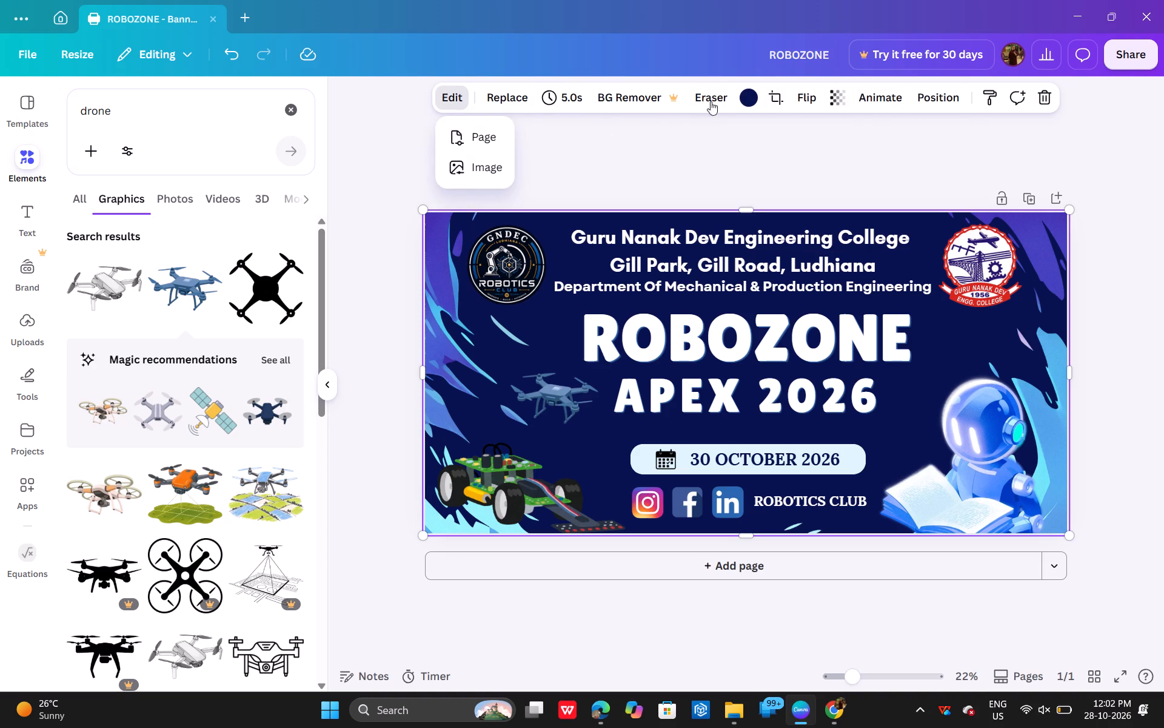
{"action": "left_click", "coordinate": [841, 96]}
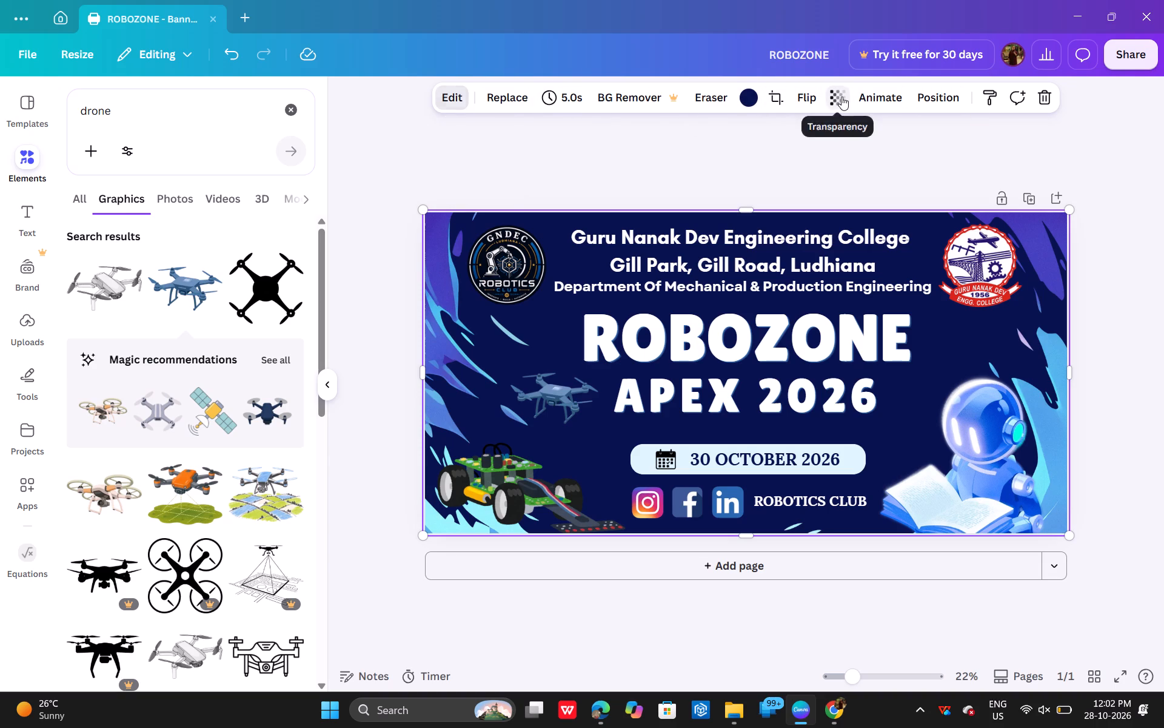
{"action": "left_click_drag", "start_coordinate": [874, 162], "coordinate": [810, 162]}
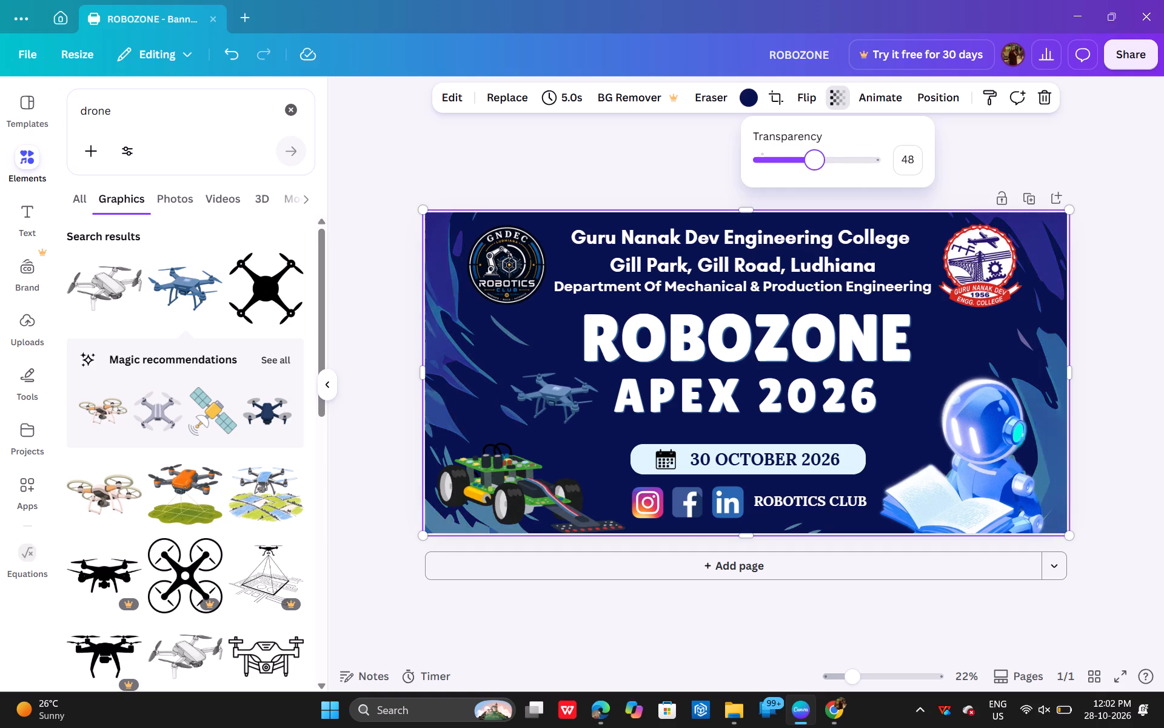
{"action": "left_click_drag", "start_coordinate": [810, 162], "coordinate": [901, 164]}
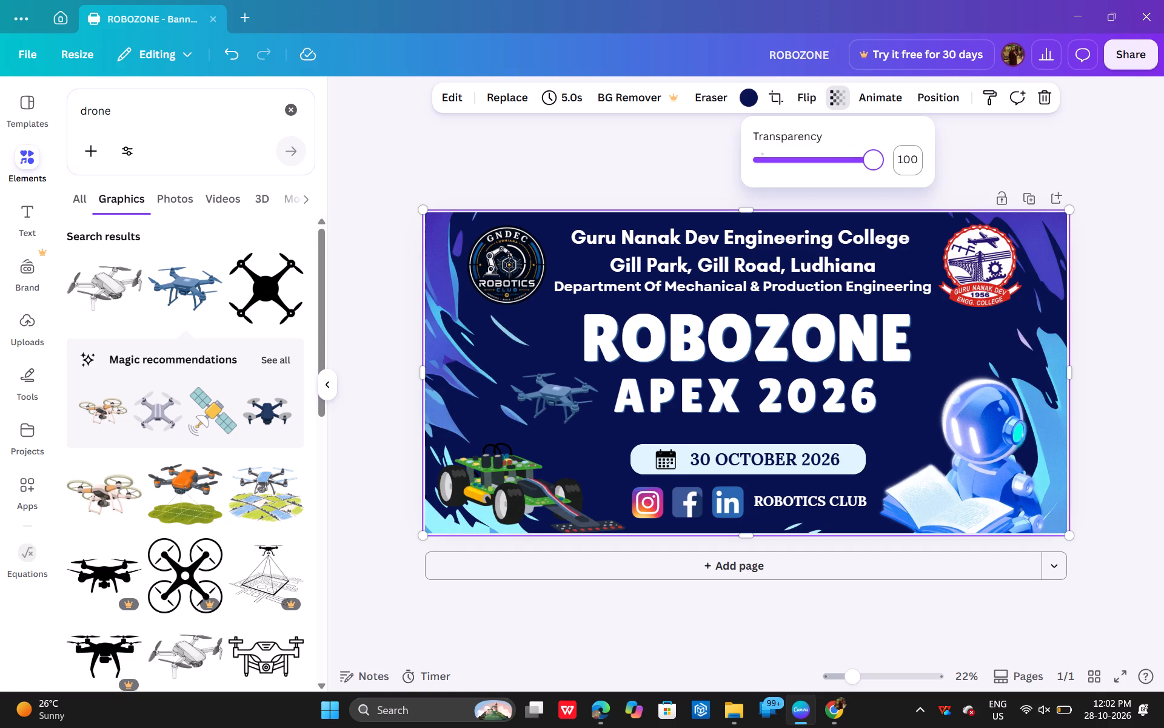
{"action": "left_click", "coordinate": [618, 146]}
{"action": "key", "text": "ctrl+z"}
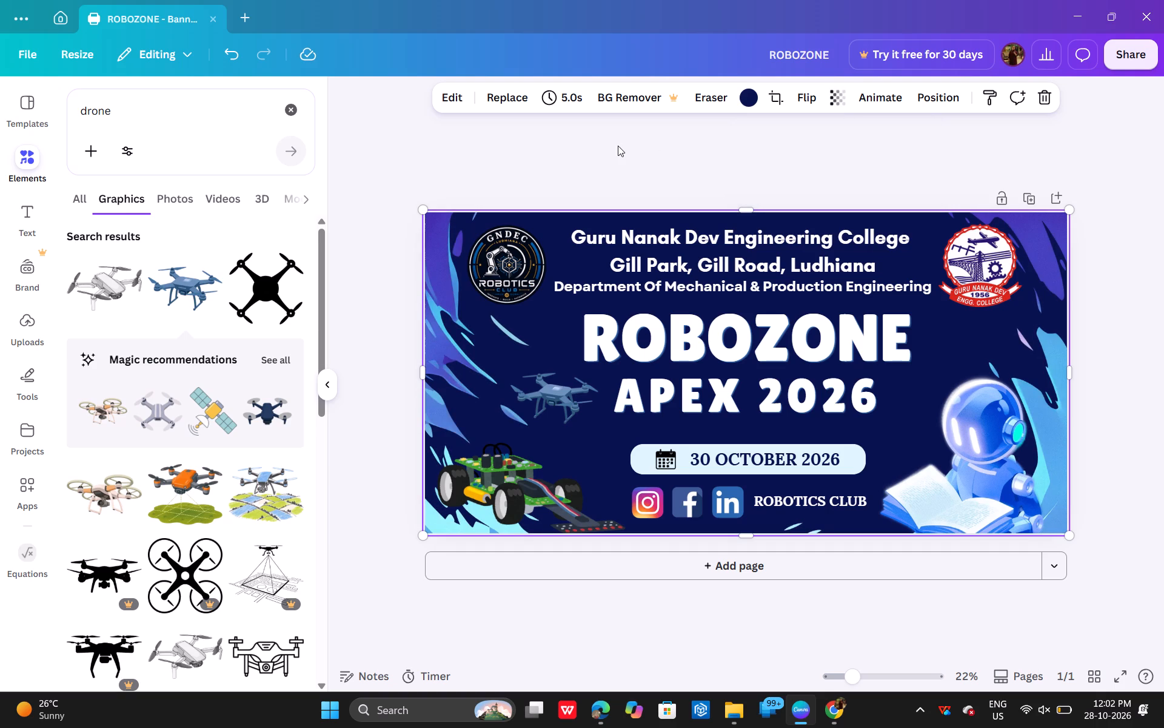
Recolour the blue drone before APEX 2026, trying light azure, aqua and pale grey, and settle on the mid-light default grey.
{"action": "left_click", "coordinate": [561, 404]}
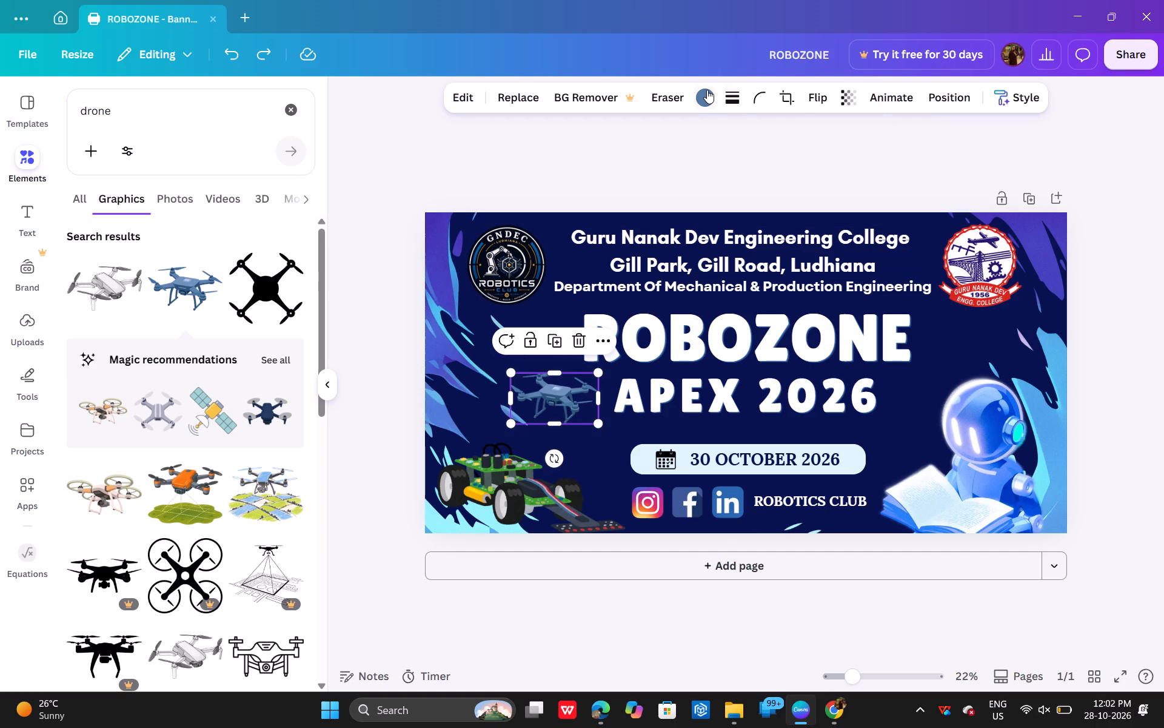
{"action": "left_click", "coordinate": [706, 90]}
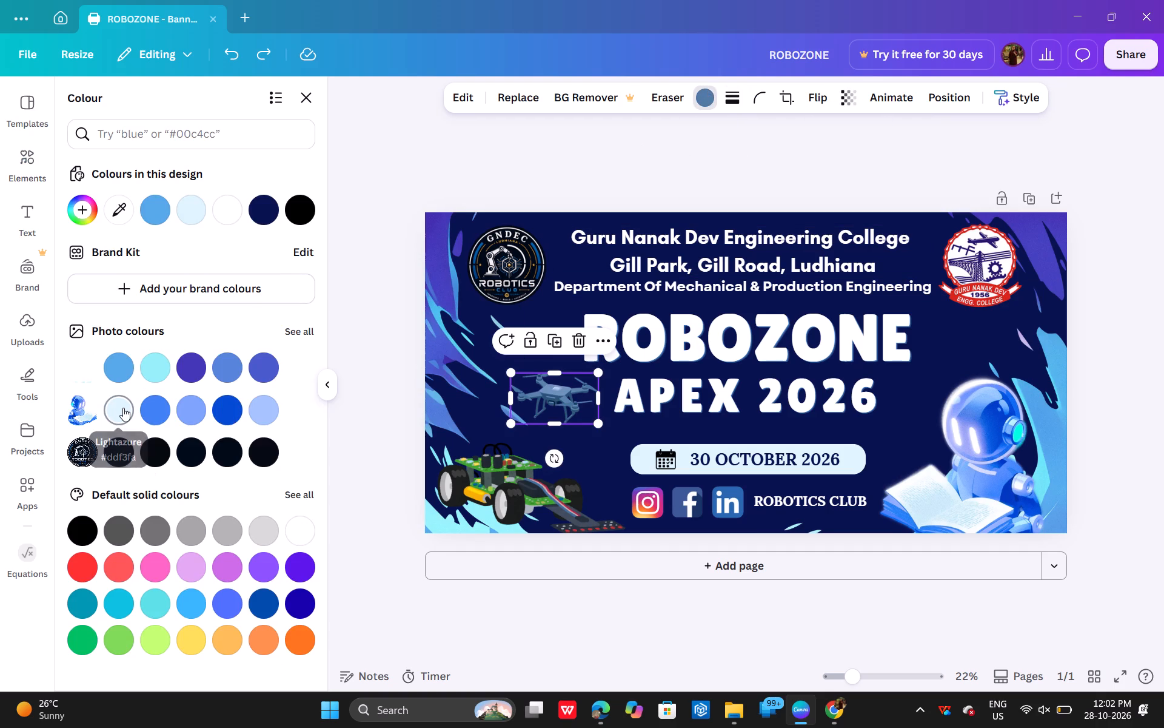
{"action": "left_click", "coordinate": [123, 408]}
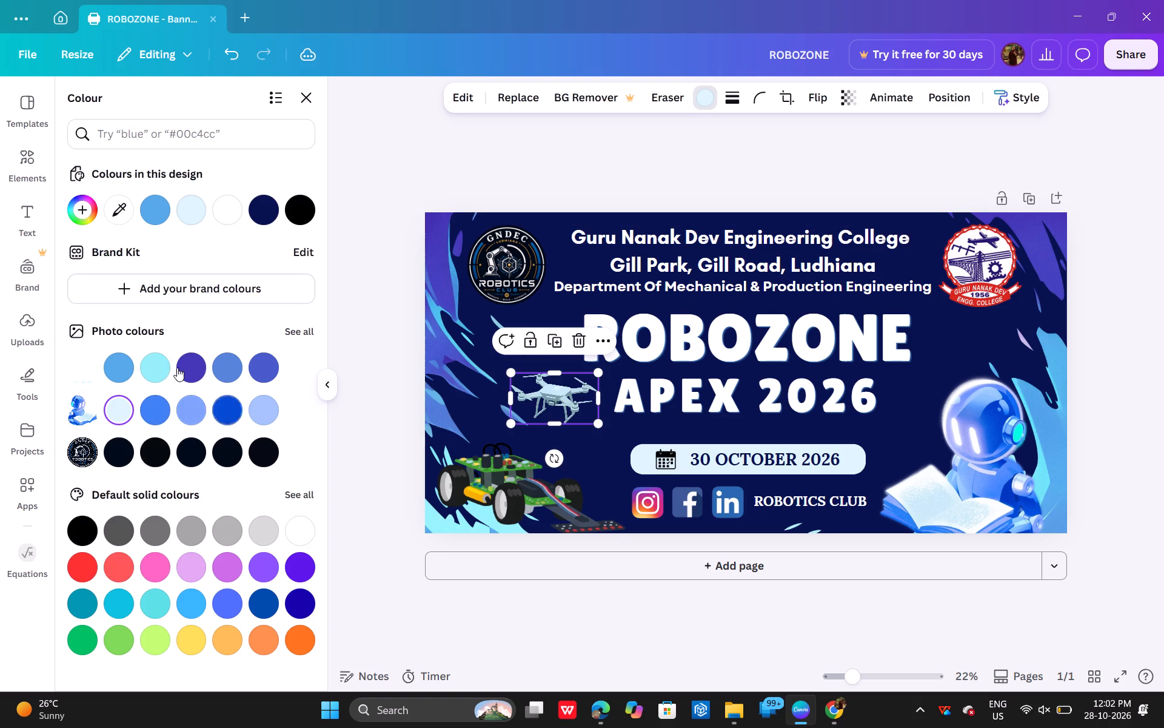
{"action": "left_click", "coordinate": [160, 366]}
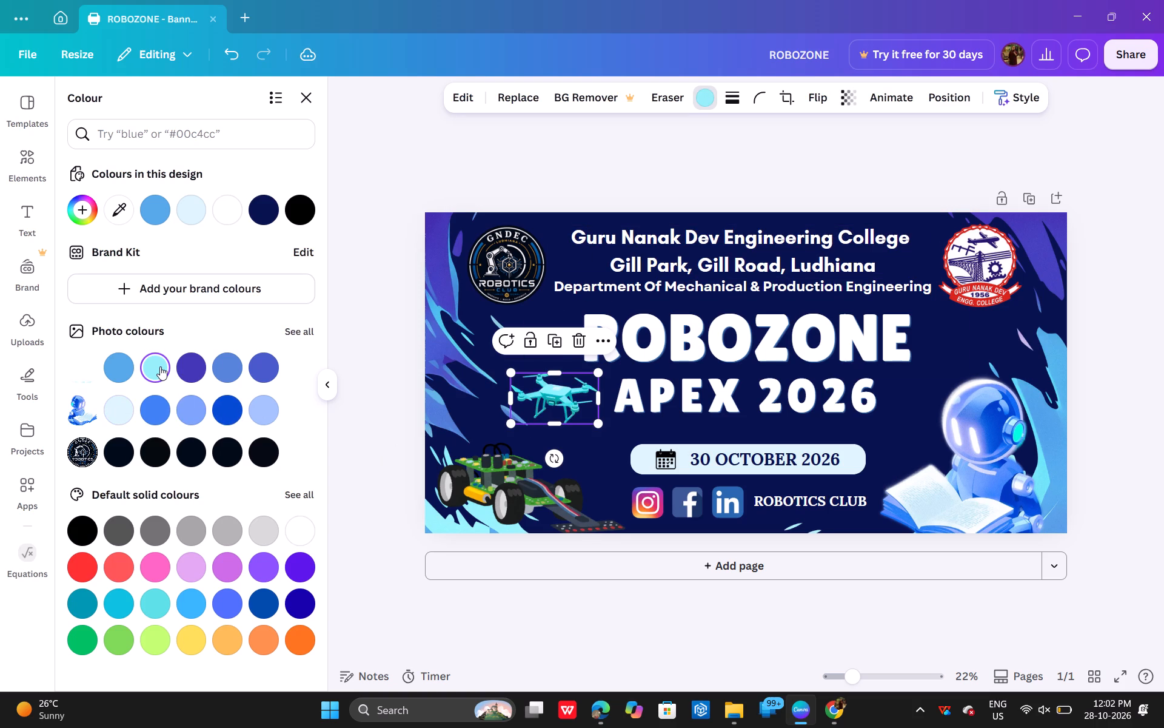
{"action": "left_click", "coordinate": [263, 527]}
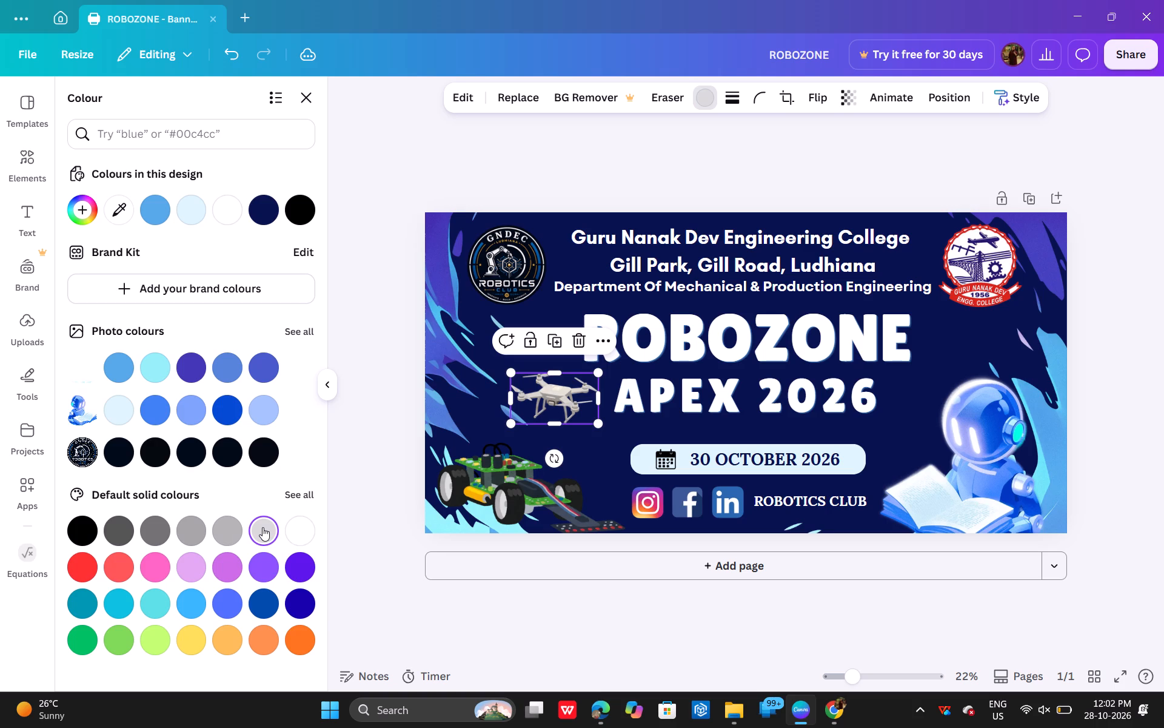
{"action": "left_click", "coordinate": [238, 528]}
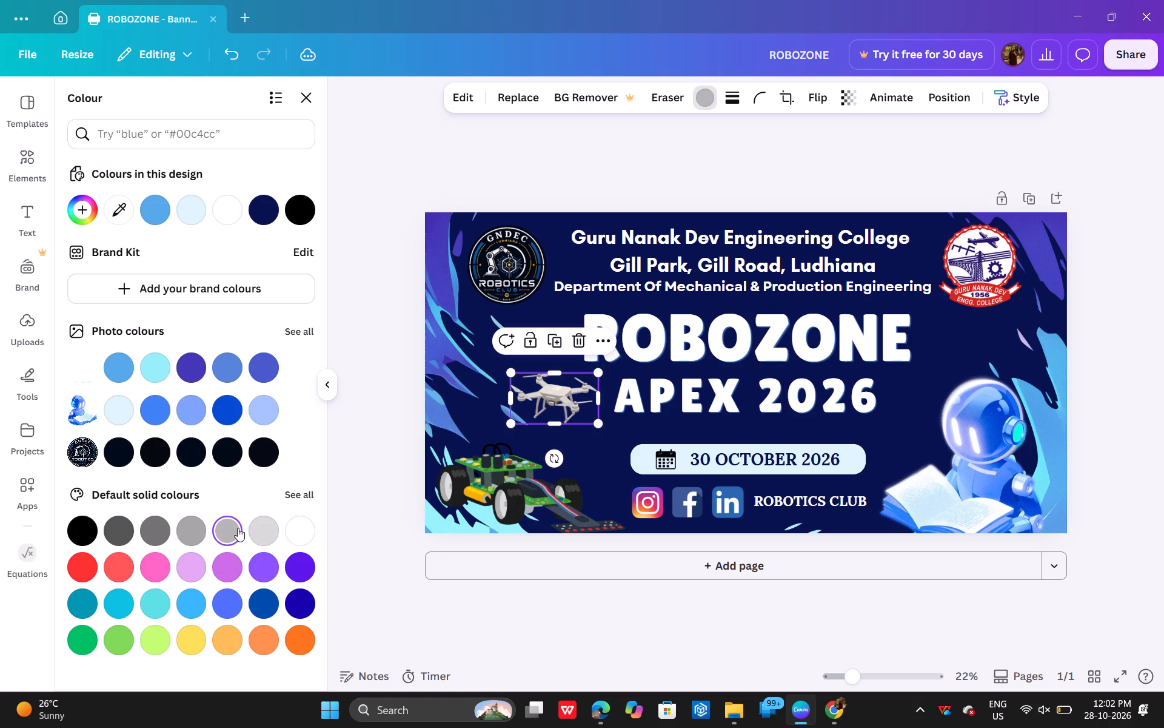
Set the grey drone's transparency to 65, trying 47 first.
{"action": "left_click", "coordinate": [842, 94]}
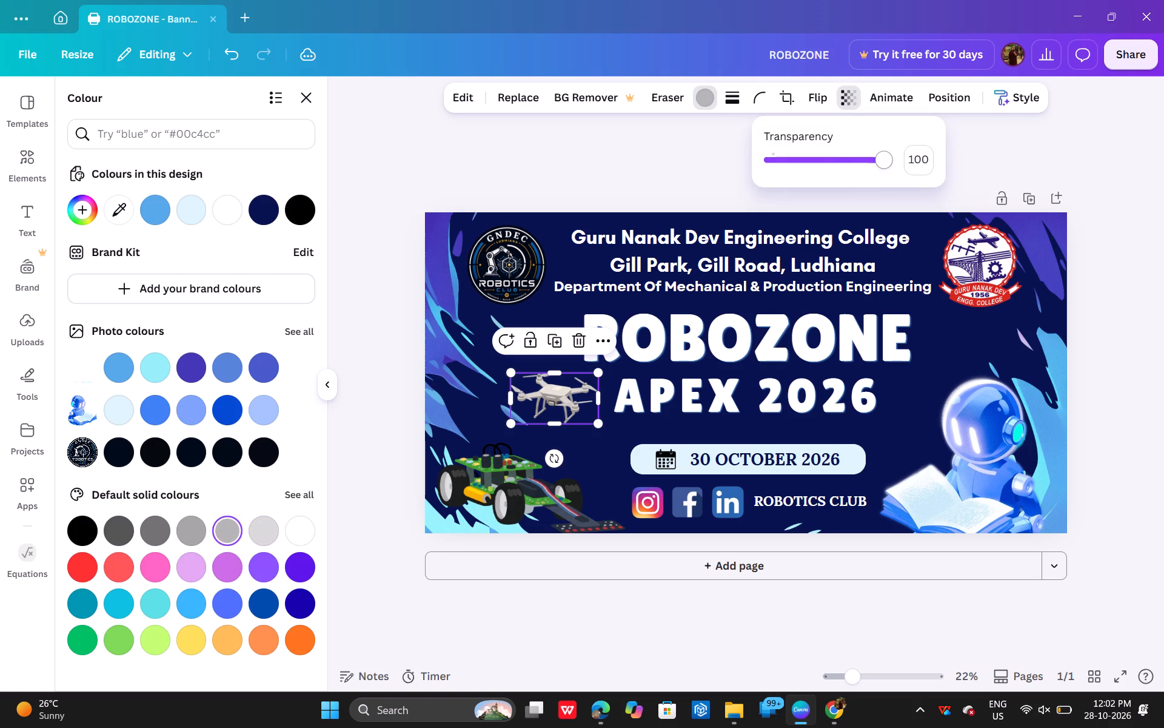
{"action": "left_click_drag", "start_coordinate": [878, 161], "coordinate": [824, 162]}
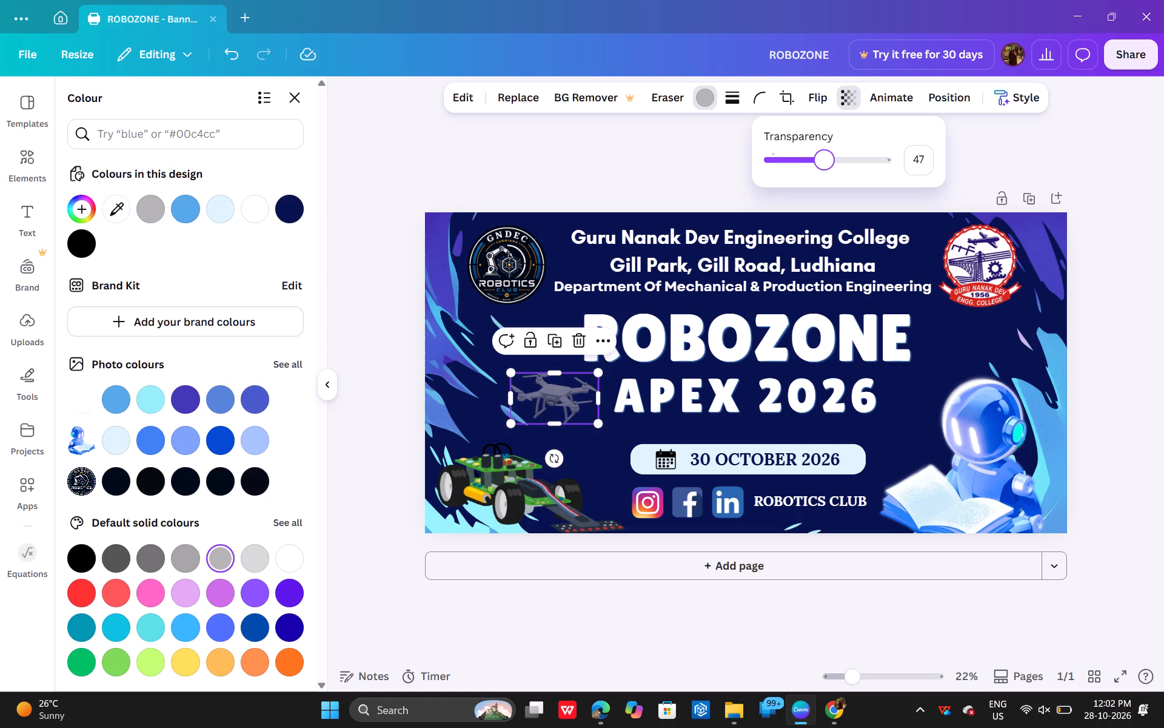
{"action": "left_click_drag", "start_coordinate": [824, 162], "coordinate": [845, 160]}
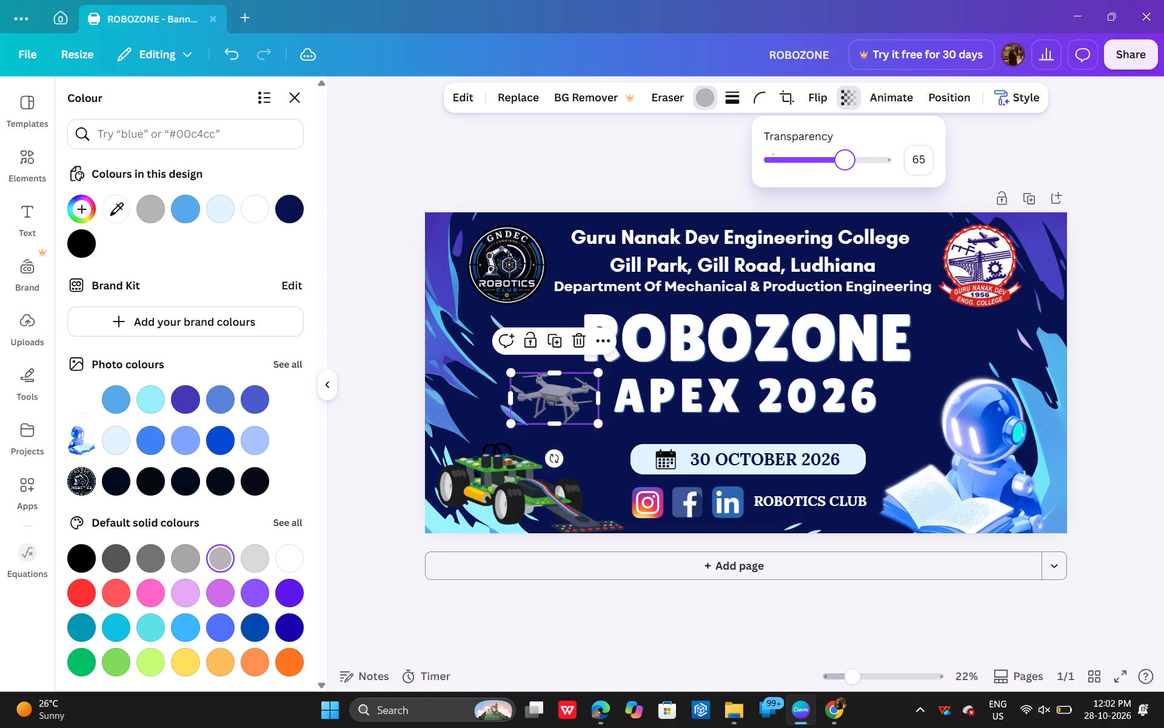
{"action": "left_click_drag", "start_coordinate": [845, 160], "coordinate": [845, 160]}
{"action": "left_click", "coordinate": [705, 103]}
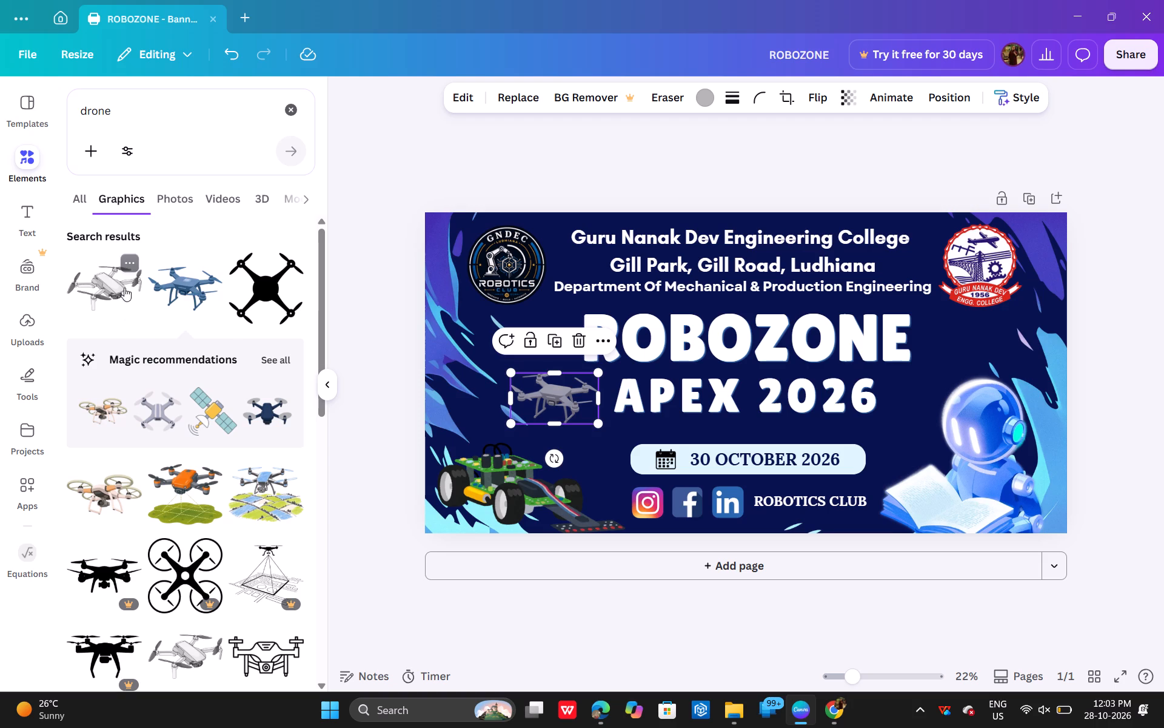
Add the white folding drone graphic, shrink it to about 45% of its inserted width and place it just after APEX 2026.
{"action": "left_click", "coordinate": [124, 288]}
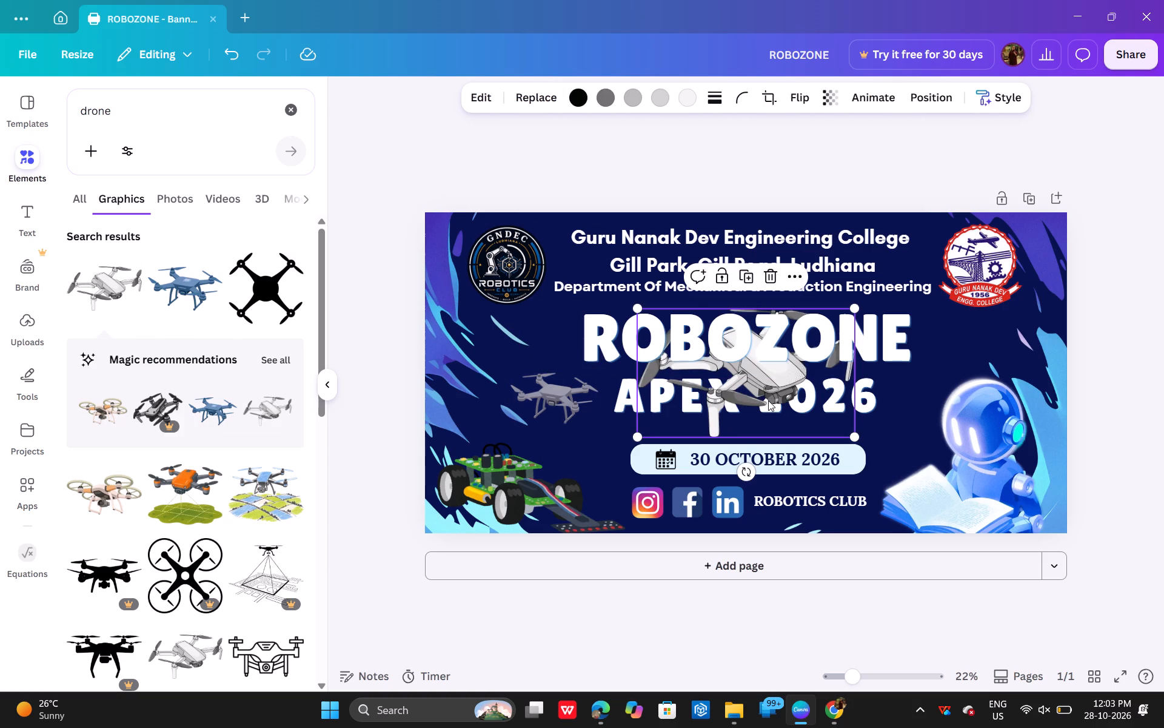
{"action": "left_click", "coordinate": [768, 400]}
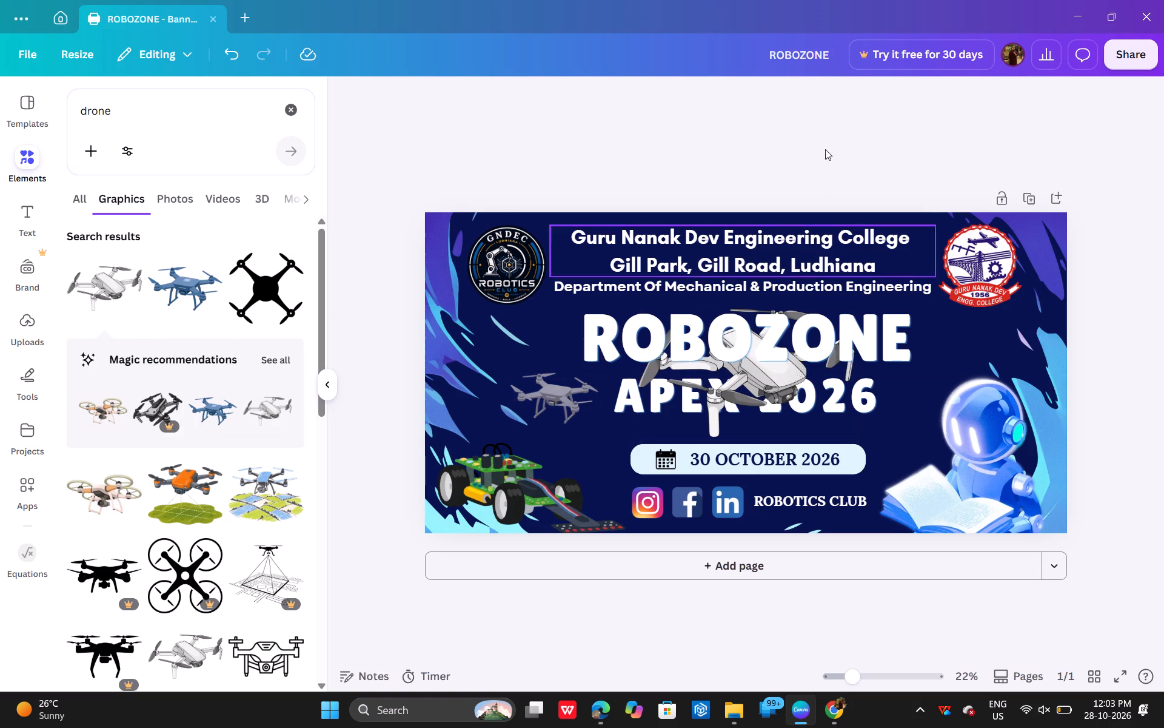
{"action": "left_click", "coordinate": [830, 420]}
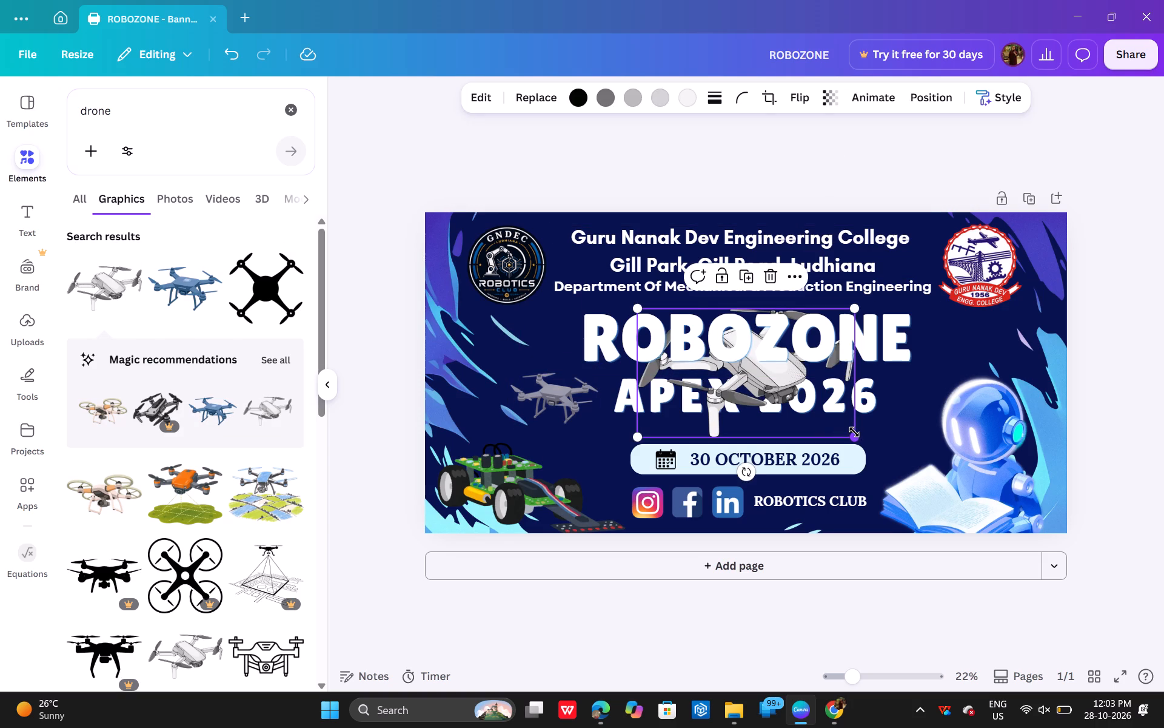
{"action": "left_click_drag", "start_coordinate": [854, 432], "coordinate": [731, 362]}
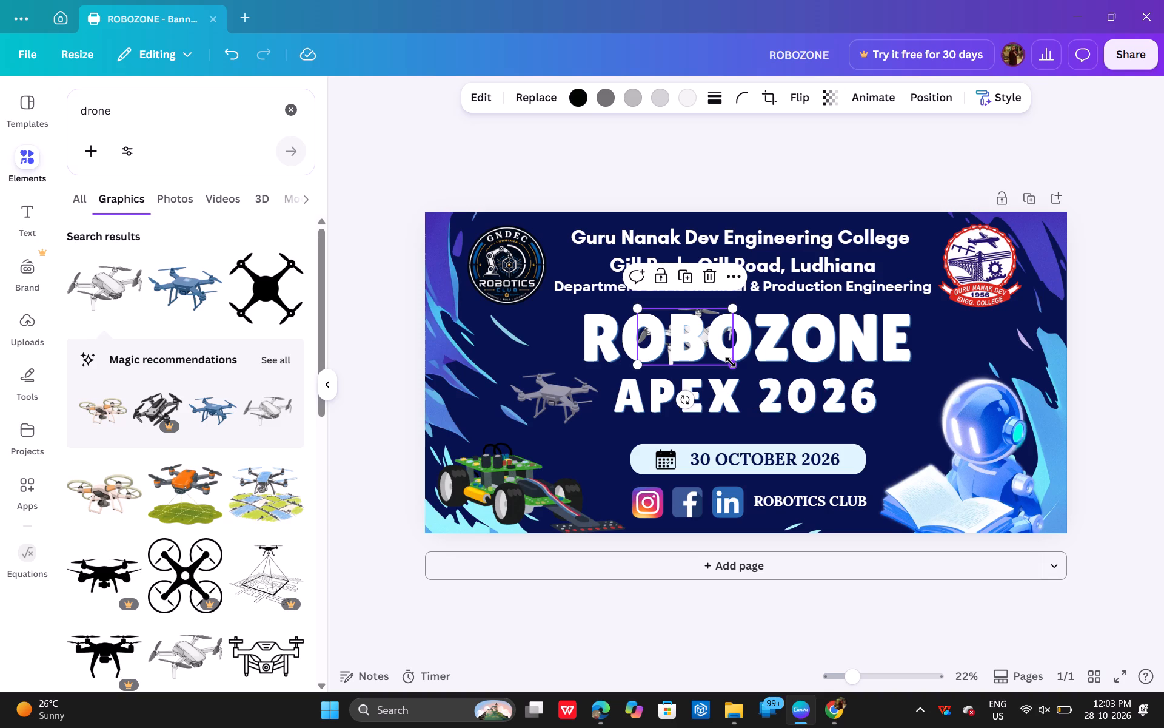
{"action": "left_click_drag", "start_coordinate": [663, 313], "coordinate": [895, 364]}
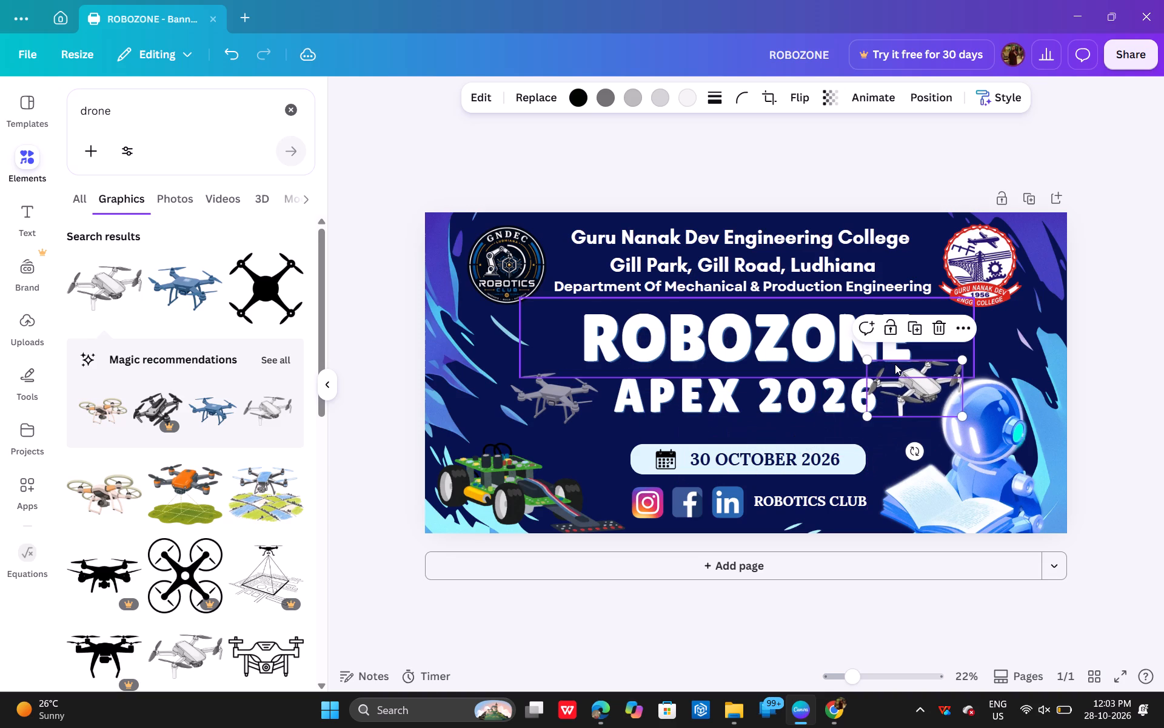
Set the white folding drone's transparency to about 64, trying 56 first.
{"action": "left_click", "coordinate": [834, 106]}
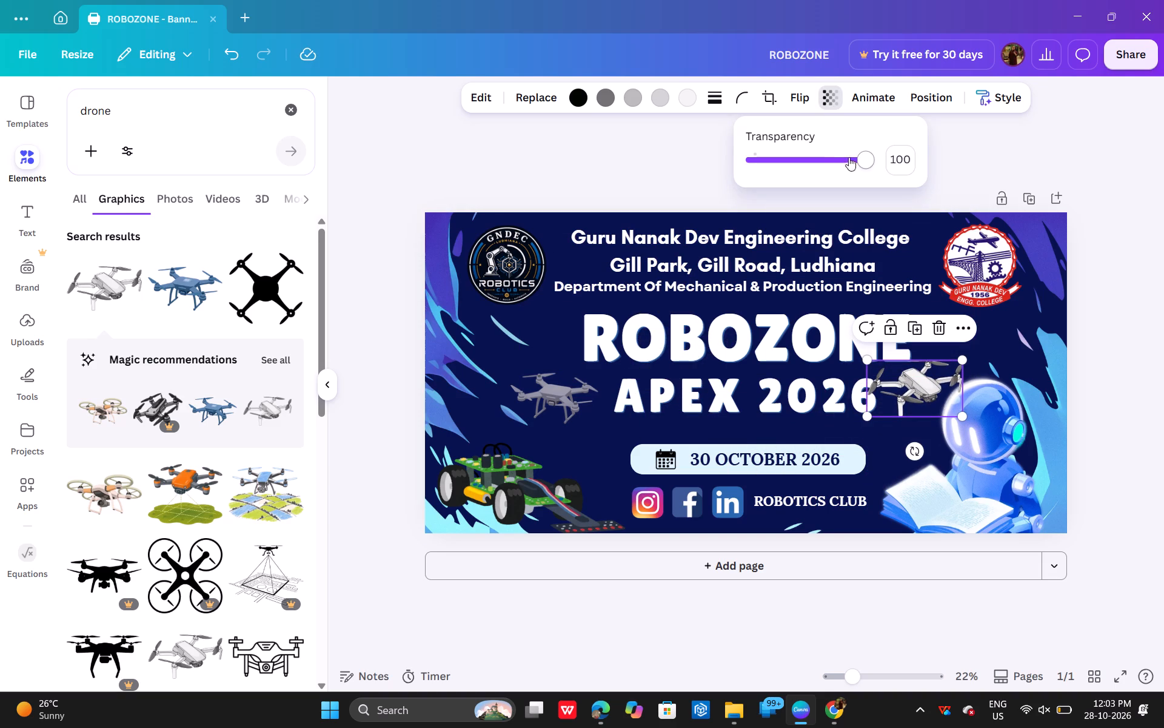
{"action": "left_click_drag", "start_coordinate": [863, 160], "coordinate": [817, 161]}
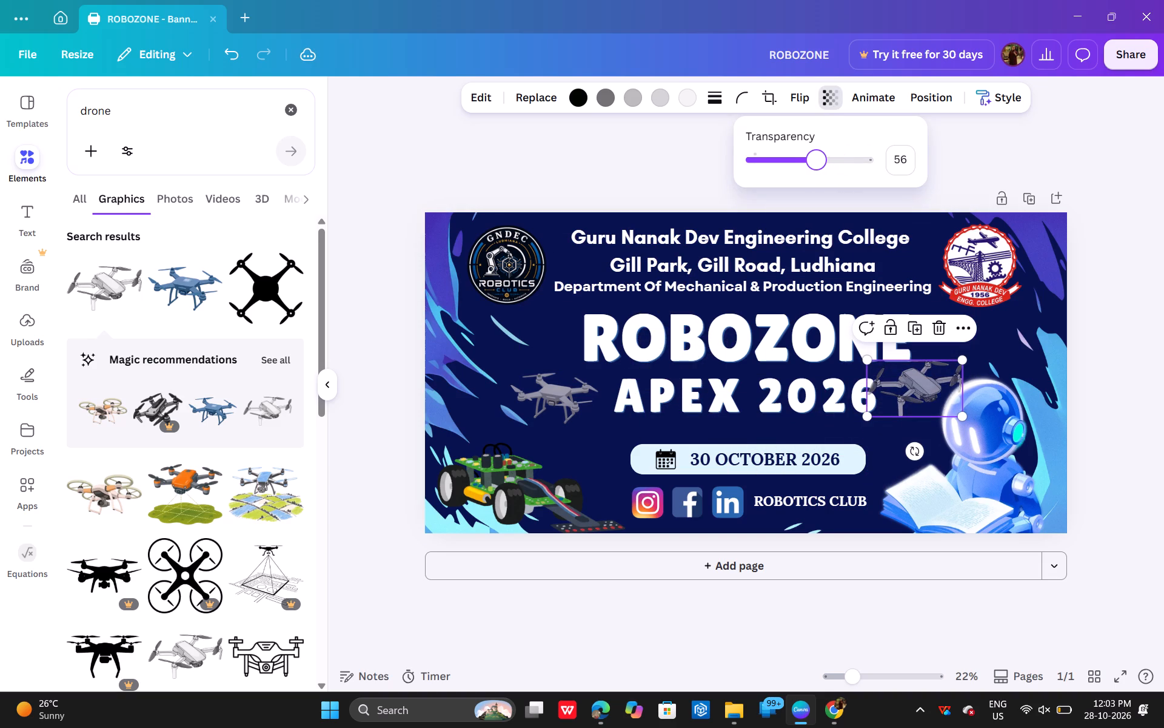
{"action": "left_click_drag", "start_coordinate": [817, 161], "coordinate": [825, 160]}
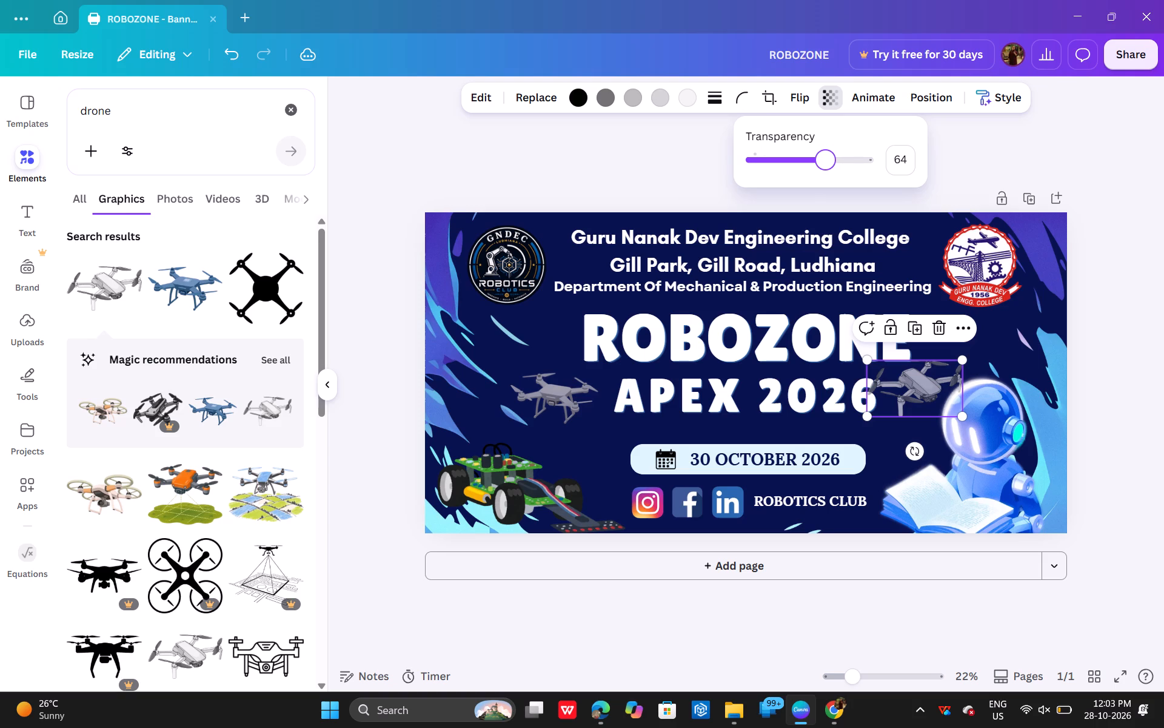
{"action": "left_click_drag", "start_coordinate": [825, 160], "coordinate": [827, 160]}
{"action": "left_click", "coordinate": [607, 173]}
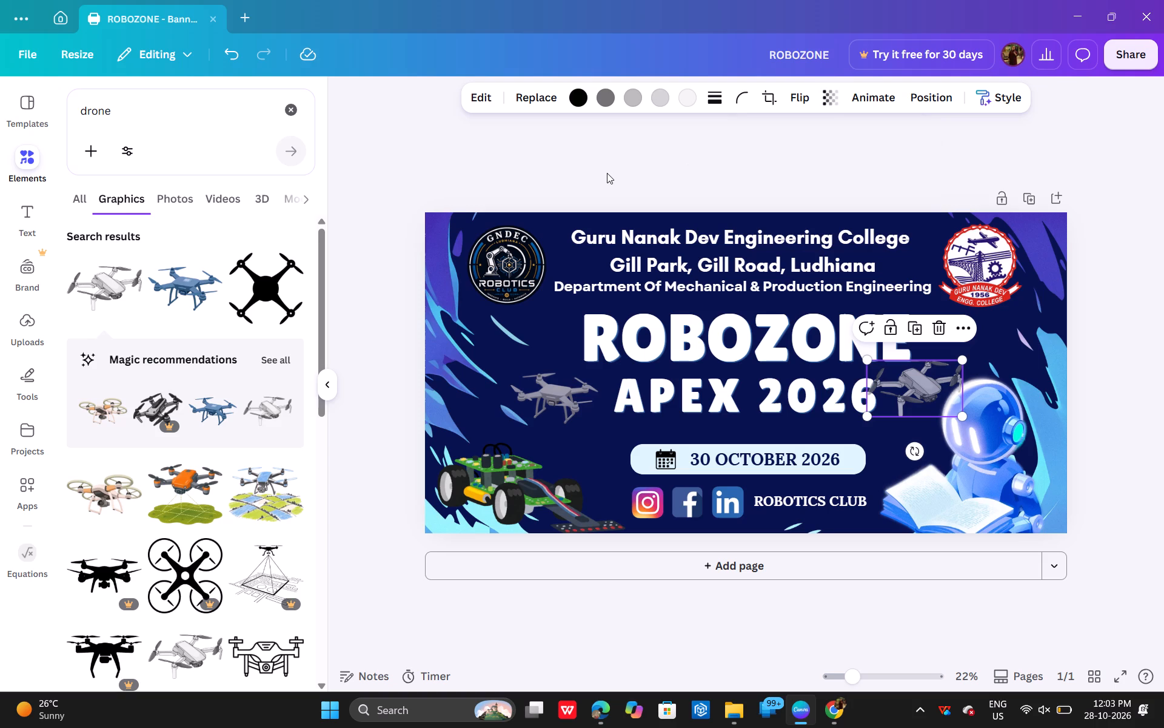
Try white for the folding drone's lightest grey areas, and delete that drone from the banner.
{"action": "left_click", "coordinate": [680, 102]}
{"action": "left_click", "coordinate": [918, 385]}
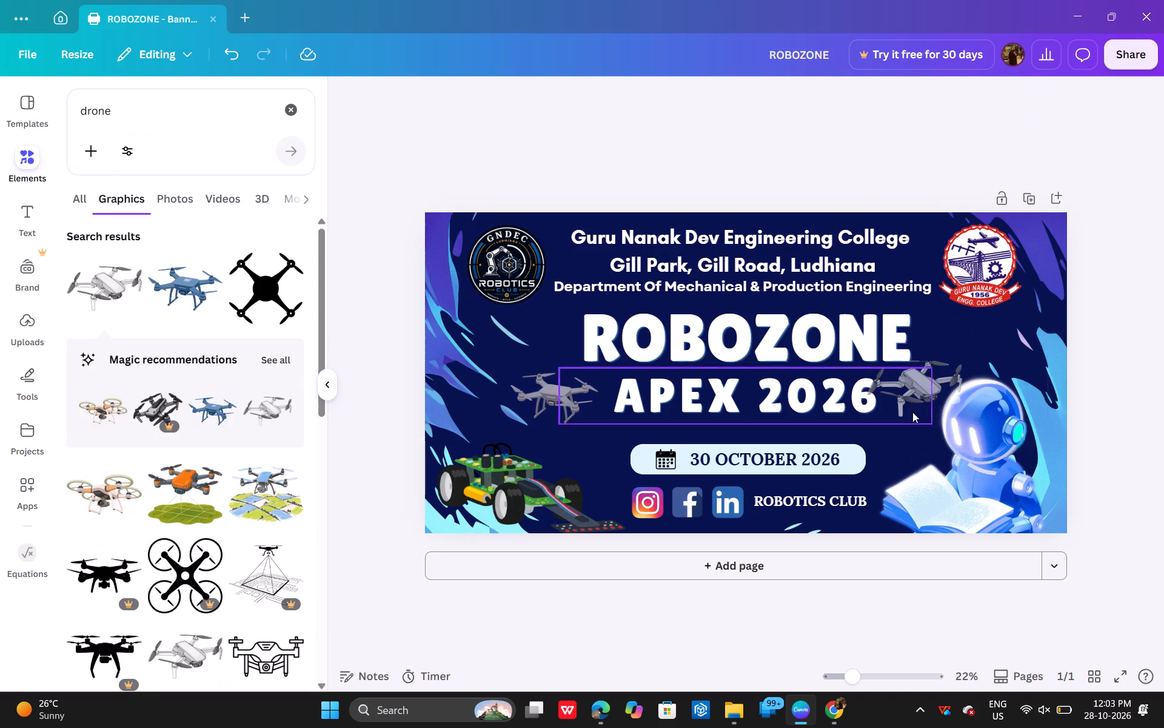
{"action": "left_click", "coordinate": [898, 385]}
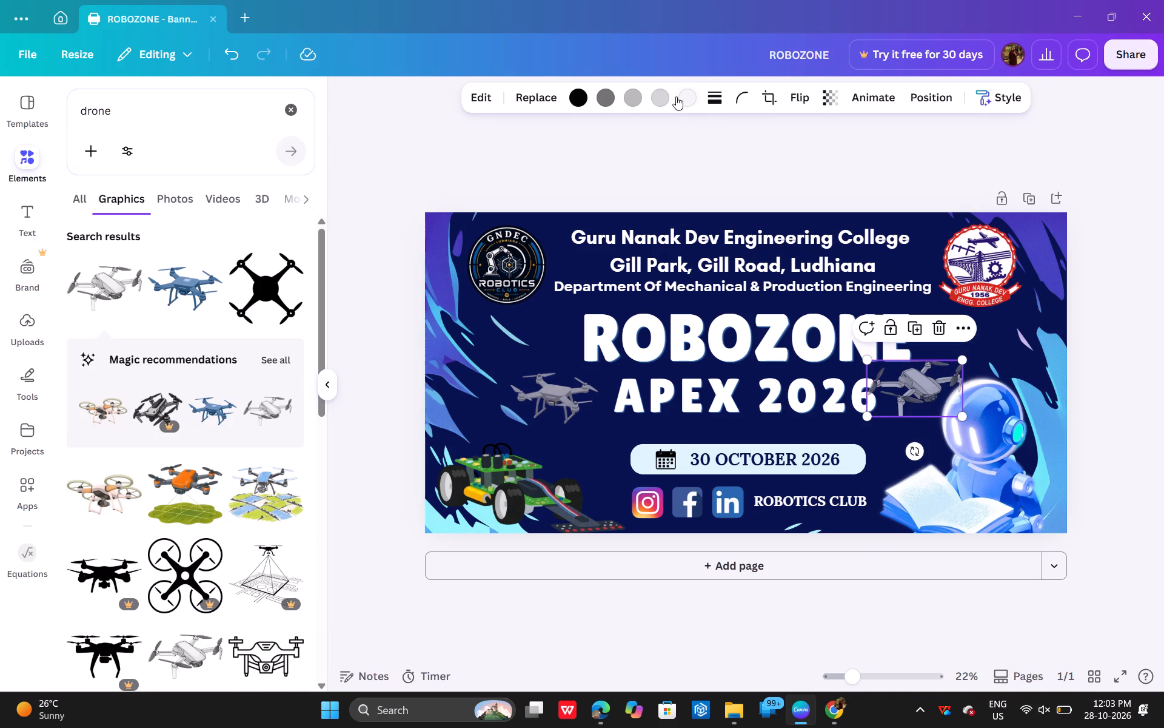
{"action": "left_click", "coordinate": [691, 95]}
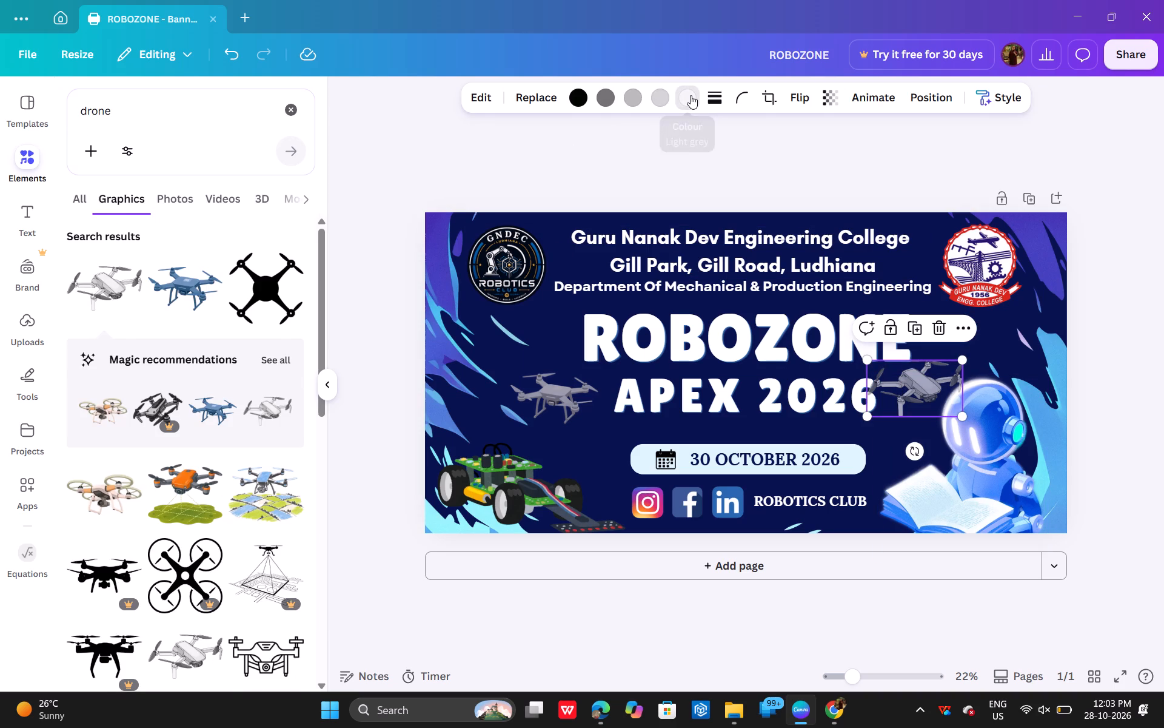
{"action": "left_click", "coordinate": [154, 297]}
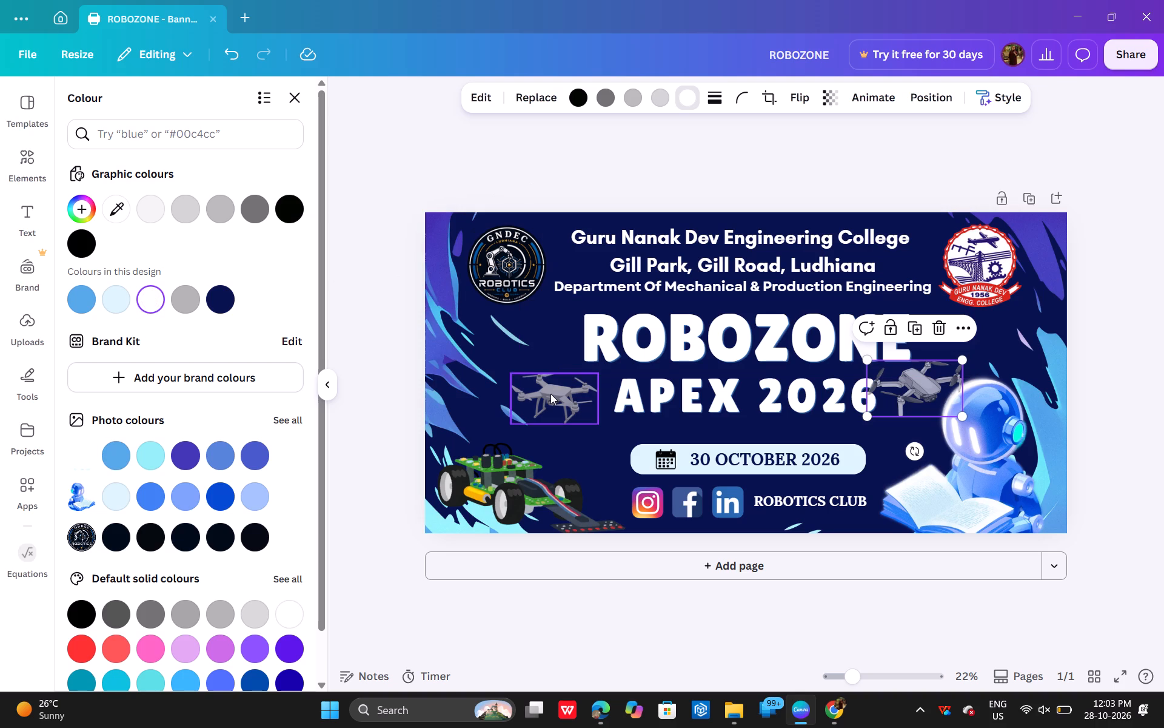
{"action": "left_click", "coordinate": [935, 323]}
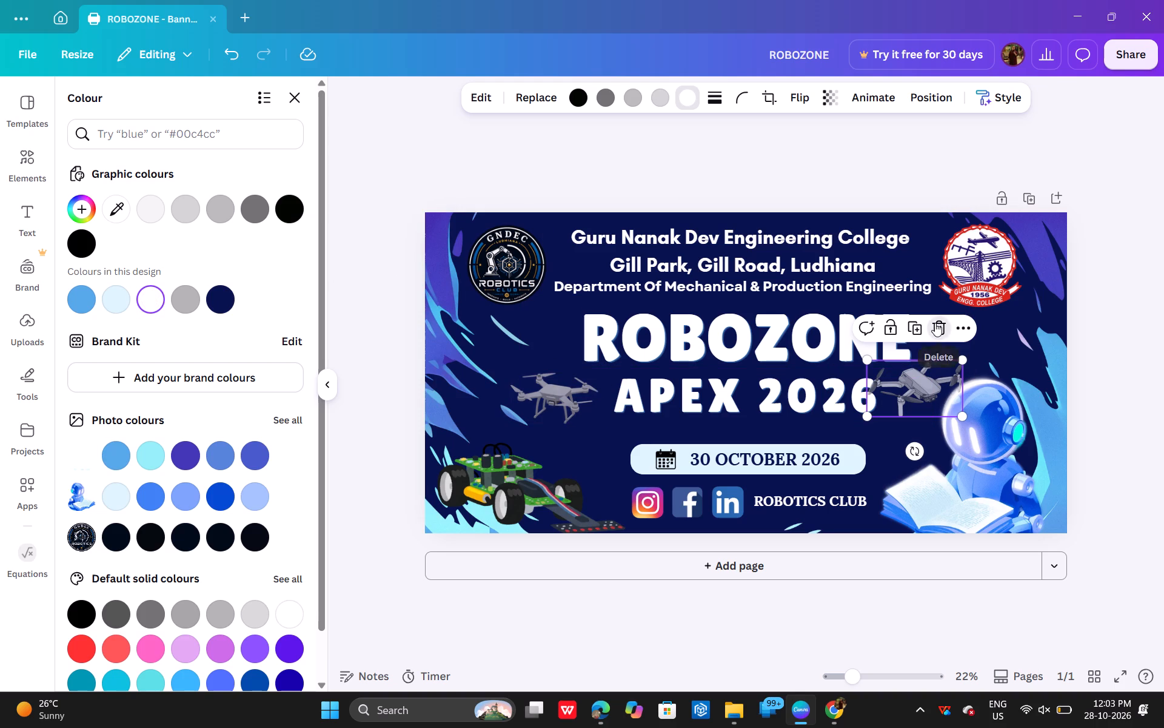
Duplicate the grey drone, shrink the copy to about three quarters of its width and place it after ROBOZONE, below the college emblem.
{"action": "left_click", "coordinate": [548, 396]}
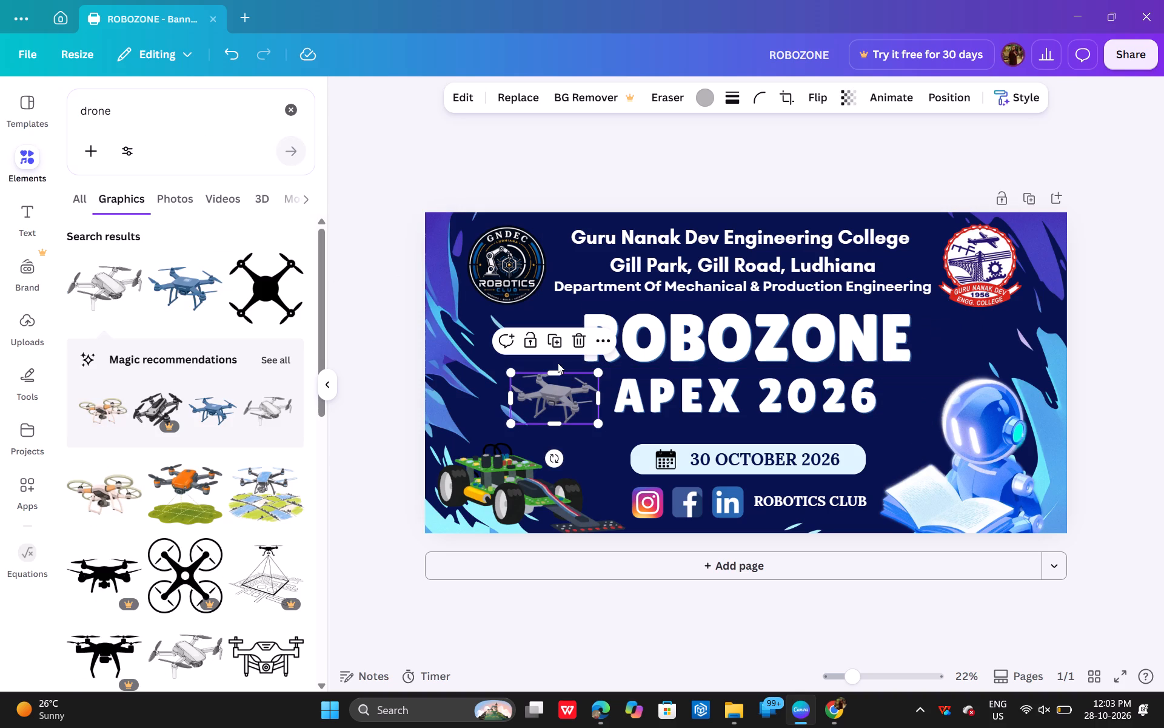
{"action": "left_click", "coordinate": [552, 334]}
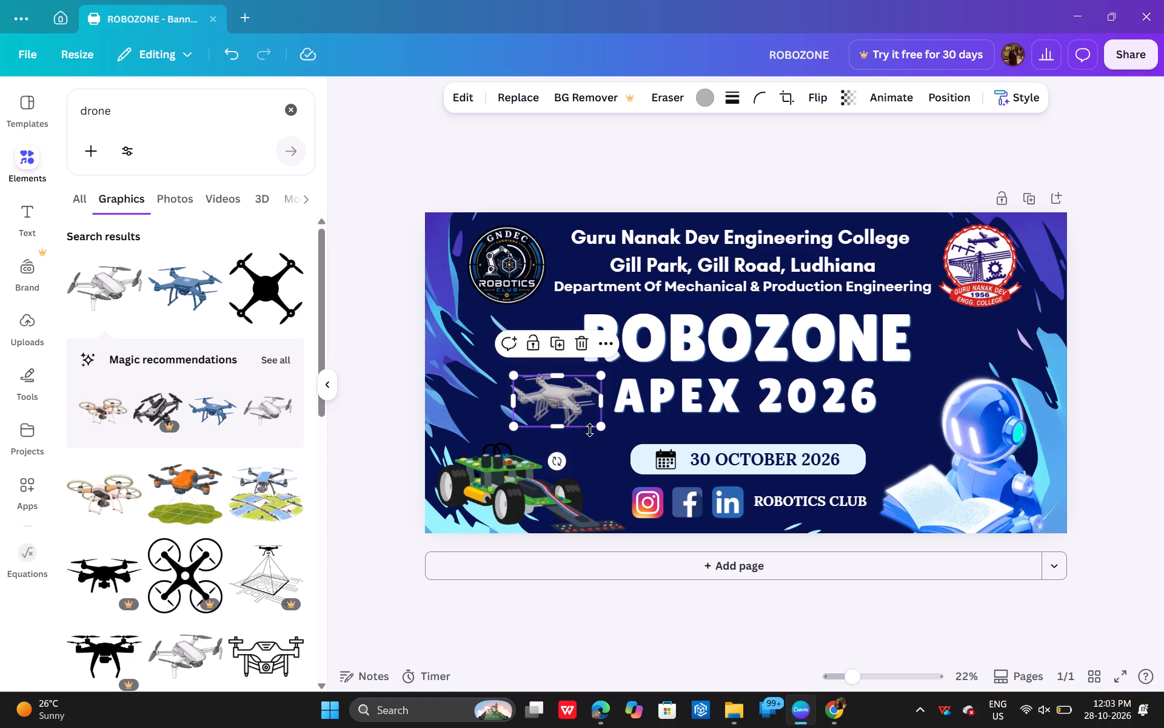
{"action": "left_click_drag", "start_coordinate": [605, 427], "coordinate": [585, 417]}
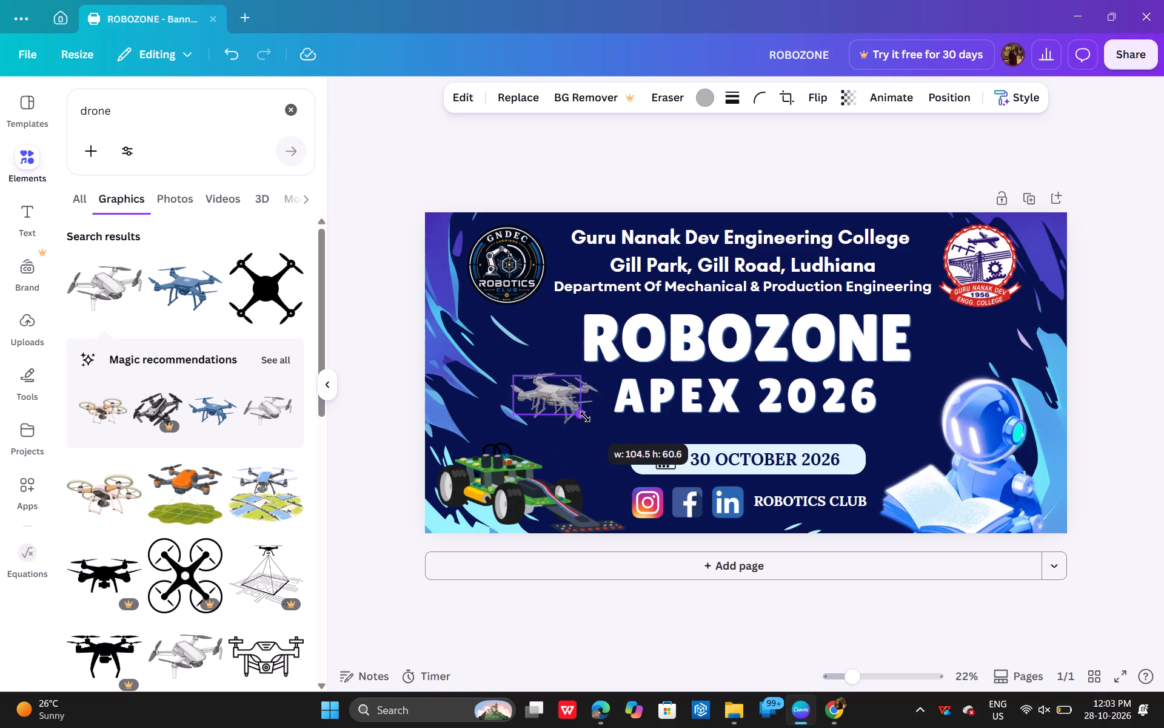
{"action": "left_click_drag", "start_coordinate": [585, 417], "coordinate": [594, 420]}
{"action": "left_click_drag", "start_coordinate": [566, 453], "coordinate": [744, 448]}
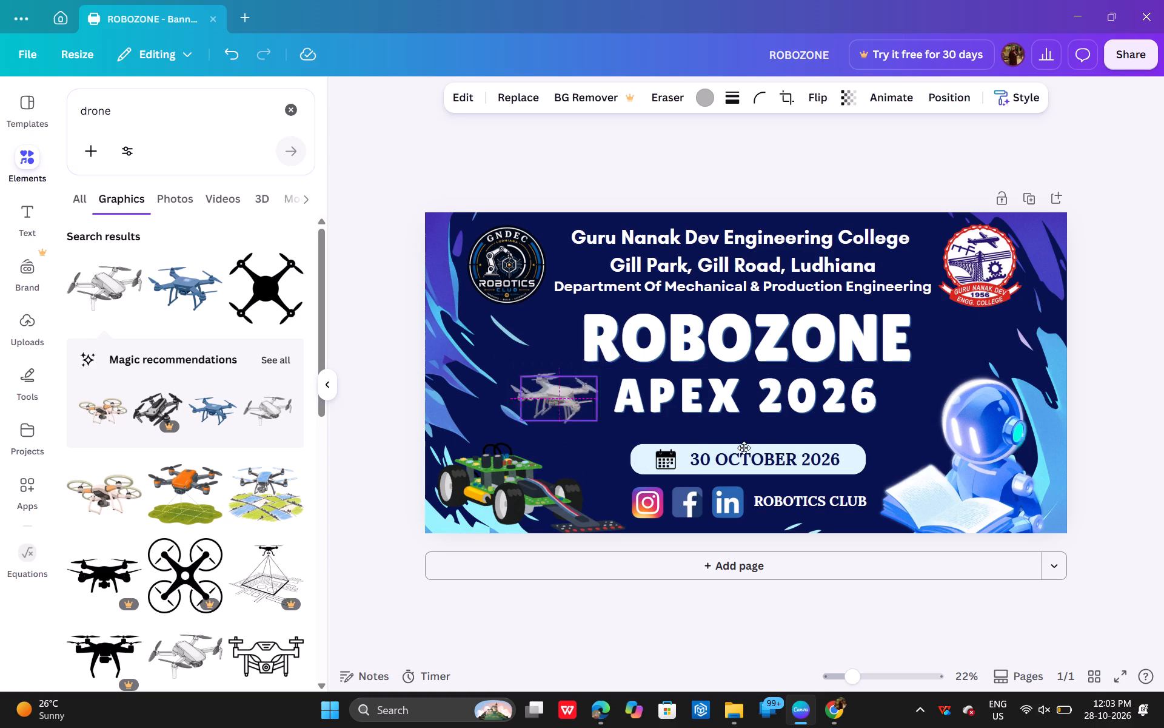
{"action": "left_click_drag", "start_coordinate": [744, 448], "coordinate": [971, 392]}
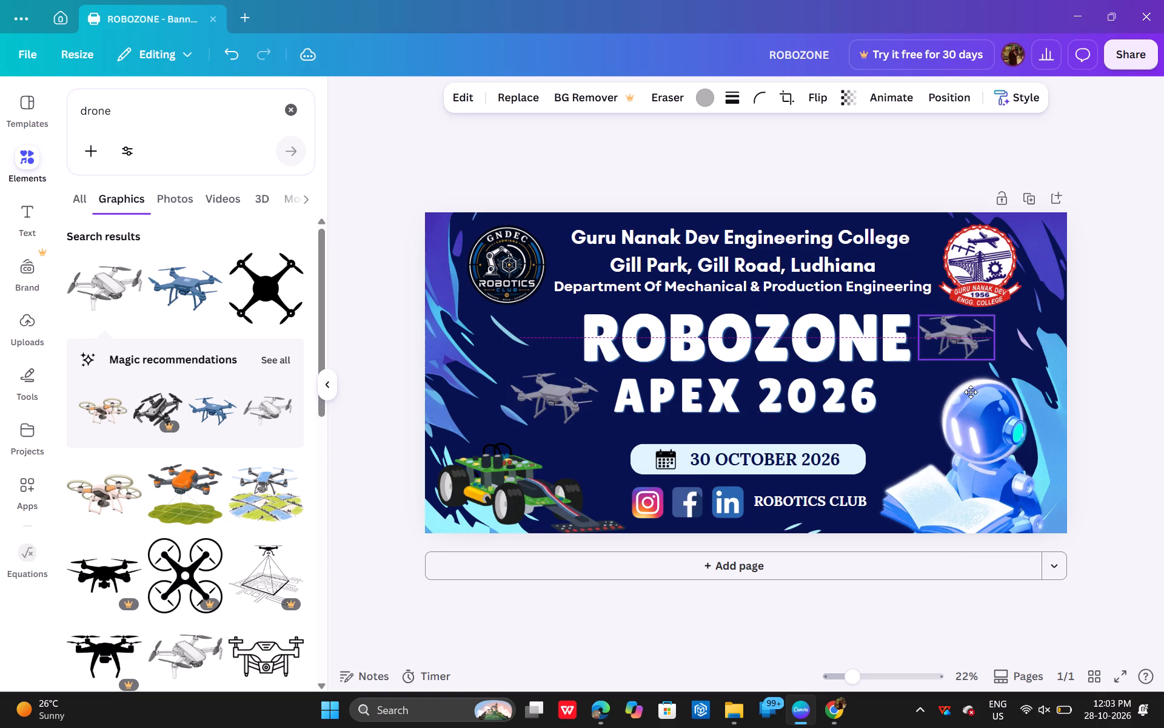
{"action": "left_click_drag", "start_coordinate": [971, 392], "coordinate": [971, 391]}
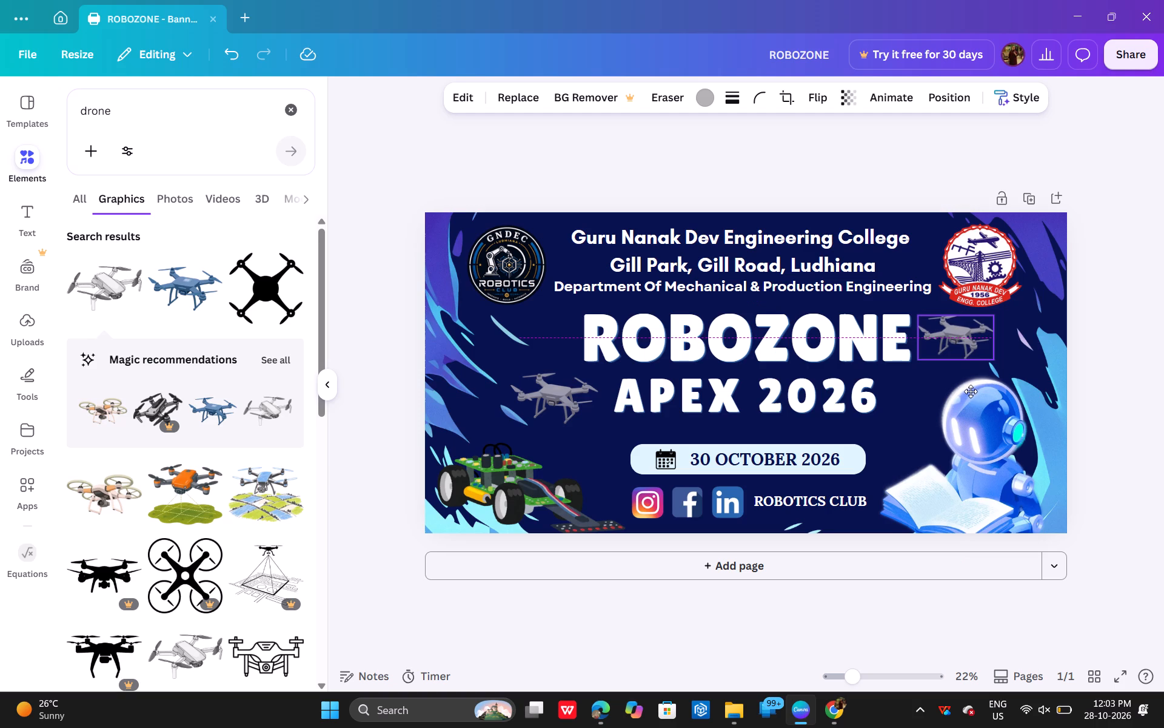
{"action": "left_click_drag", "start_coordinate": [971, 391], "coordinate": [974, 395]}
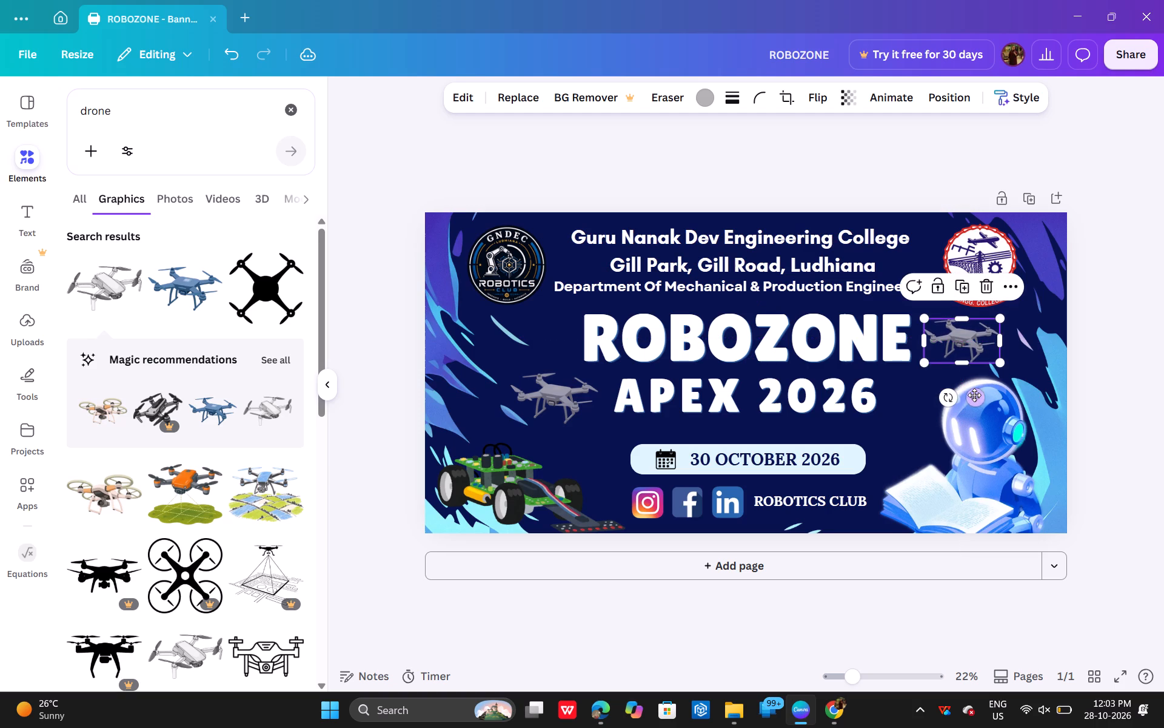
{"action": "left_click_drag", "start_coordinate": [927, 321], "coordinate": [942, 328]}
{"action": "left_click_drag", "start_coordinate": [965, 345], "coordinate": [963, 339]}
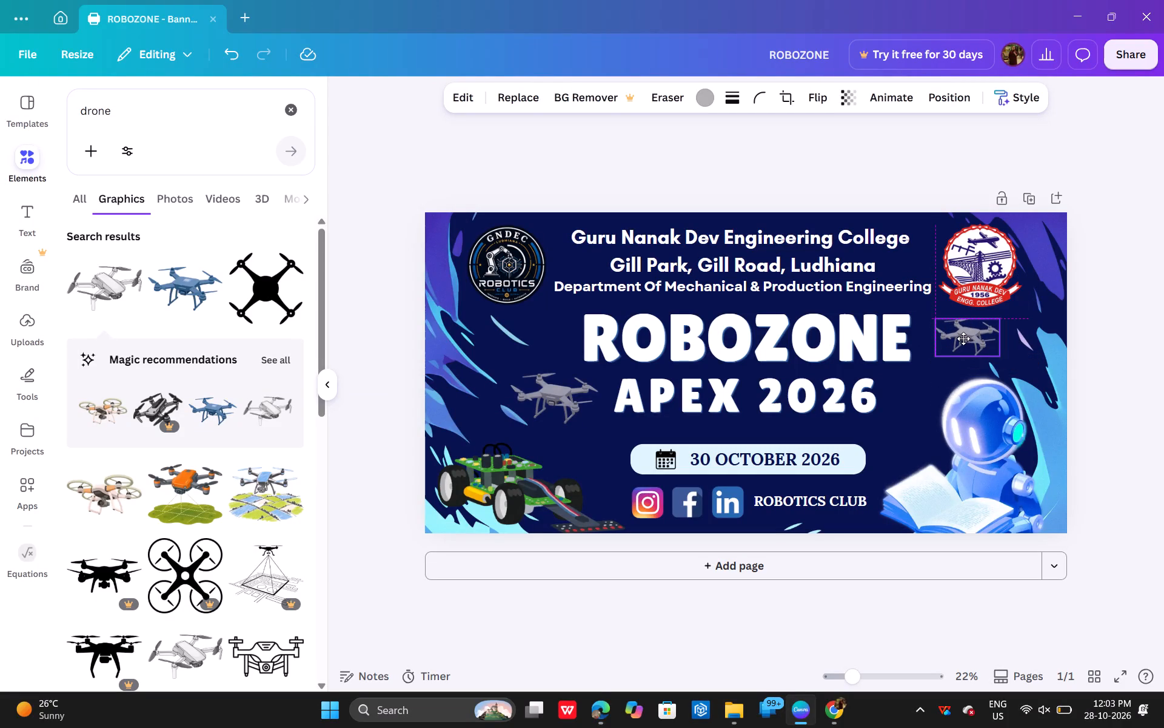
{"action": "left_click_drag", "start_coordinate": [963, 339], "coordinate": [963, 339]}
Shrink the grey drone left of APEX 2026 to about three quarters of its width and move it up, closer to the titles.
{"action": "left_click", "coordinate": [561, 409]}
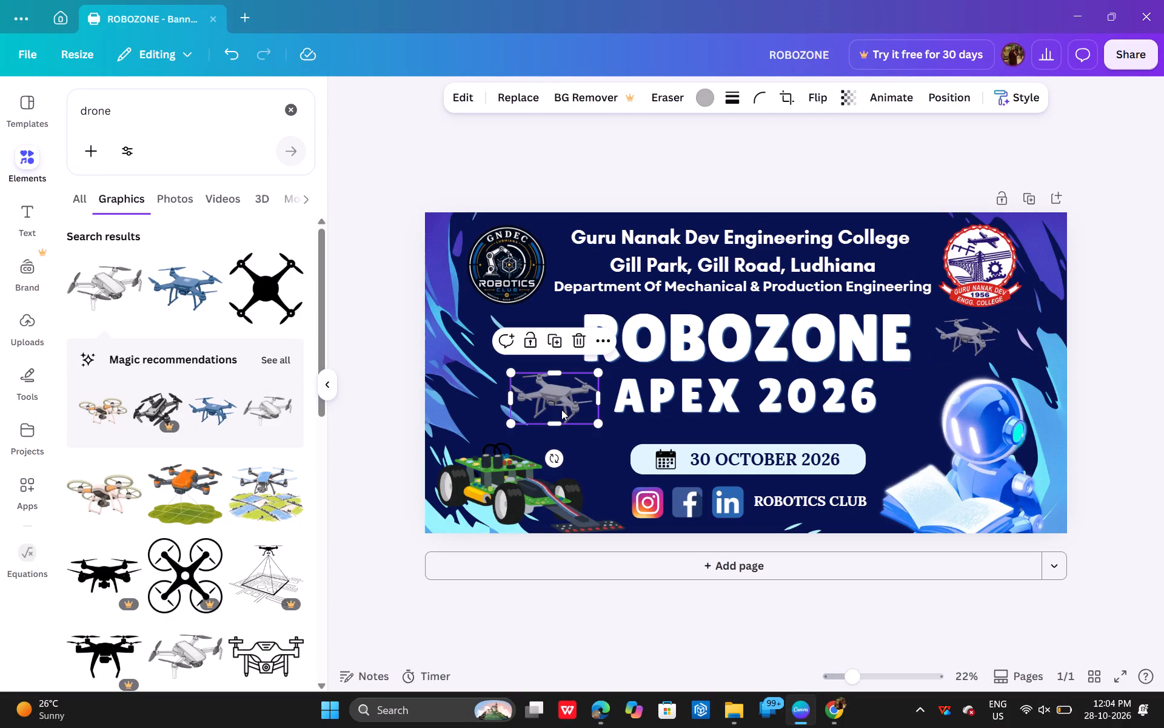
{"action": "left_click_drag", "start_coordinate": [513, 371], "coordinate": [533, 379]}
{"action": "left_click_drag", "start_coordinate": [564, 402], "coordinate": [549, 388]}
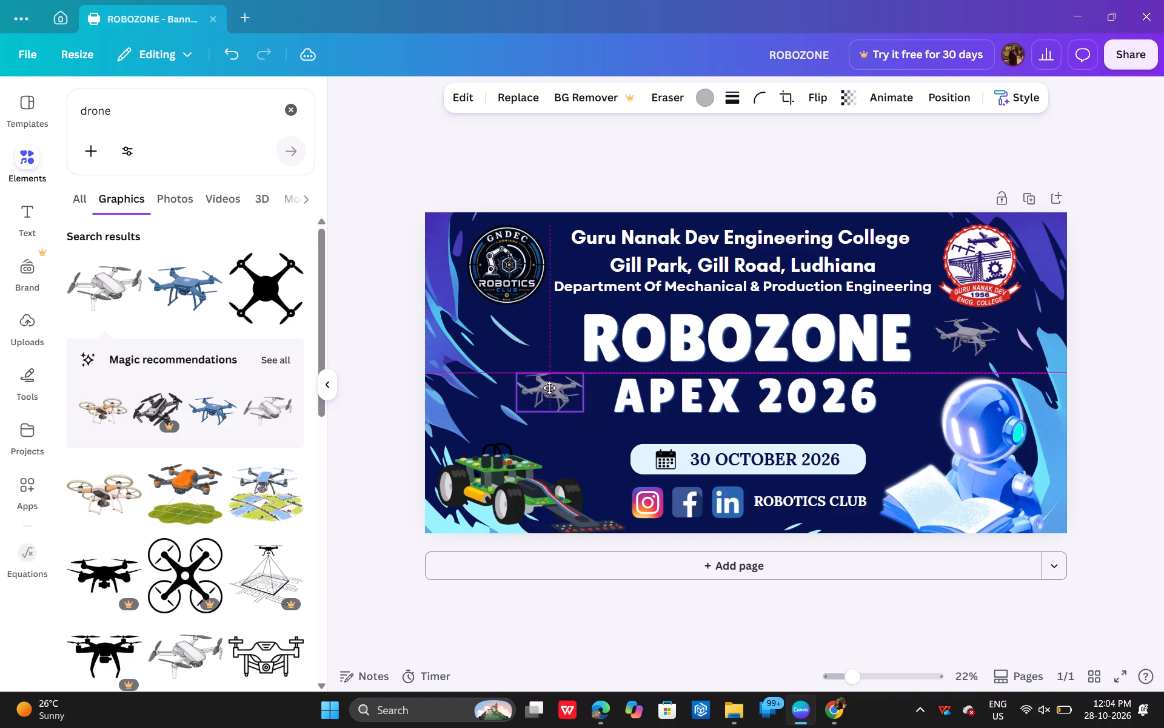
{"action": "left_click_drag", "start_coordinate": [549, 388], "coordinate": [556, 385]}
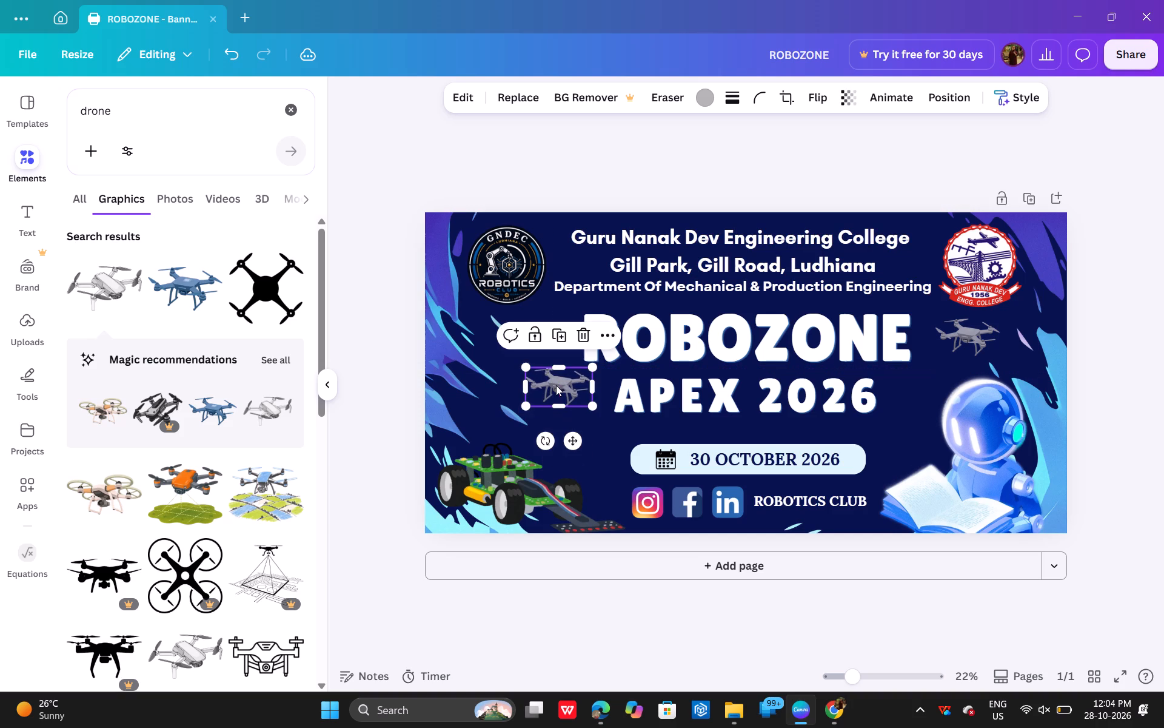
Move the grey drone after ROBOZONE slightly down and closer to the title.
{"action": "left_click", "coordinate": [963, 331]}
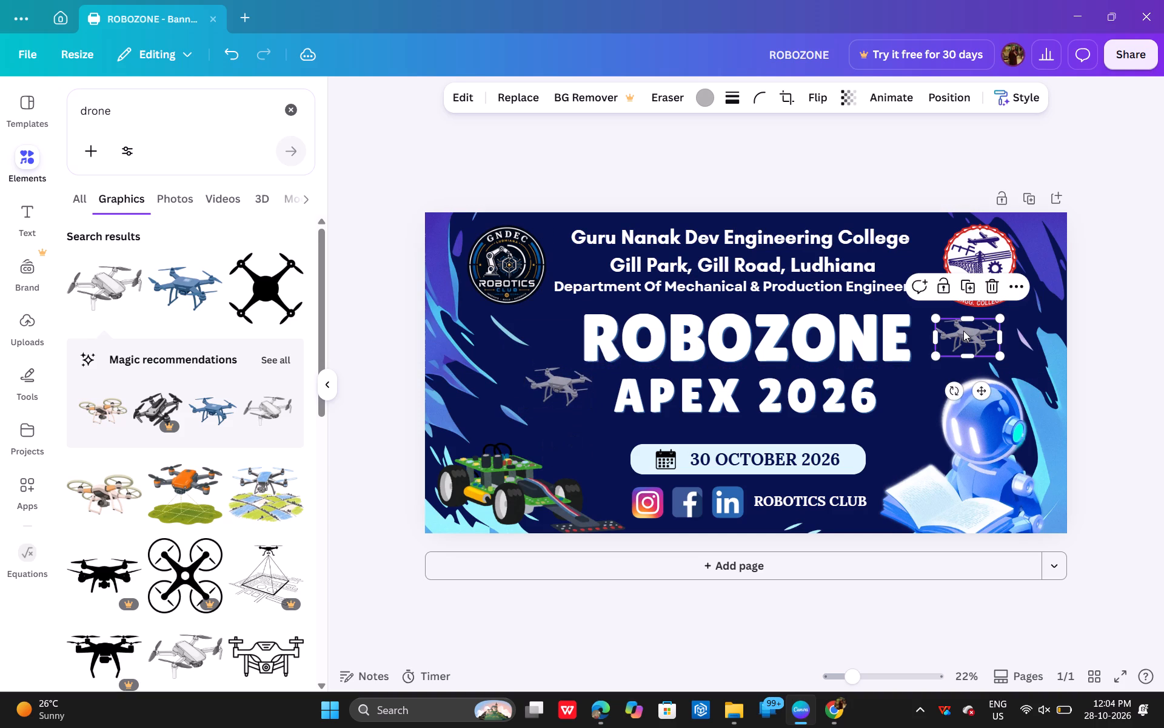
{"action": "left_click", "coordinate": [963, 331]}
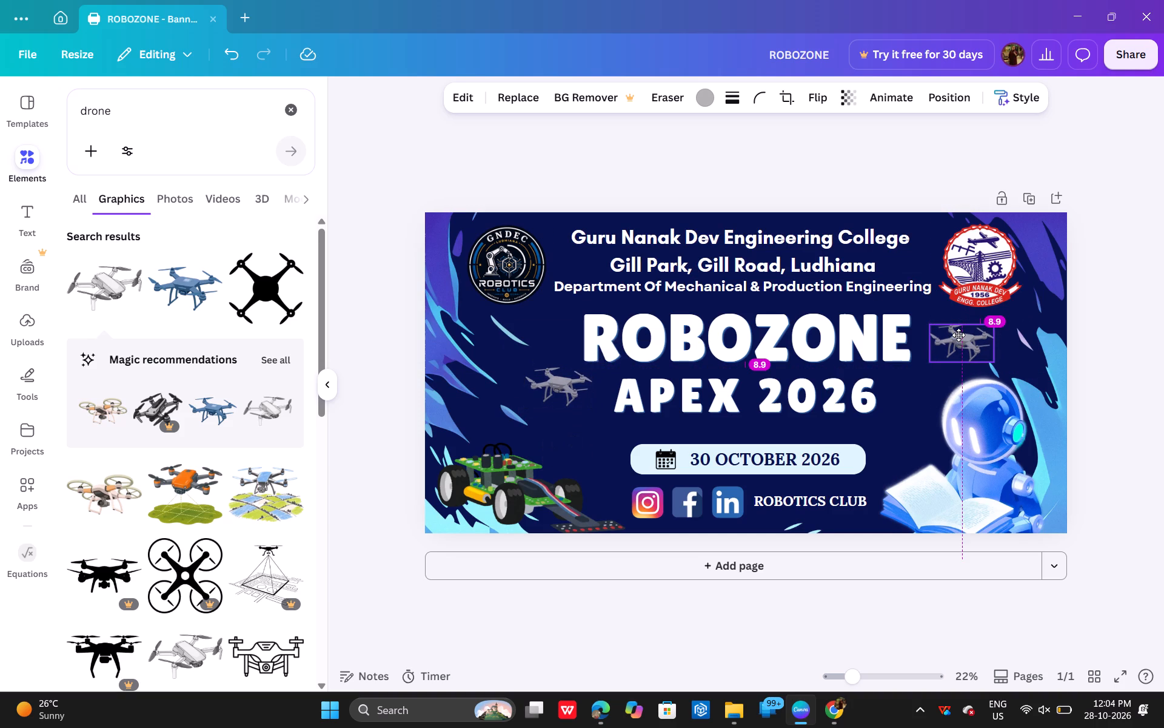
{"action": "left_click", "coordinate": [829, 197]}
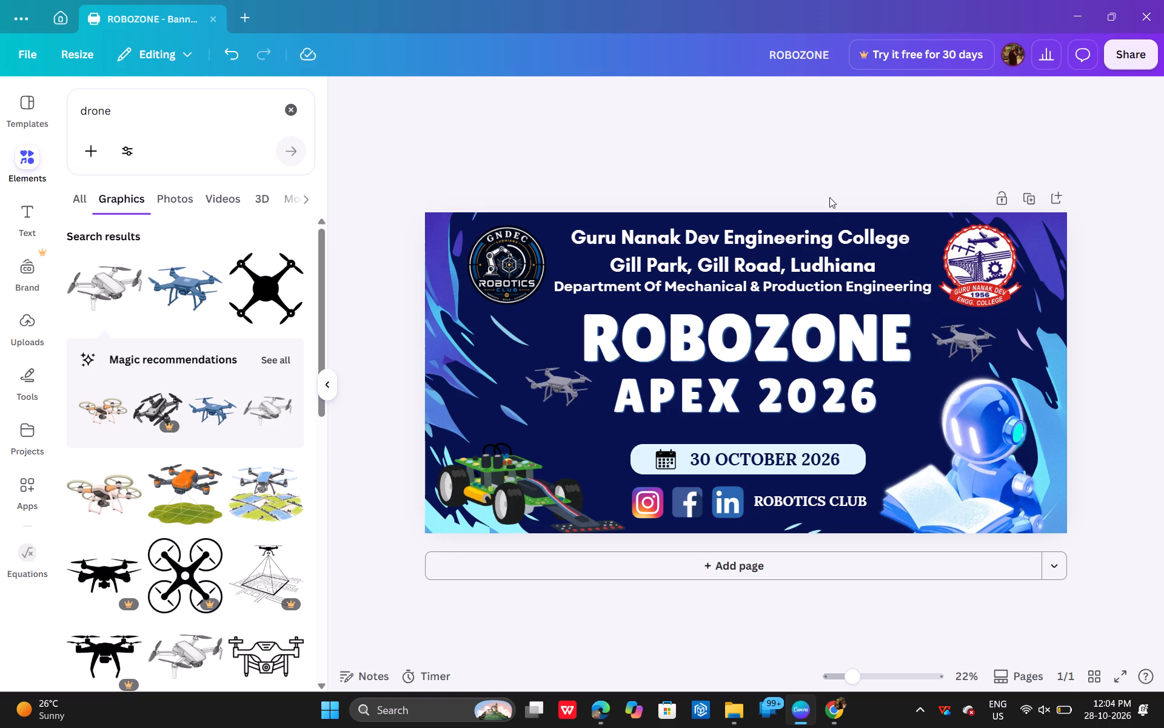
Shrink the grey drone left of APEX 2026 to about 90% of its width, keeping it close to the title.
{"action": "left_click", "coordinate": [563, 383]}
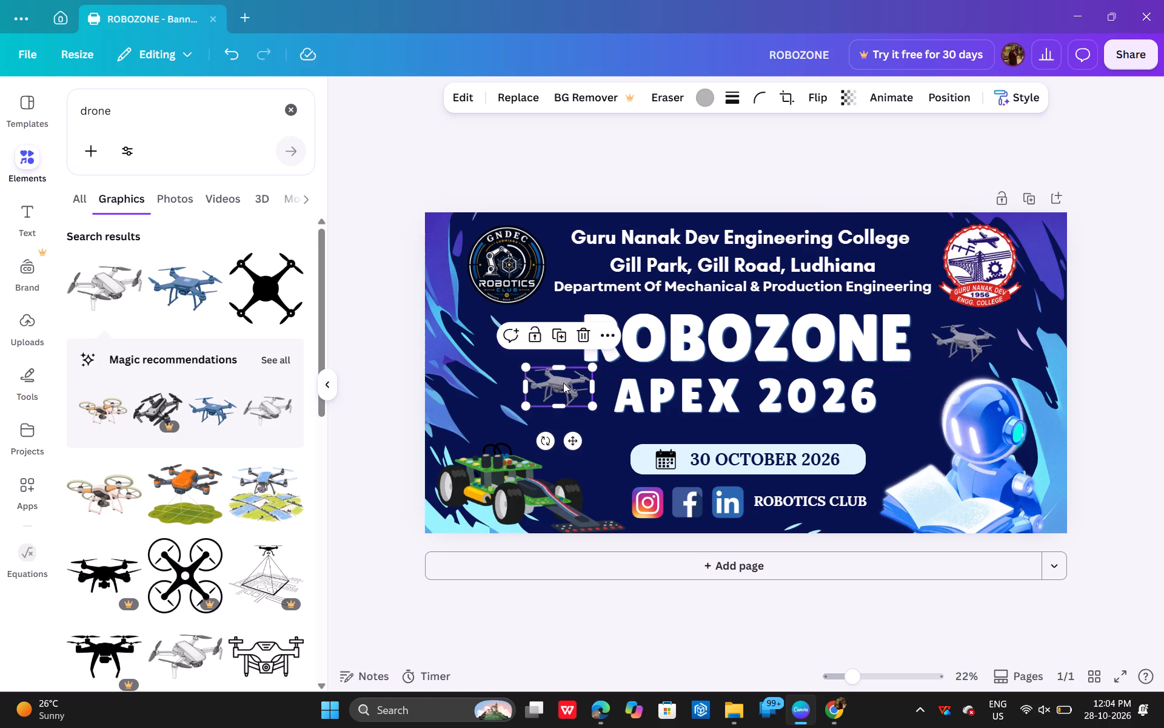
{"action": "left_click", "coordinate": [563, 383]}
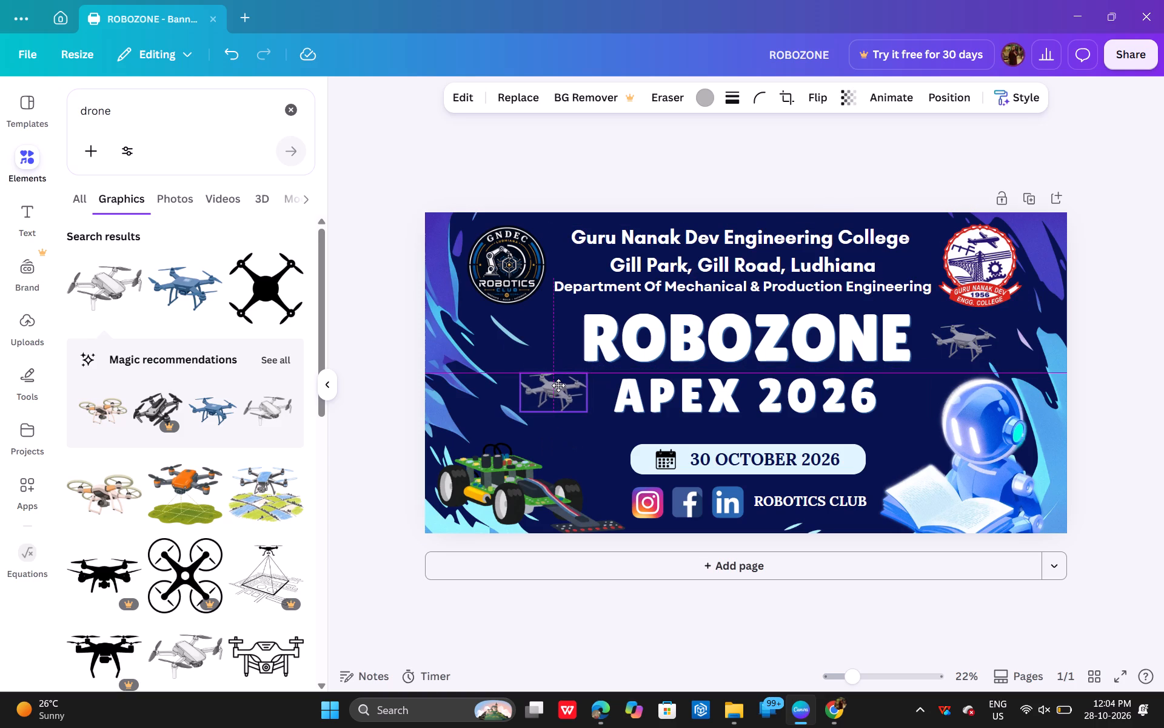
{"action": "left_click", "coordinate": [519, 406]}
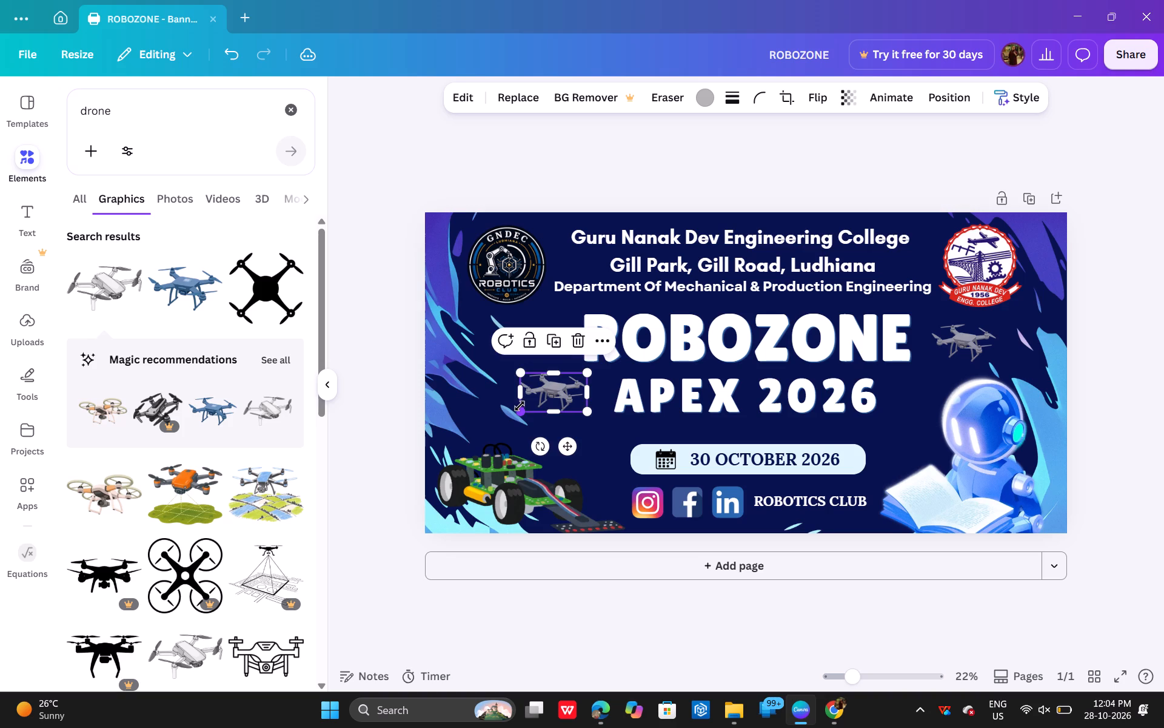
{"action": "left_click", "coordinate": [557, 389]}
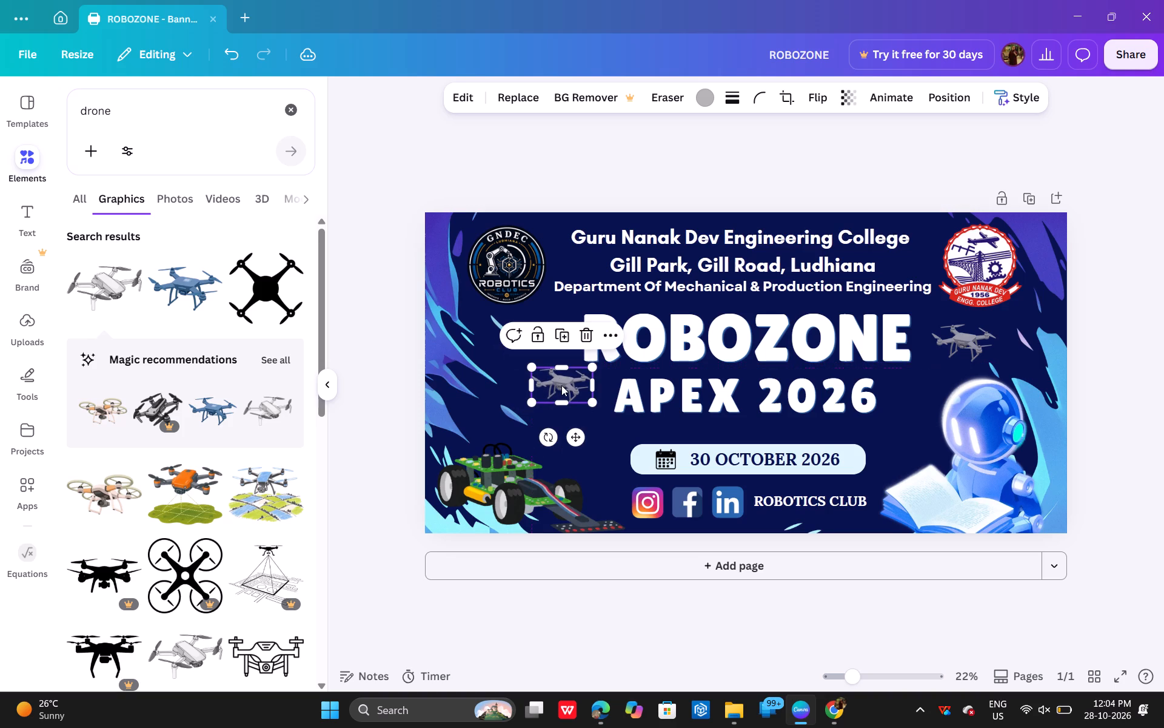
Move the grey drone after ROBOZONE slightly lower and closer to the title, and enlarge it by about a tenth.
{"action": "left_click", "coordinate": [969, 339]}
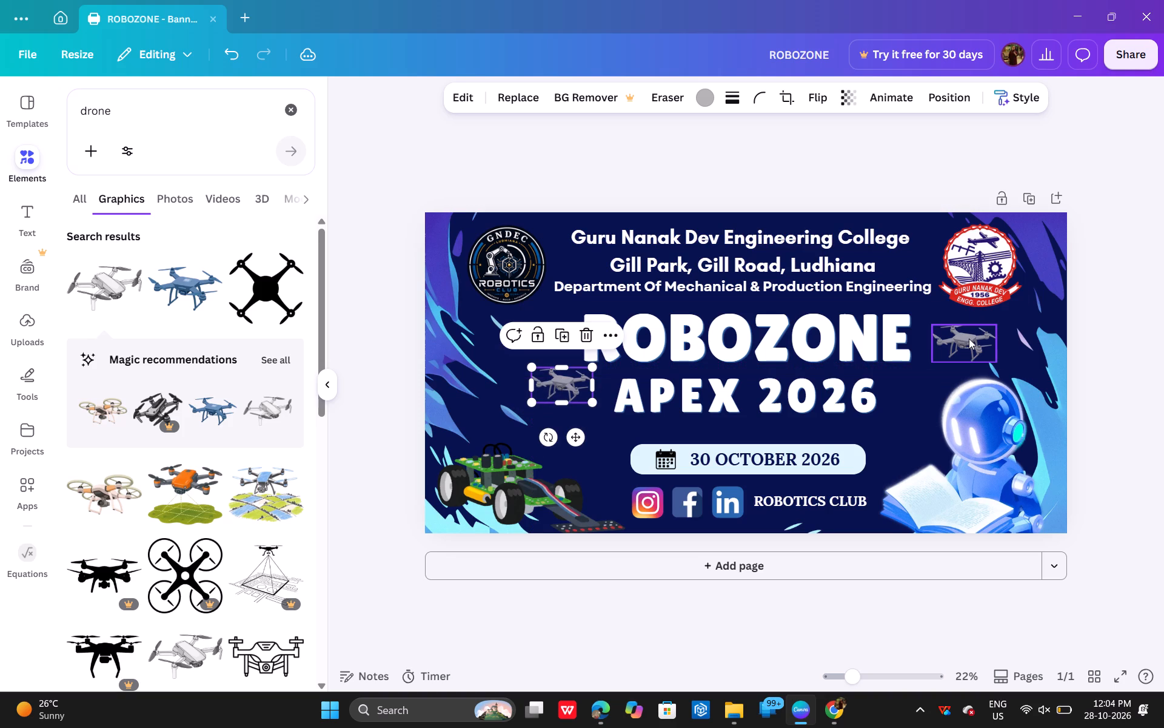
{"action": "left_click_drag", "start_coordinate": [969, 339], "coordinate": [963, 342]}
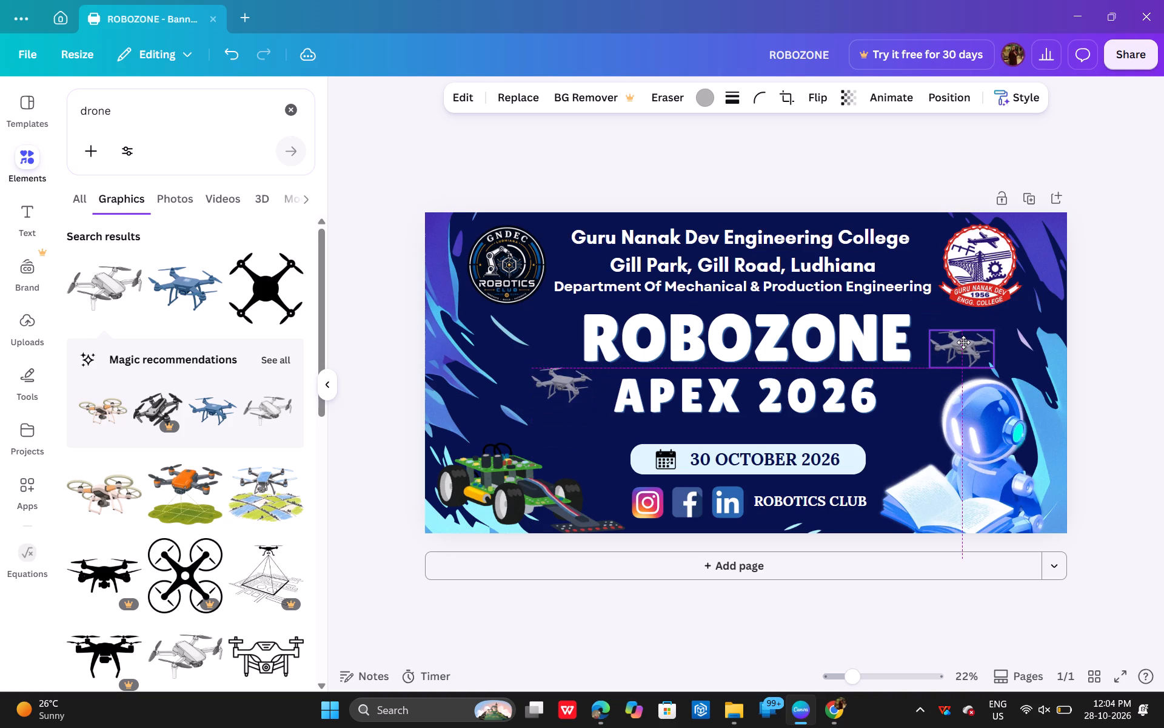
{"action": "left_click_drag", "start_coordinate": [963, 342], "coordinate": [963, 342]}
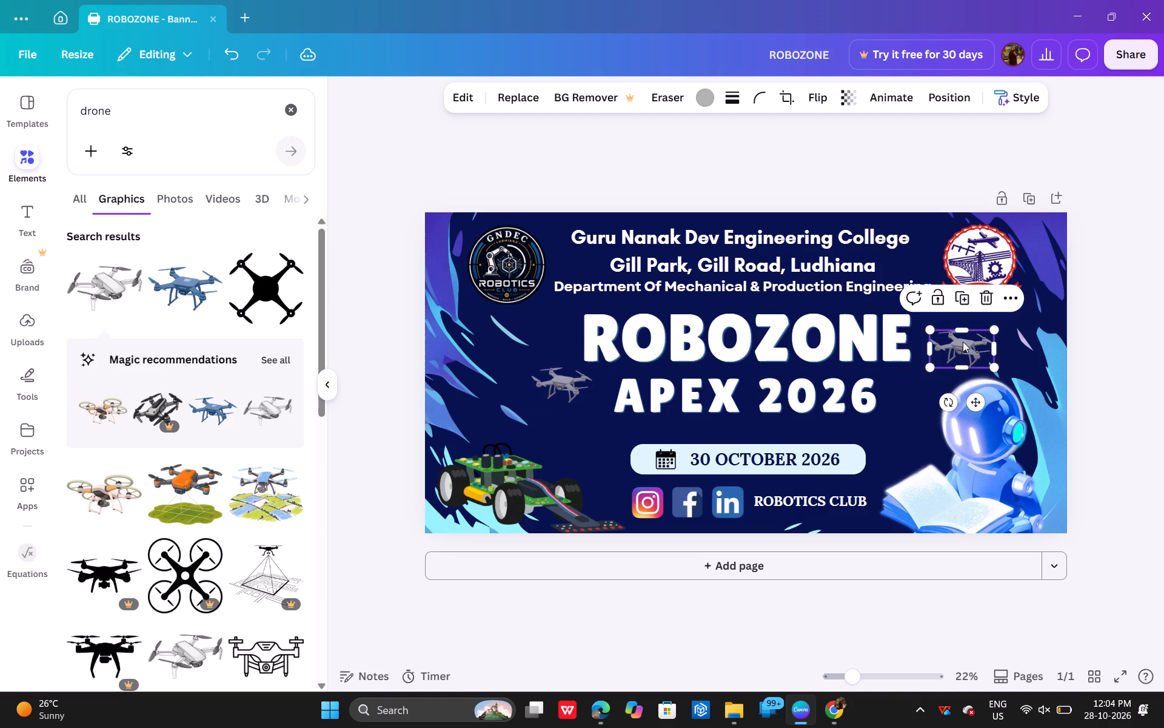
{"action": "left_click", "coordinate": [903, 181]}
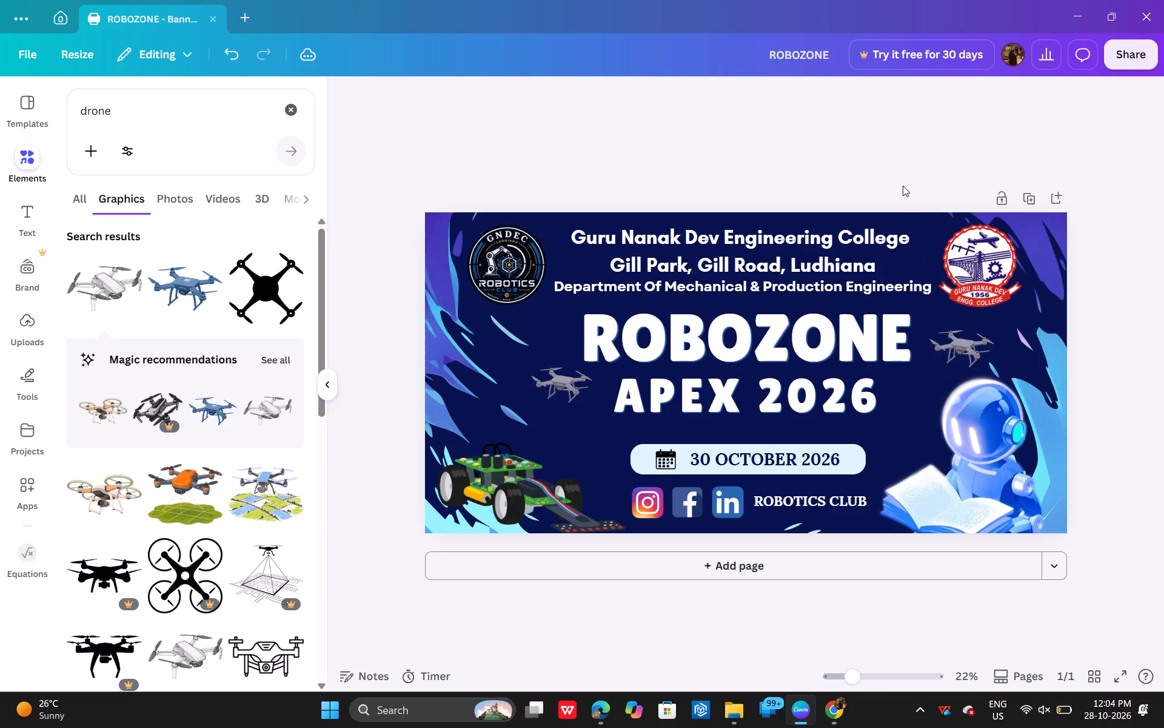
{"action": "left_click", "coordinate": [961, 360]}
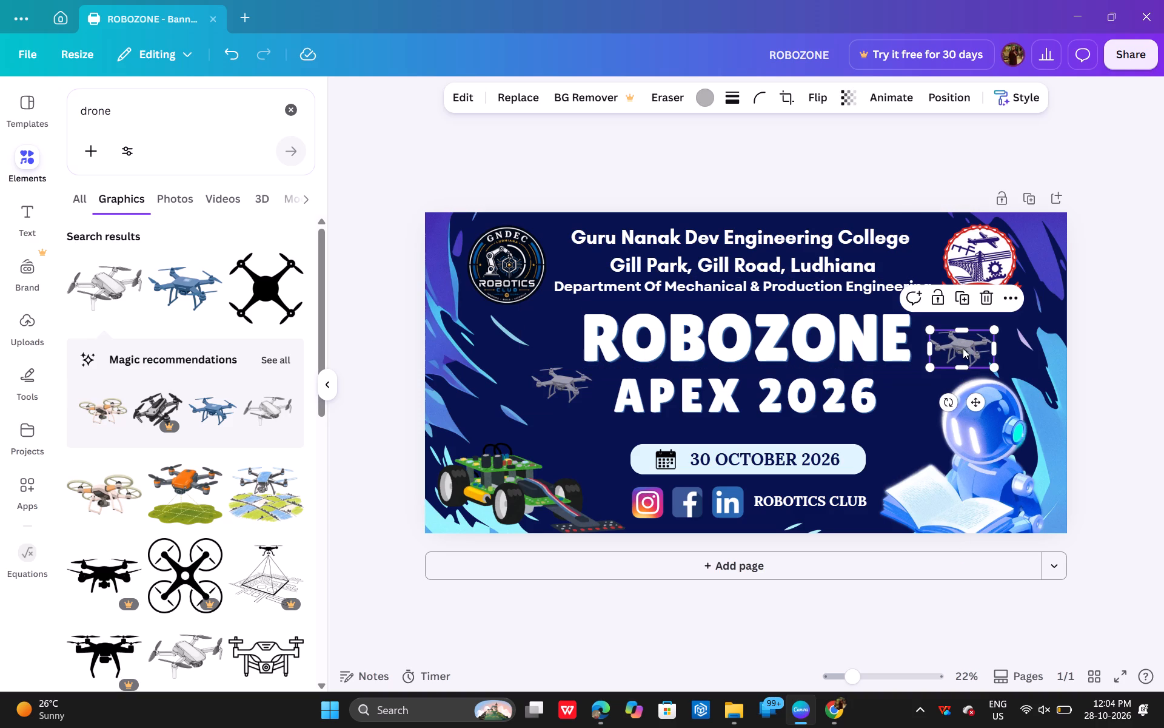
{"action": "left_click_drag", "start_coordinate": [963, 348], "coordinate": [955, 349]}
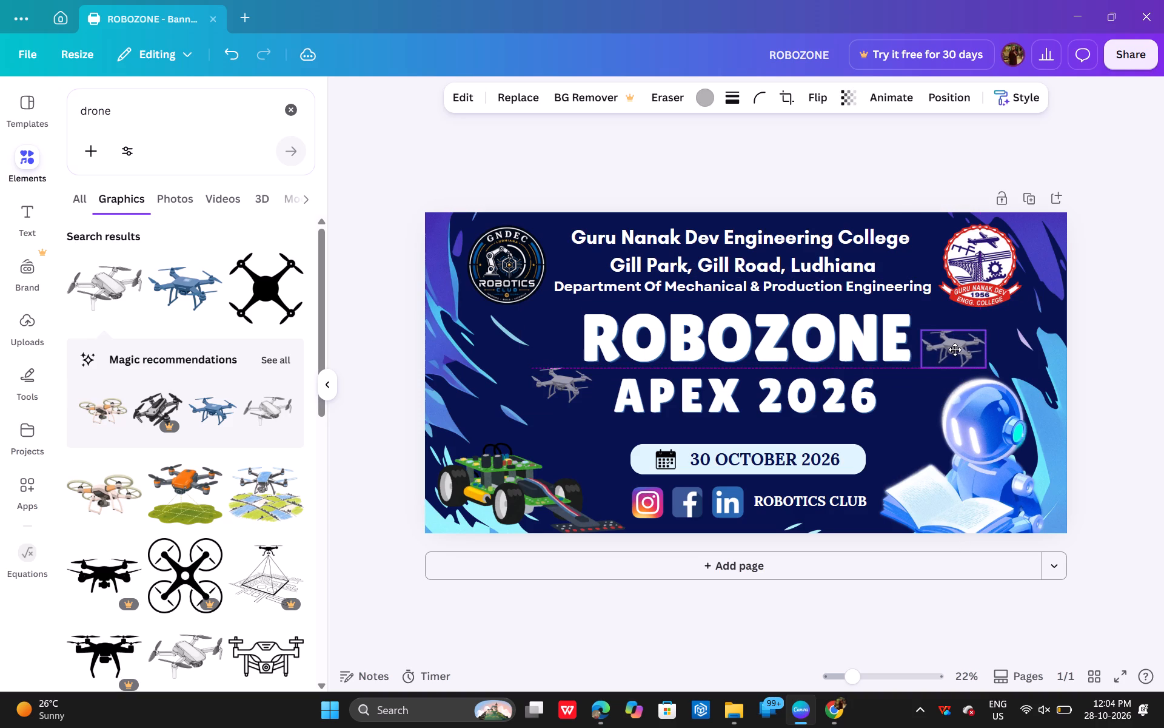
{"action": "left_click_drag", "start_coordinate": [955, 349], "coordinate": [956, 349]}
{"action": "left_click", "coordinate": [926, 371]}
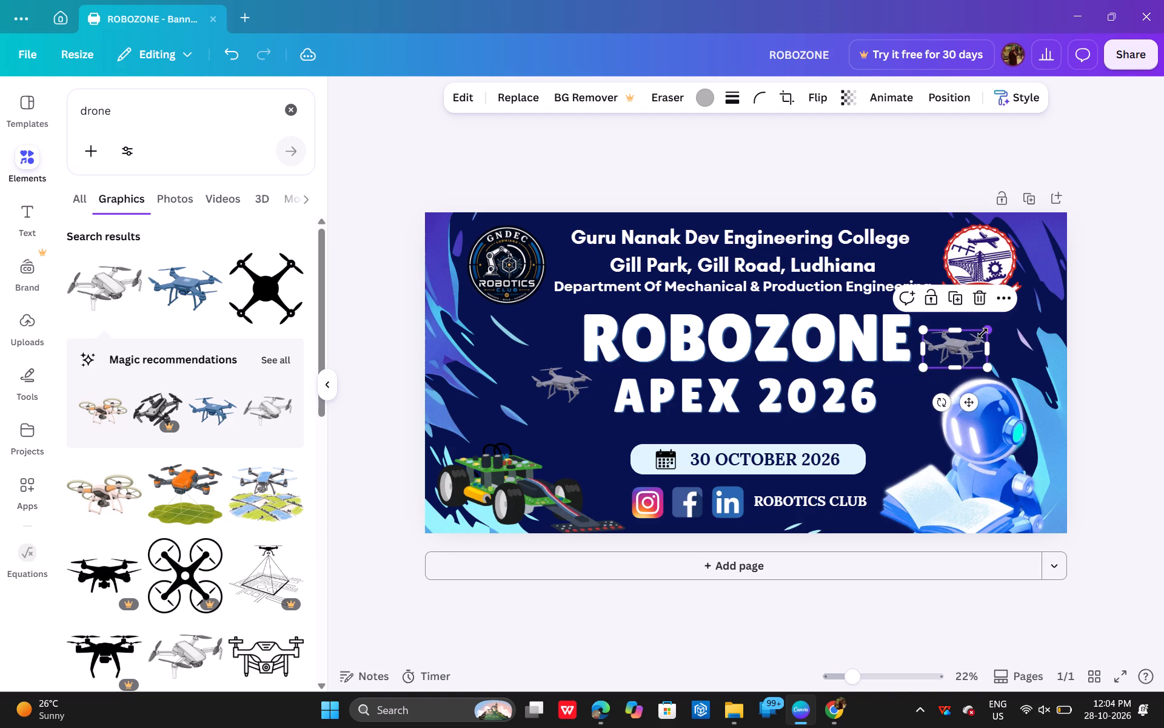
{"action": "left_click_drag", "start_coordinate": [983, 331], "coordinate": [990, 326]}
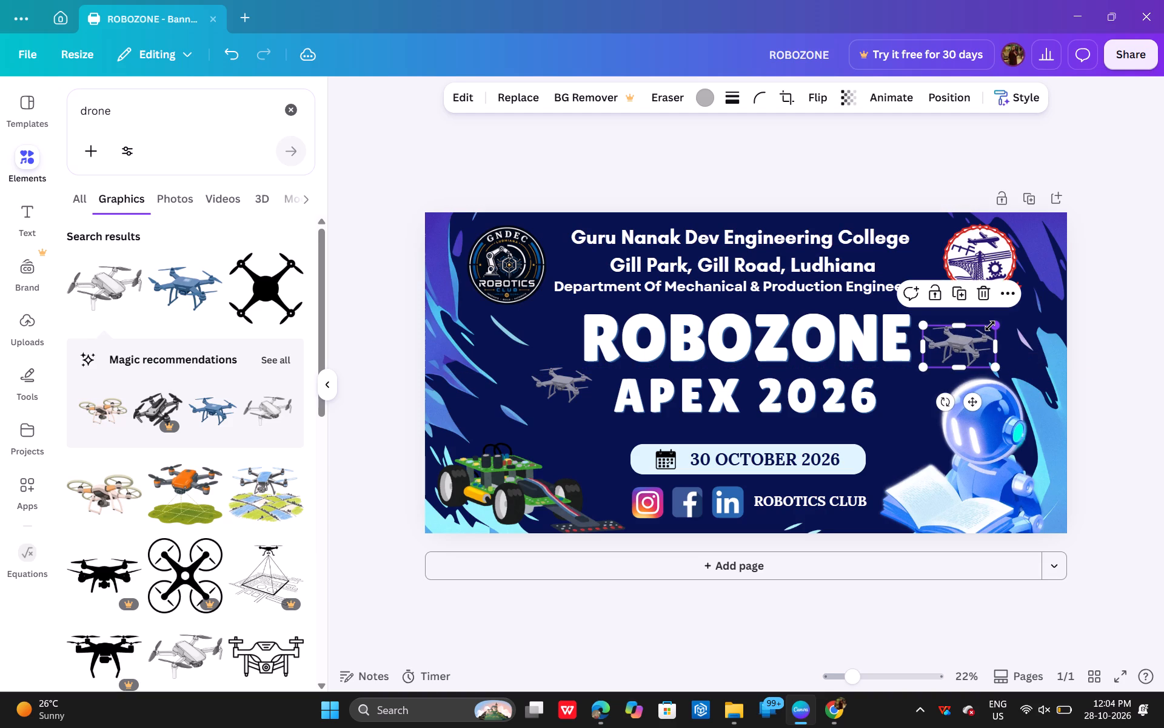
Enlarge the grey drone left of APEX 2026 by about a tenth.
{"action": "left_click", "coordinate": [569, 389]}
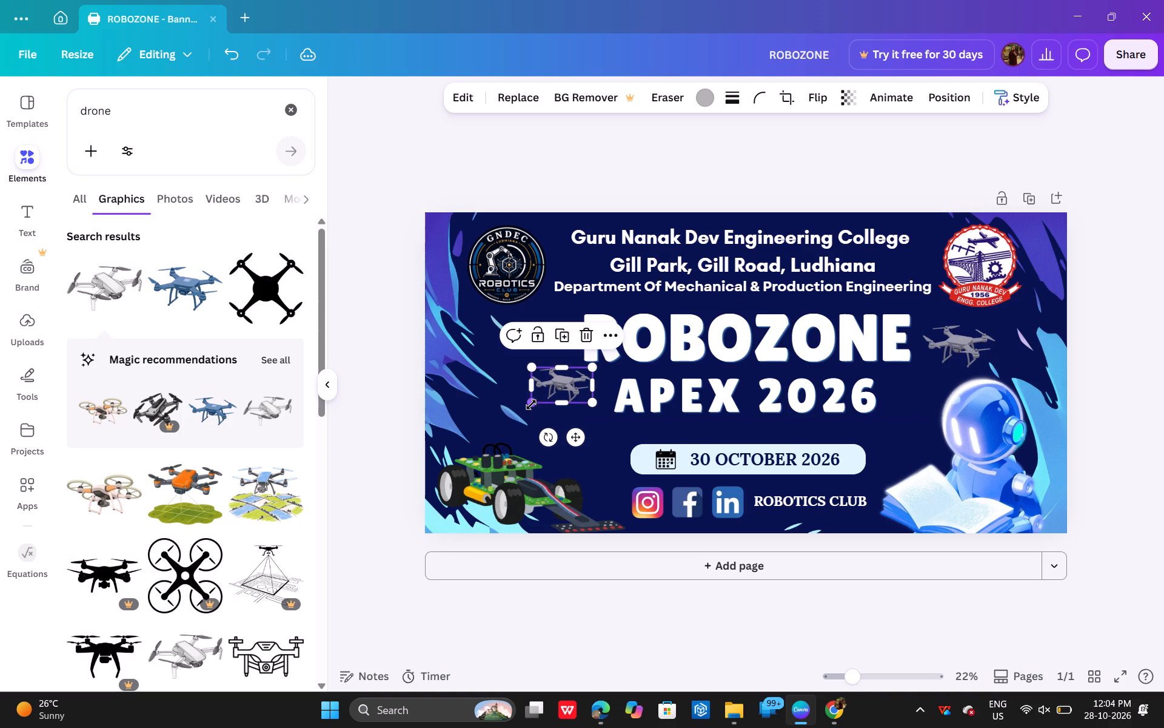
{"action": "left_click_drag", "start_coordinate": [531, 405], "coordinate": [526, 413]}
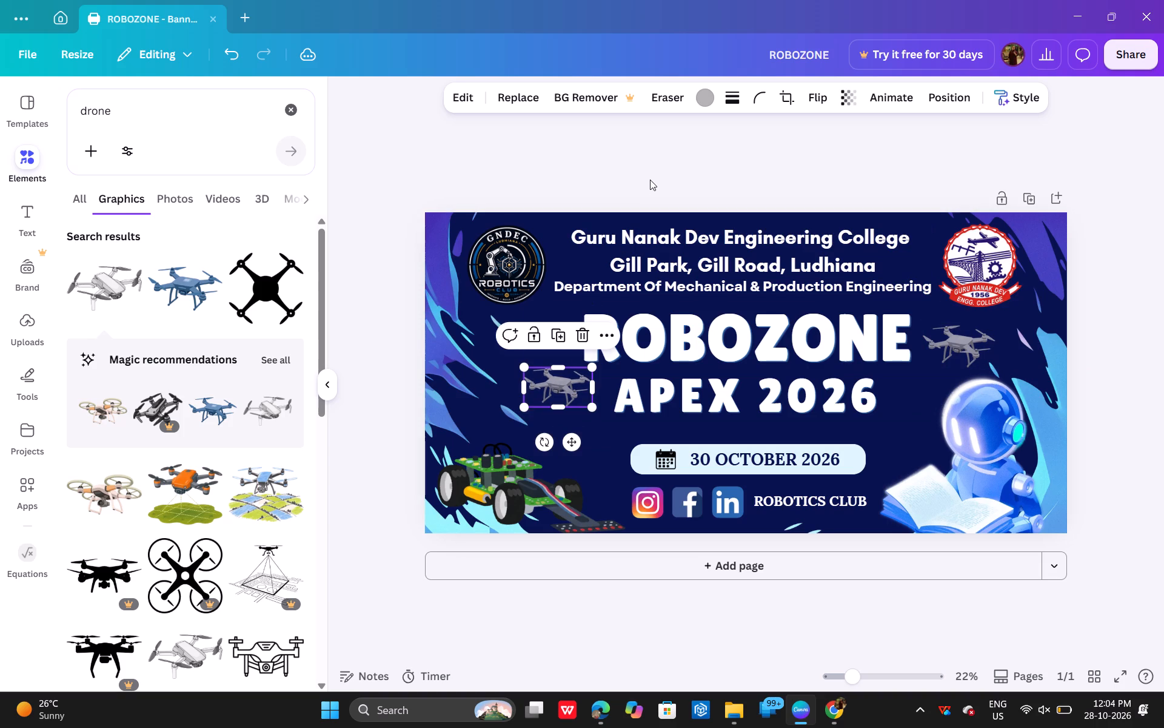
{"action": "left_click", "coordinate": [650, 180]}
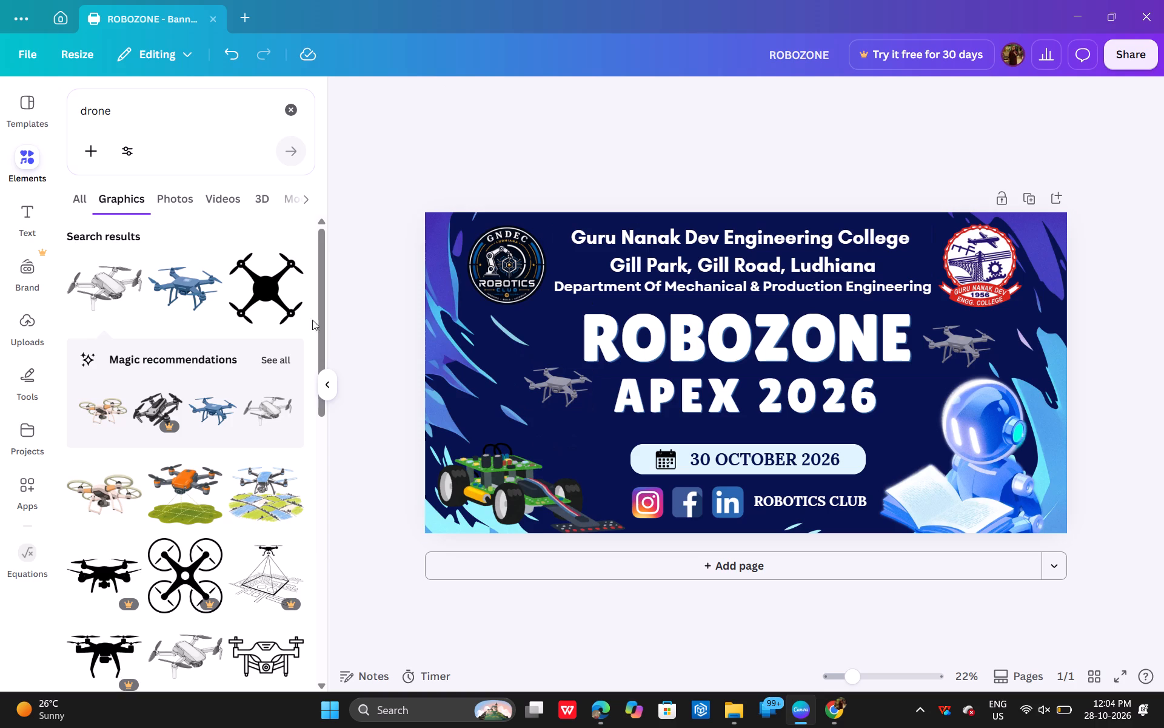
Enlarge the robot car by about 6% and place it at the banner's left edge, raised slightly above the bottom edge.
{"action": "left_click", "coordinate": [517, 504]}
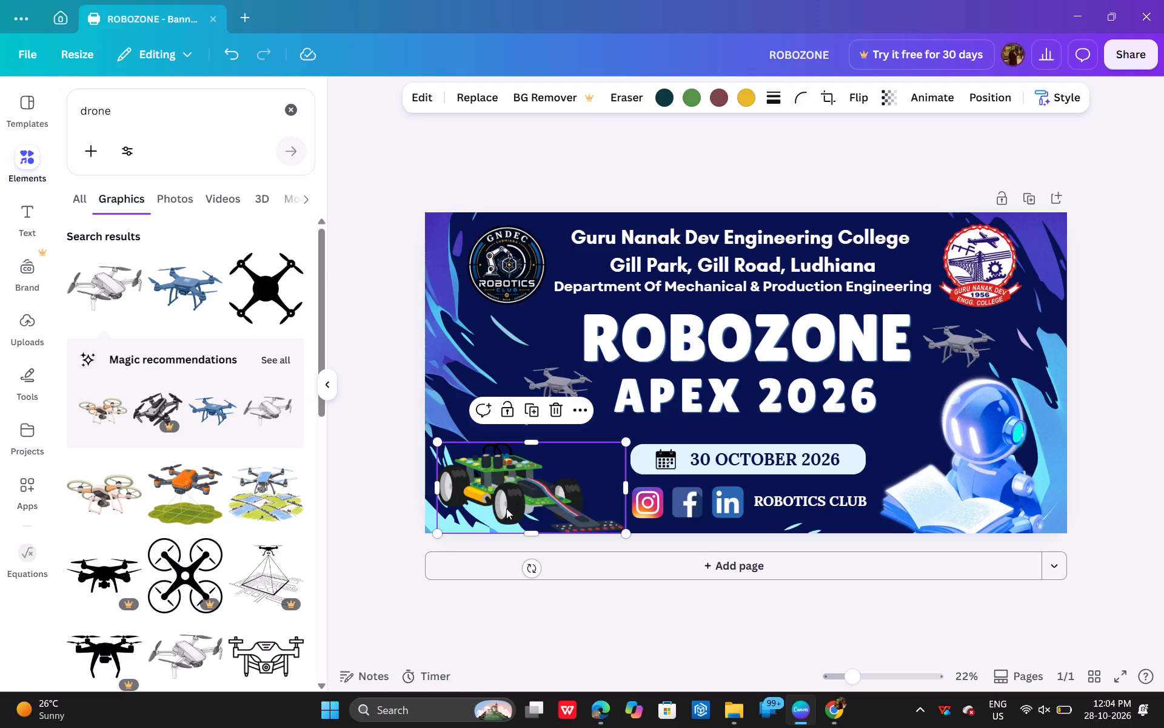
{"action": "left_click", "coordinate": [474, 530]}
{"action": "left_click", "coordinate": [436, 630]}
{"action": "left_click", "coordinate": [455, 529]}
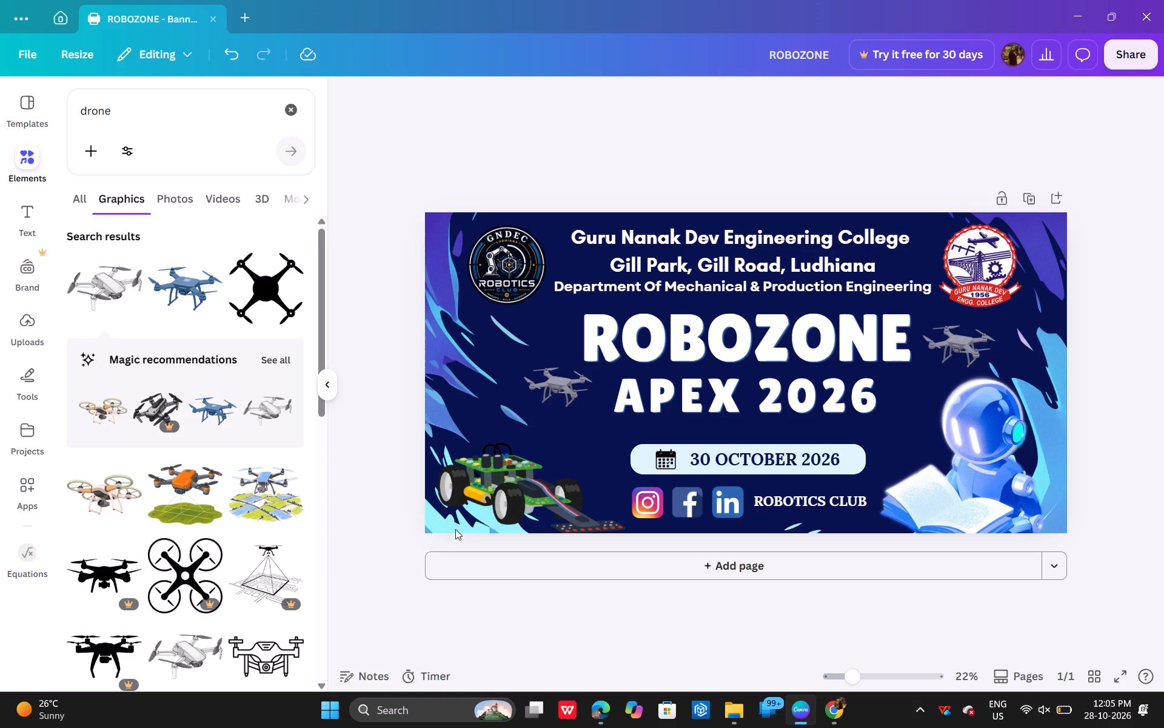
{"action": "left_click", "coordinate": [433, 525]}
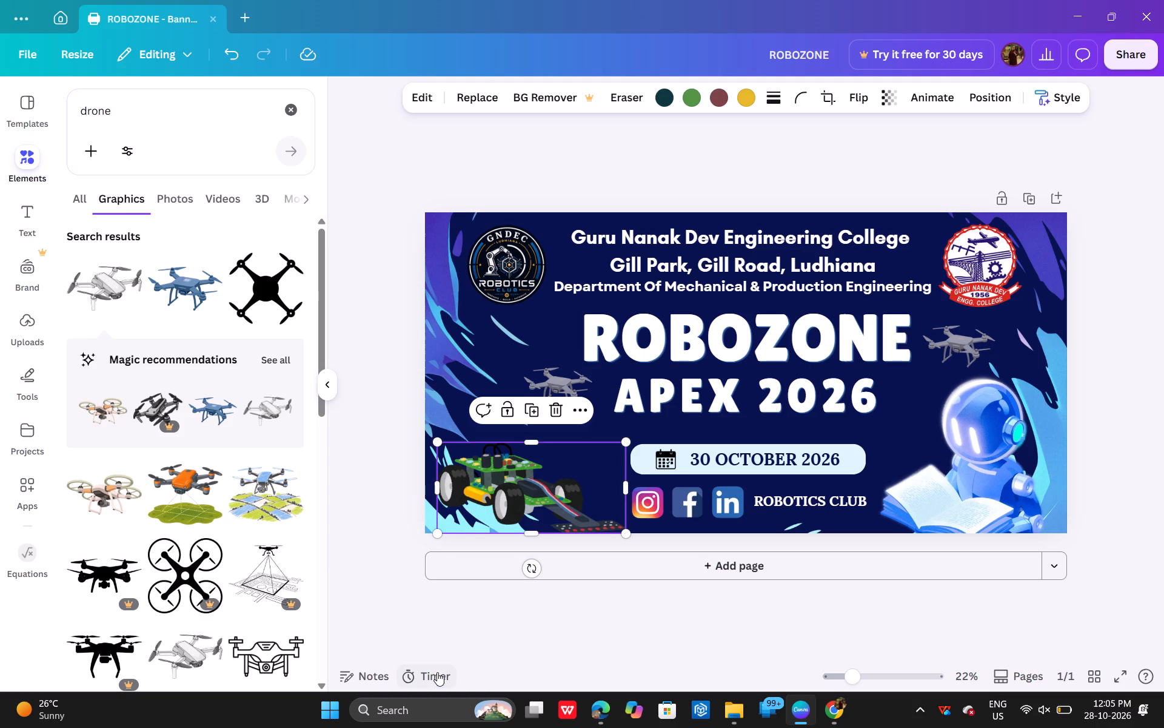
{"action": "left_click", "coordinate": [506, 596]}
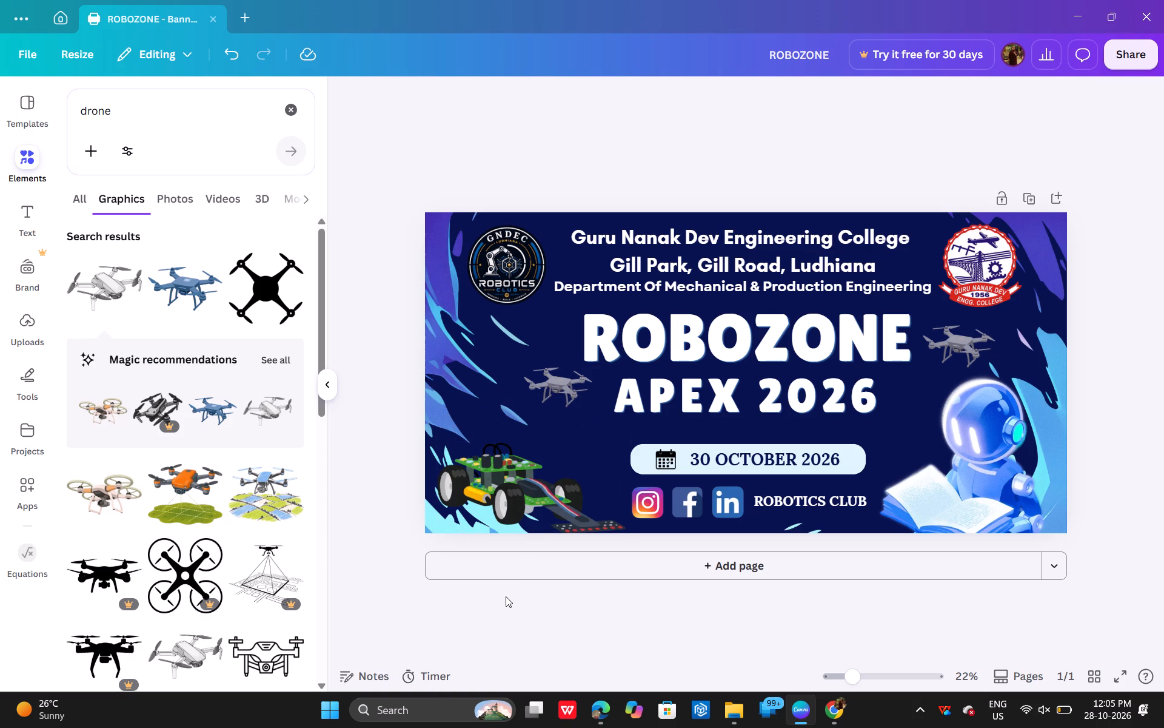
{"action": "left_click", "coordinate": [430, 526]}
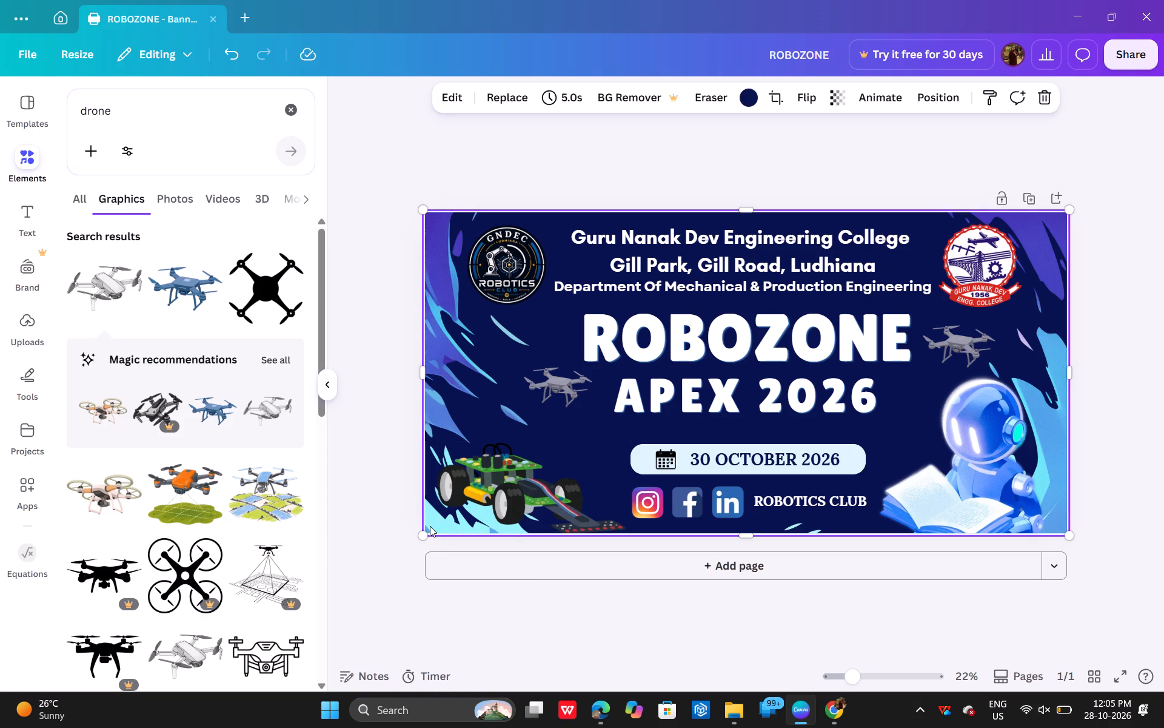
{"action": "left_click", "coordinate": [433, 402]}
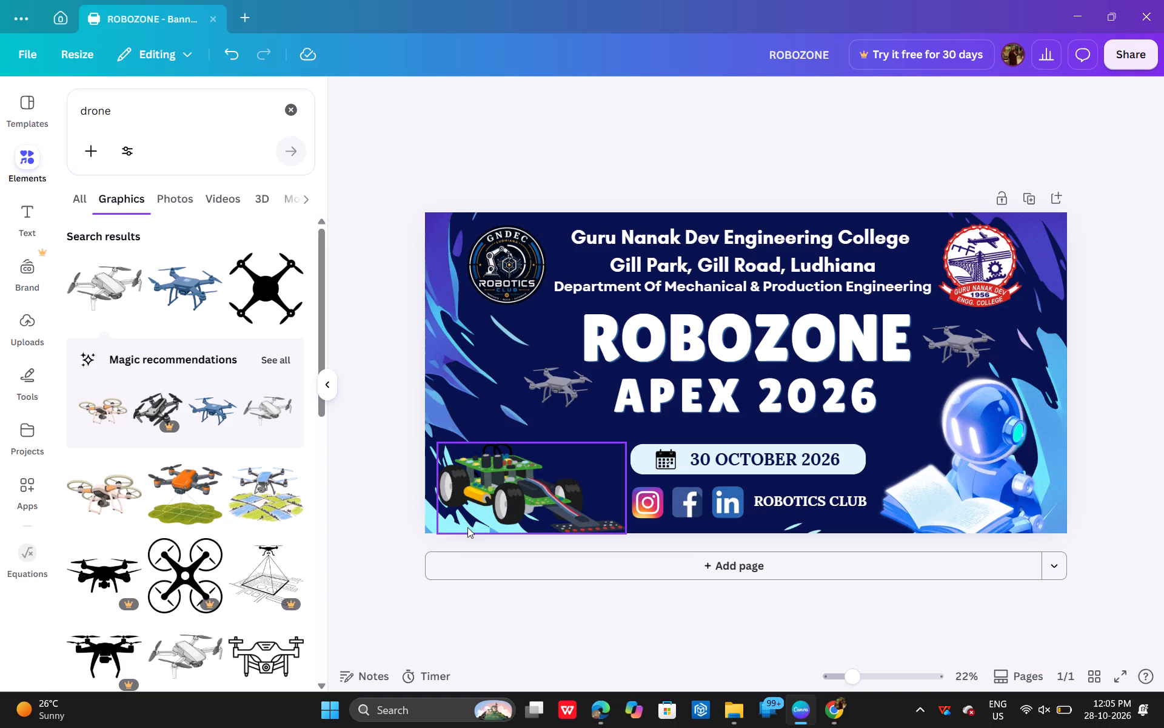
{"action": "left_click", "coordinate": [466, 527]}
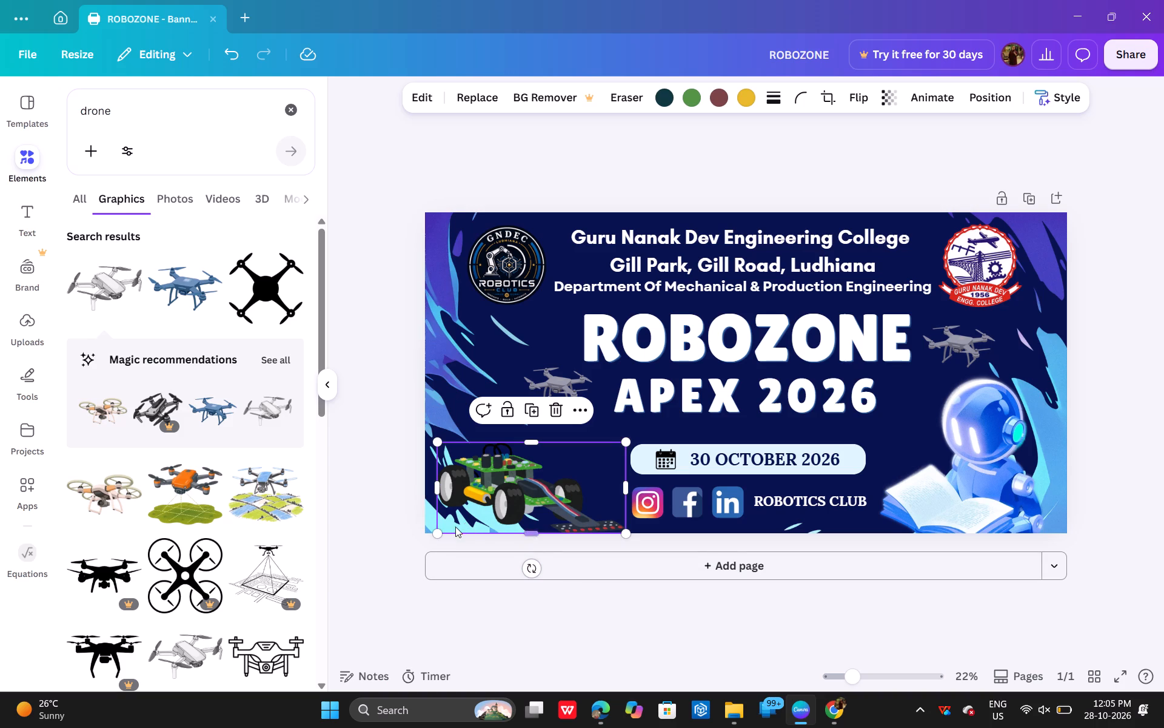
{"action": "left_click_drag", "start_coordinate": [435, 533], "coordinate": [429, 546]}
{"action": "left_click_drag", "start_coordinate": [483, 480], "coordinate": [478, 498]}
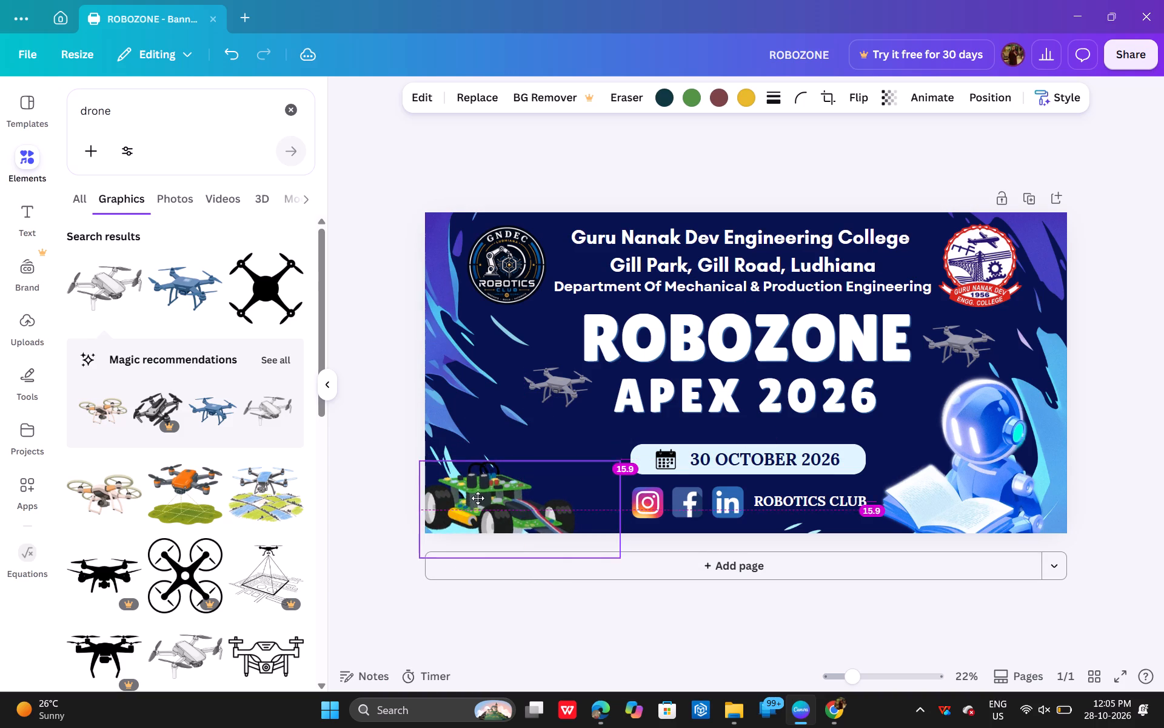
{"action": "left_click_drag", "start_coordinate": [478, 498], "coordinate": [481, 453]}
Replace the drone search with a graphics search for "car".
{"action": "left_click", "coordinate": [175, 109]}
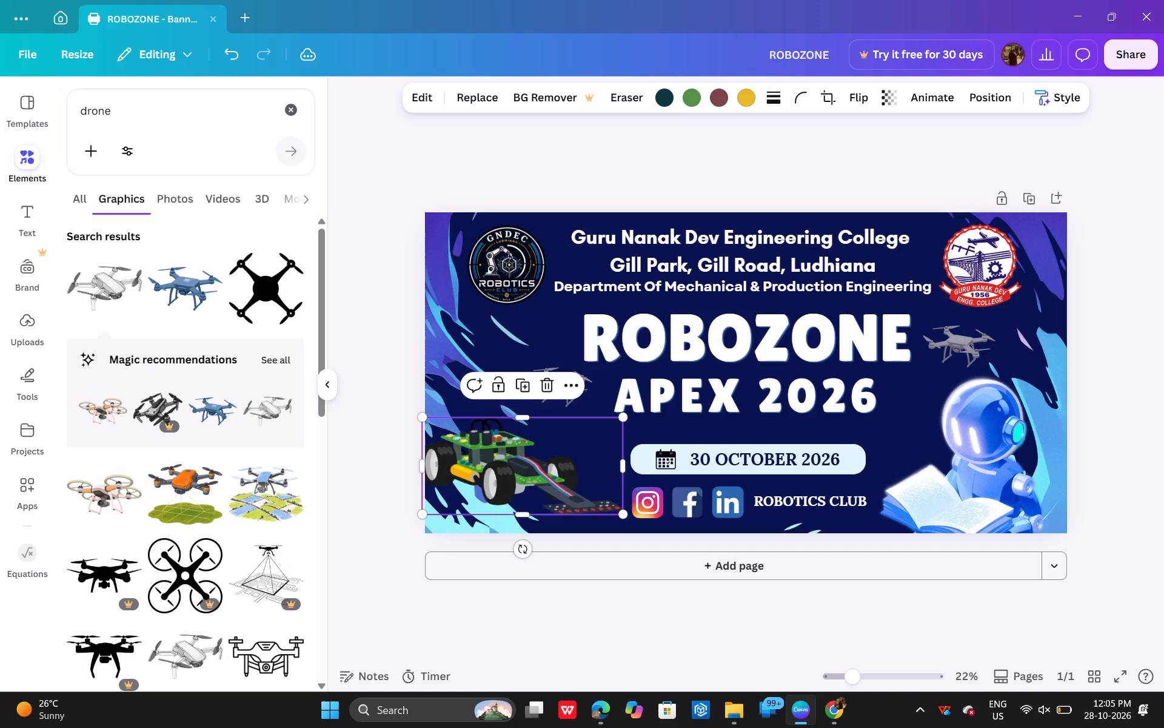
{"action": "key", "text": "BackSpace"}
{"action": "key", "text": "BackSpace"}
{"action": "key", "text": "BackSpace"}
{"action": "key", "text": "BackSpace"}
{"action": "key", "text": "BackSpace"}
{"action": "key", "text": "BackSpace"}
{"action": "key", "text": "BackSpace"}
{"action": "key", "text": "BackSpace"}
{"action": "key", "text": "BackSpace"}
{"action": "key", "text": "BackSpace"}
{"action": "key", "text": "BackSpace"}
{"action": "key", "text": "BackSpace"}
{"action": "key", "text": "BackSpace"}
{"action": "key", "text": "BackSpace"}
{"action": "key", "text": "BackSpace"}
{"action": "key", "text": "BackSpace"}
{"action": "key", "text": "BackSpace"}
{"action": "key", "text": "BackSpace"}
{"action": "key", "text": "BackSpace"}
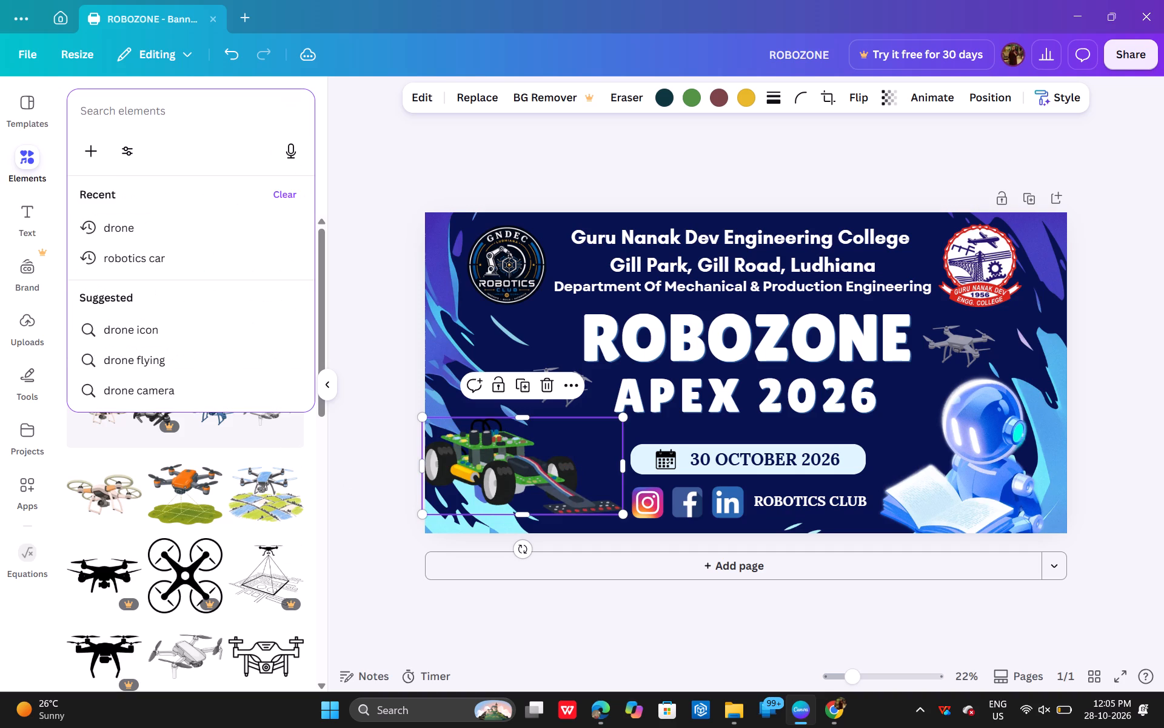
{"action": "type", "text": "car"}
{"action": "key", "text": "space"}
{"action": "key", "text": "Return"}
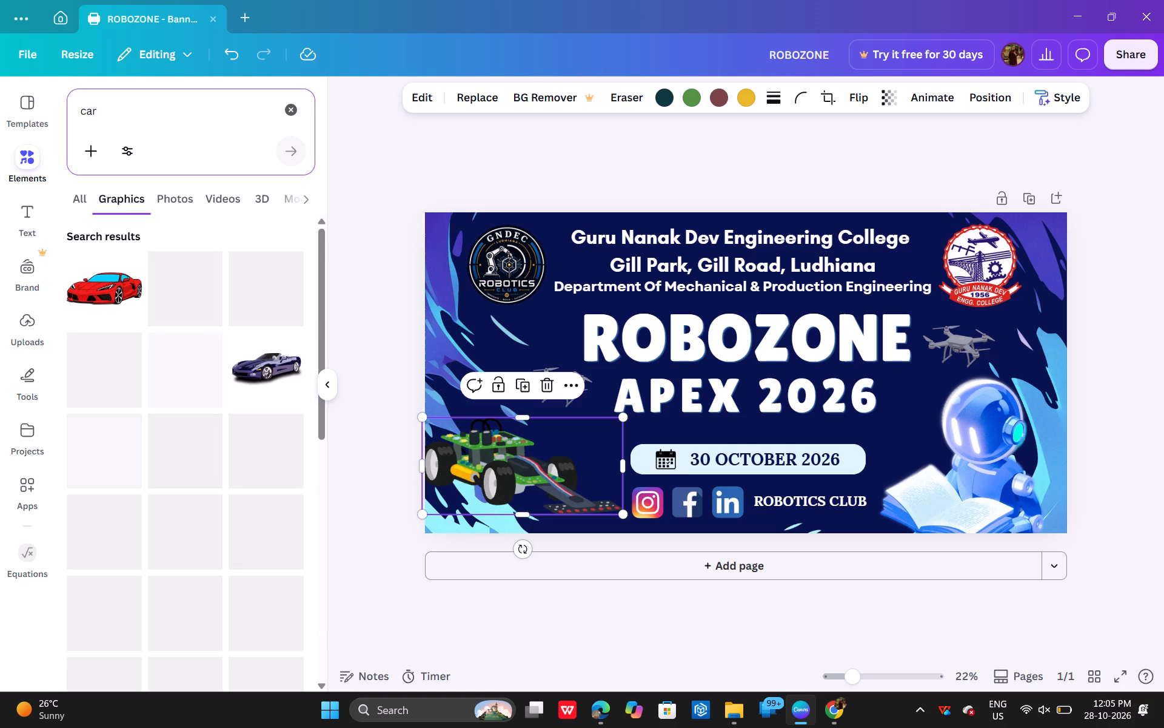
Change the graphics search to "RC car".
{"action": "key", "text": "BackSpace"}
{"action": "key", "text": "BackSpace"}
{"action": "key", "text": "BackSpace"}
{"action": "key", "text": "BackSpace"}
{"action": "key", "text": "BackSpace"}
{"action": "key", "text": "BackSpace"}
{"action": "key", "text": "BackSpace"}
{"action": "key", "text": "BackSpace"}
{"action": "key", "text": "BackSpace"}
{"action": "key", "text": "BackSpace"}
{"action": "key", "text": "BackSpace"}
{"action": "key", "text": "BackSpace"}
{"action": "key", "text": "BackSpace"}
{"action": "key", "text": "BackSpace"}
{"action": "key", "text": "BackSpace"}
{"action": "key", "text": "BackSpace"}
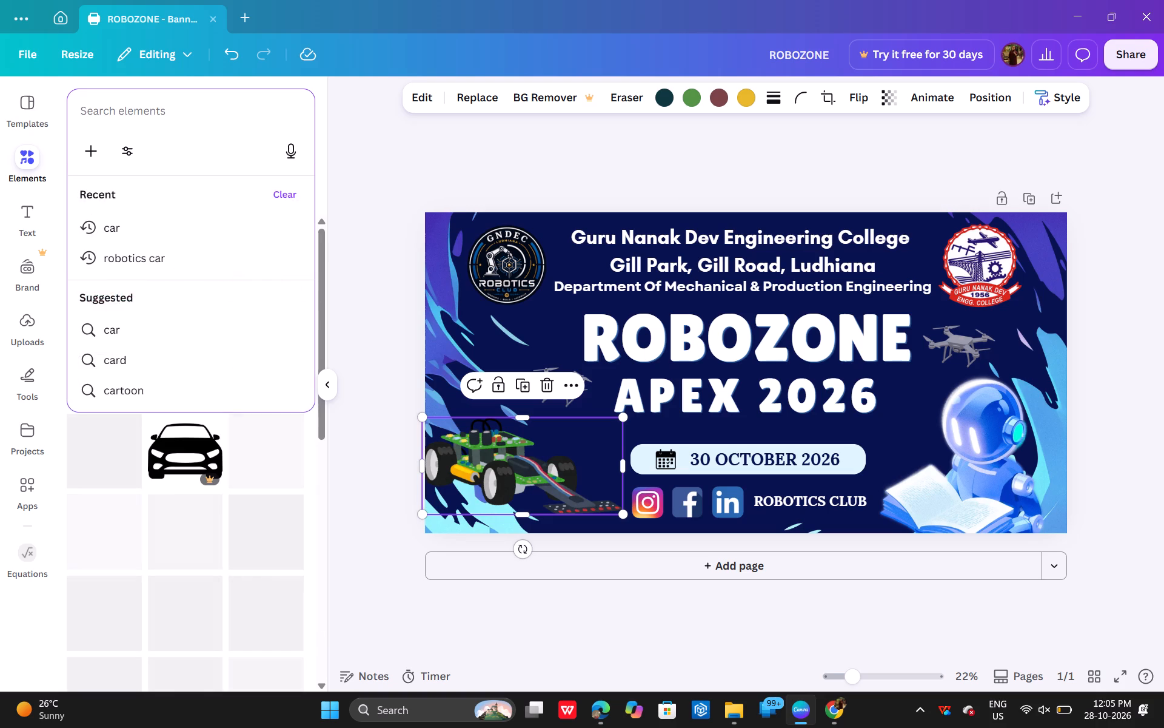
{"action": "type", "text": "RC car"}
{"action": "key", "text": "Return"}
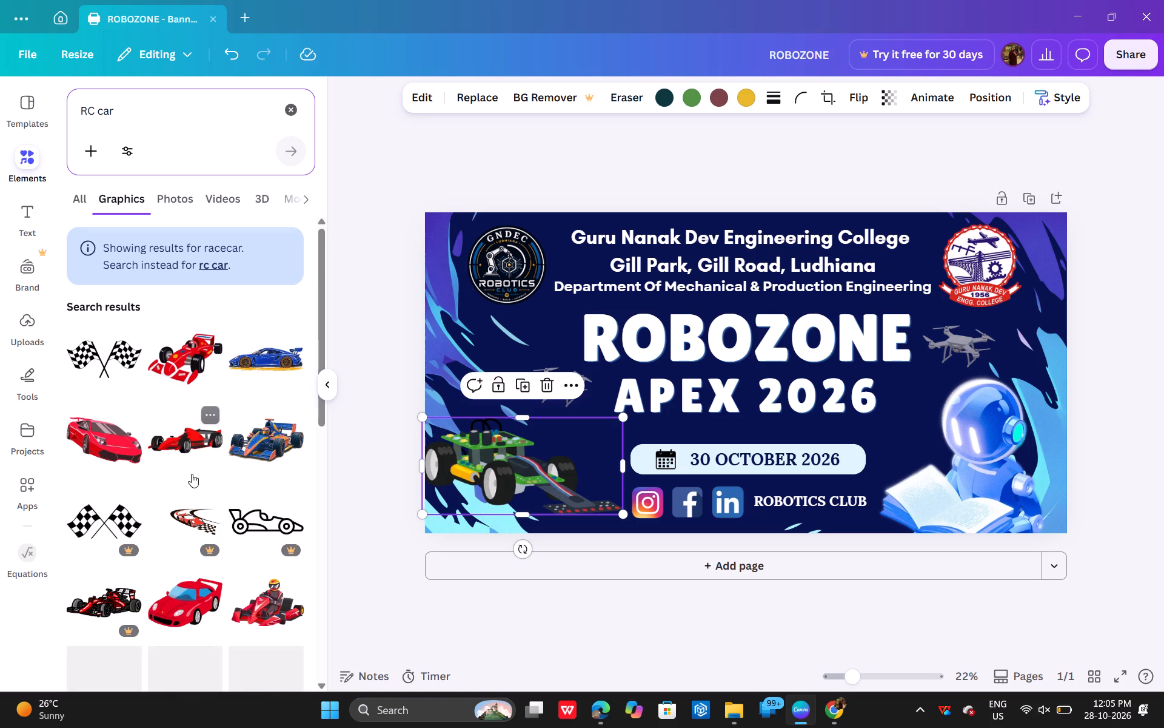
Look through the "RC car" graphics results for a car that suits the banner.
{"action": "scroll", "coordinate": [193, 517], "scroll_direction": "down", "scroll_amount": 3}
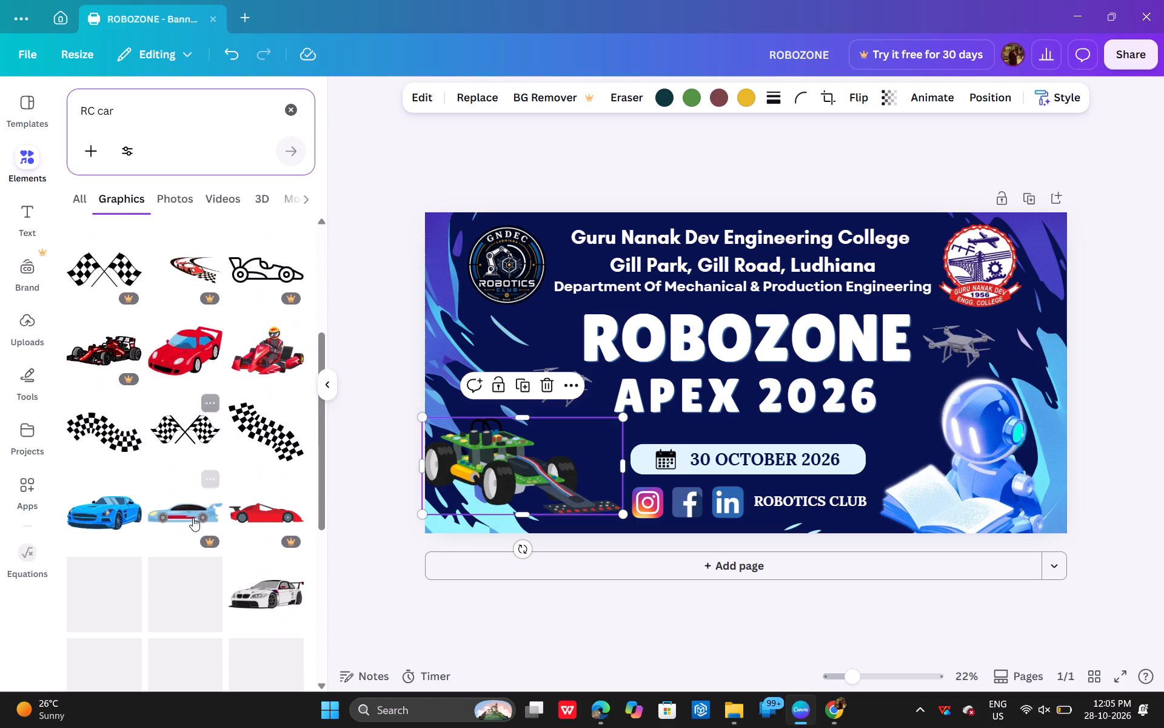
{"action": "scroll", "coordinate": [193, 517], "scroll_direction": "down", "scroll_amount": 4}
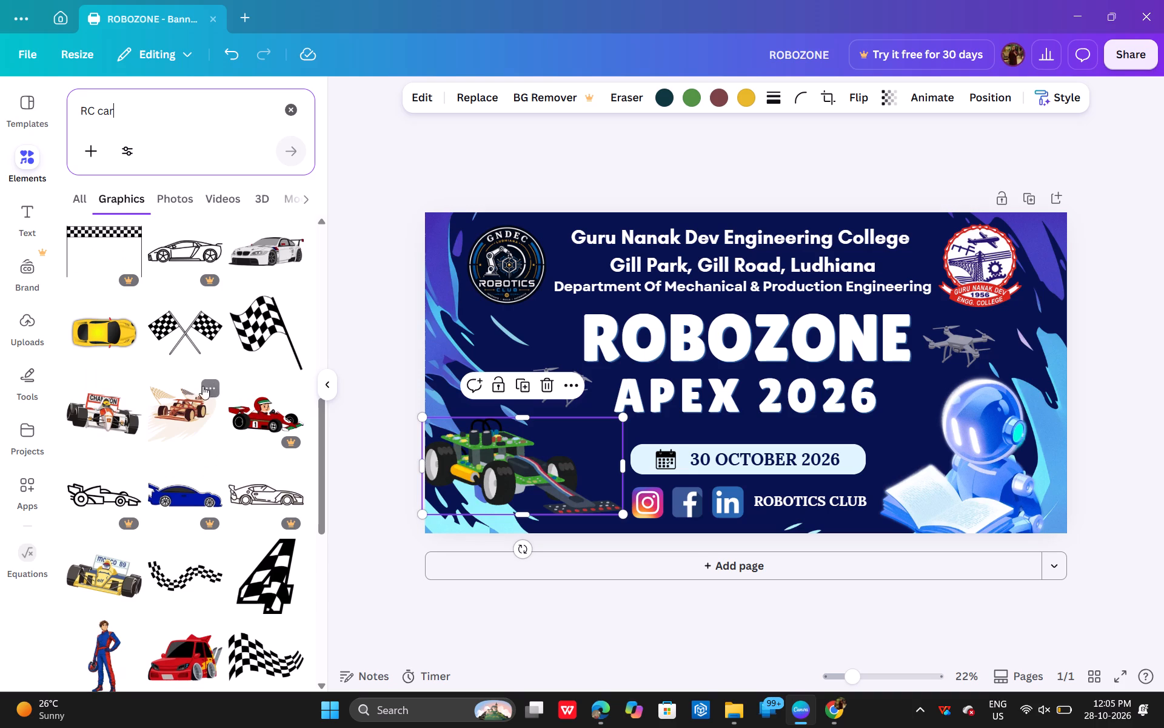
{"action": "scroll", "coordinate": [186, 439], "scroll_direction": "down", "scroll_amount": 1}
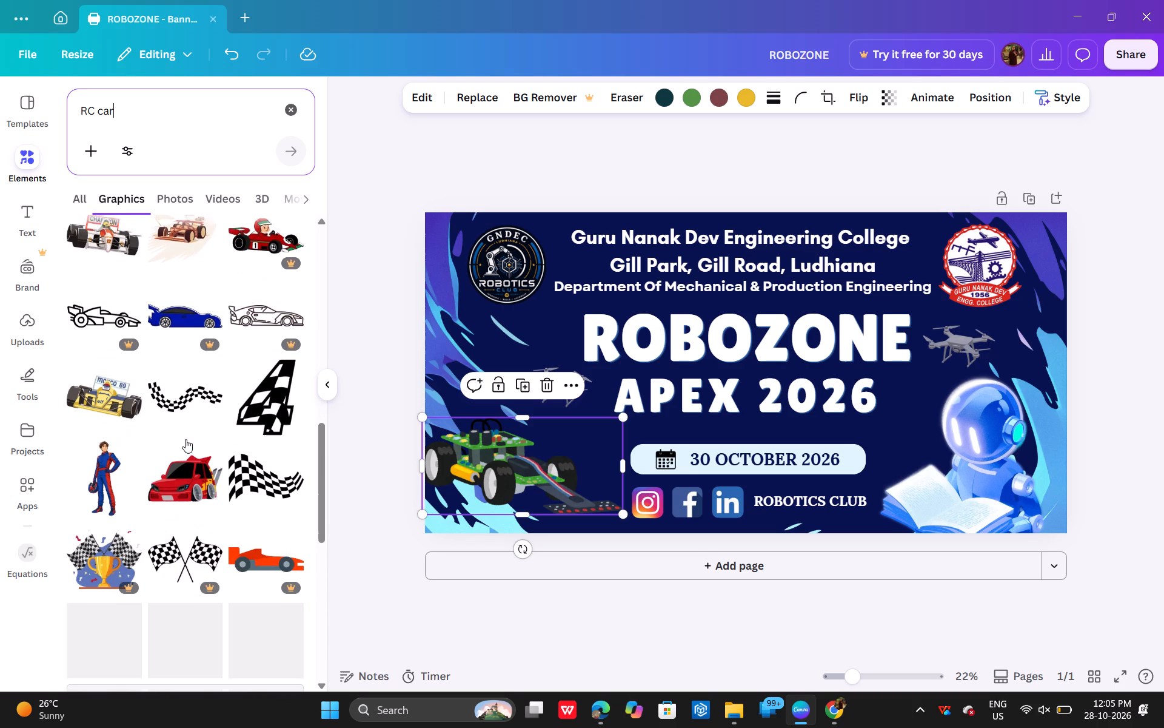
{"action": "scroll", "coordinate": [186, 439], "scroll_direction": "down", "scroll_amount": 1}
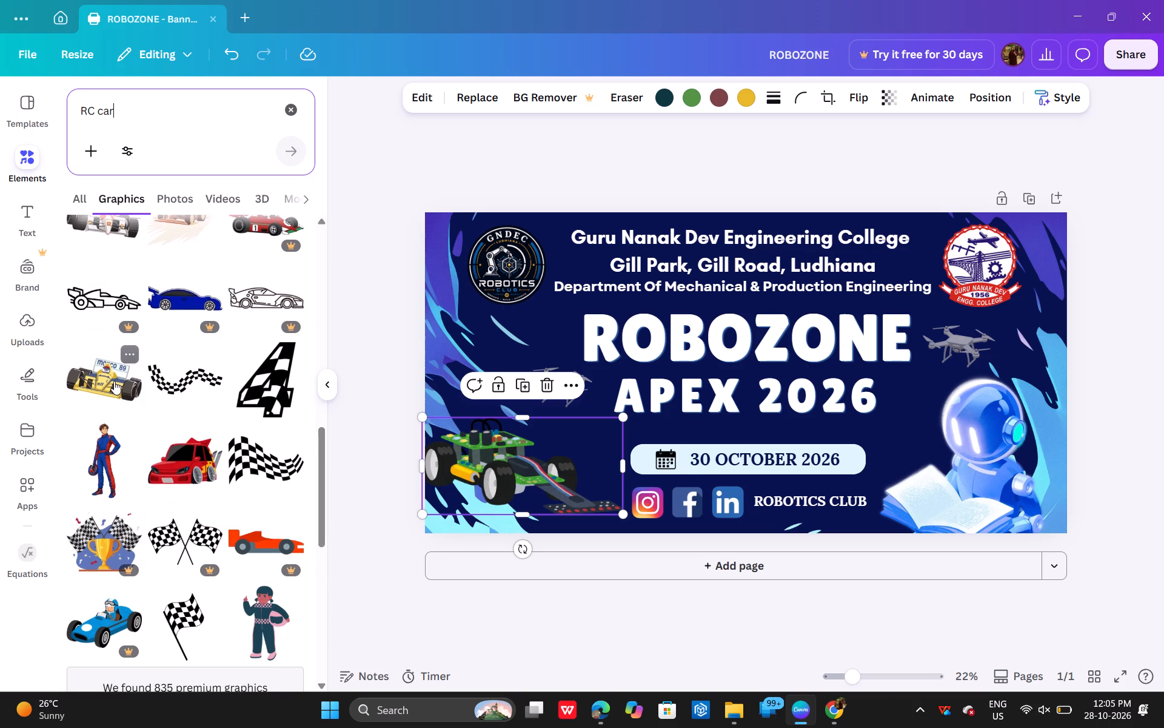
{"action": "scroll", "coordinate": [98, 386], "scroll_direction": "down", "scroll_amount": 2}
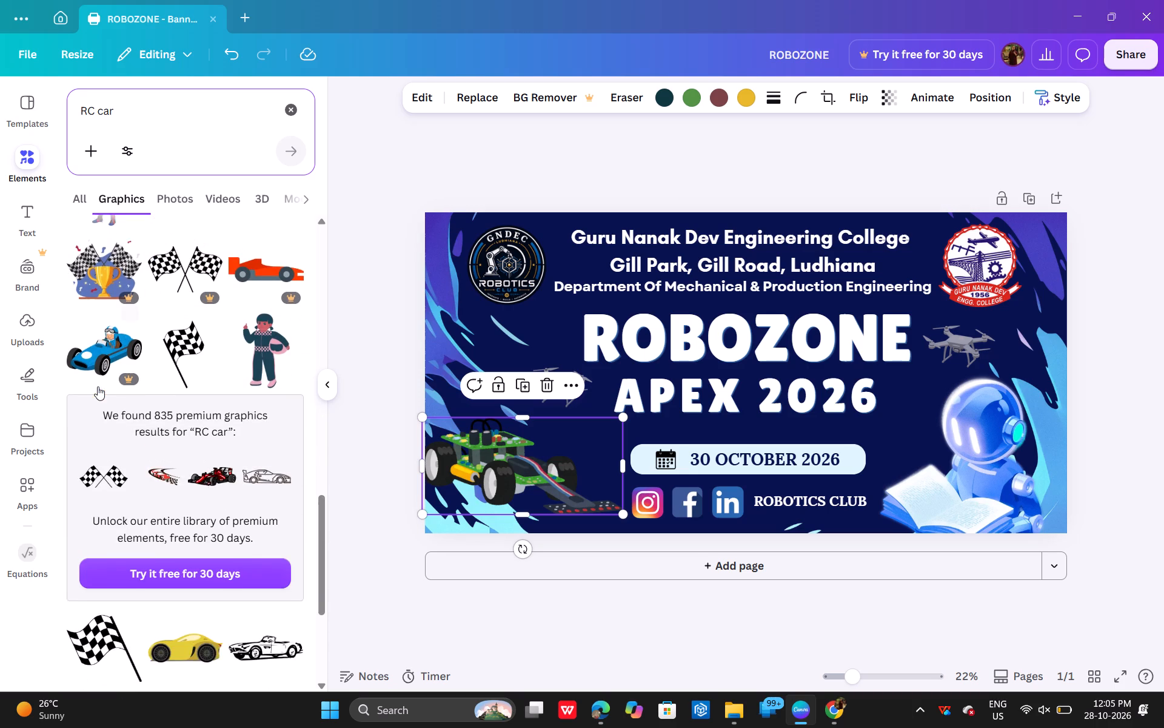
{"action": "scroll", "coordinate": [98, 386], "scroll_direction": "down", "scroll_amount": 6}
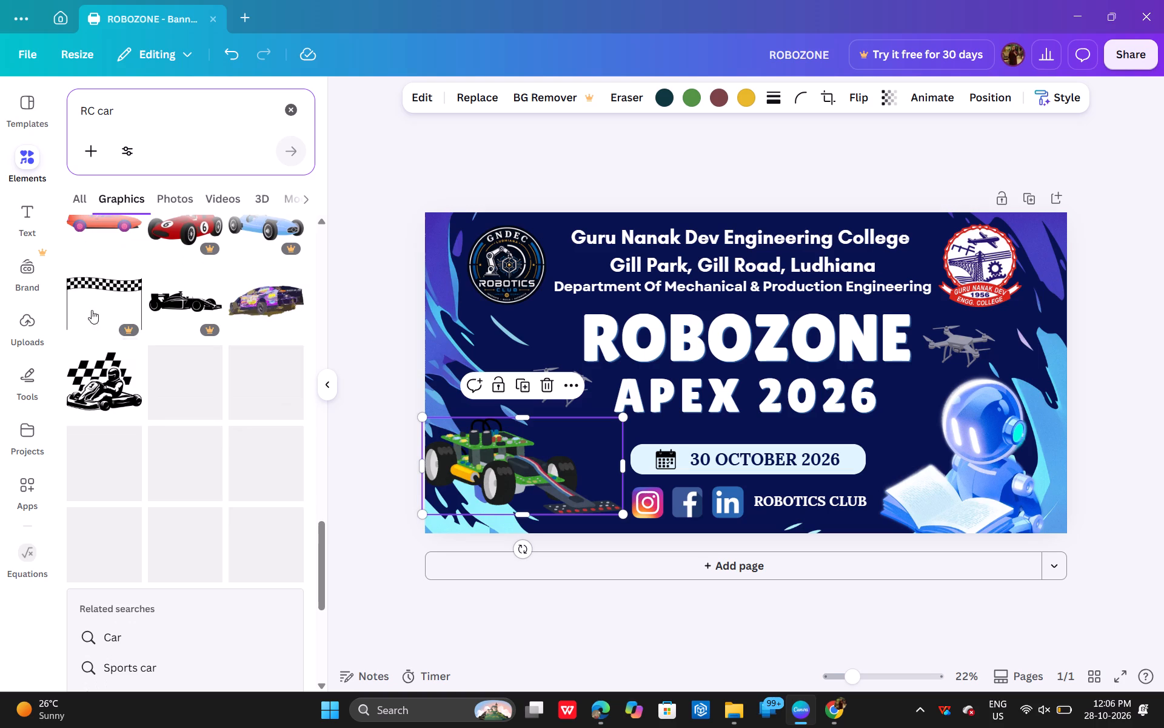
Change the graphics search to "Robotics car" and examine the results for a suitable car.
{"action": "left_click", "coordinate": [96, 110]}
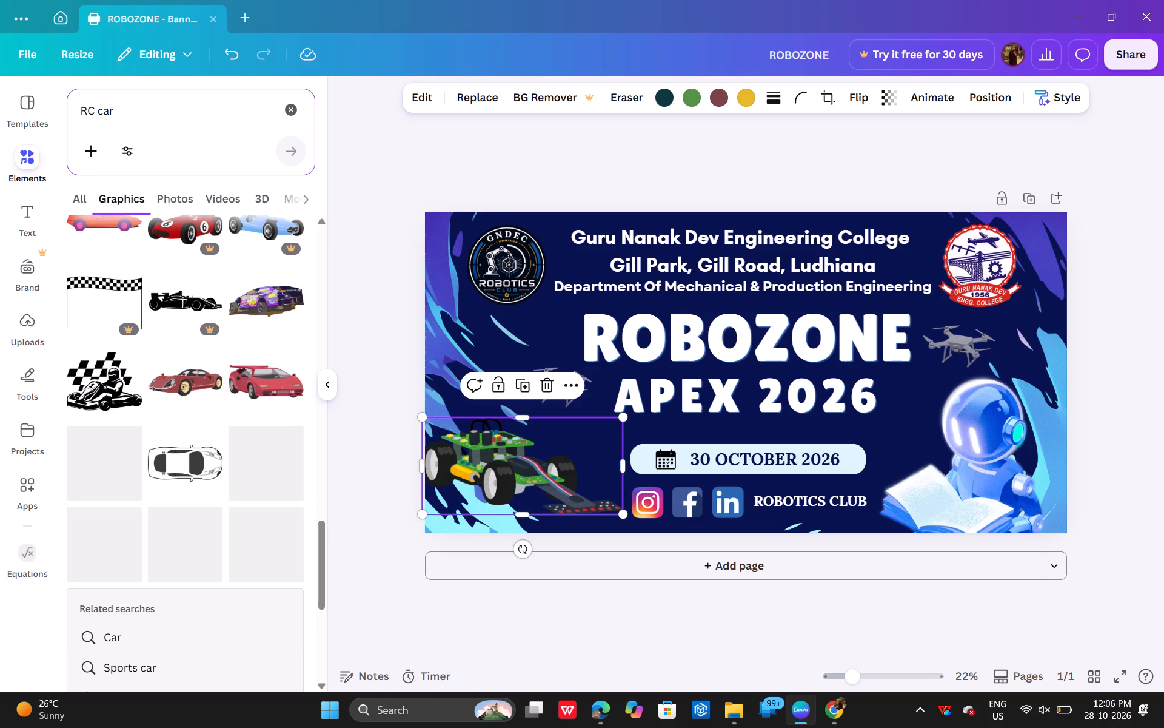
{"action": "key", "text": "BackSpace"}
{"action": "type", "text": "obotics"}
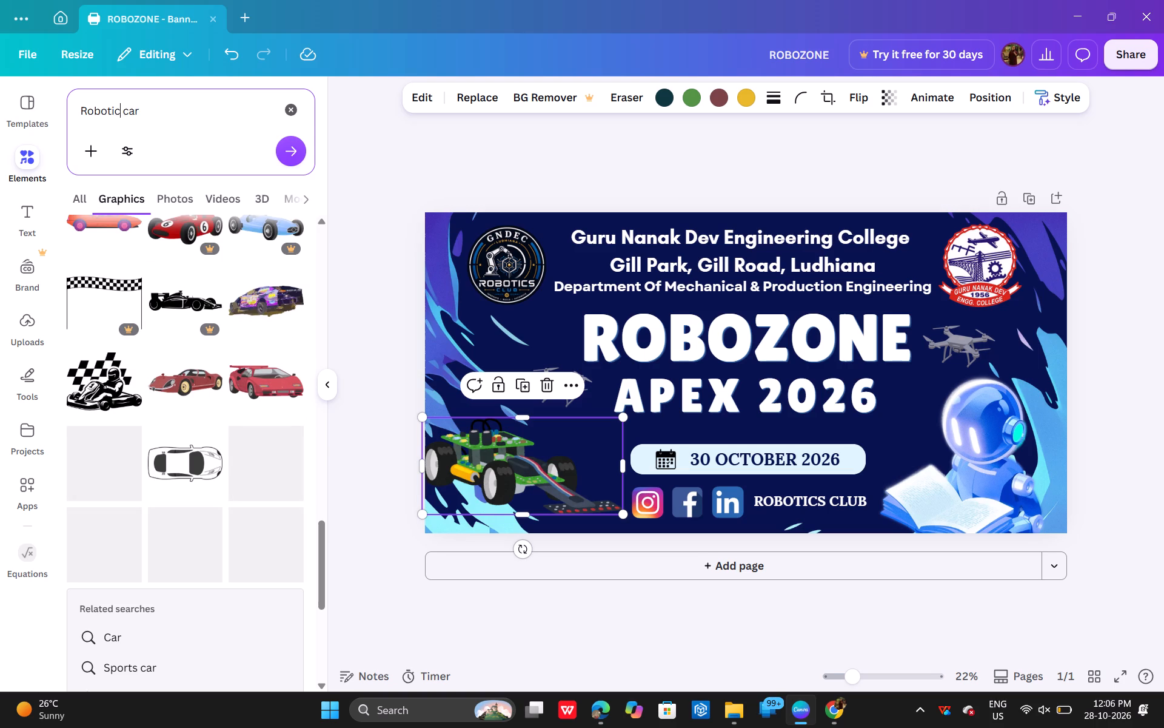
{"action": "key", "text": "space"}
{"action": "key", "text": "Return"}
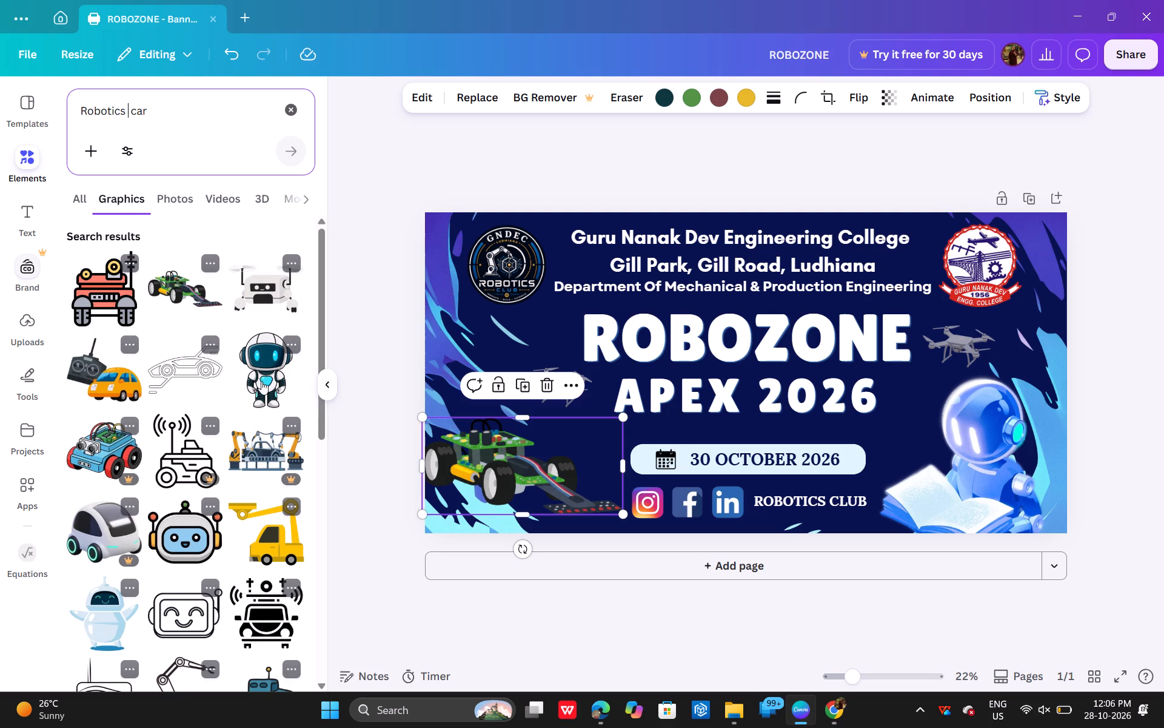
{"action": "scroll", "coordinate": [263, 385], "scroll_direction": "down", "scroll_amount": 2}
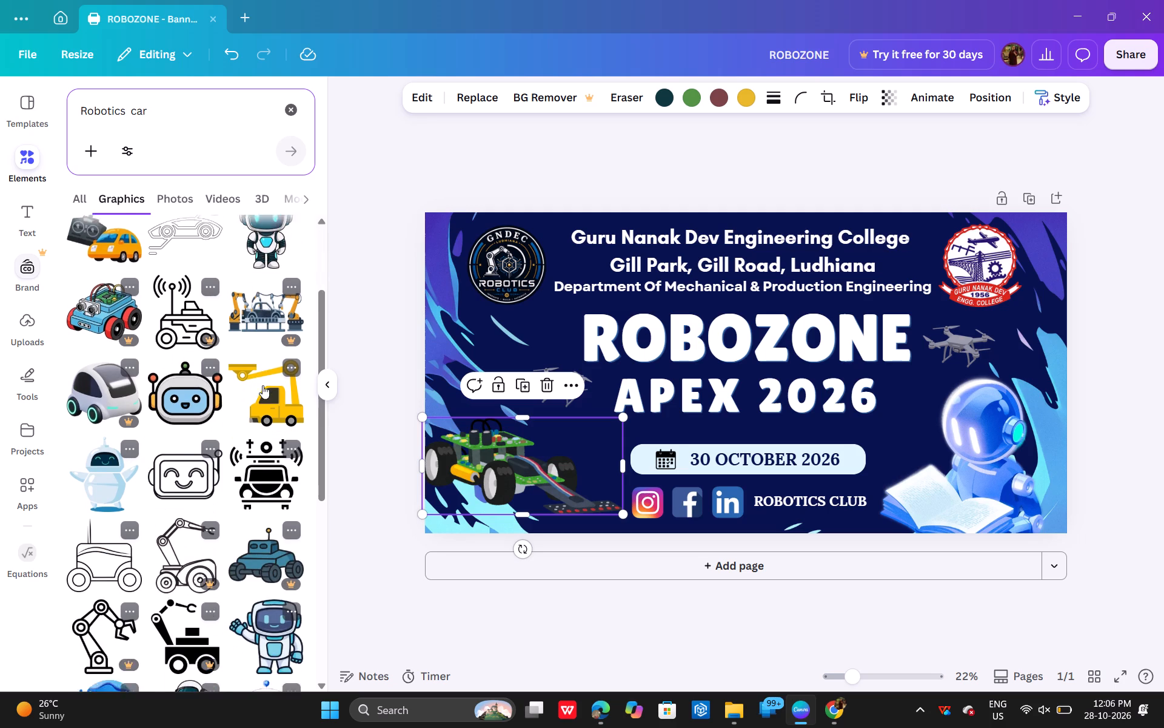
{"action": "scroll", "coordinate": [263, 385], "scroll_direction": "down", "scroll_amount": 4}
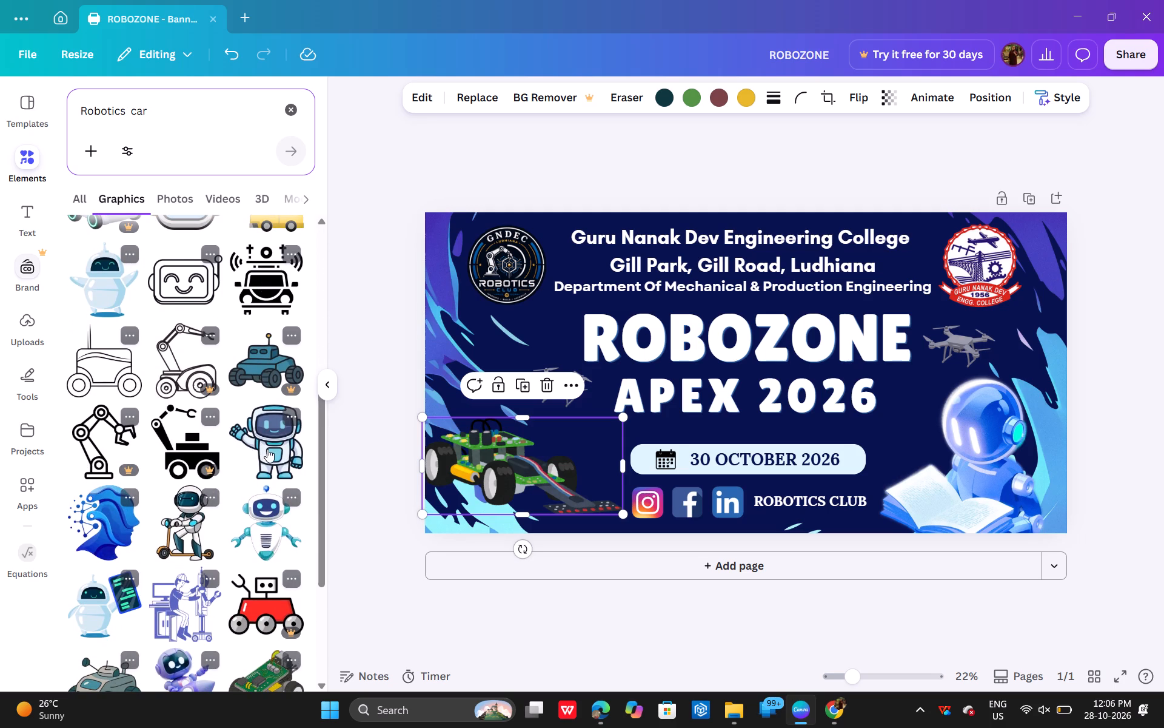
{"action": "scroll", "coordinate": [250, 484], "scroll_direction": "down", "scroll_amount": 2}
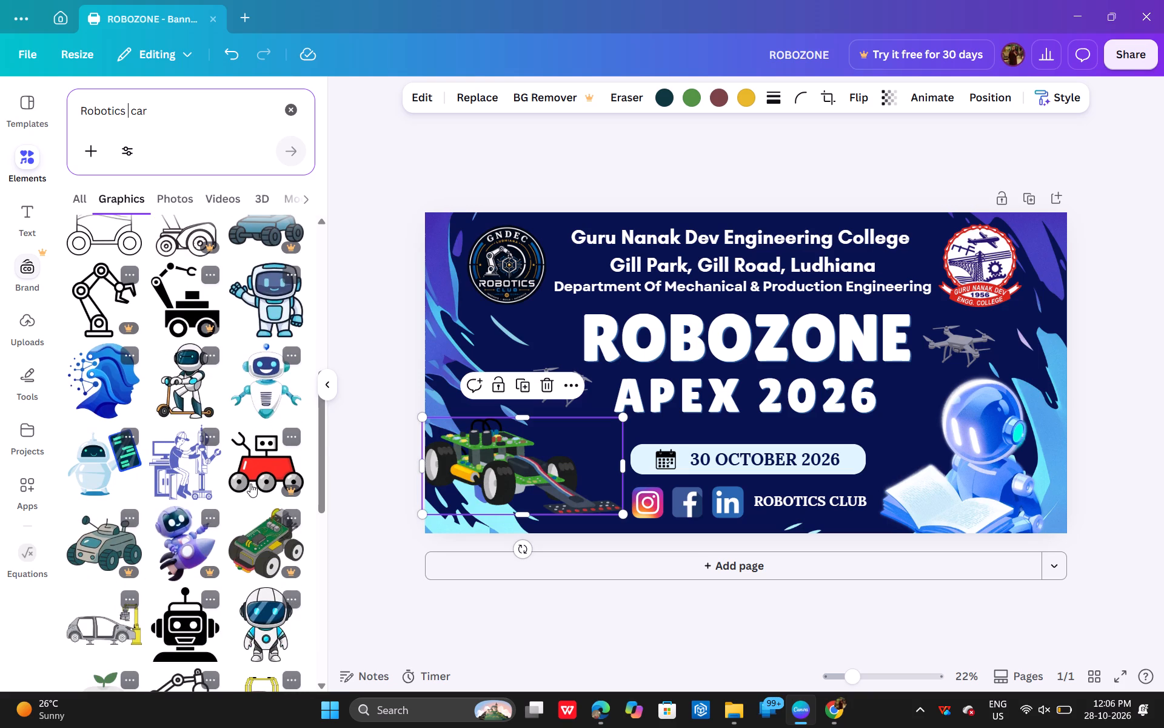
{"action": "scroll", "coordinate": [268, 595], "scroll_direction": "down", "scroll_amount": 1}
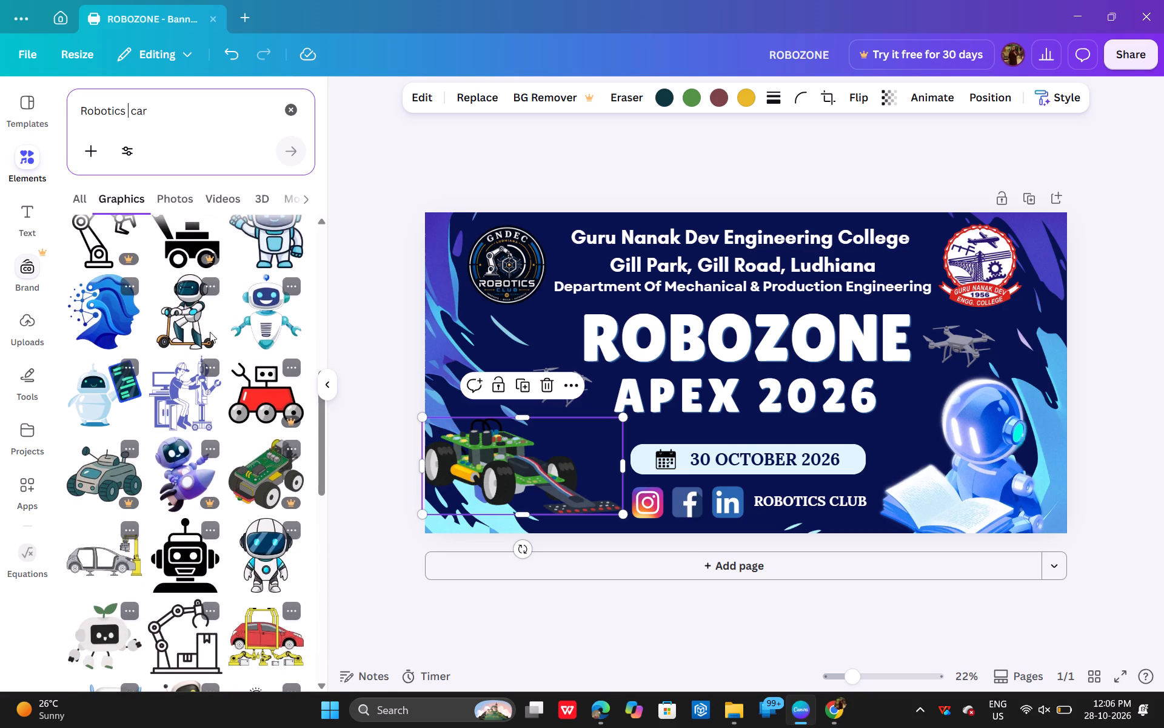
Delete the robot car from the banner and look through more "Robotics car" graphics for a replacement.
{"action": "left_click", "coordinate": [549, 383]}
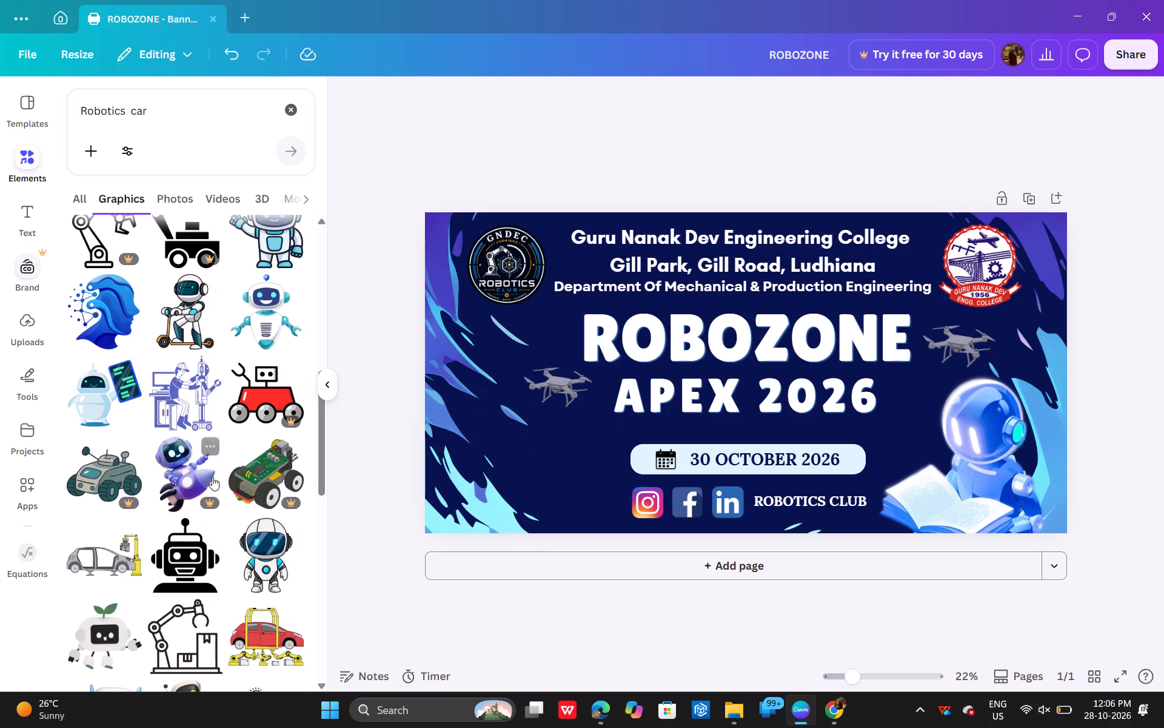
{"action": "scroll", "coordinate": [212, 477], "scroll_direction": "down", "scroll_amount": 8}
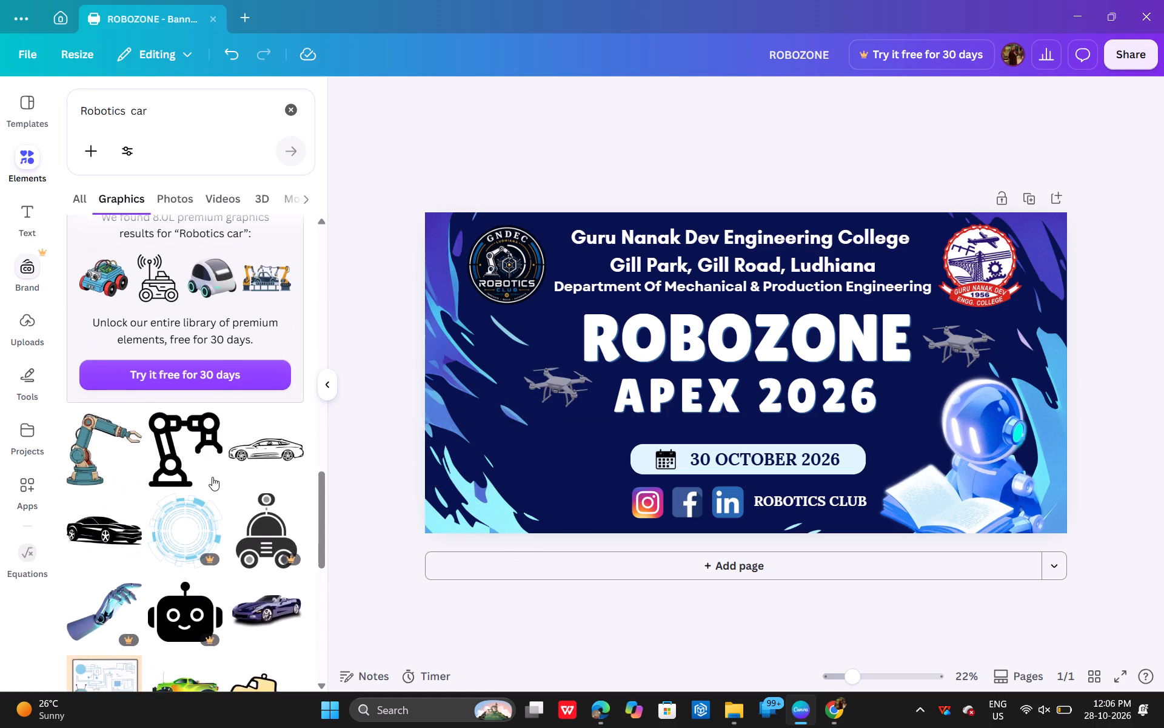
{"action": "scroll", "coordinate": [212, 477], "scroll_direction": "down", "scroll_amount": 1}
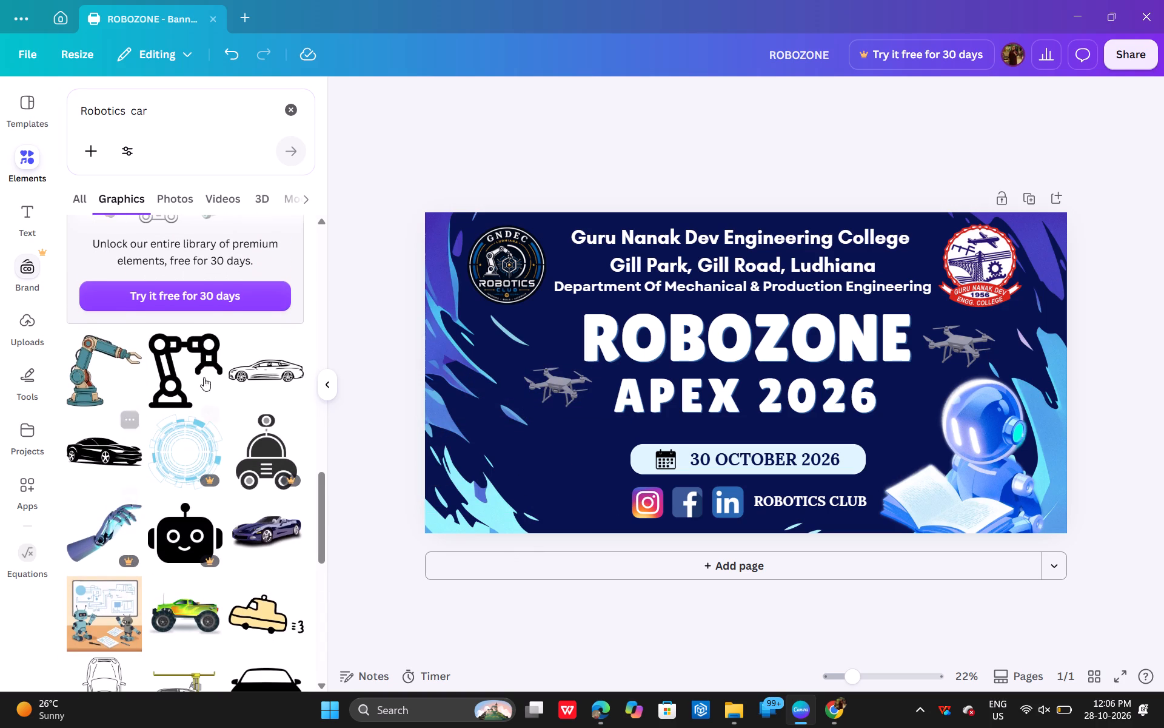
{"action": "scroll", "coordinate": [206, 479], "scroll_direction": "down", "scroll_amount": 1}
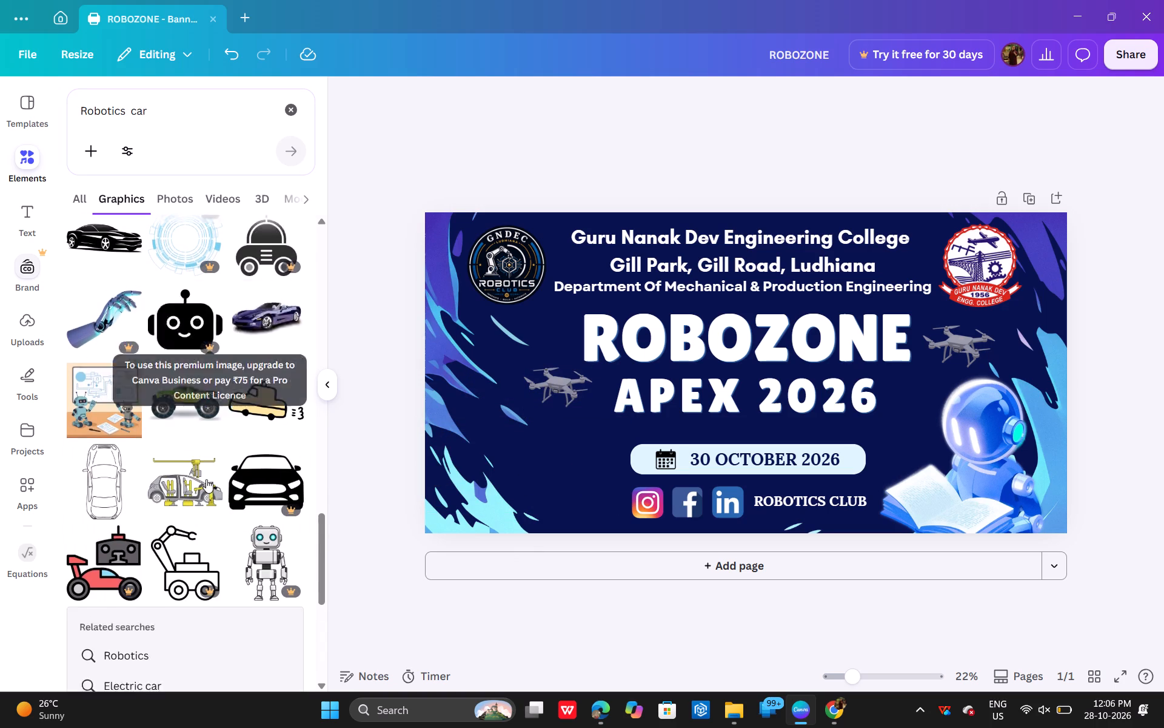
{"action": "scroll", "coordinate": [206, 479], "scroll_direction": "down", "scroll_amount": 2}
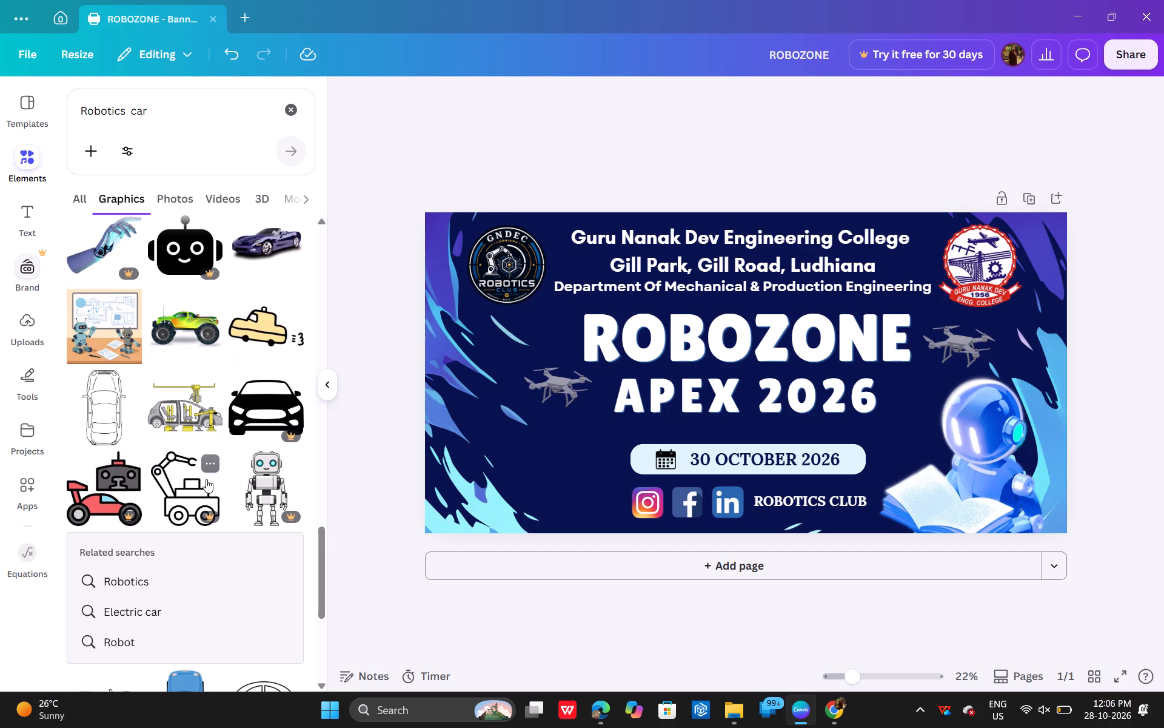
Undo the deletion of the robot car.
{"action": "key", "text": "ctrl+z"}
Recolour the robot car's dark navy parts with the pale blue from the robot picture's photo colours.
{"action": "left_click", "coordinate": [516, 475]}
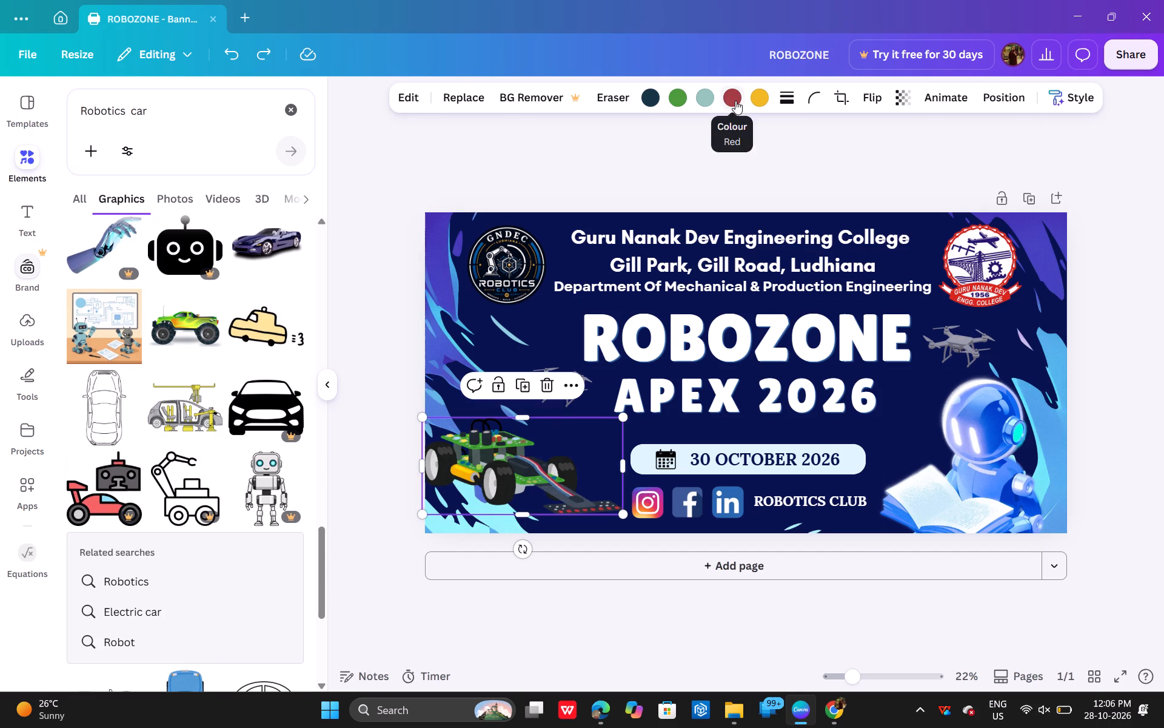
{"action": "left_click", "coordinate": [654, 96]}
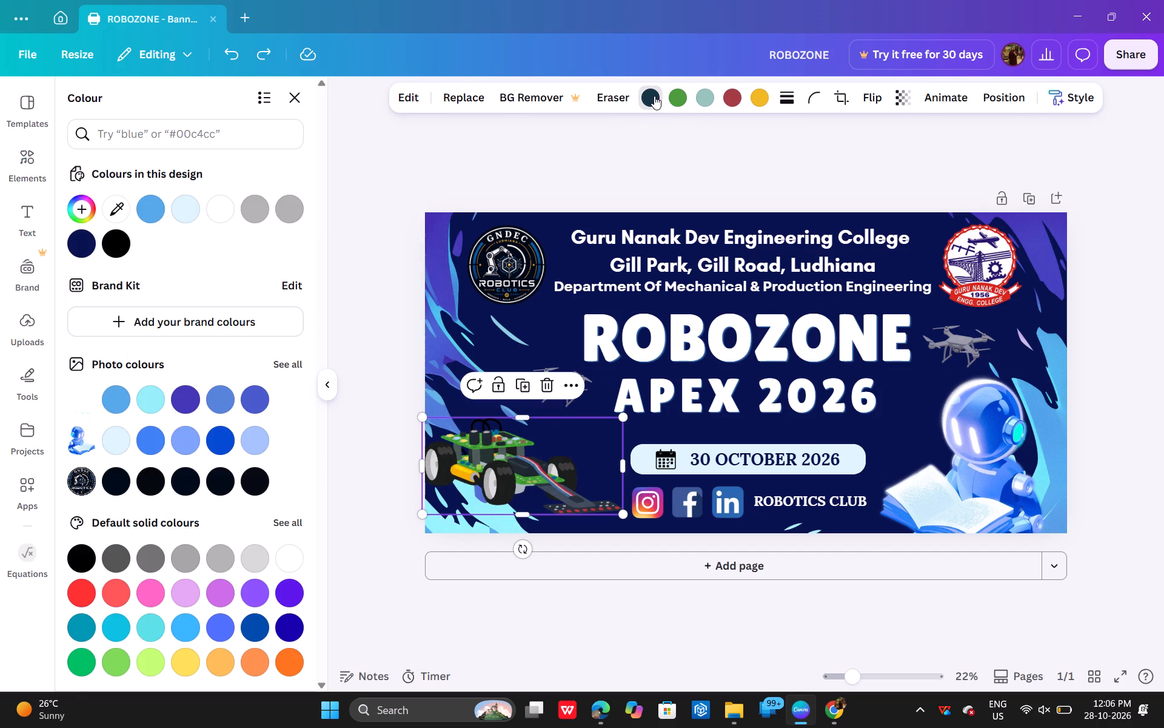
{"action": "left_click", "coordinate": [120, 437]}
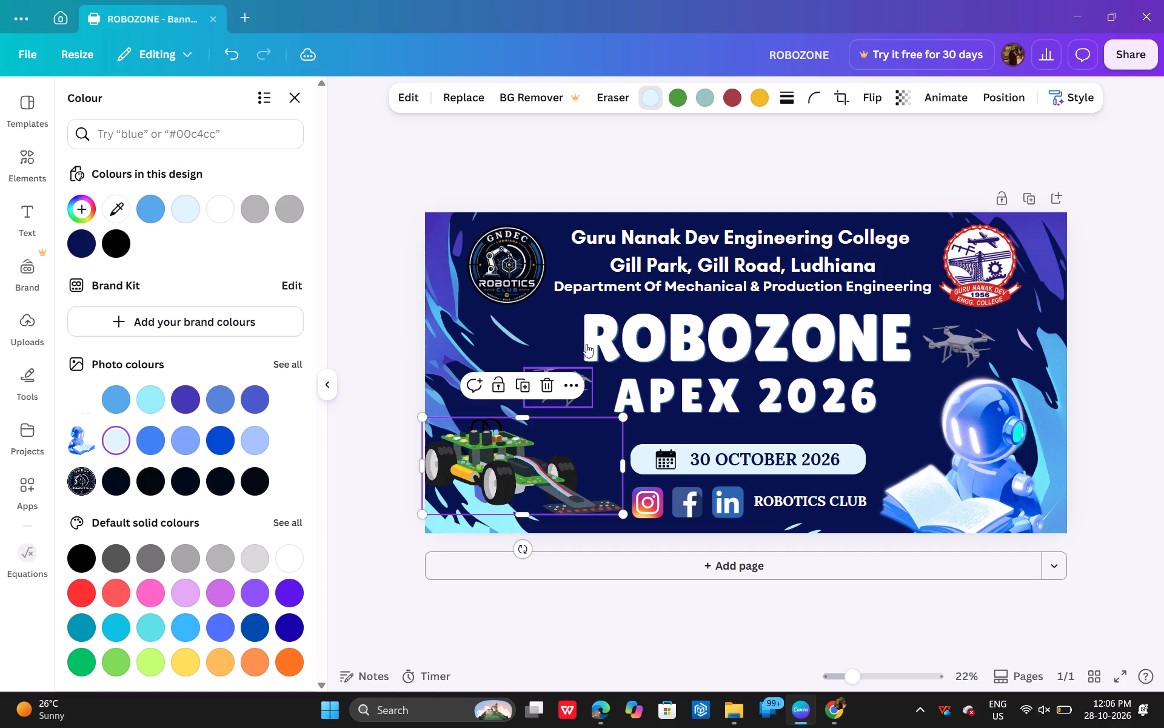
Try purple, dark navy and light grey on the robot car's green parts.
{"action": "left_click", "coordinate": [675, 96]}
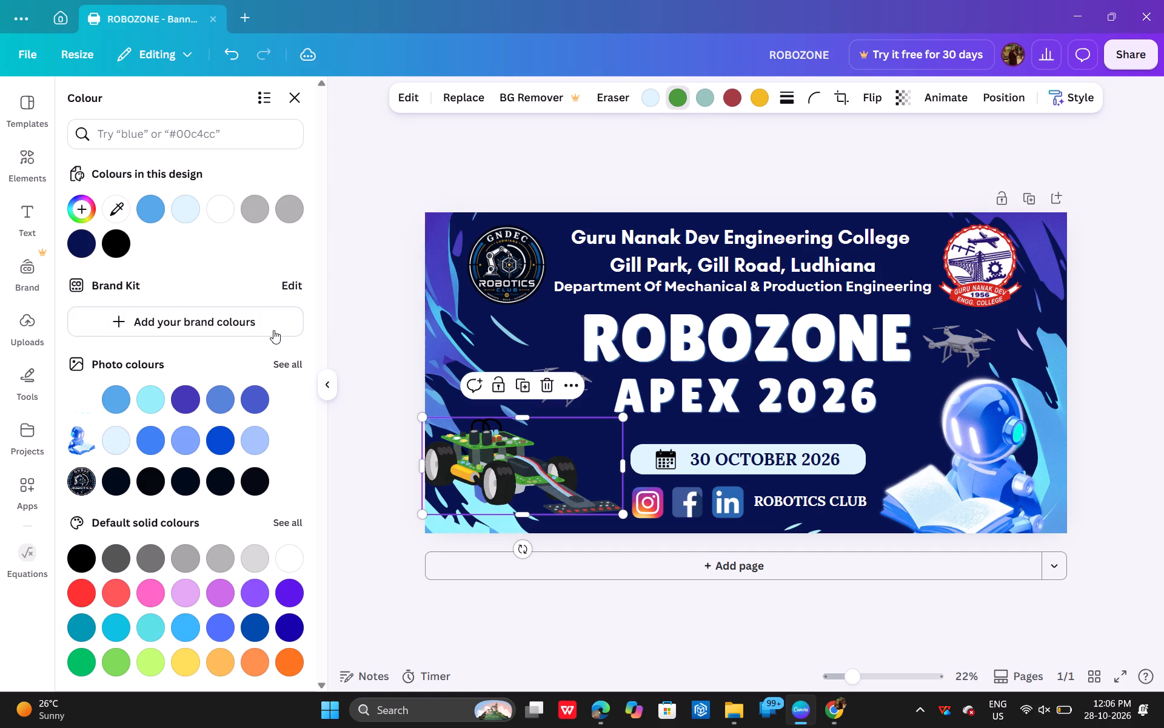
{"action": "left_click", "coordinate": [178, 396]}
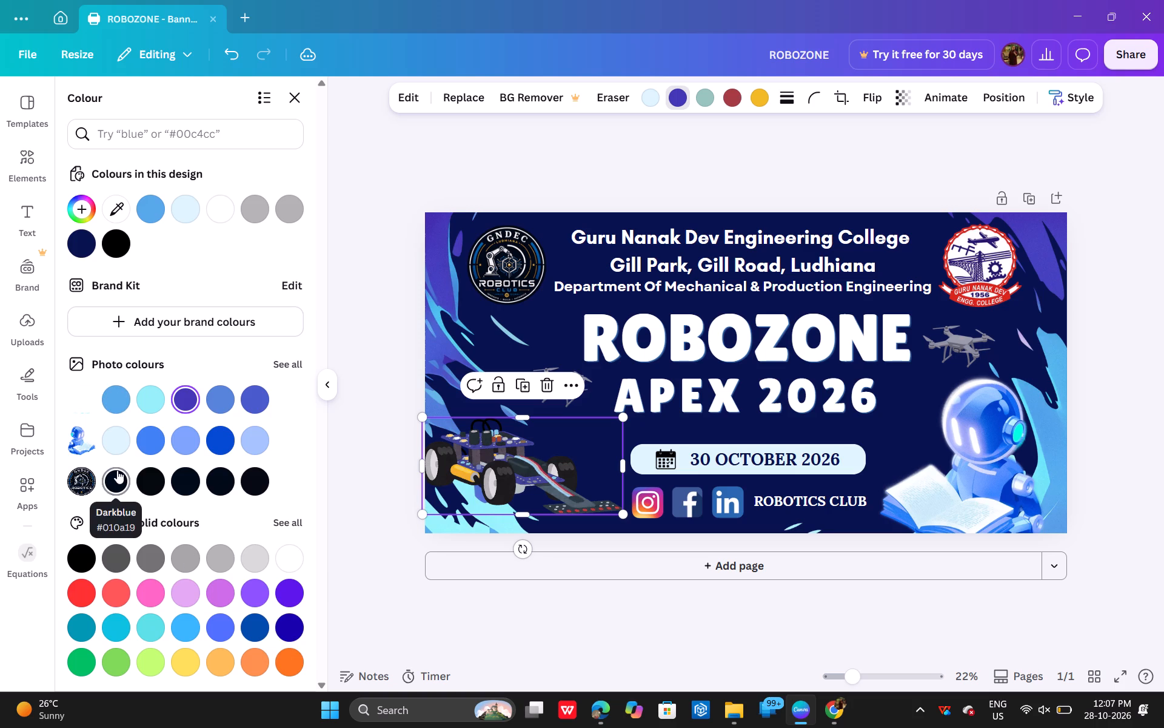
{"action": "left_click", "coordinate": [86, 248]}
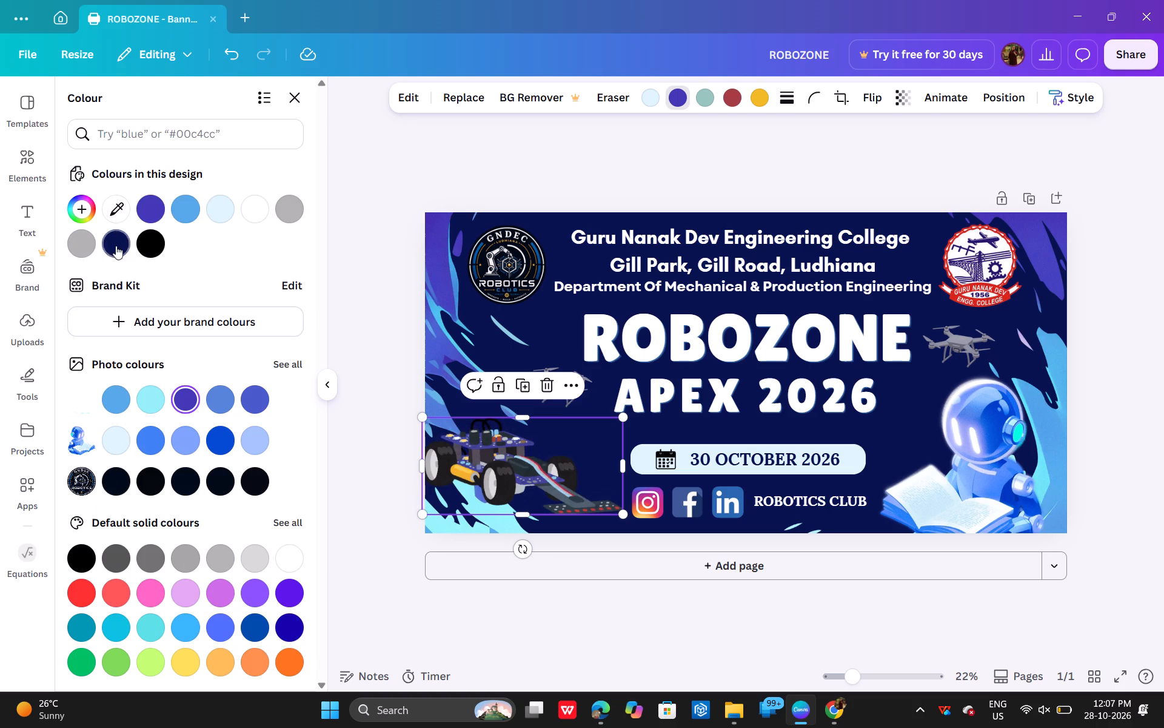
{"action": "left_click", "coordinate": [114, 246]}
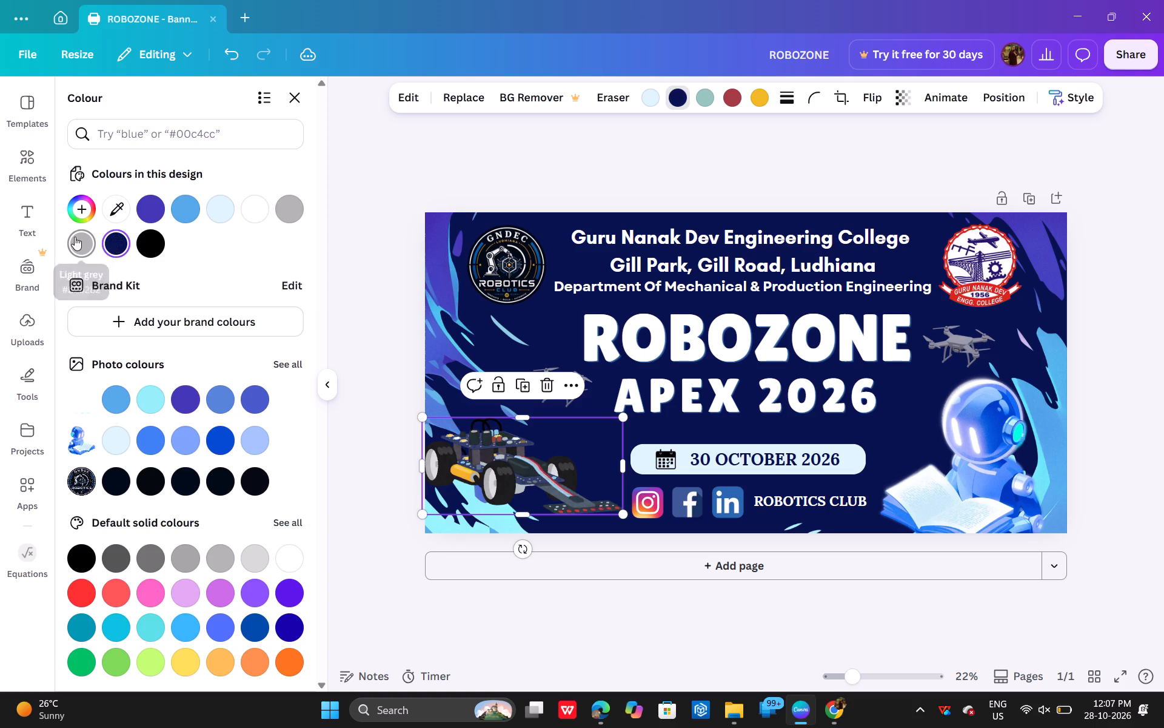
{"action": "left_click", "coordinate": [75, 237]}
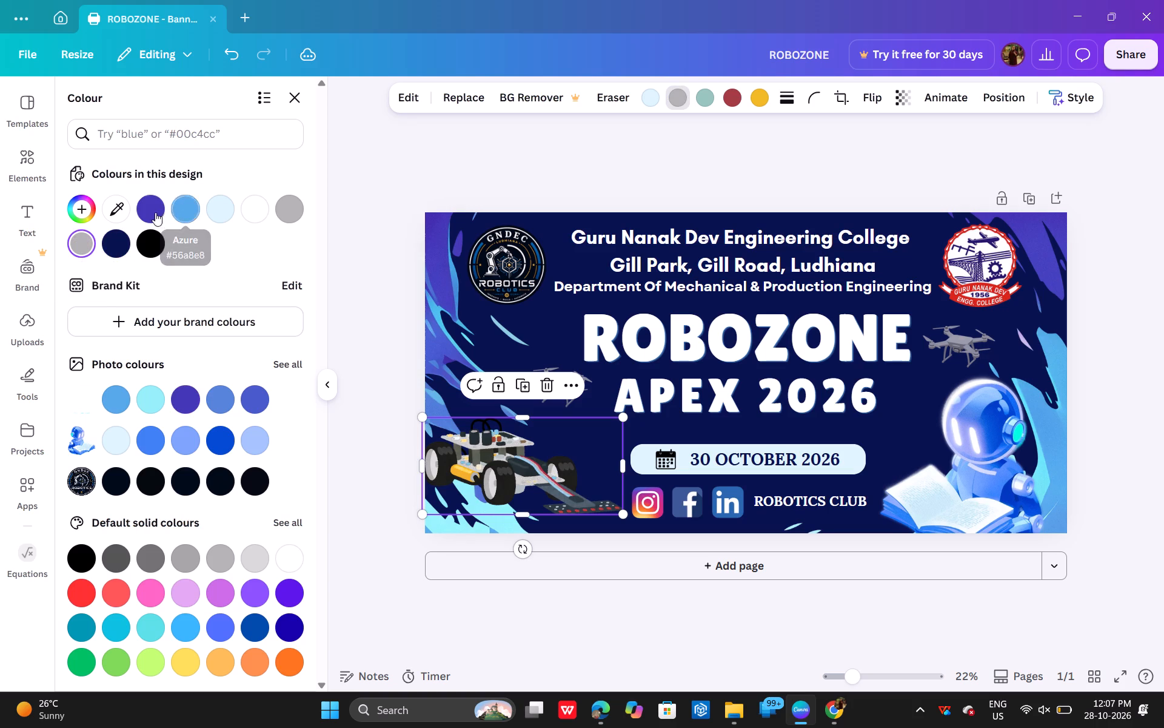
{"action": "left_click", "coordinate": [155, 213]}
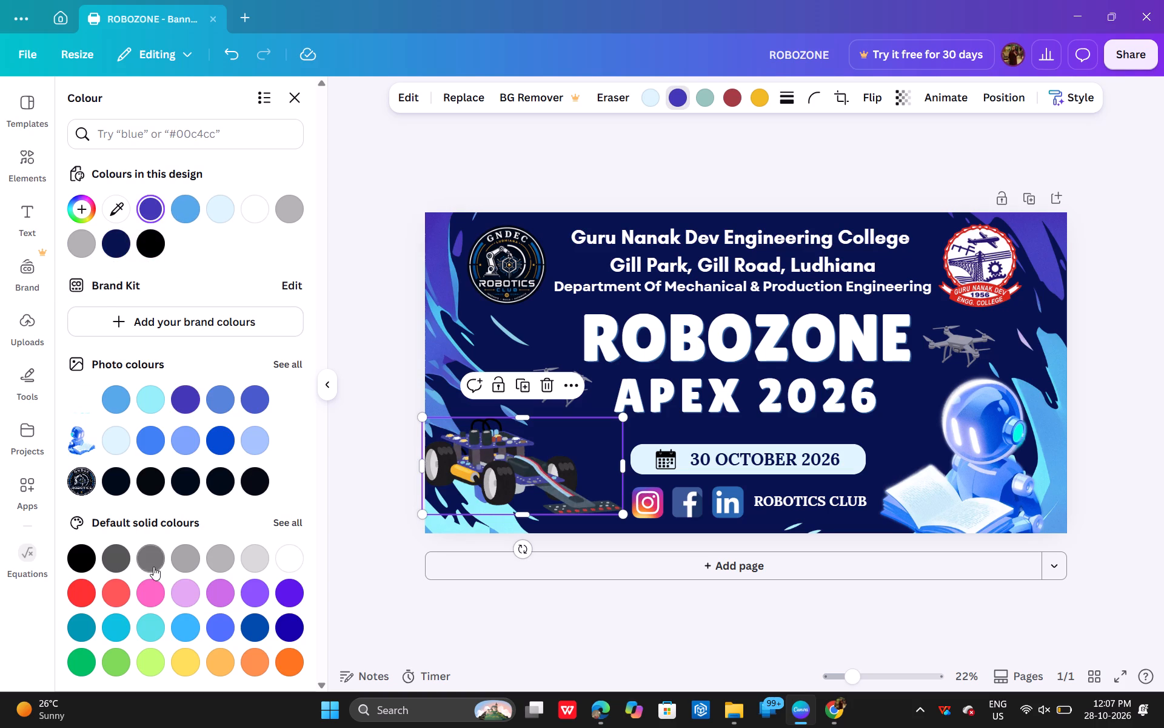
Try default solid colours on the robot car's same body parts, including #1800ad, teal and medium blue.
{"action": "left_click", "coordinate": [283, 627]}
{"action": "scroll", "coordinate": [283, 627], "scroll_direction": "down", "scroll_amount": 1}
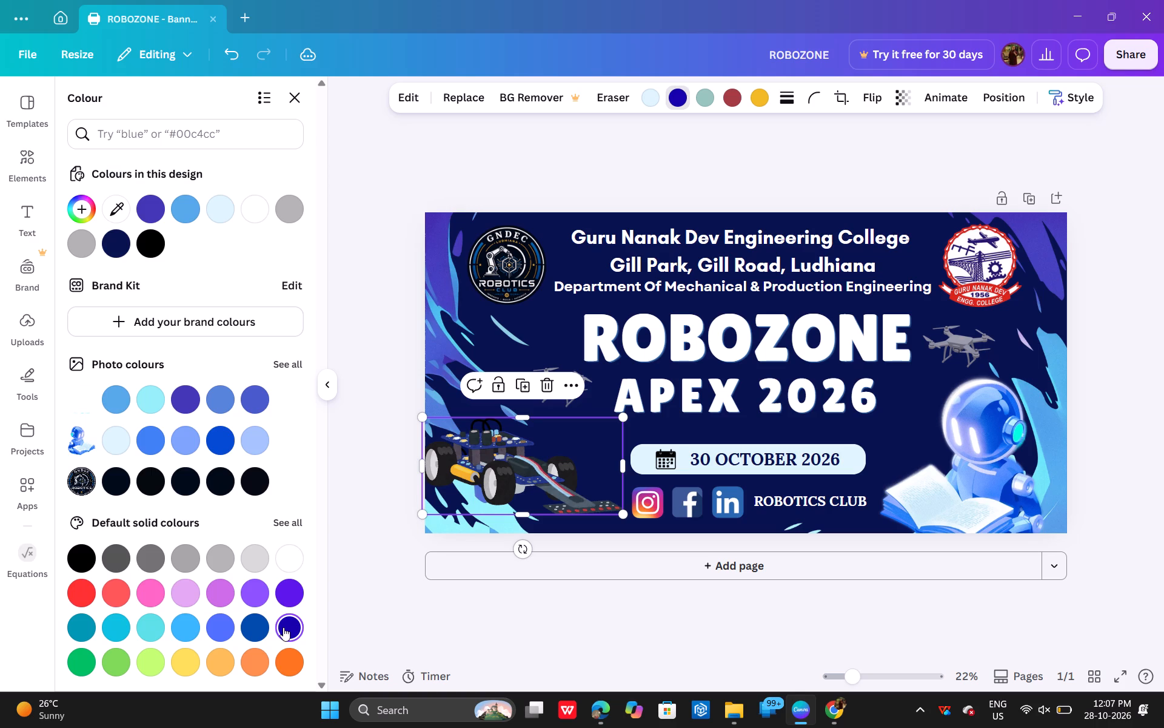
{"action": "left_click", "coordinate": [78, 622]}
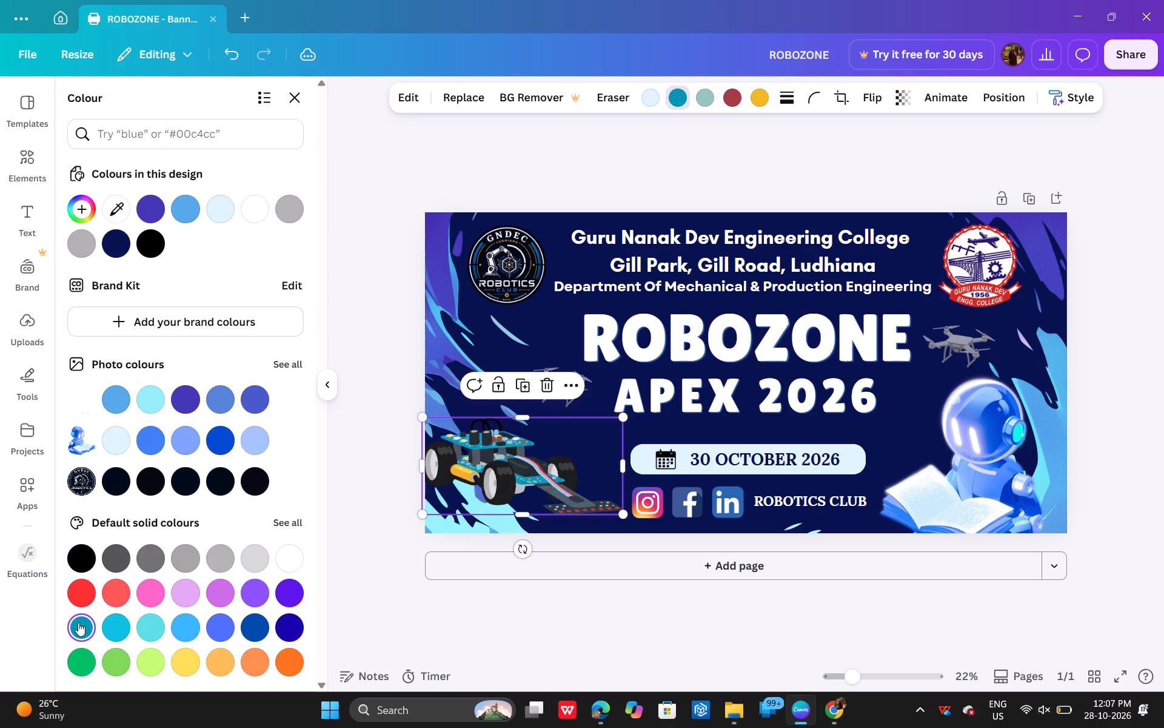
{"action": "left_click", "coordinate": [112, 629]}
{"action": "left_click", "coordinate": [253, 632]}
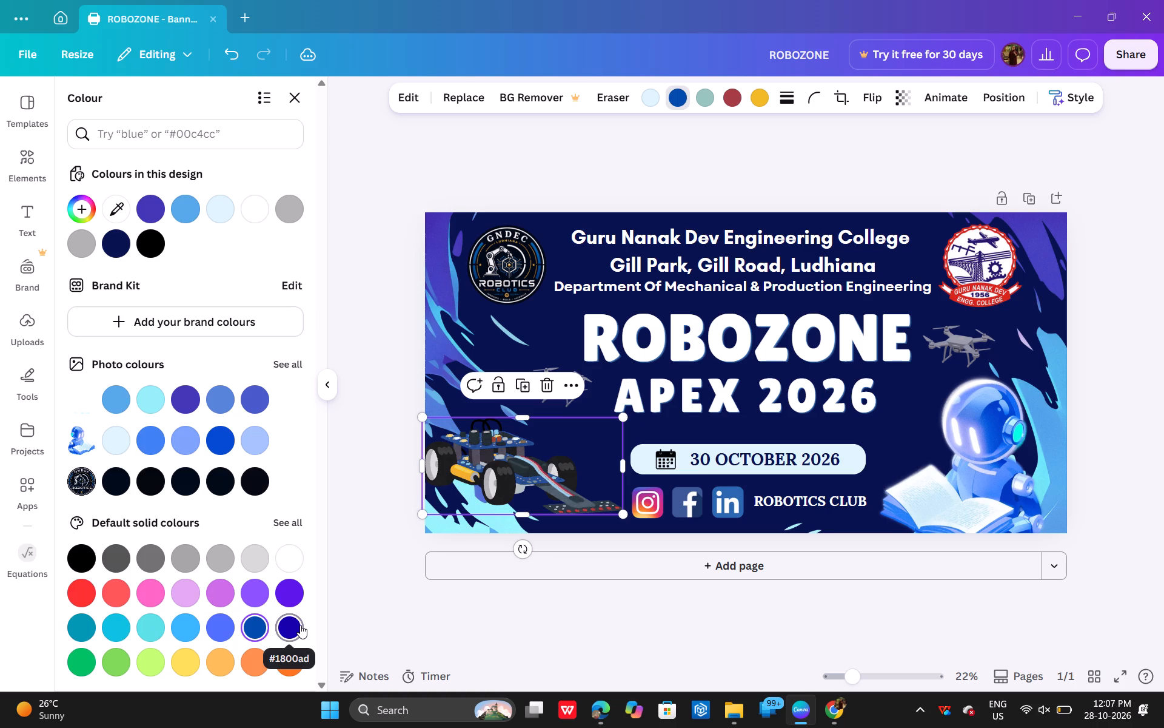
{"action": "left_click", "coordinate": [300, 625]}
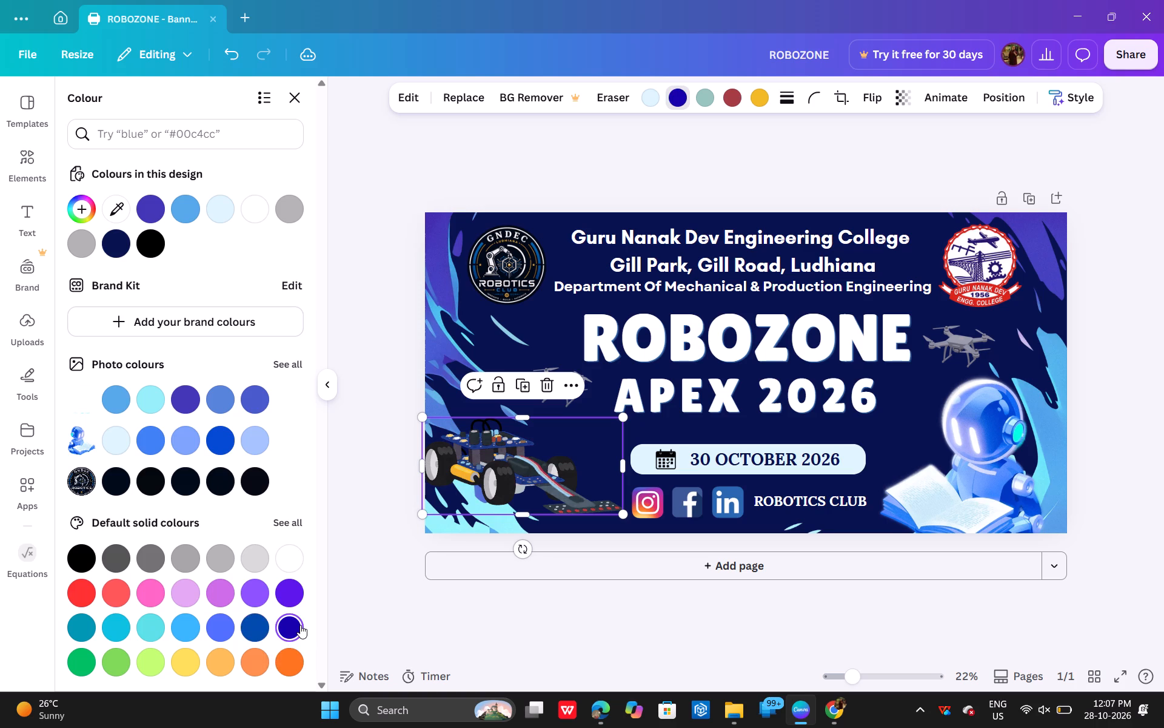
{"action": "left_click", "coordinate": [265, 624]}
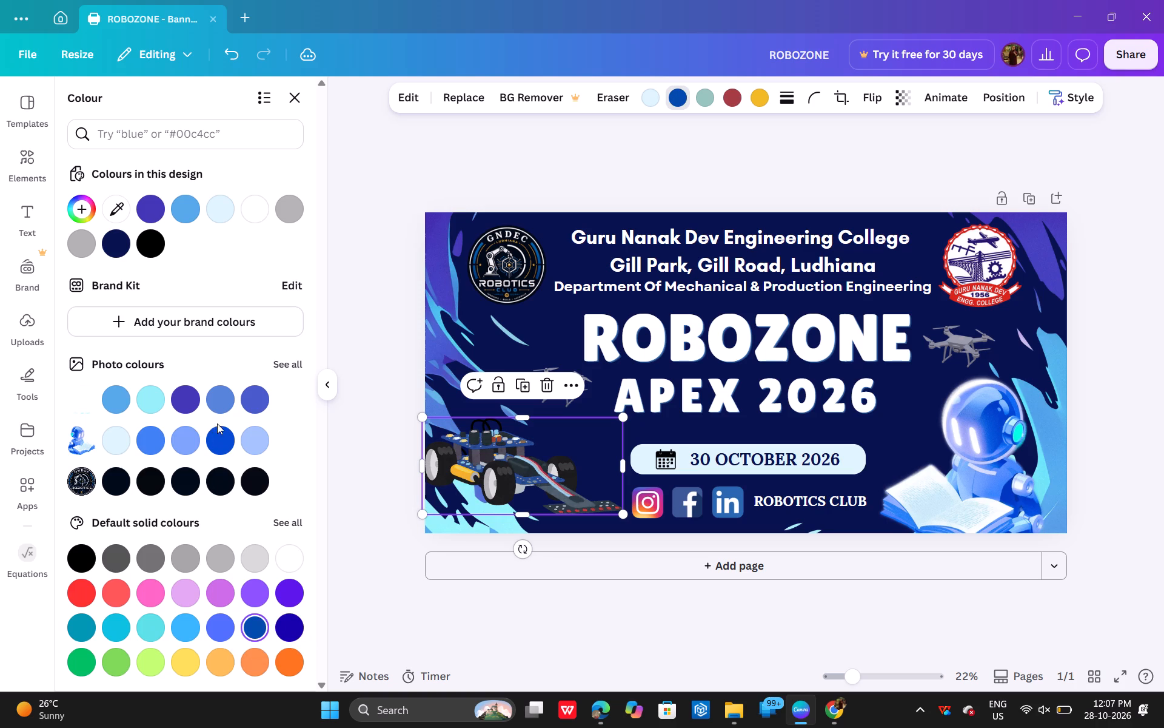
Try pale blue on the same car body parts, settling on the periwinkle blue from the robot picture's photo colours.
{"action": "left_click", "coordinate": [122, 448]}
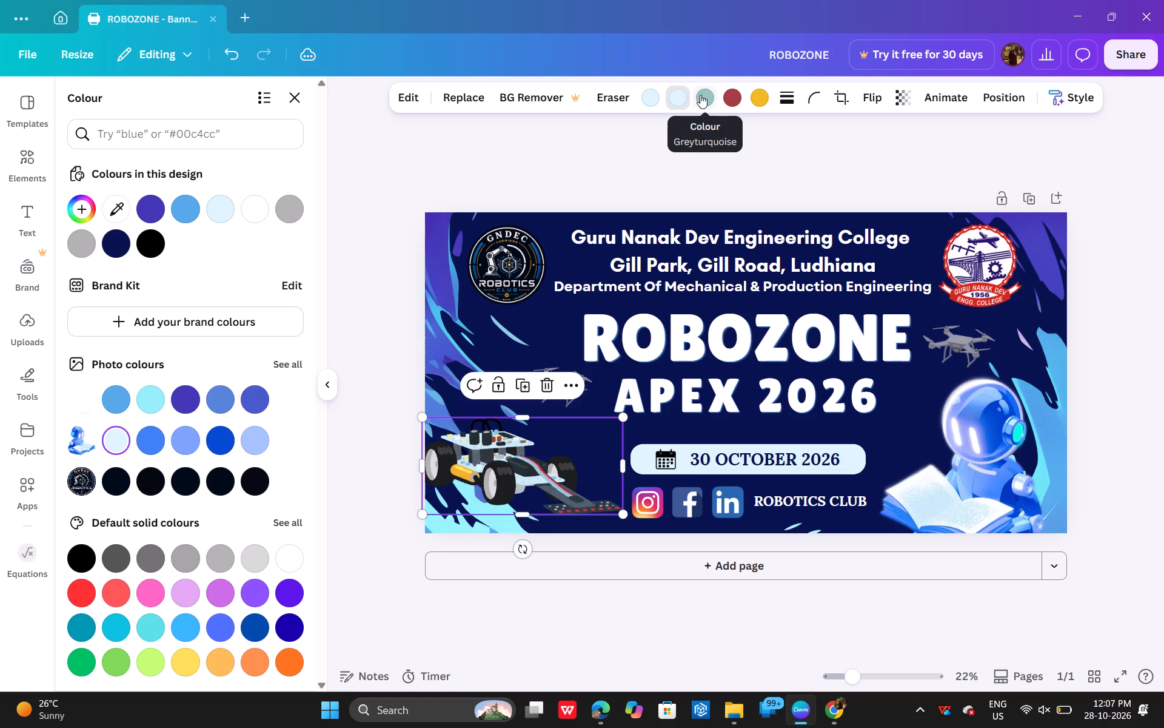
{"action": "left_click", "coordinate": [189, 445]}
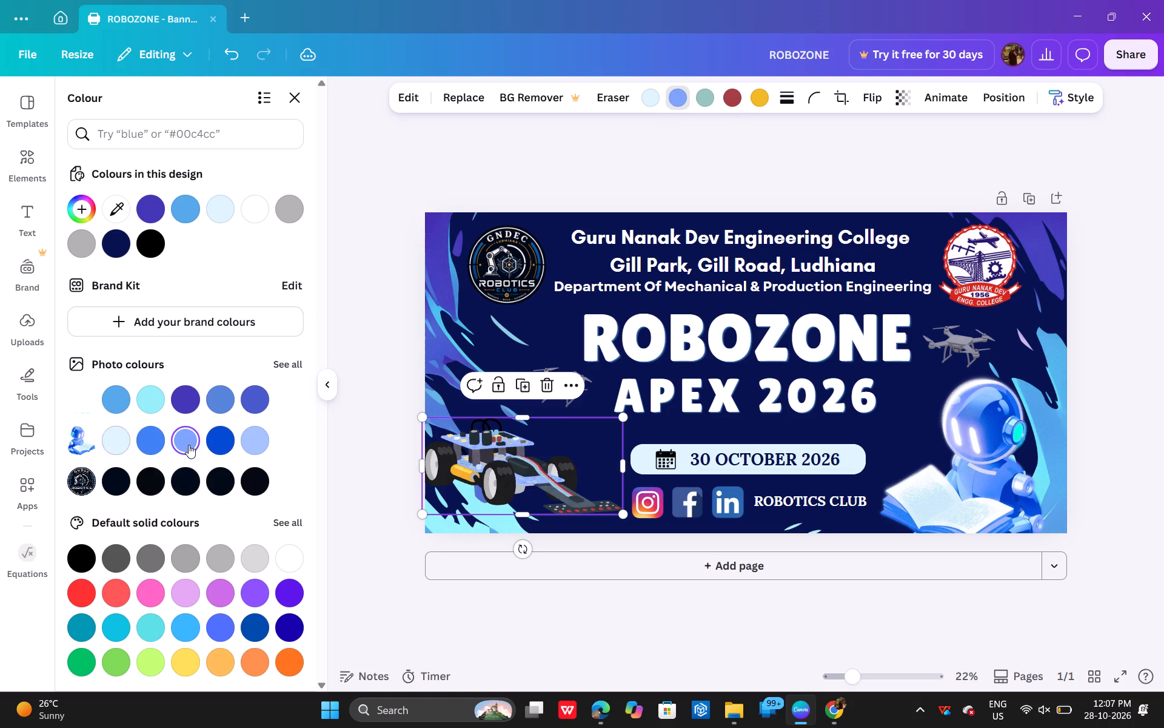
Try light periwinkle on the robot car's body parts, settling on the medium blue from the background picture's photo colours.
{"action": "left_click", "coordinate": [258, 430]}
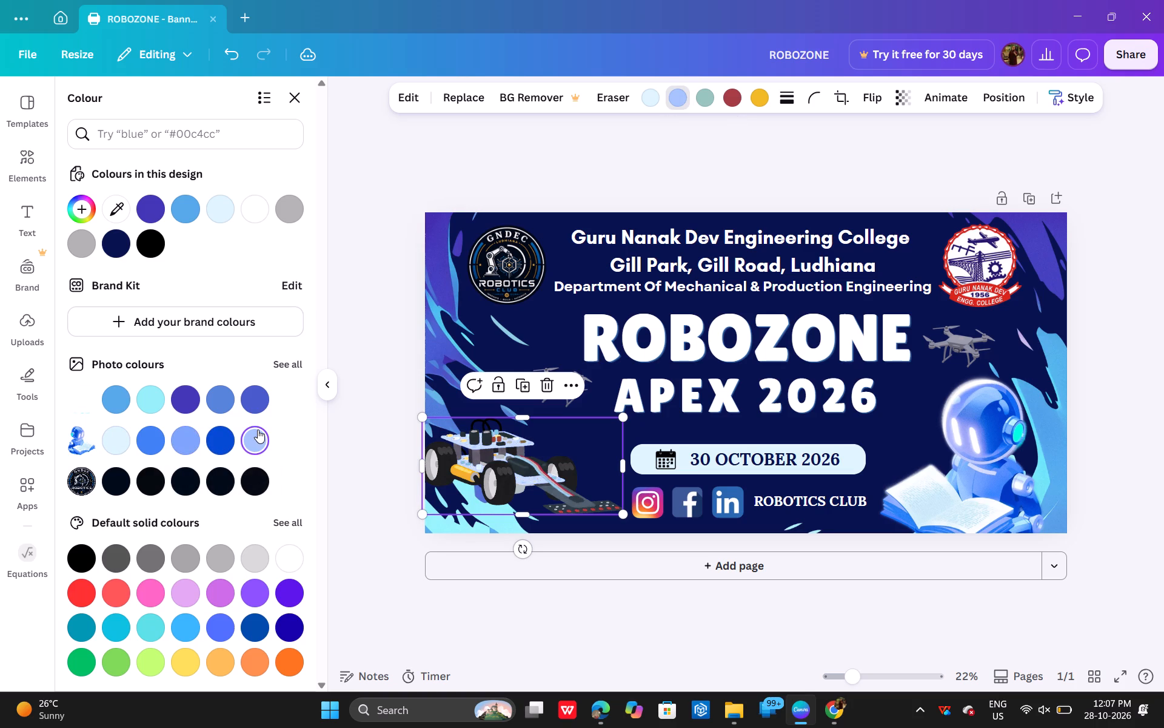
{"action": "left_click", "coordinate": [217, 399]}
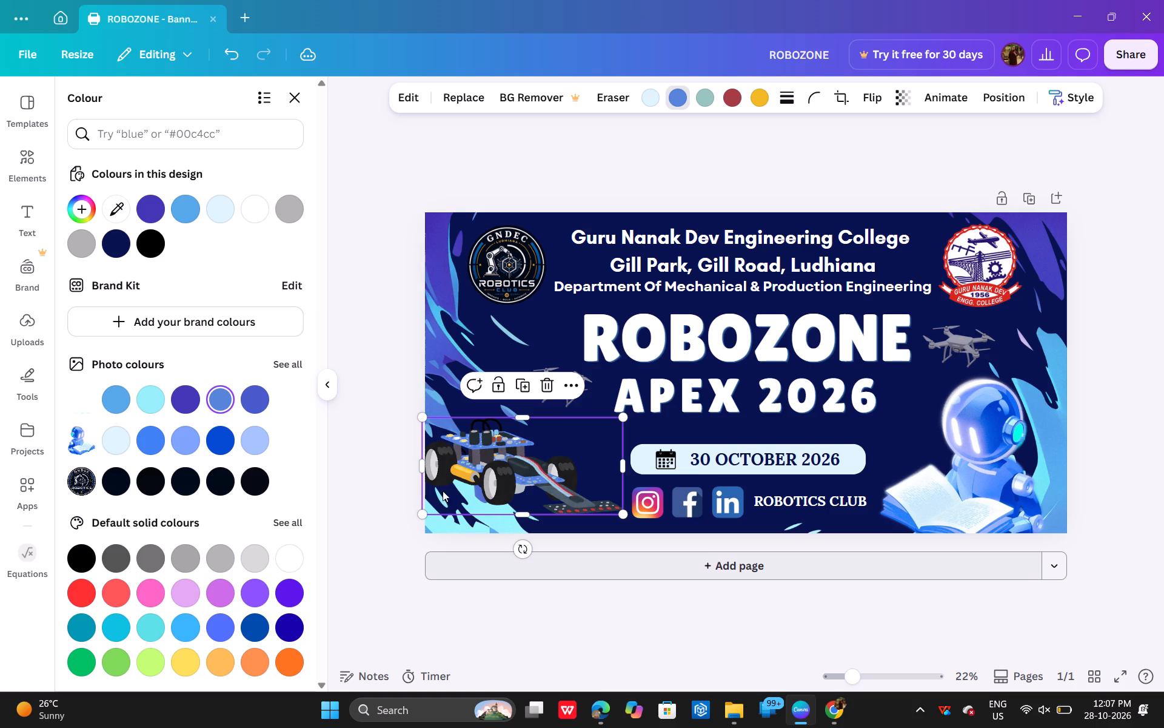
{"action": "left_click", "coordinate": [437, 304]}
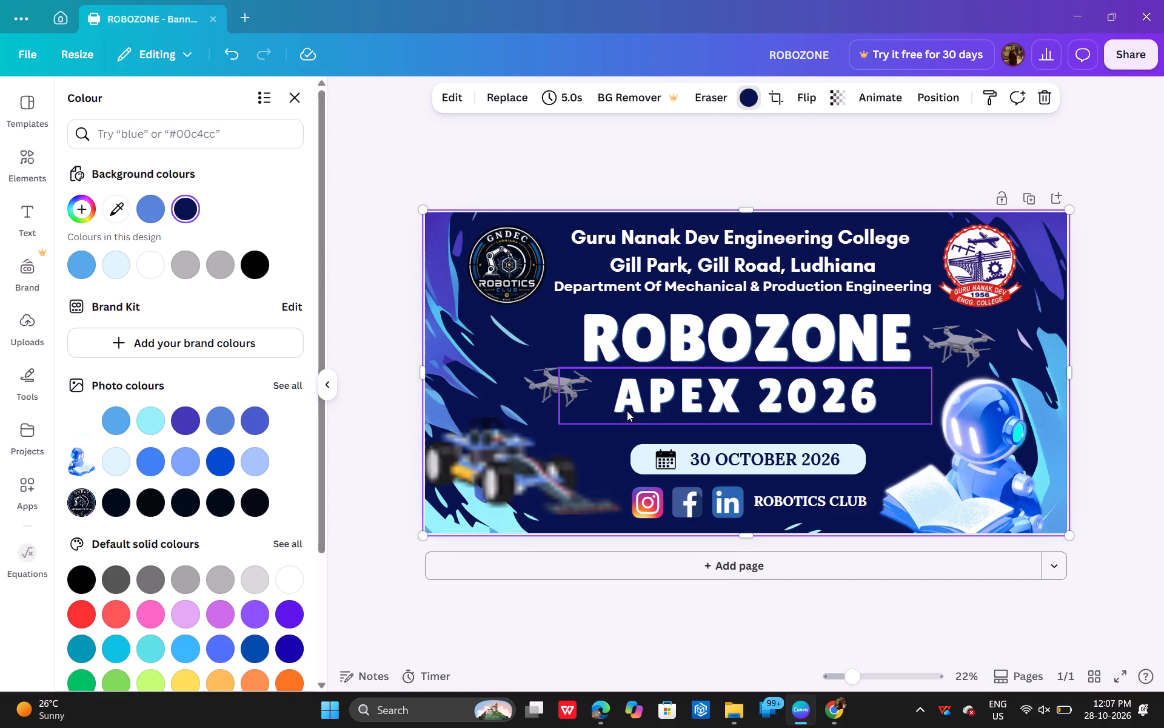
{"action": "left_click", "coordinate": [548, 456]}
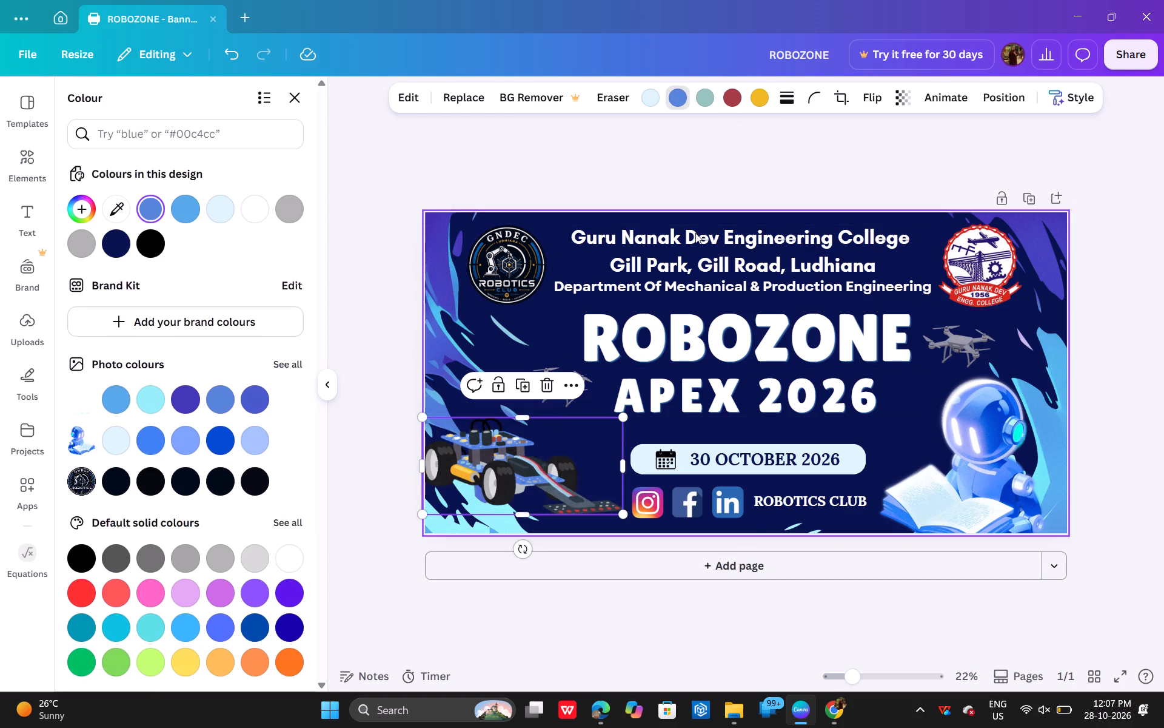
{"action": "left_click", "coordinate": [529, 452]}
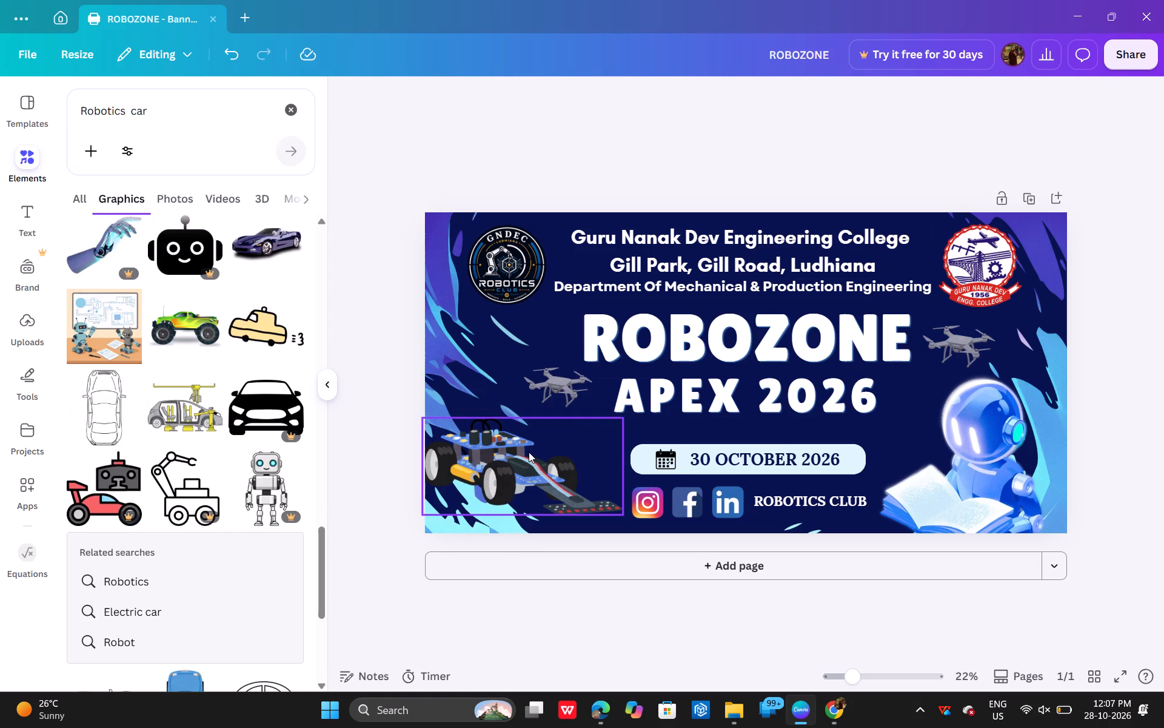
Recolour the robot car's dark red parts, trying coral and lilac before settling on bright red from the default solid colours.
{"action": "left_click", "coordinate": [494, 483]}
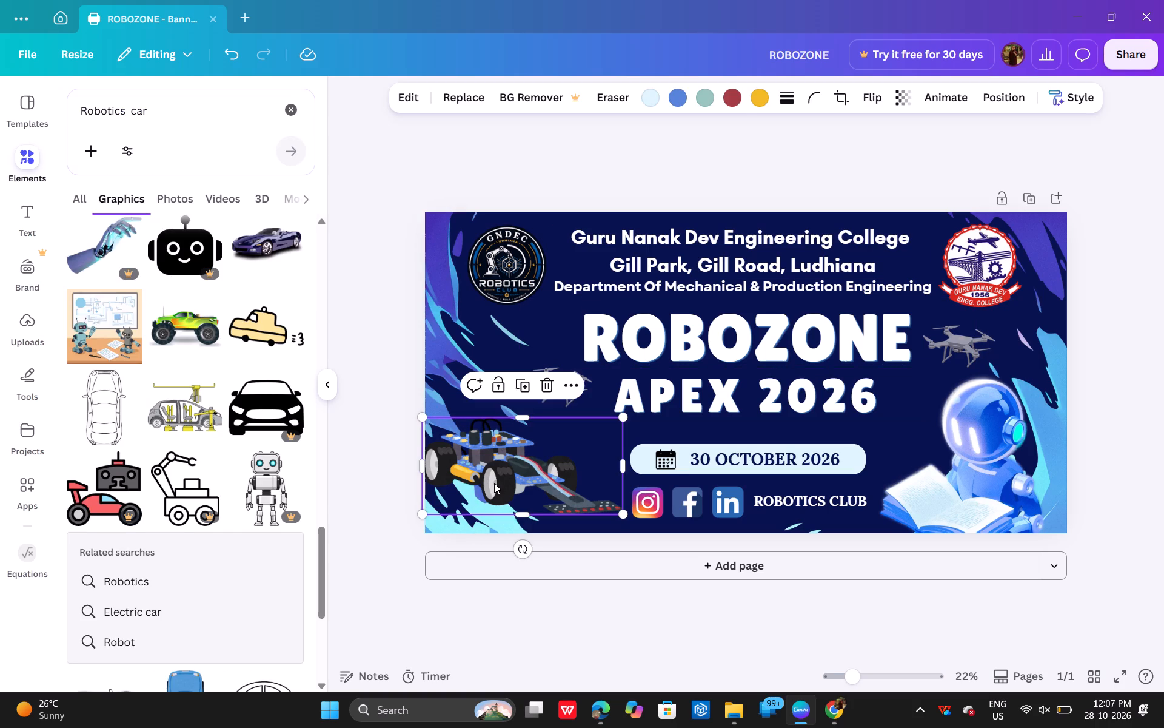
{"action": "left_click", "coordinate": [729, 93]}
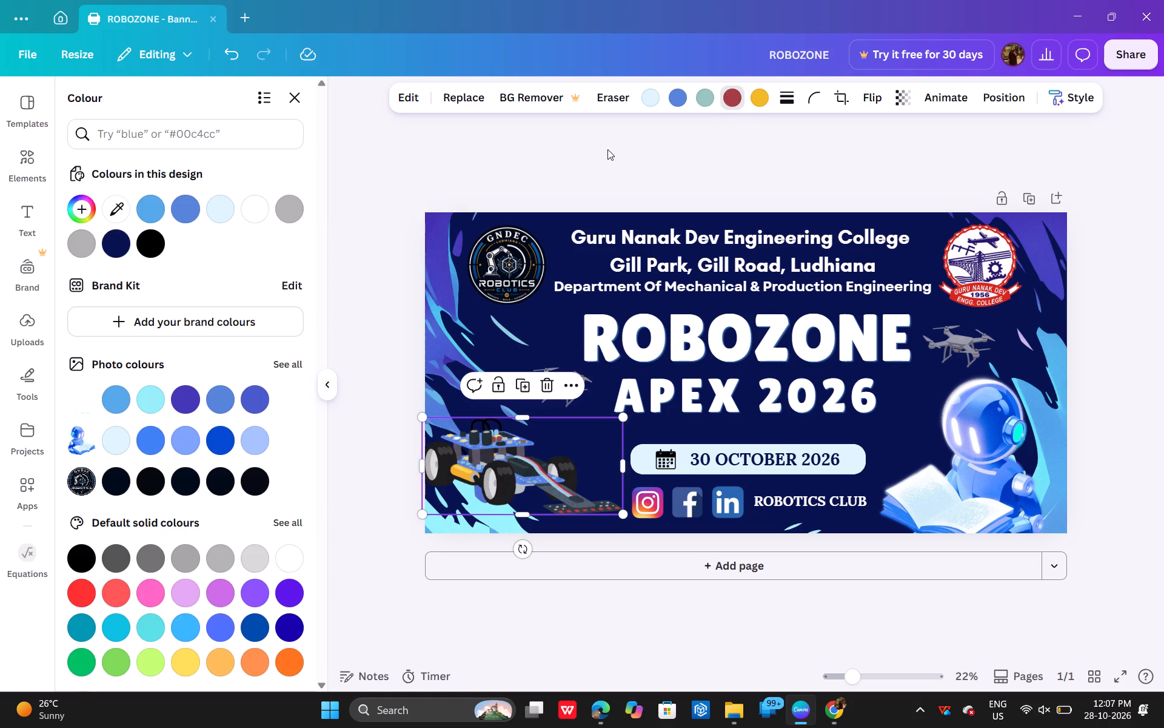
{"action": "left_click", "coordinate": [118, 598]}
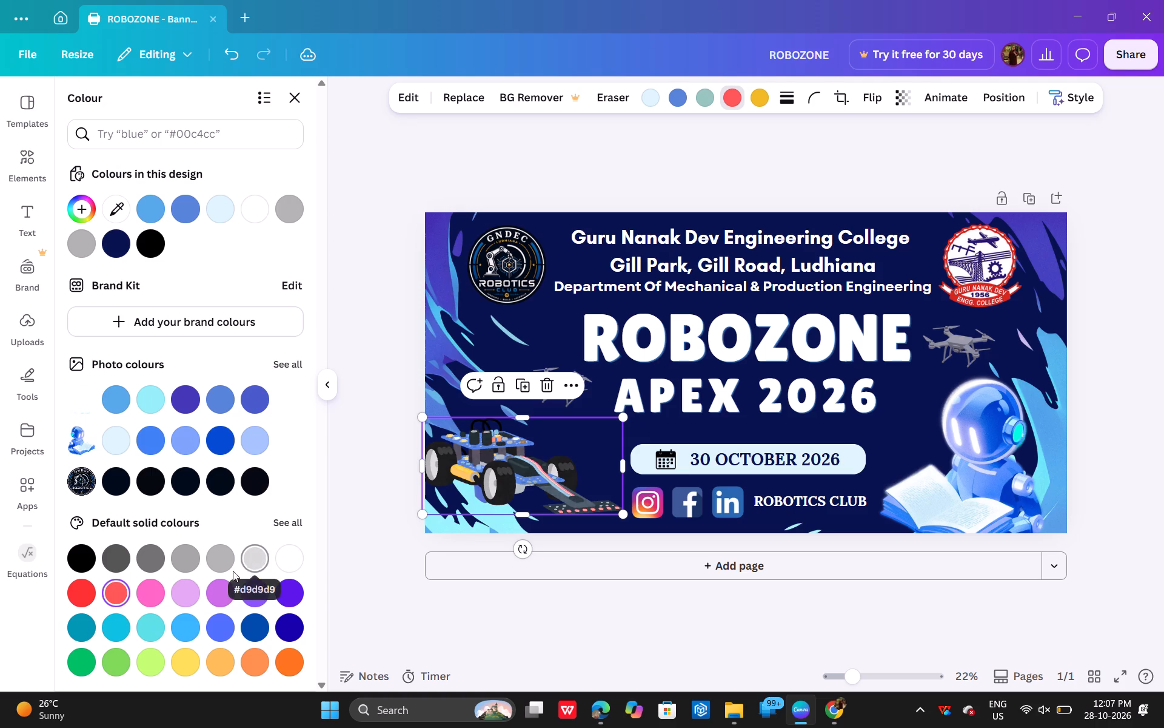
{"action": "left_click", "coordinate": [193, 594]}
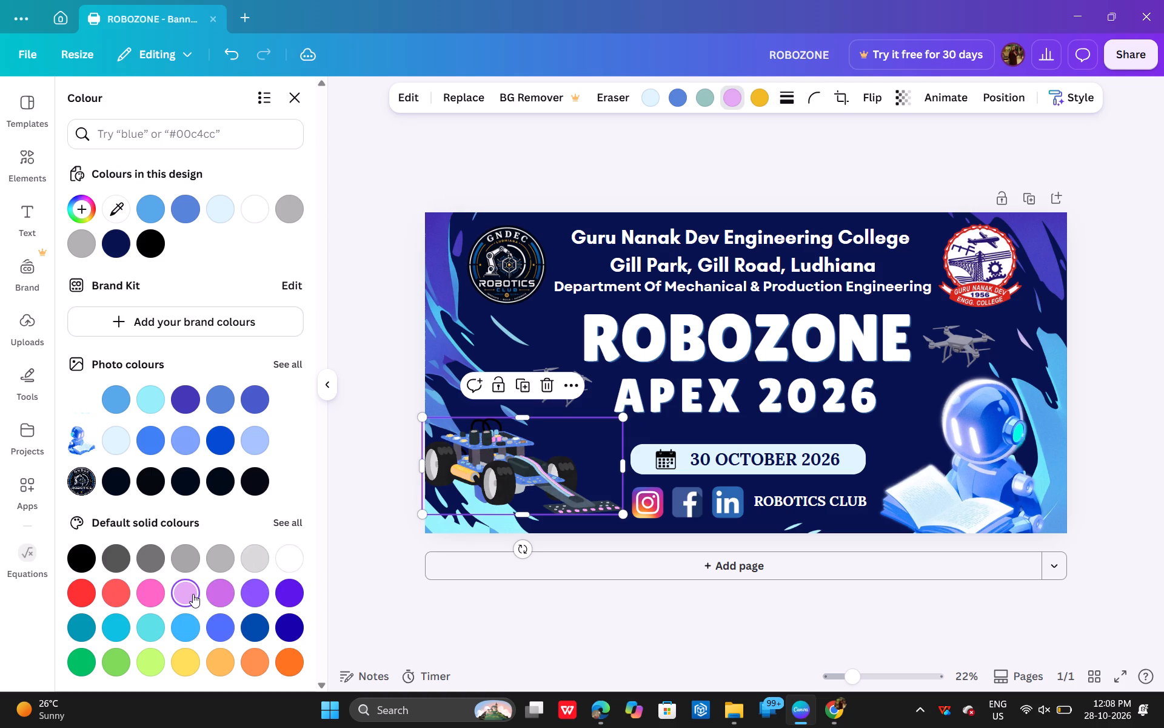
{"action": "left_click", "coordinate": [84, 598]}
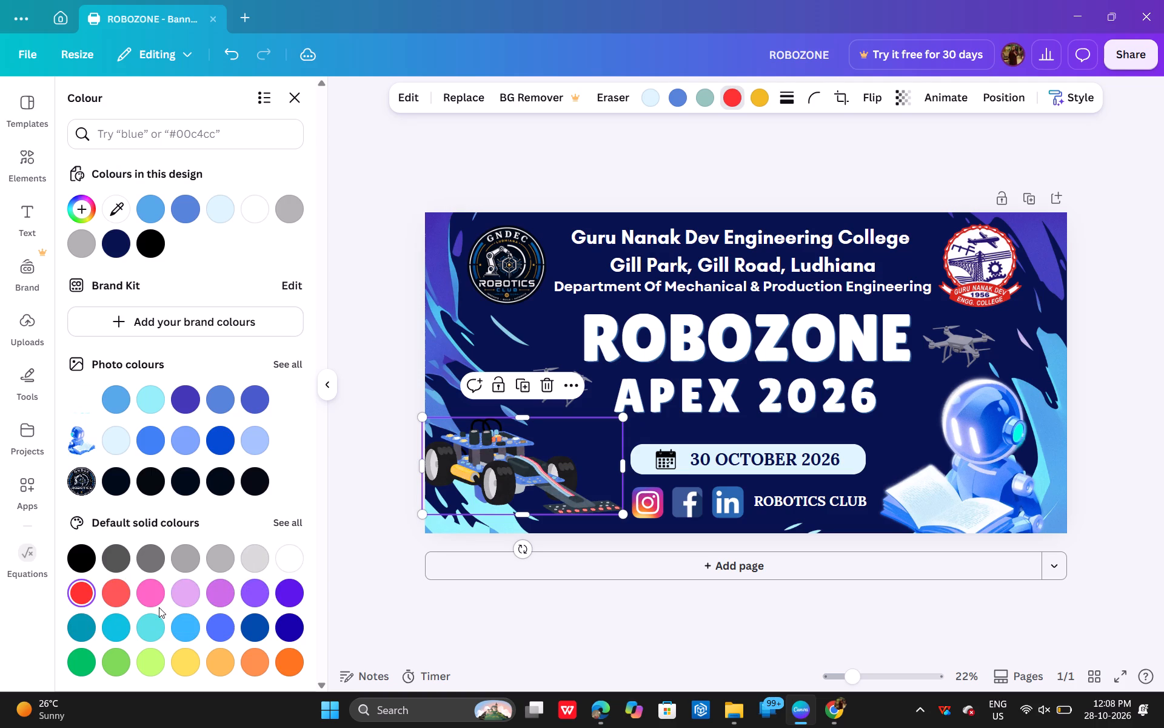
Recolour the robot car's yellow parts, trying grey, light orange shades and lime before settling on vivid orange.
{"action": "left_click", "coordinate": [761, 98]}
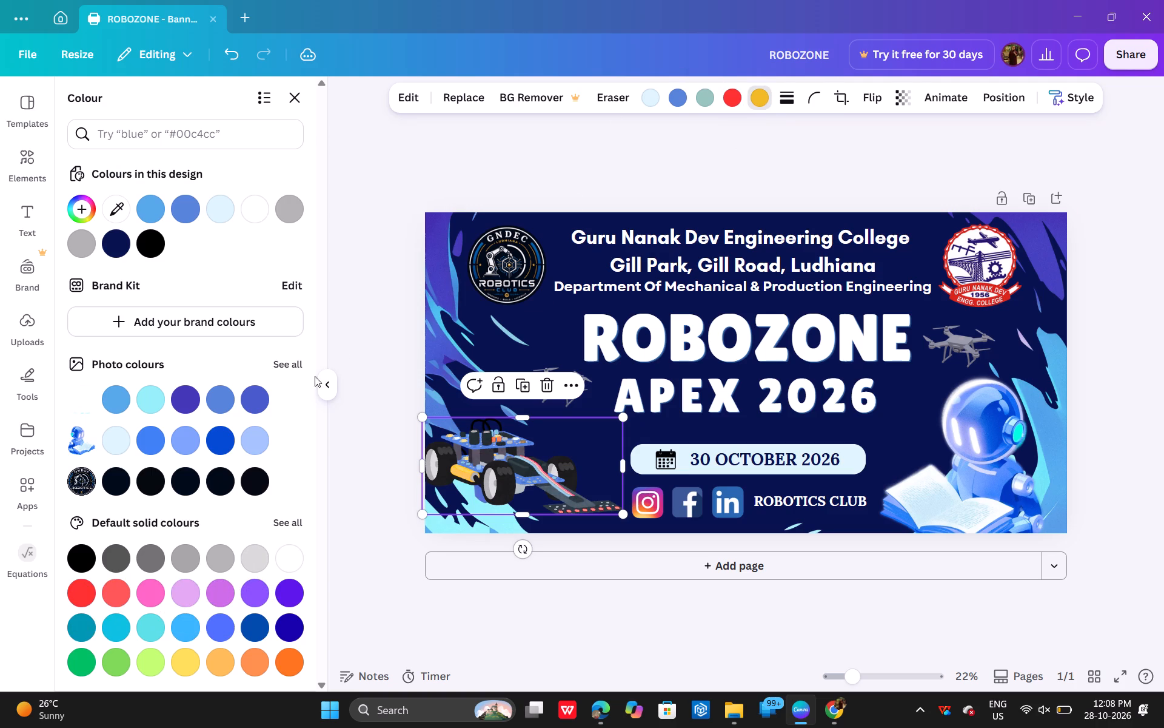
{"action": "left_click", "coordinate": [182, 555]}
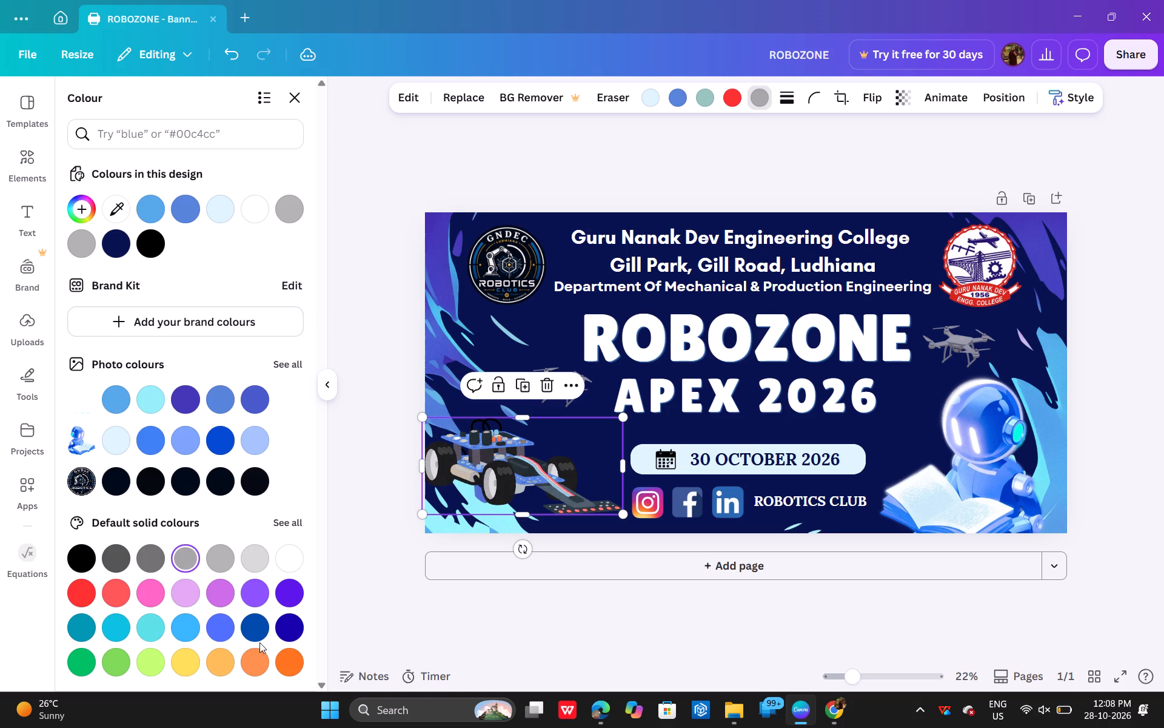
{"action": "left_click", "coordinate": [249, 661]}
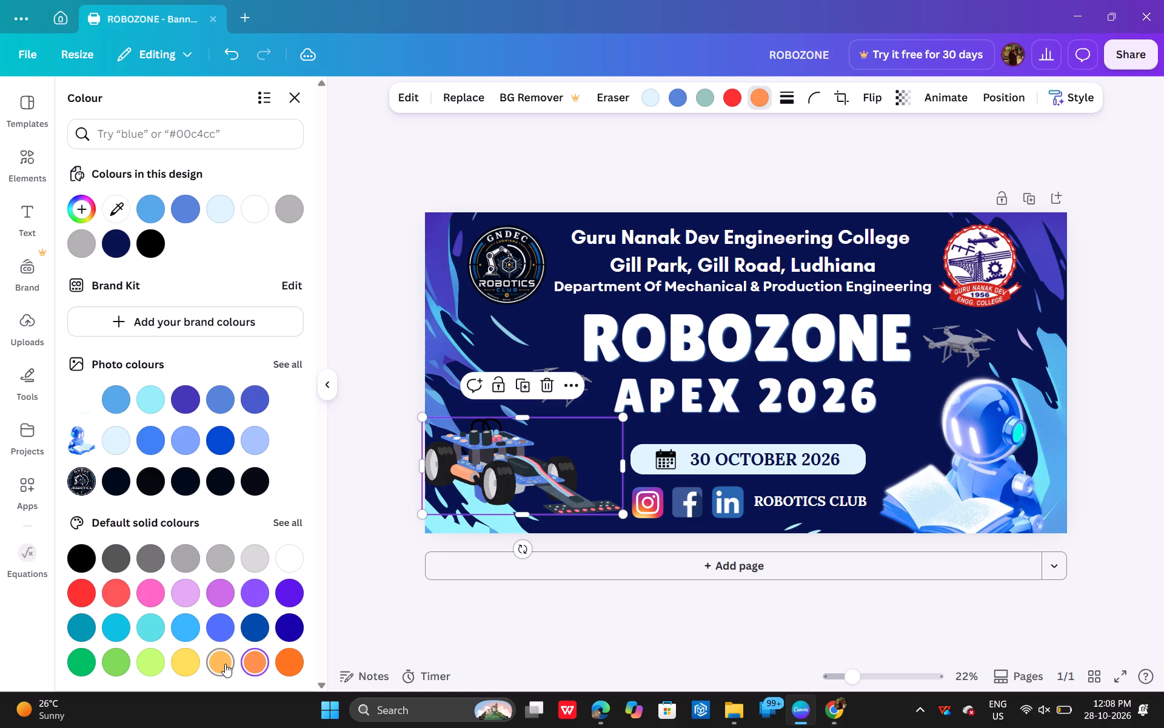
{"action": "left_click", "coordinate": [225, 664]}
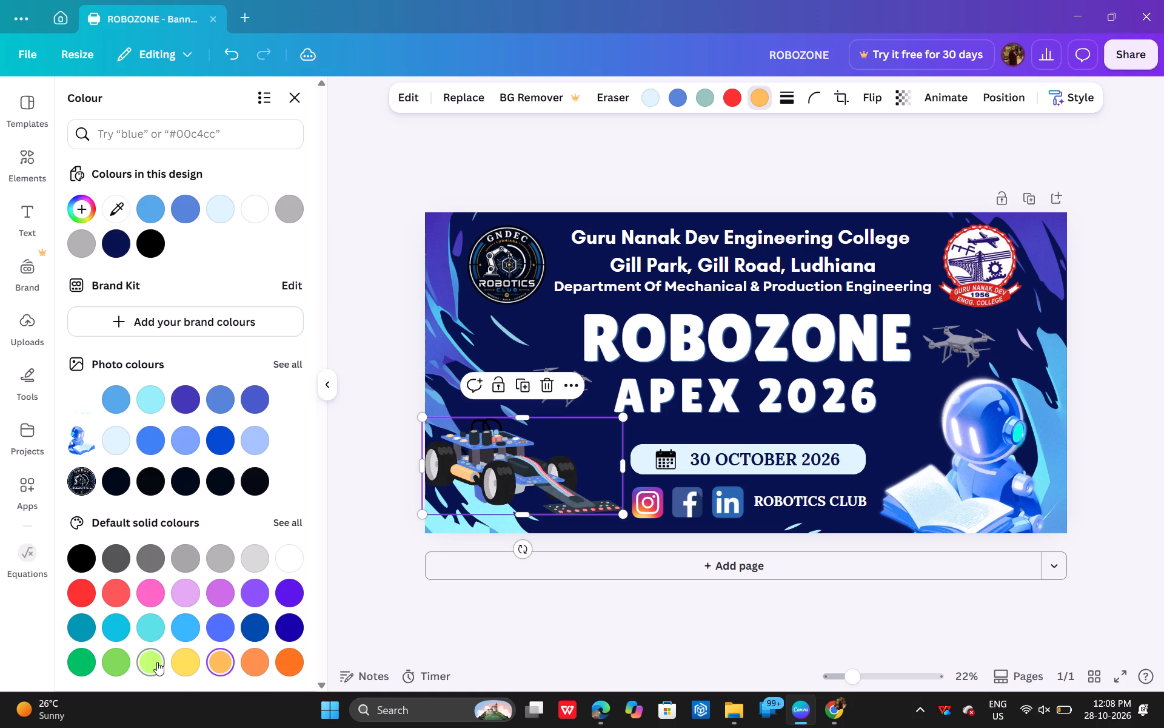
{"action": "left_click", "coordinate": [153, 664]}
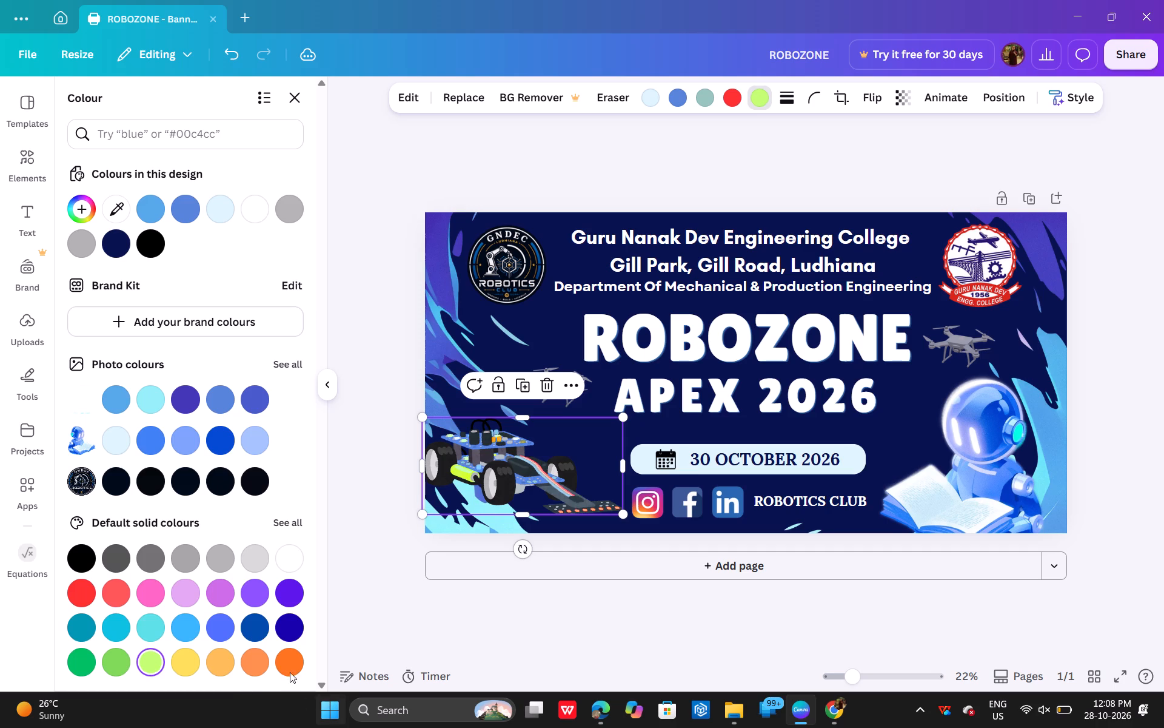
{"action": "left_click", "coordinate": [289, 669]}
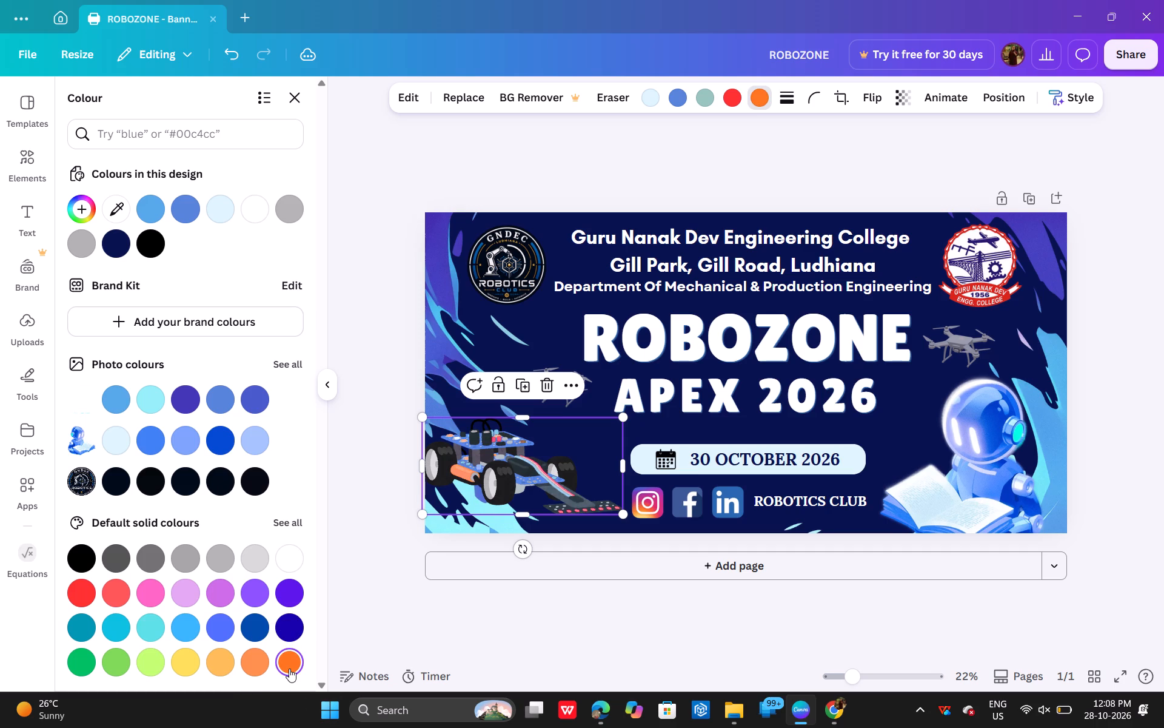
{"action": "left_click", "coordinate": [648, 646]}
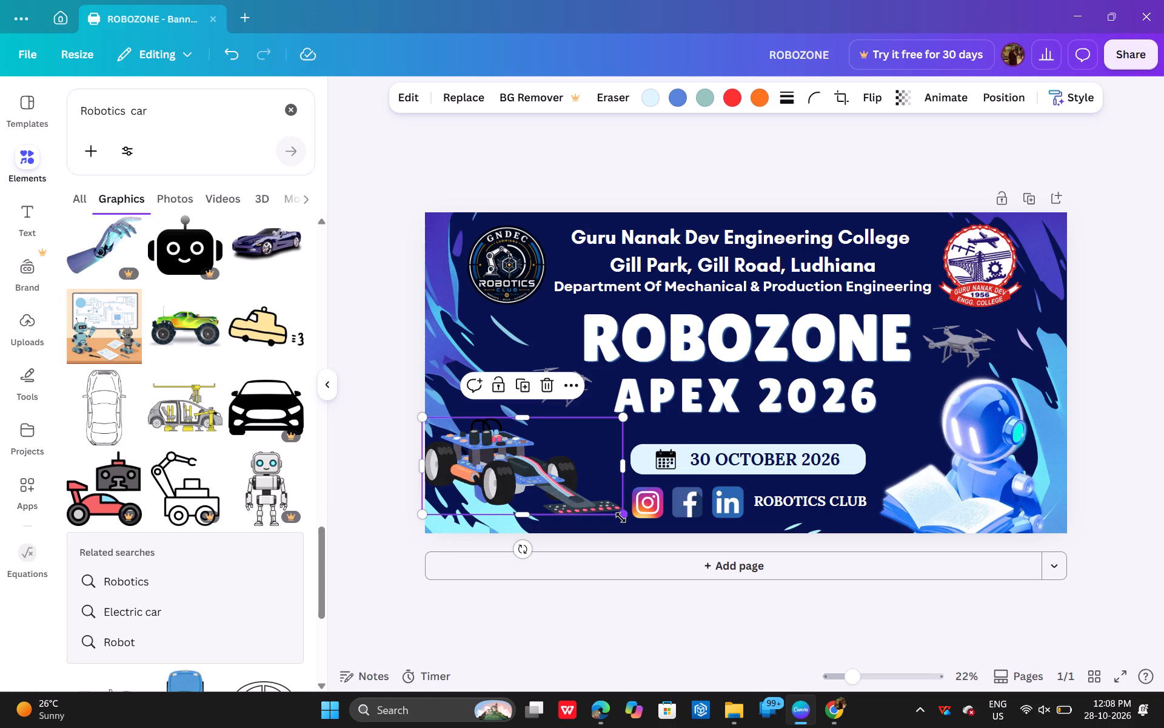
Enlarge the robot car slightly and place it flush in the banner's lower-left corner.
{"action": "left_click_drag", "start_coordinate": [621, 517], "coordinate": [637, 541]}
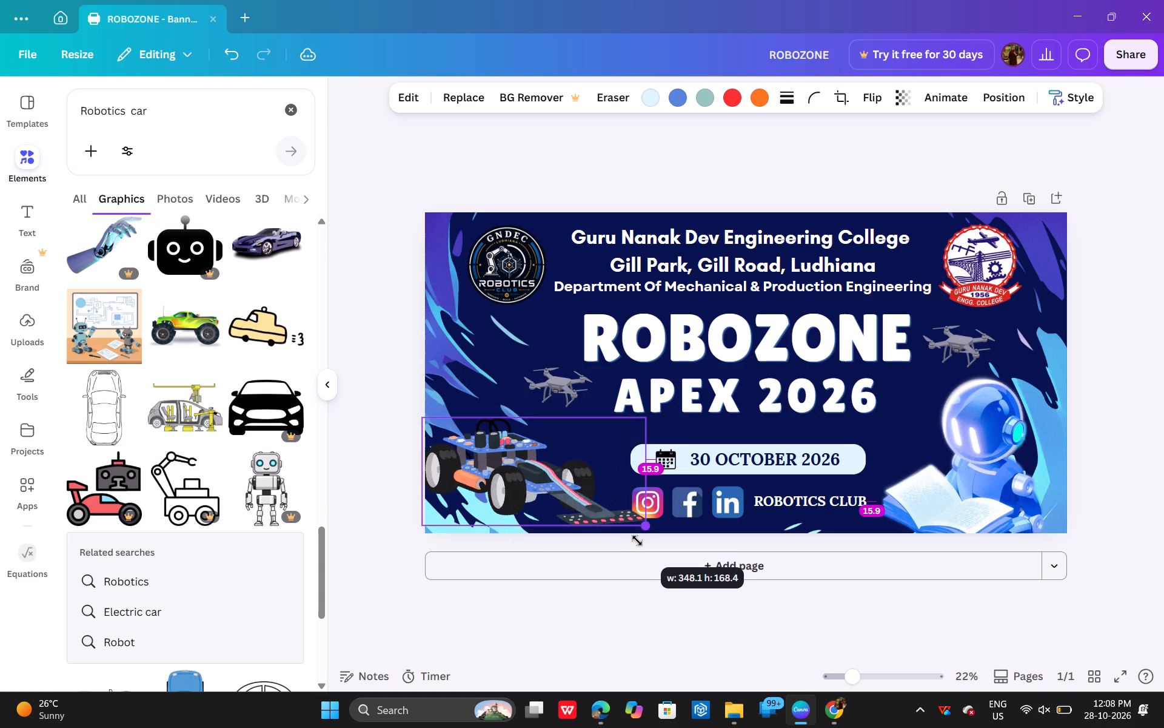
{"action": "left_click_drag", "start_coordinate": [637, 541], "coordinate": [628, 536]}
{"action": "left_click_drag", "start_coordinate": [524, 476], "coordinate": [526, 481]}
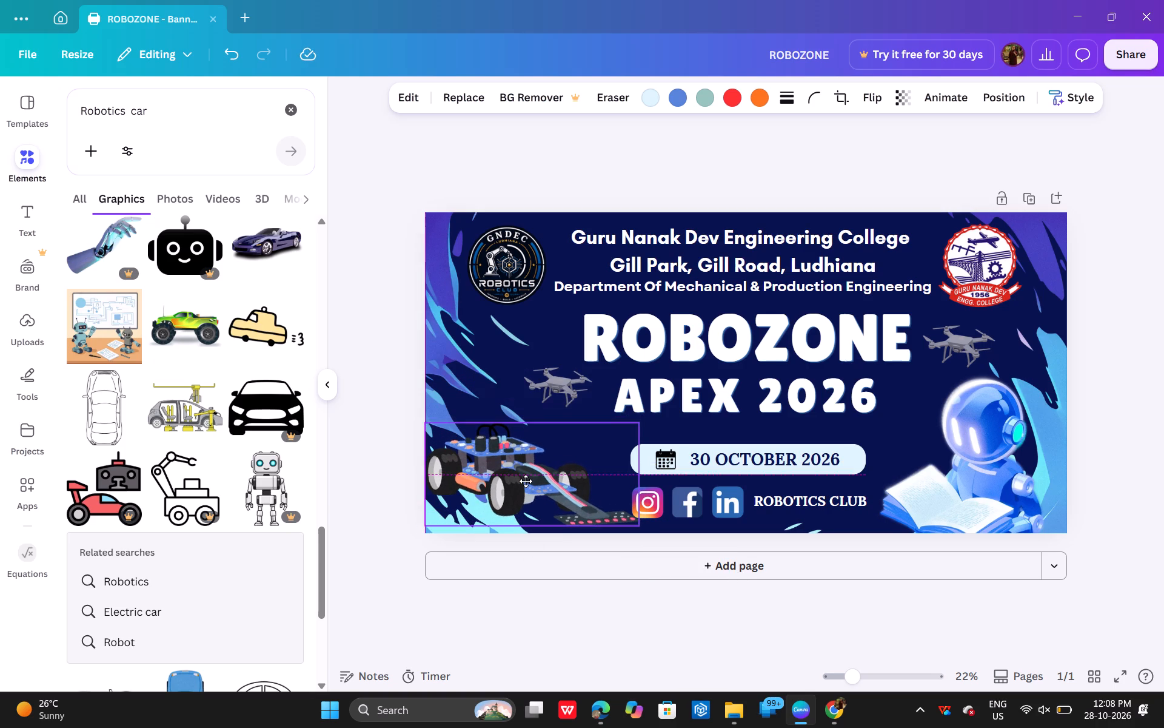
{"action": "left_click_drag", "start_coordinate": [526, 481], "coordinate": [528, 487]}
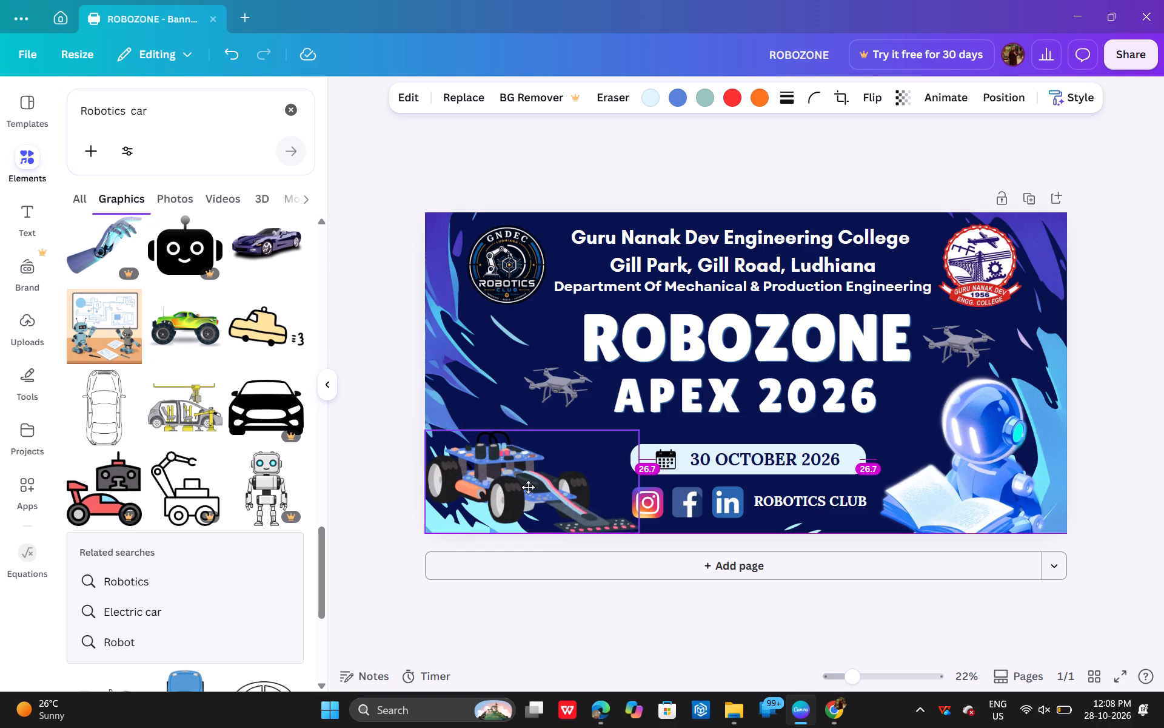
{"action": "left_click_drag", "start_coordinate": [528, 487], "coordinate": [528, 485]}
{"action": "left_click", "coordinate": [528, 485]}
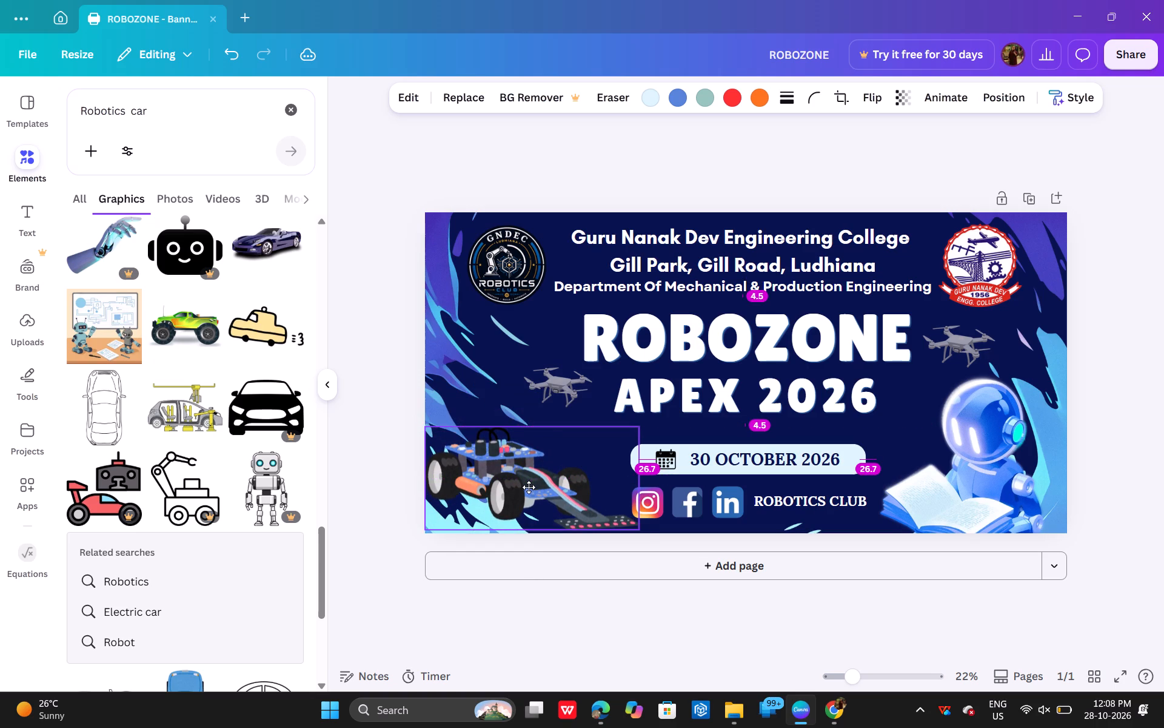
{"action": "left_click", "coordinate": [462, 642]}
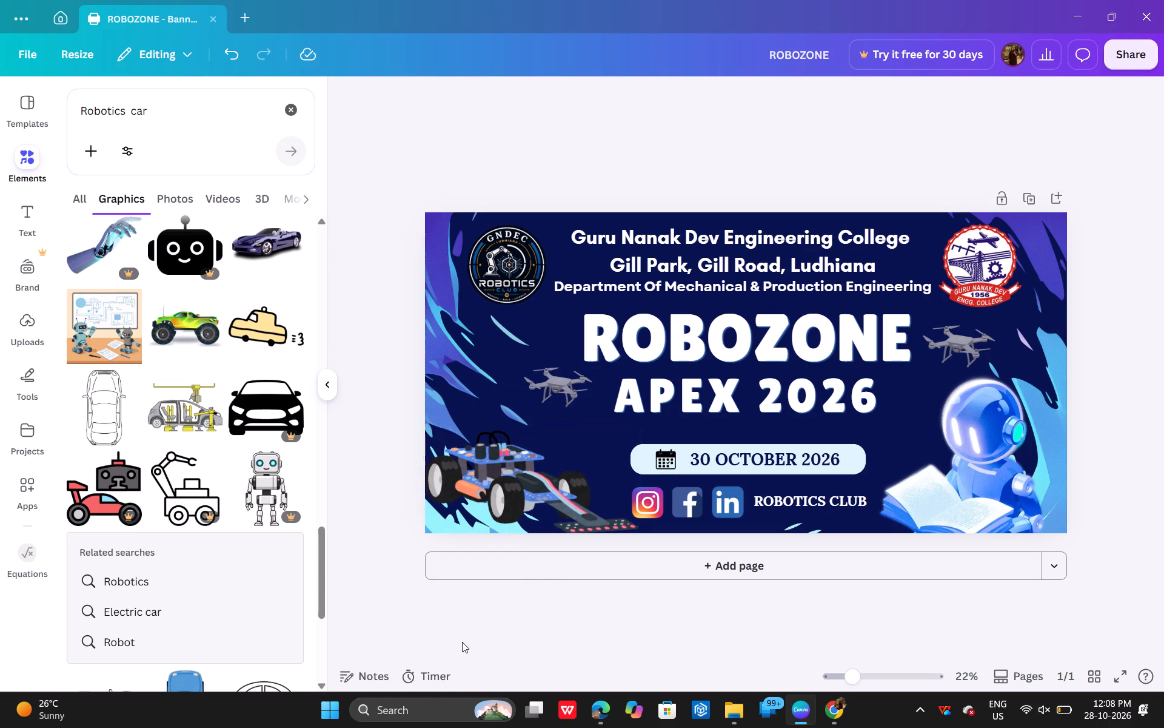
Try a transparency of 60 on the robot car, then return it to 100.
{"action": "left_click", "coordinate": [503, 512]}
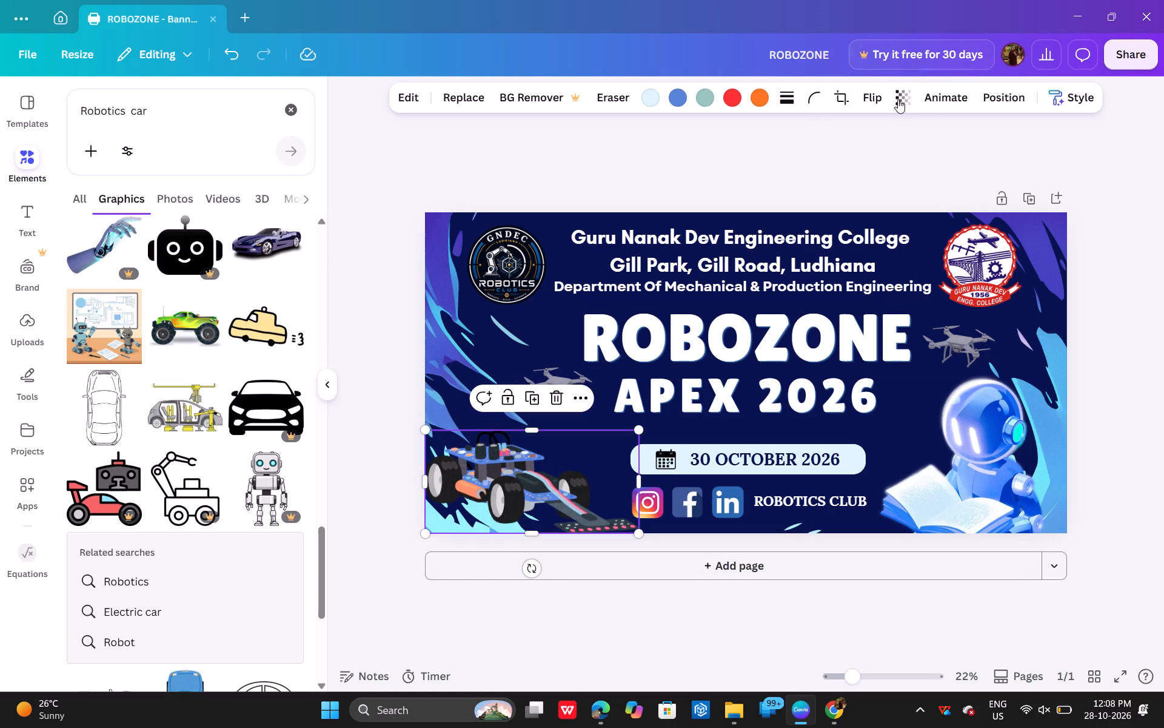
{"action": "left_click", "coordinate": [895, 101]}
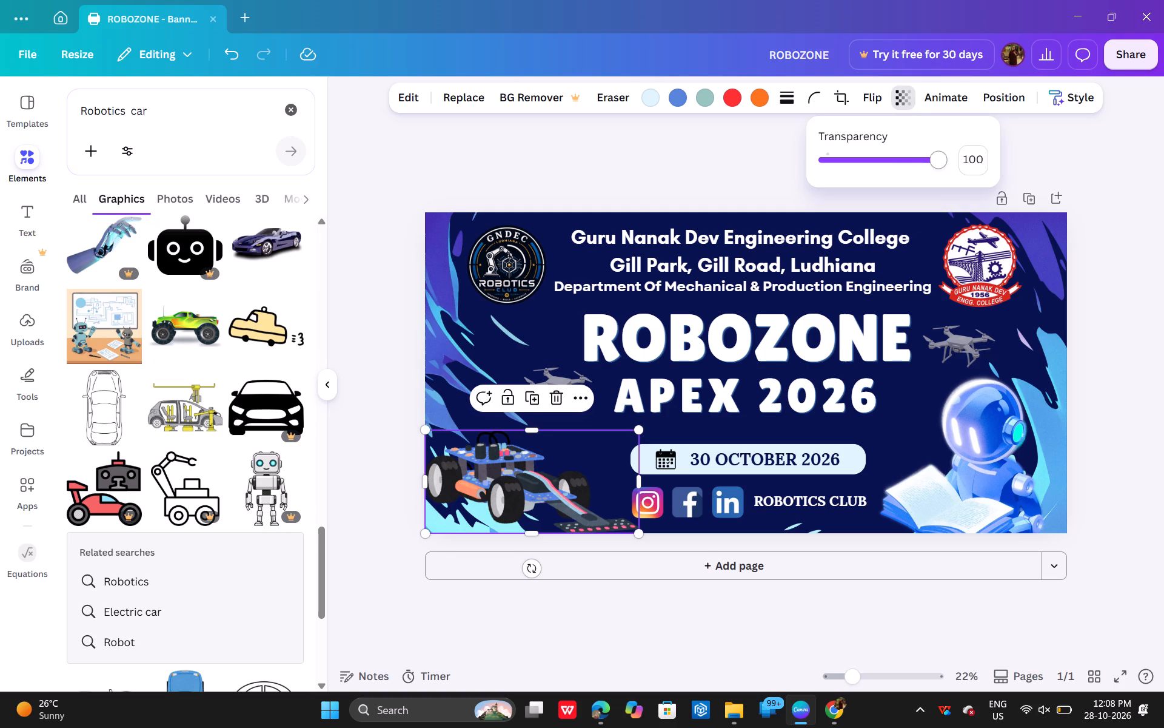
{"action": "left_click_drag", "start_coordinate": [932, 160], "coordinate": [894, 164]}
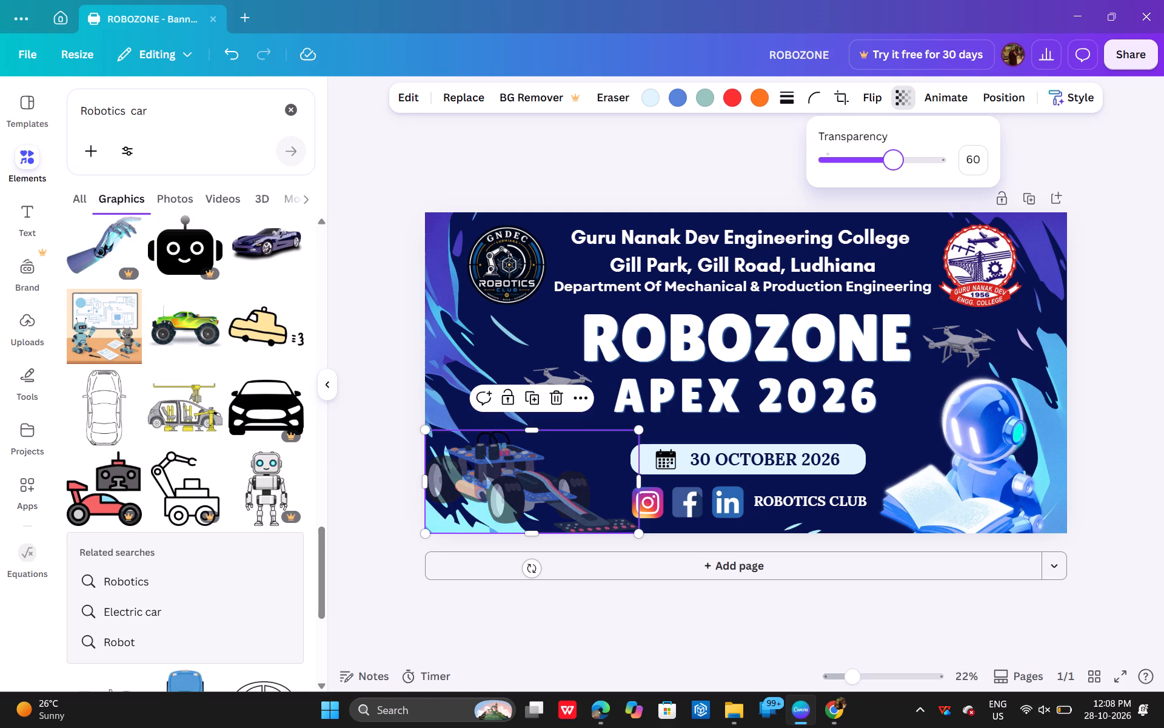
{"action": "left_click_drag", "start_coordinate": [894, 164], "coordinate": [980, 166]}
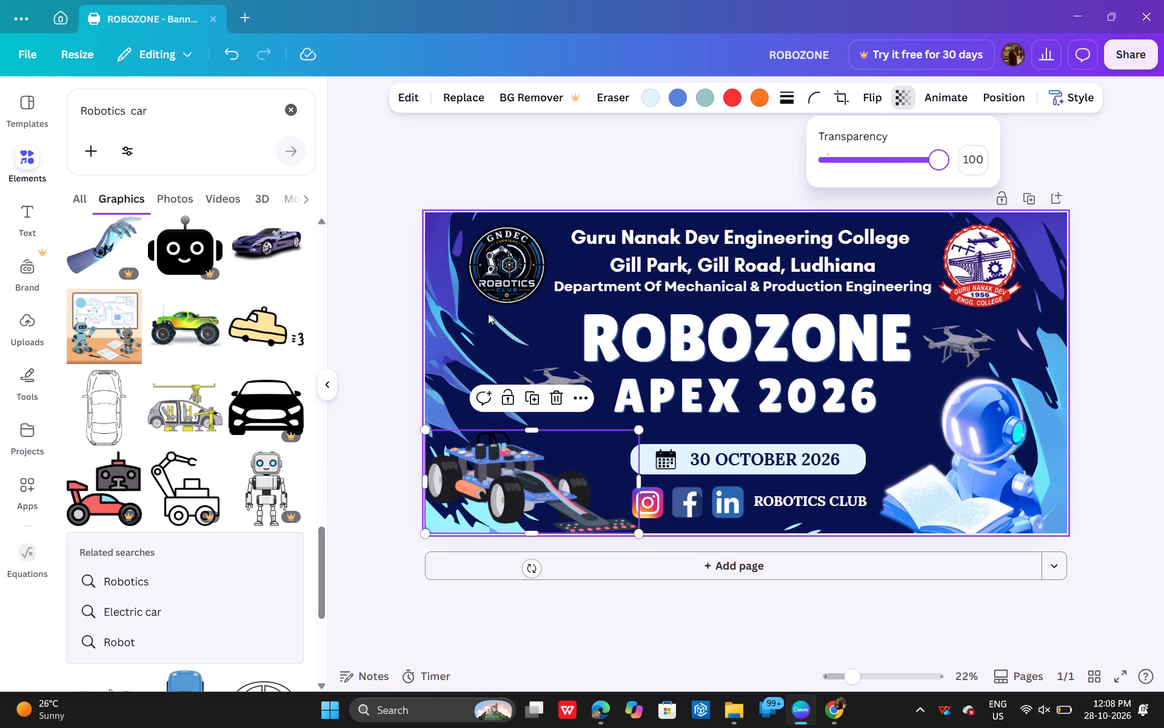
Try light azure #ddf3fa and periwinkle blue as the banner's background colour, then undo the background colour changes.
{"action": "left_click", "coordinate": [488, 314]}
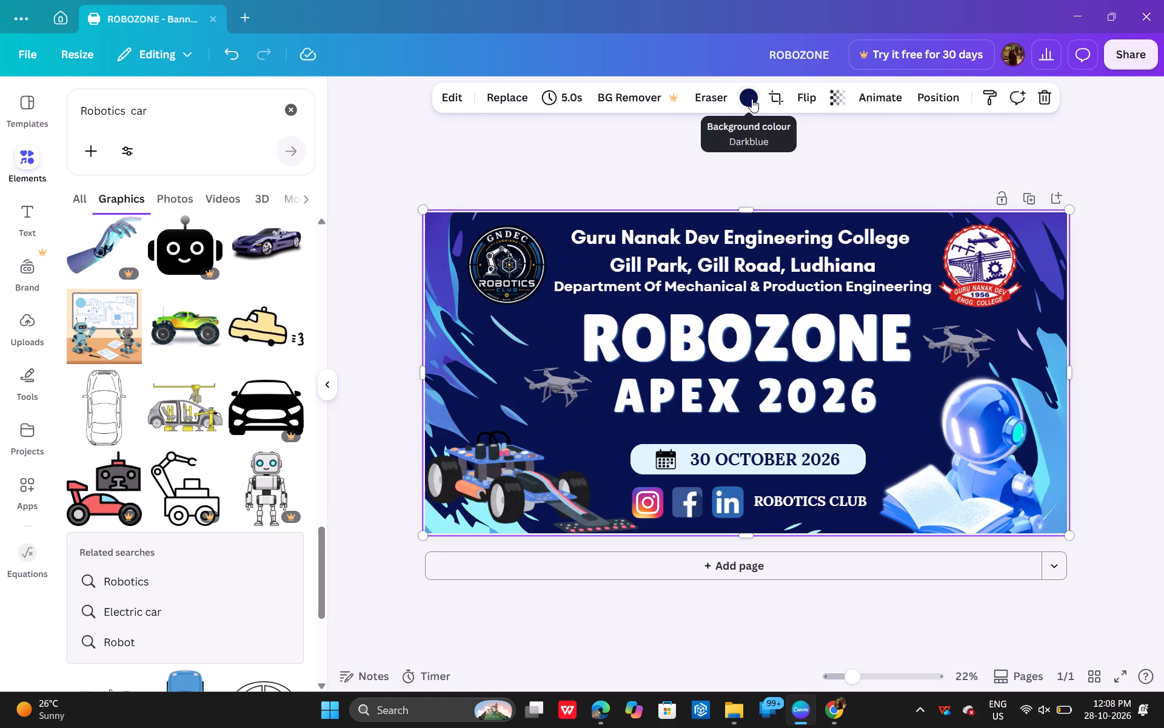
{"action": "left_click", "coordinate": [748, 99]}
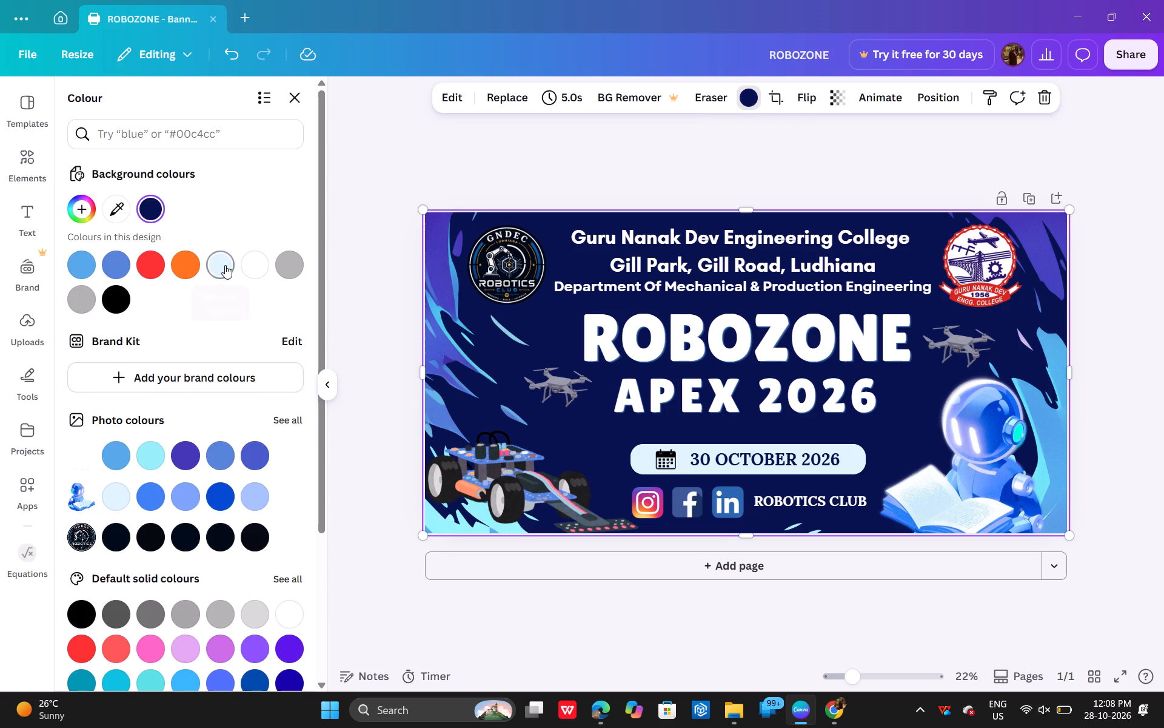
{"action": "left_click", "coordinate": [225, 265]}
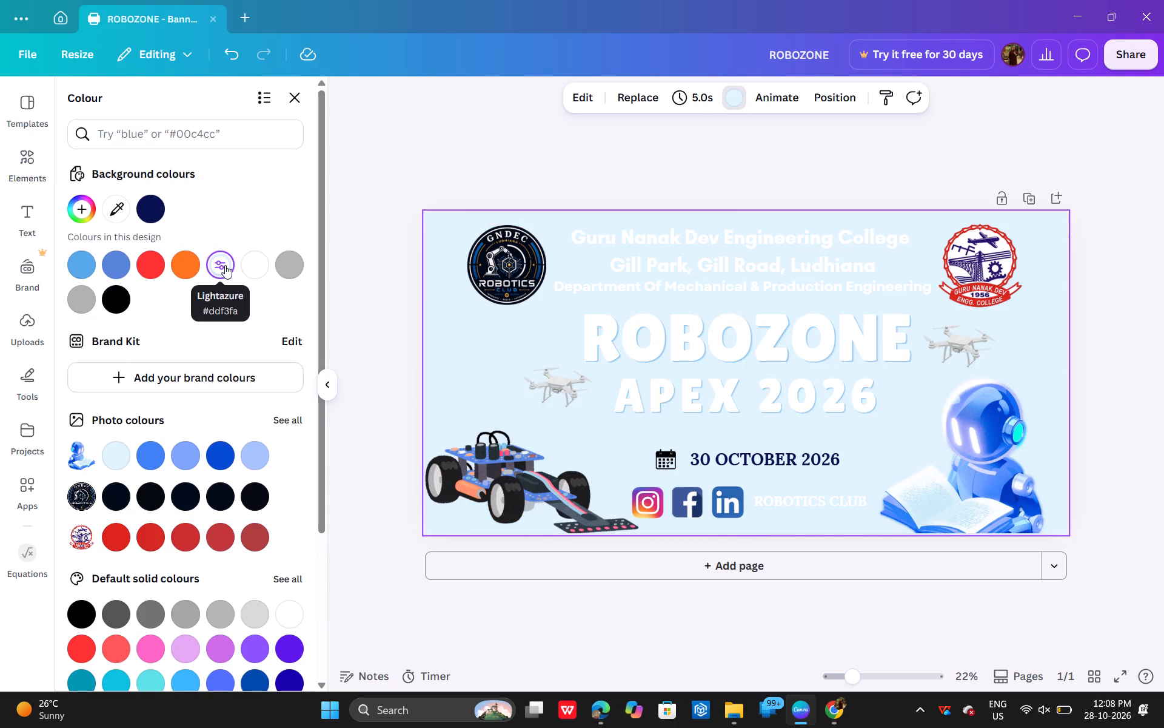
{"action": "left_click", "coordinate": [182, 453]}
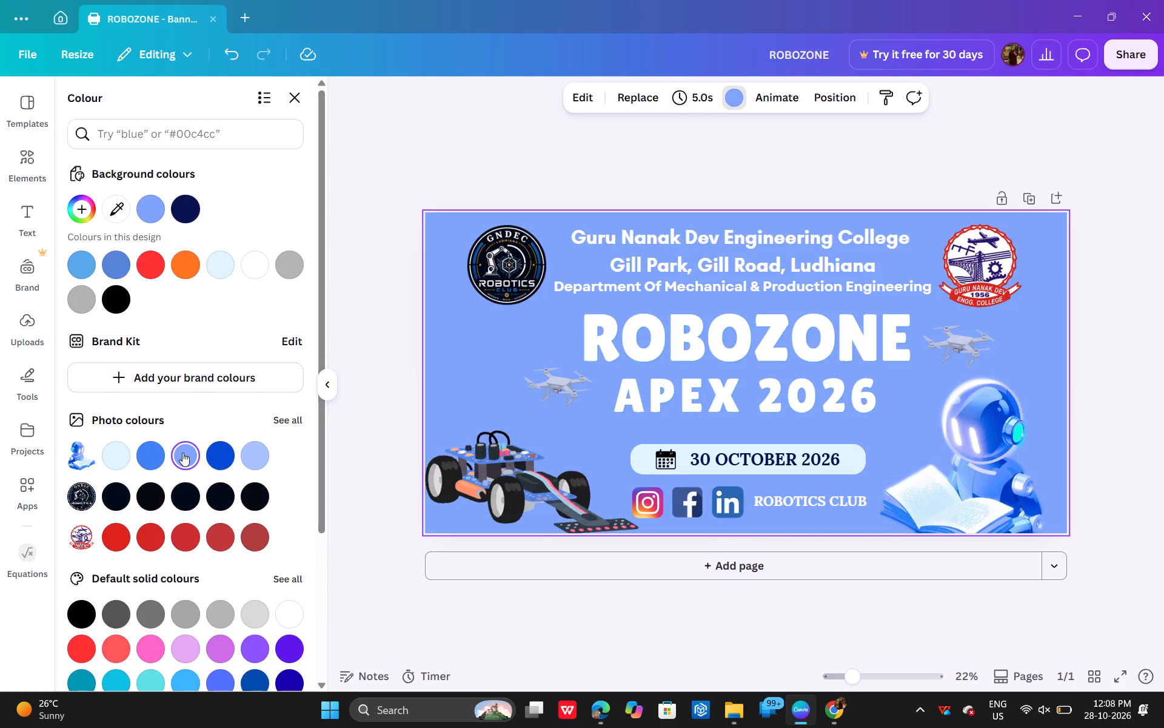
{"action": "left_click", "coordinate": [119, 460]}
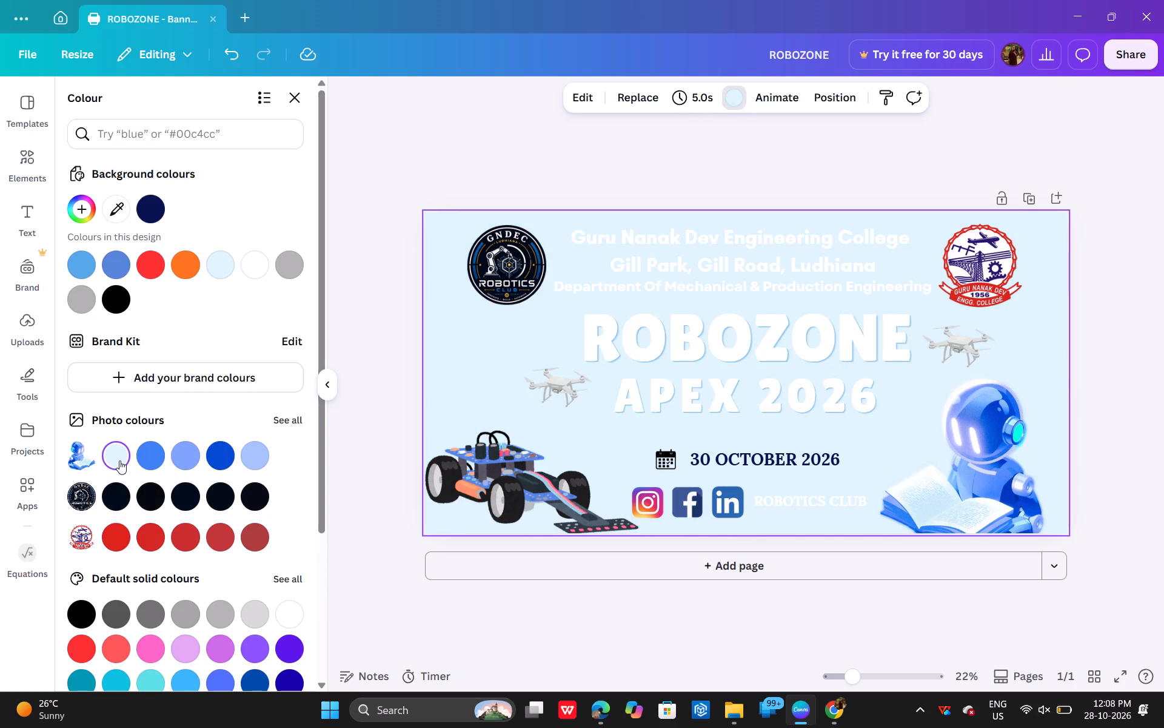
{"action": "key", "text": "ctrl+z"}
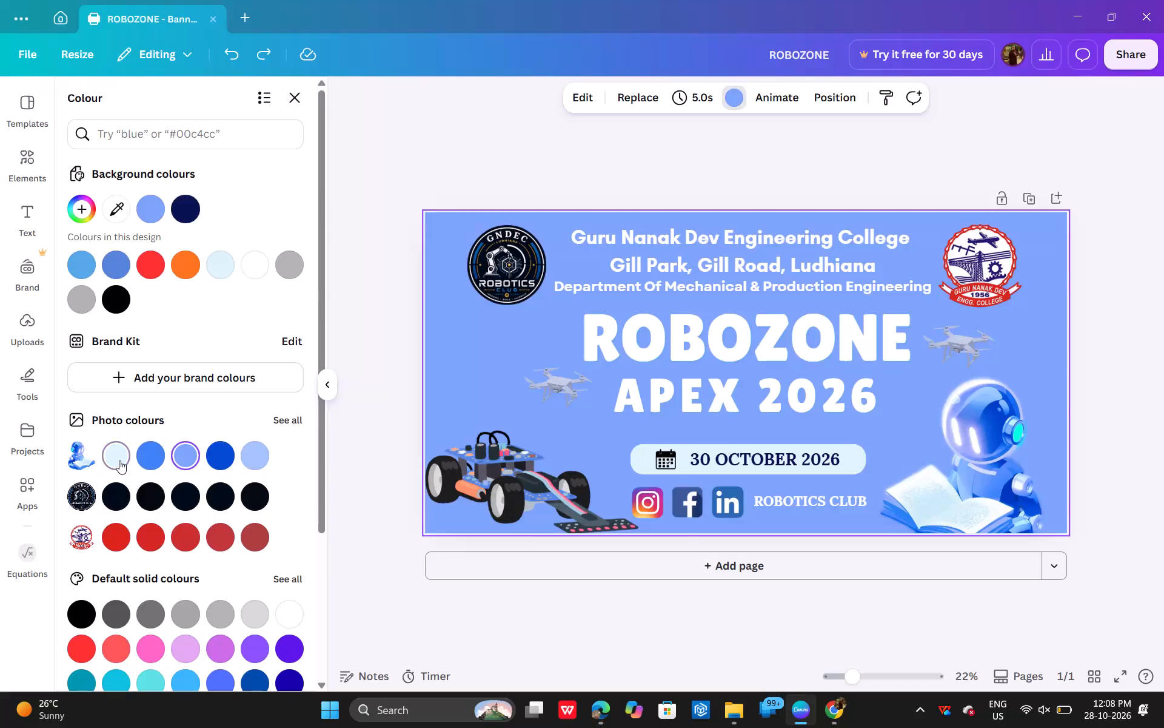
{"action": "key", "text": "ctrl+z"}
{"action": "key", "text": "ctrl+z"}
Lower the background artwork's transparency, trying 64 and 52 before settling on about 61.
{"action": "left_click", "coordinate": [436, 377]}
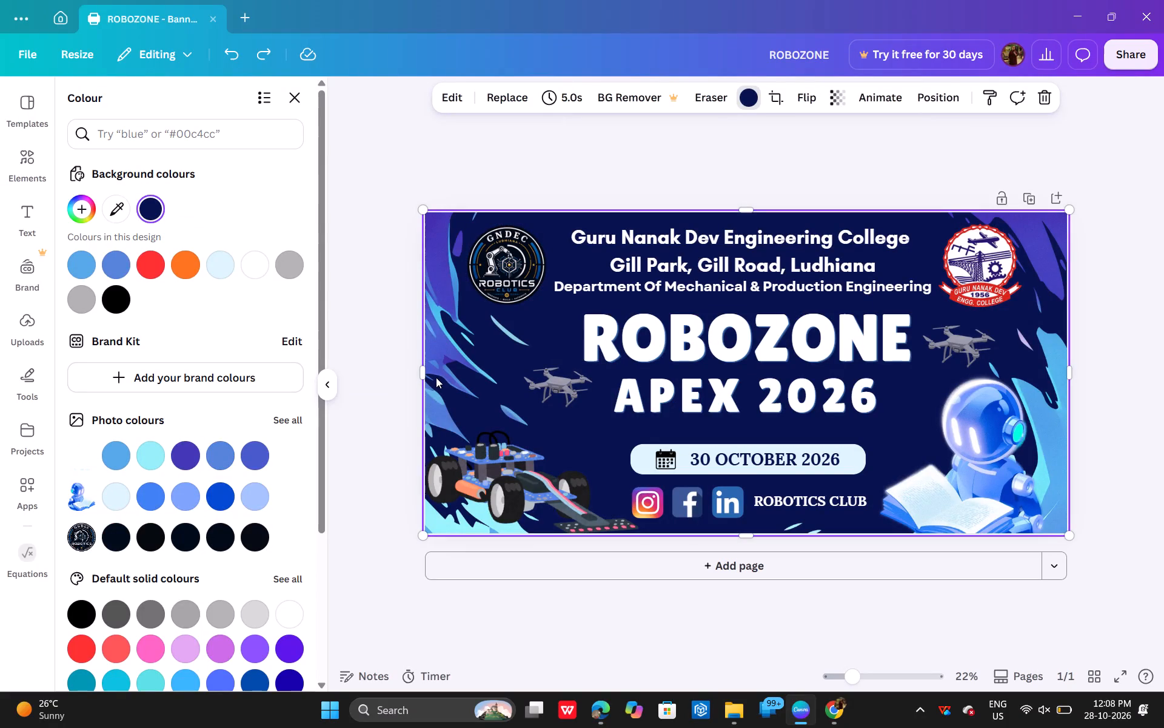
{"action": "left_click", "coordinate": [437, 311]}
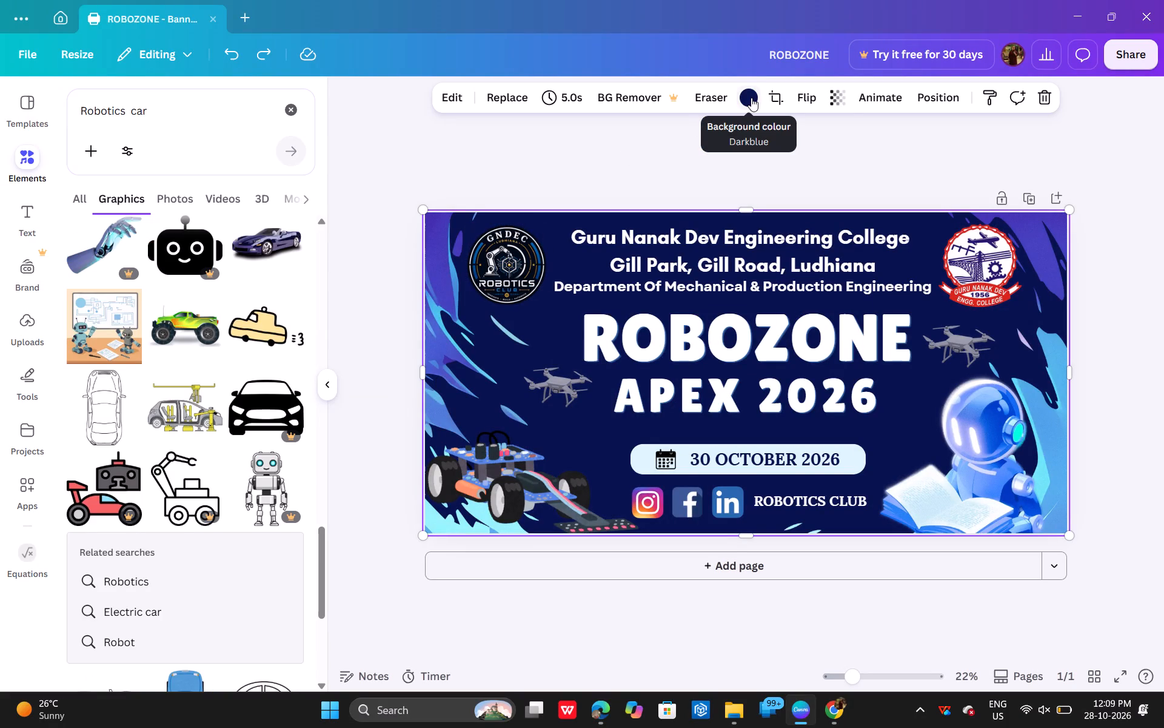
{"action": "left_click", "coordinate": [839, 98]}
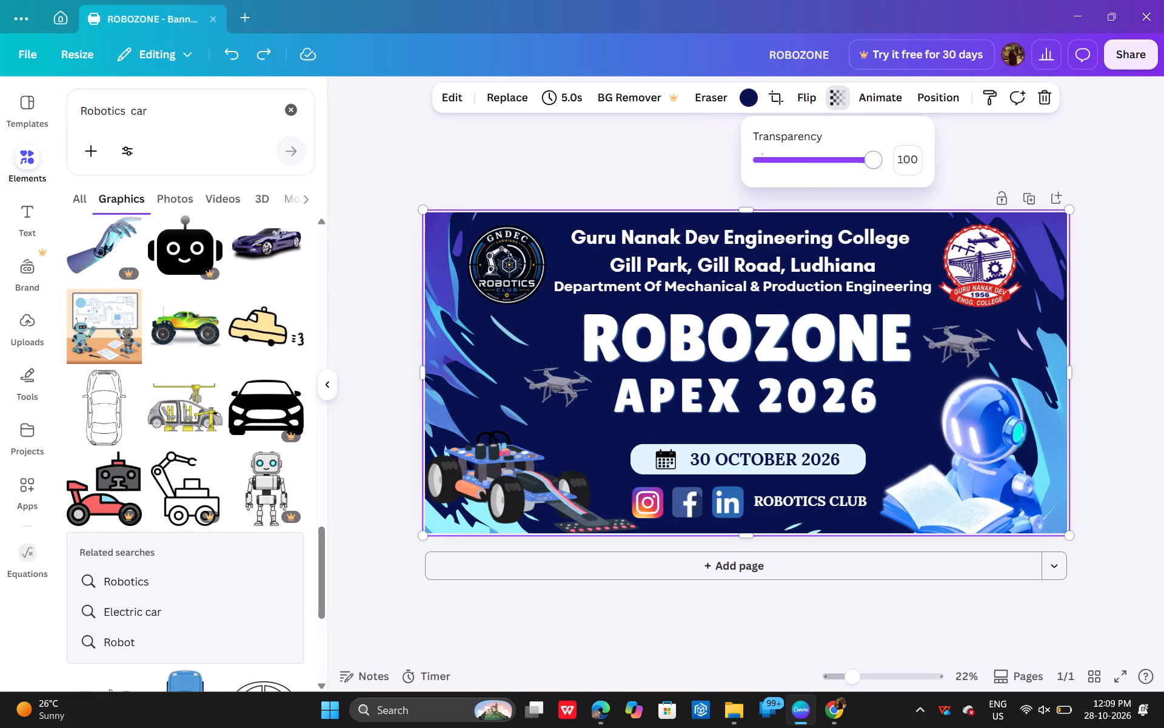
{"action": "left_click_drag", "start_coordinate": [870, 157], "coordinate": [833, 163]}
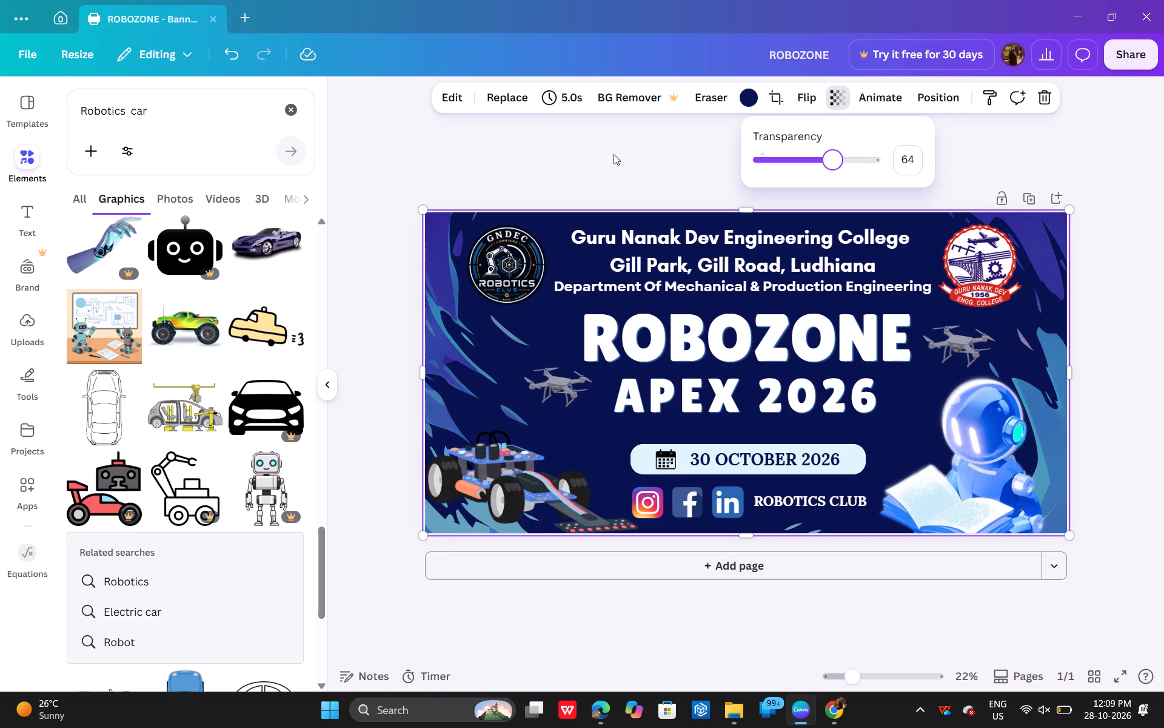
{"action": "left_click", "coordinate": [614, 154]}
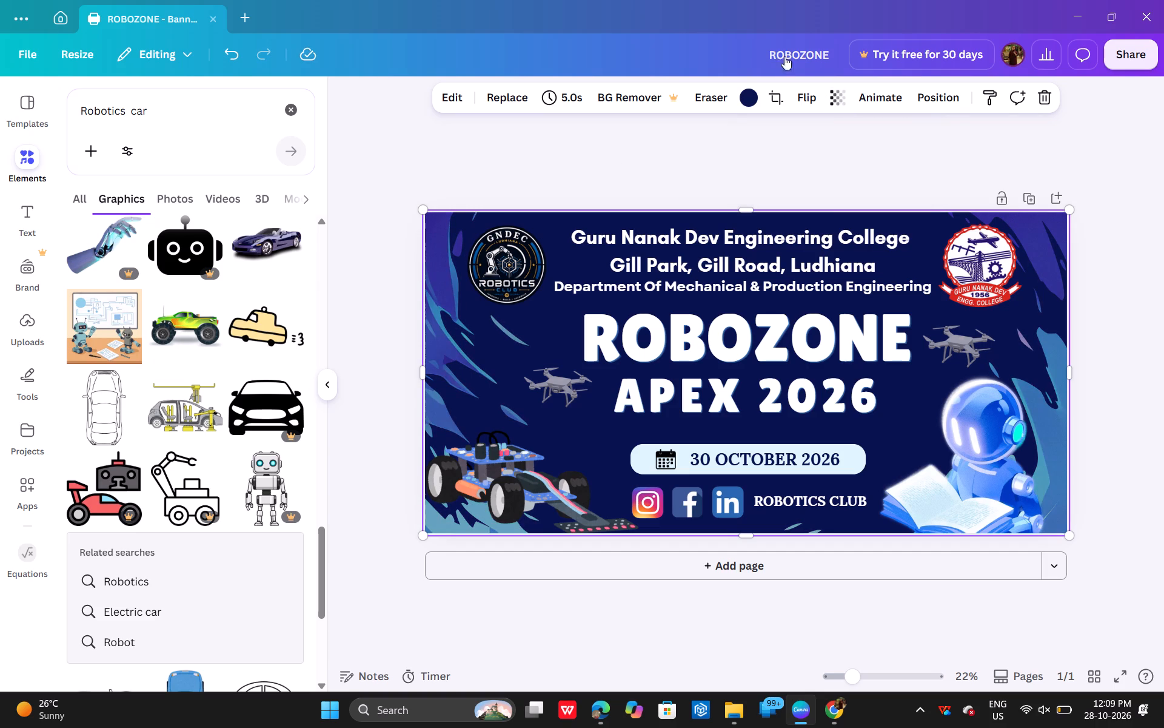
{"action": "left_click", "coordinate": [837, 86]}
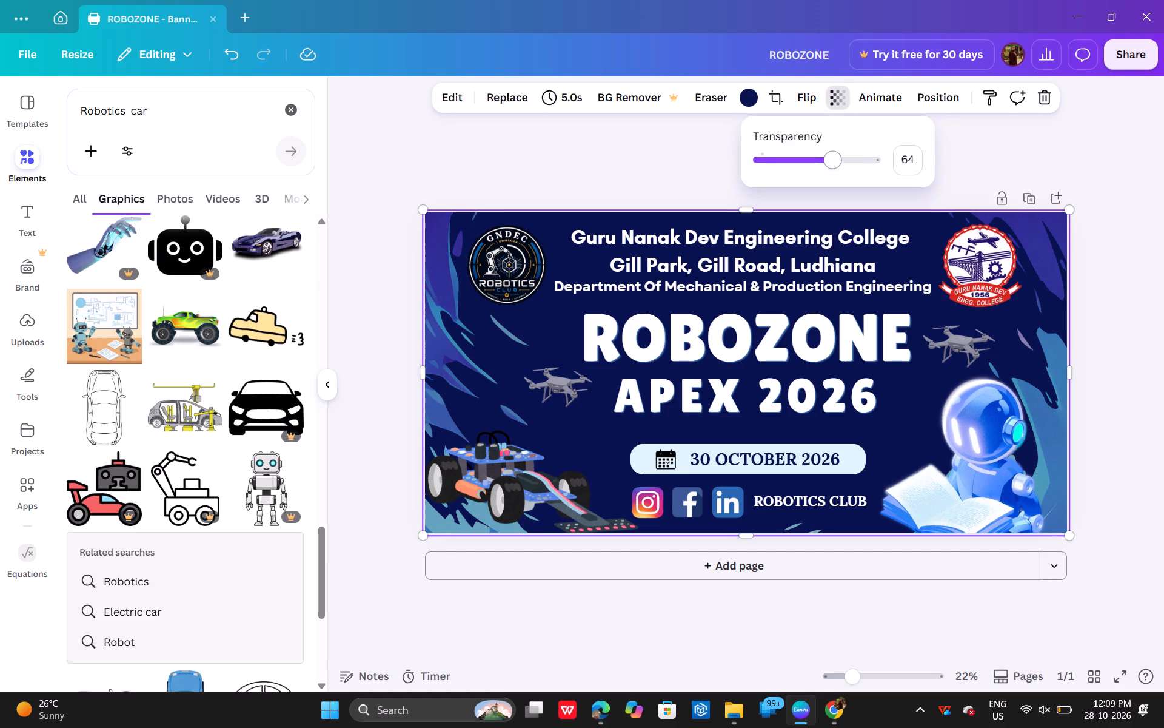
{"action": "left_click_drag", "start_coordinate": [837, 161], "coordinate": [820, 161]}
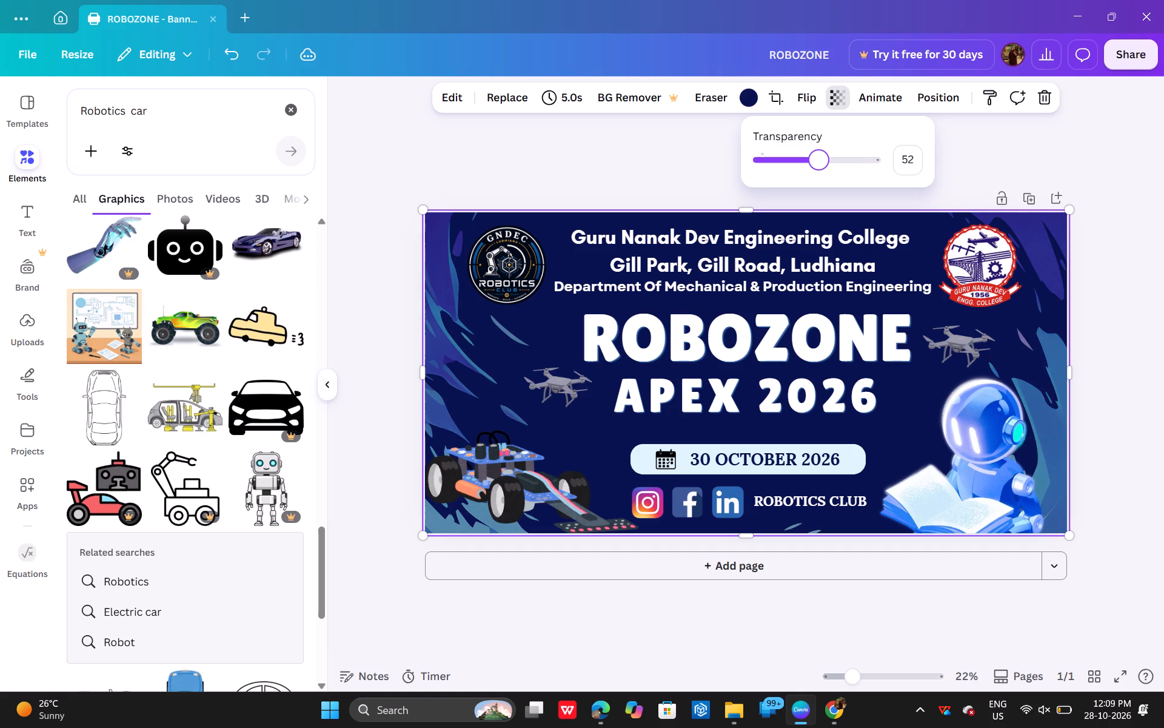
{"action": "left_click_drag", "start_coordinate": [820, 161], "coordinate": [829, 159]}
{"action": "left_click_drag", "start_coordinate": [829, 159], "coordinate": [828, 159]}
{"action": "left_click", "coordinate": [538, 166]}
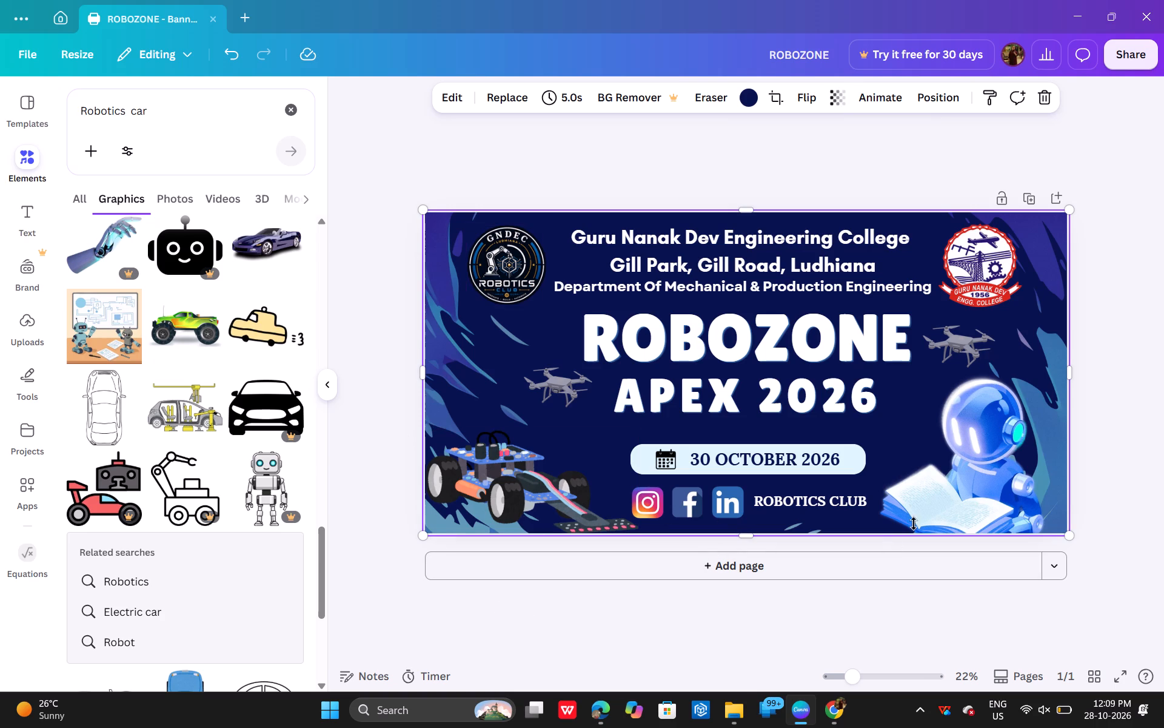
{"action": "left_click", "coordinate": [576, 623]}
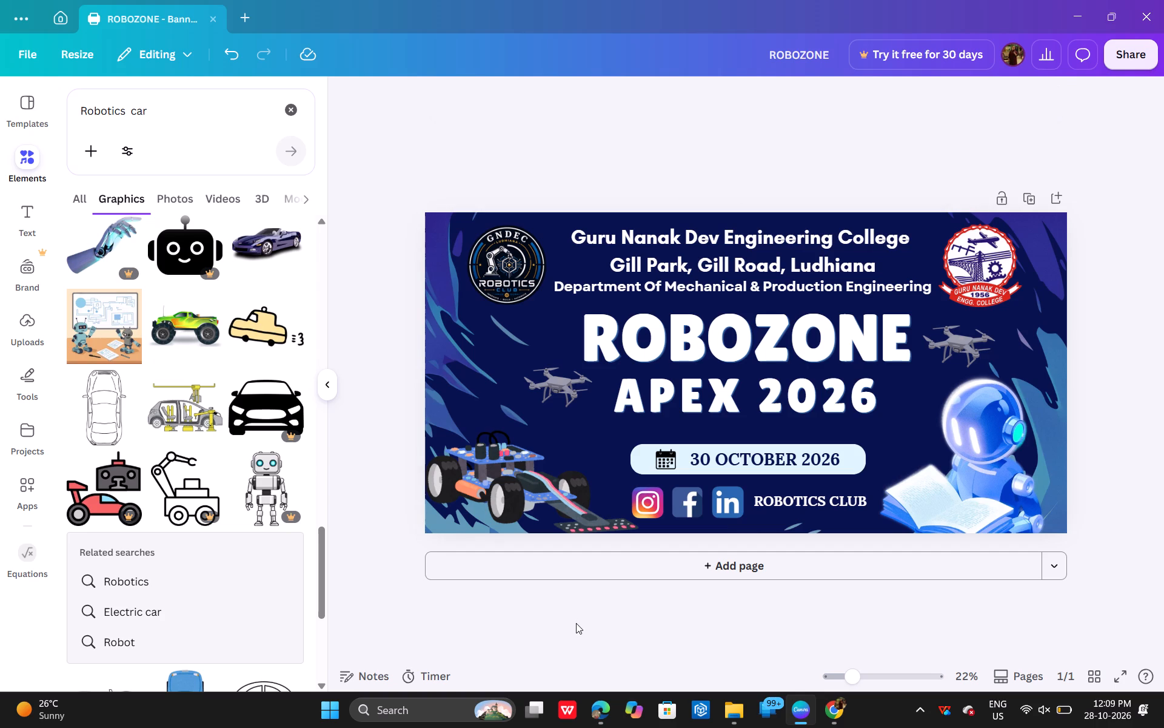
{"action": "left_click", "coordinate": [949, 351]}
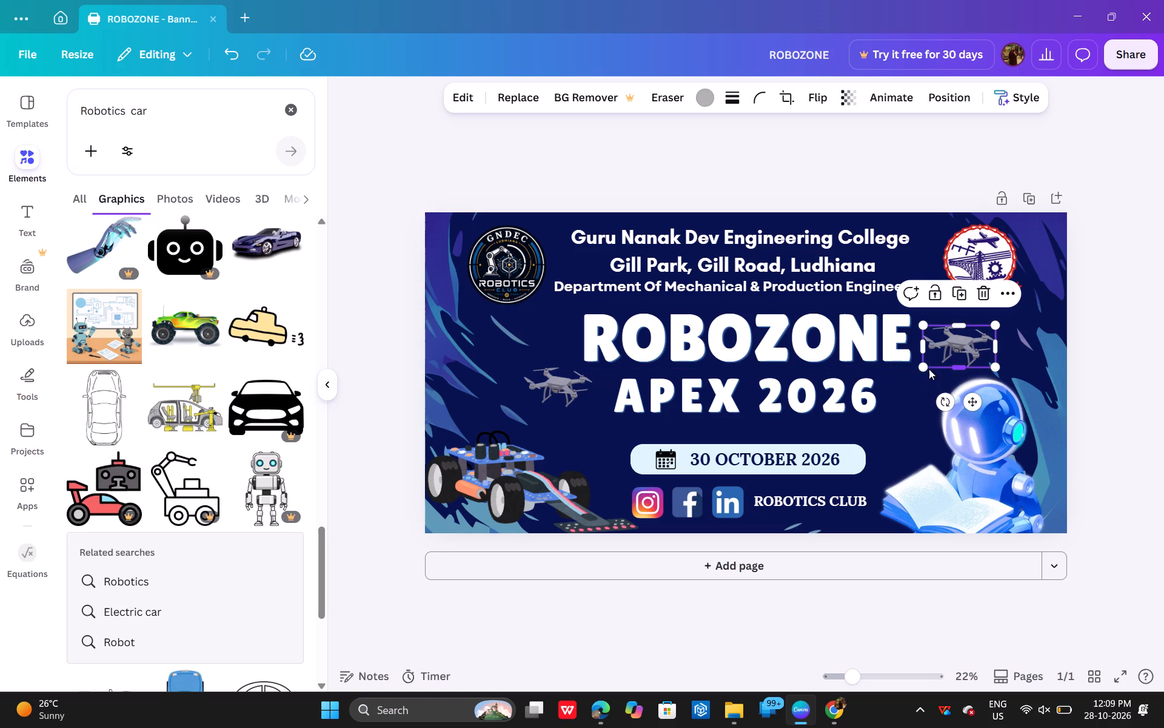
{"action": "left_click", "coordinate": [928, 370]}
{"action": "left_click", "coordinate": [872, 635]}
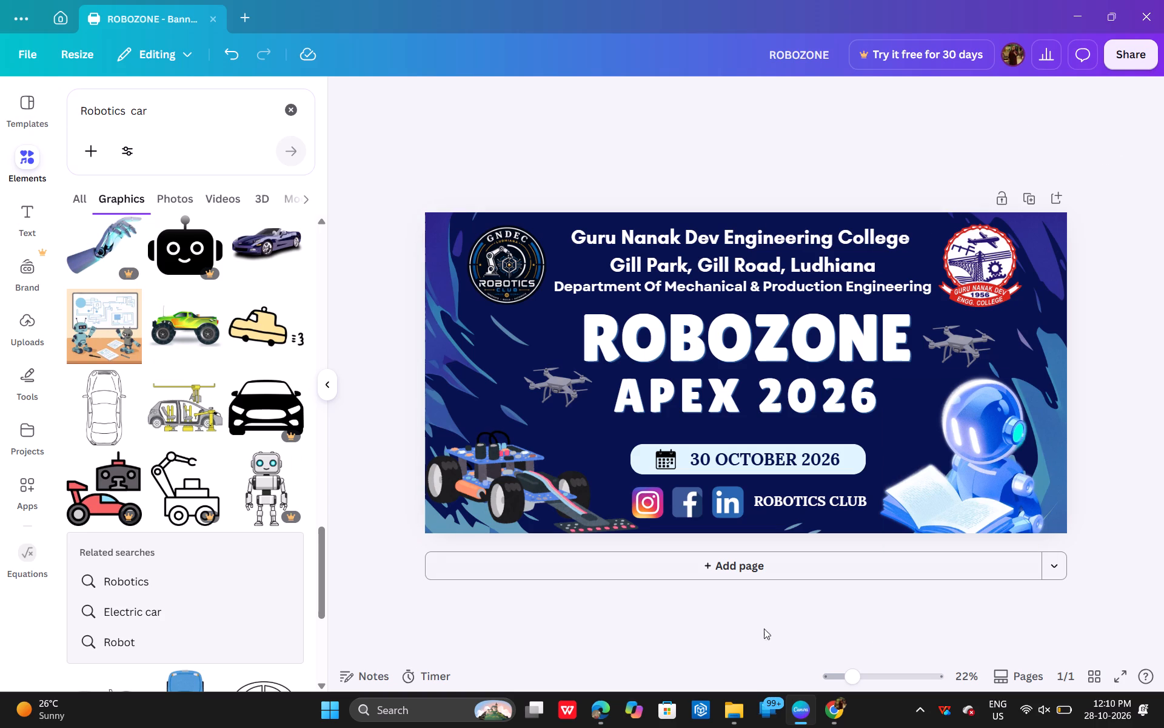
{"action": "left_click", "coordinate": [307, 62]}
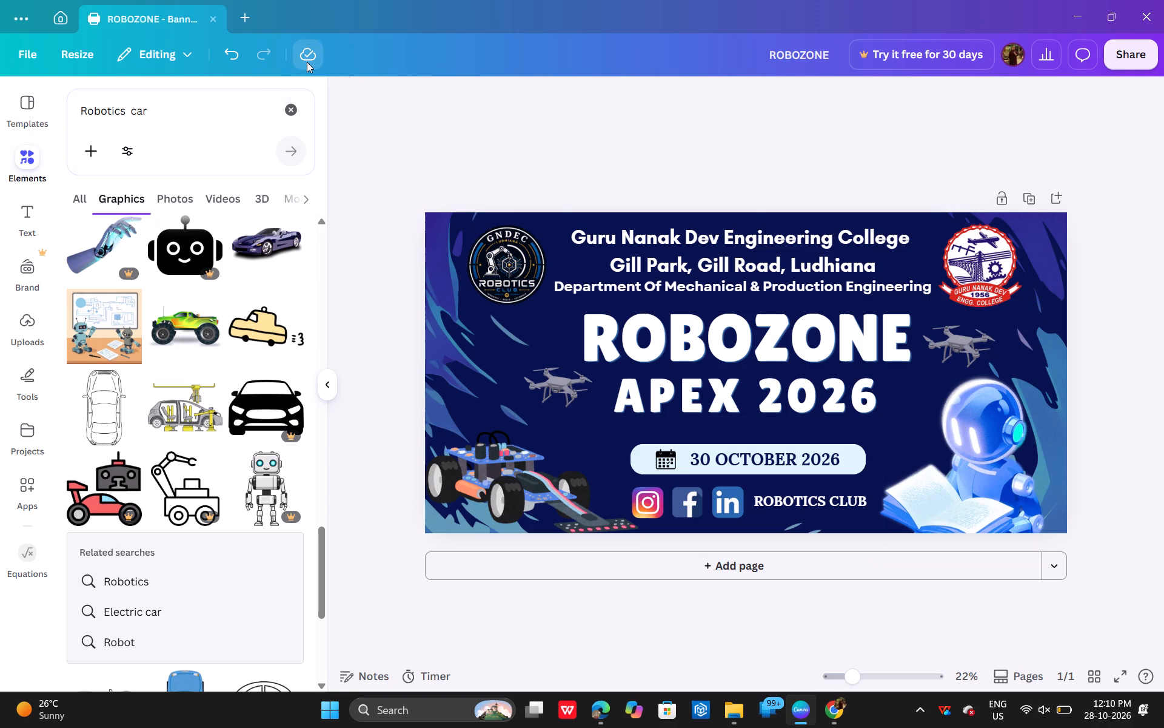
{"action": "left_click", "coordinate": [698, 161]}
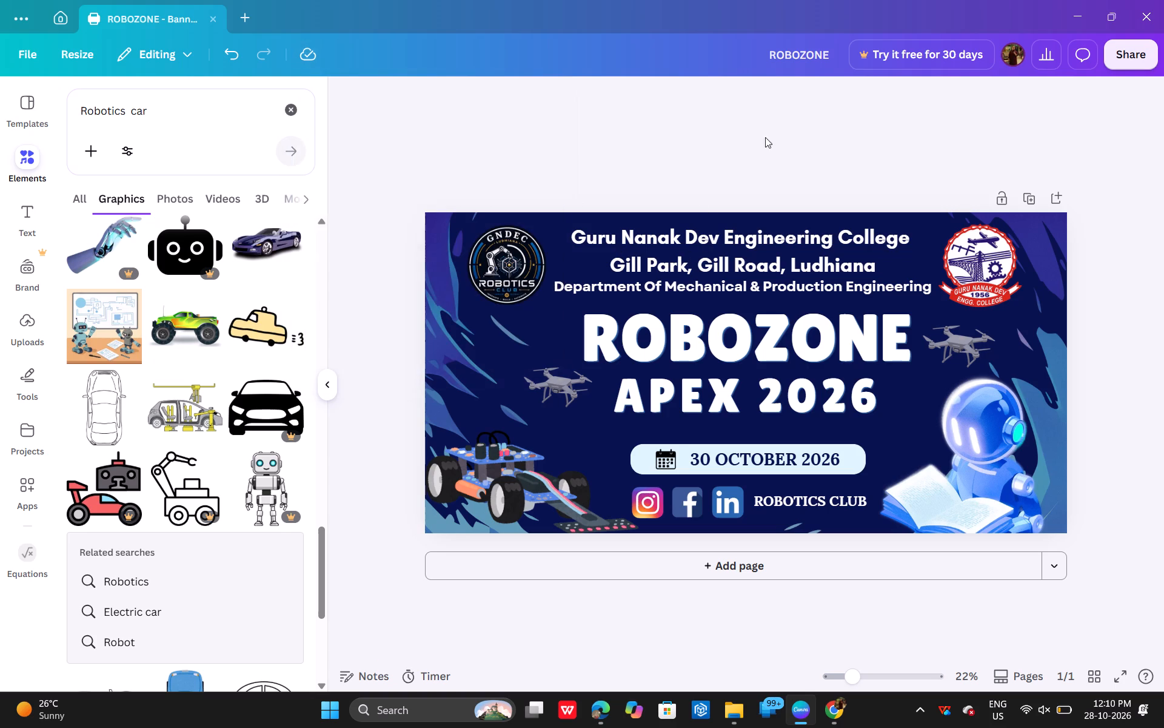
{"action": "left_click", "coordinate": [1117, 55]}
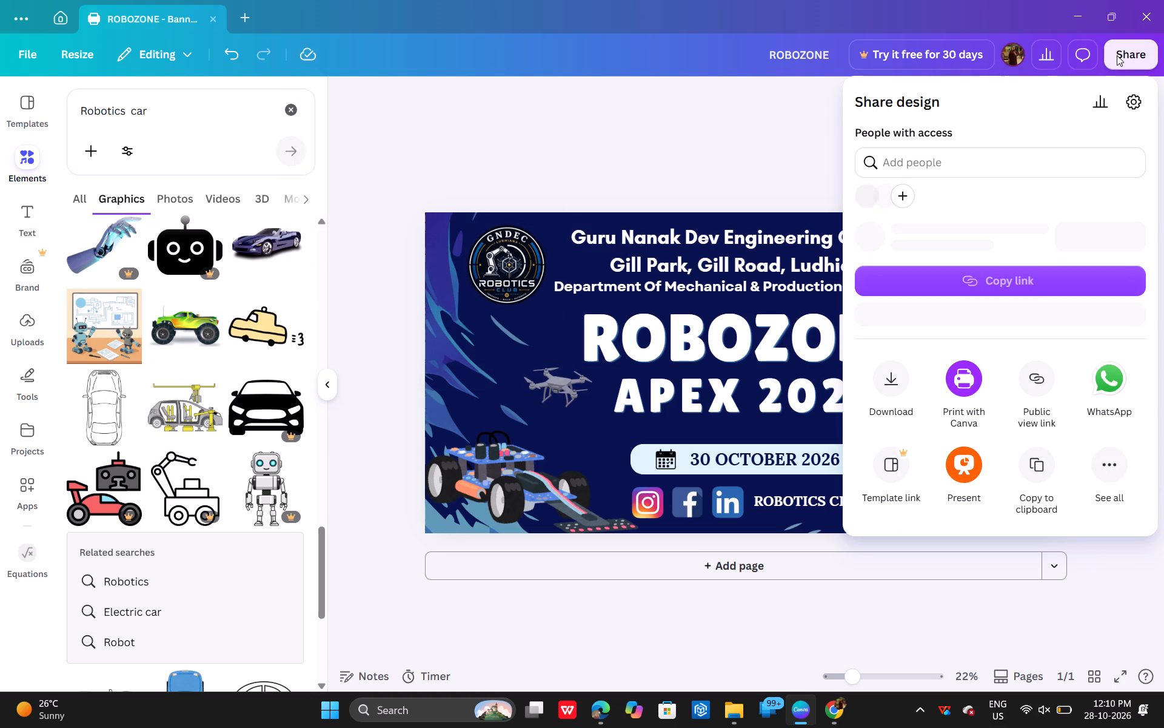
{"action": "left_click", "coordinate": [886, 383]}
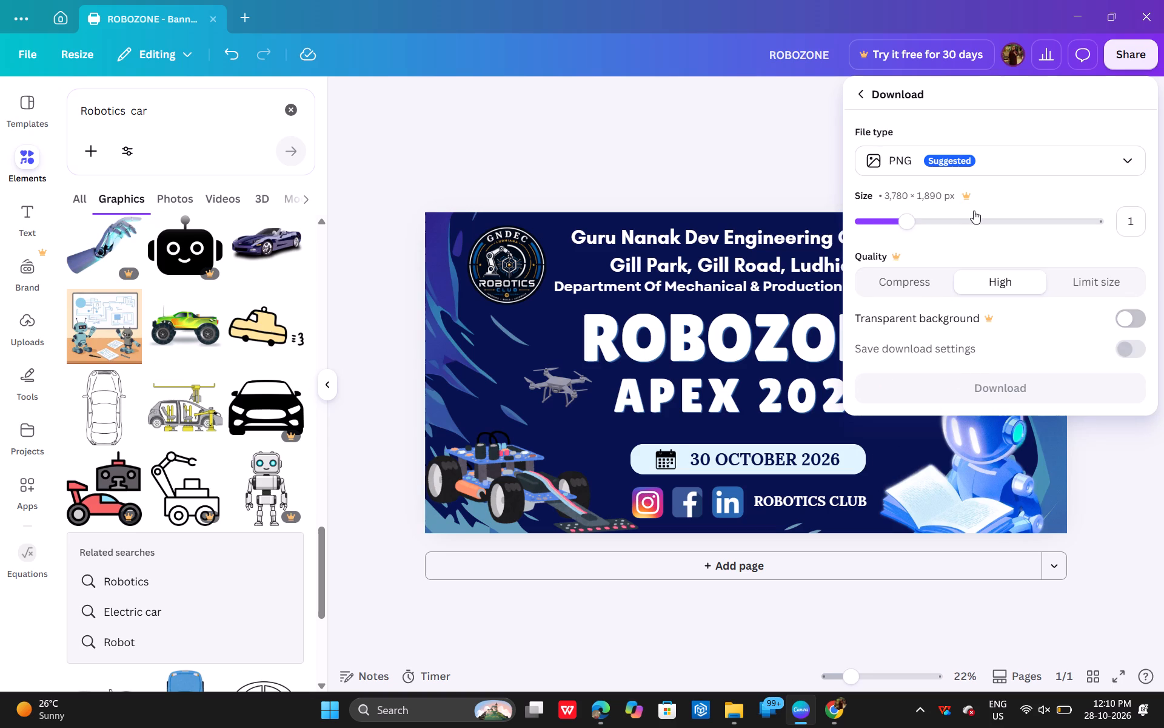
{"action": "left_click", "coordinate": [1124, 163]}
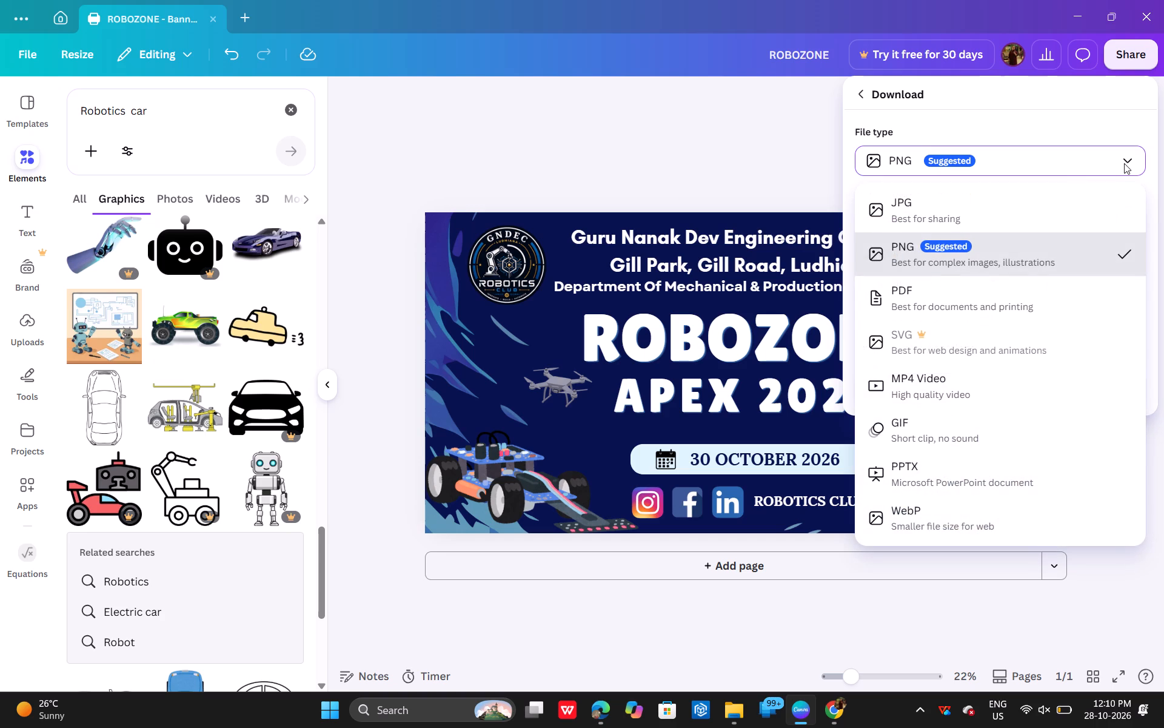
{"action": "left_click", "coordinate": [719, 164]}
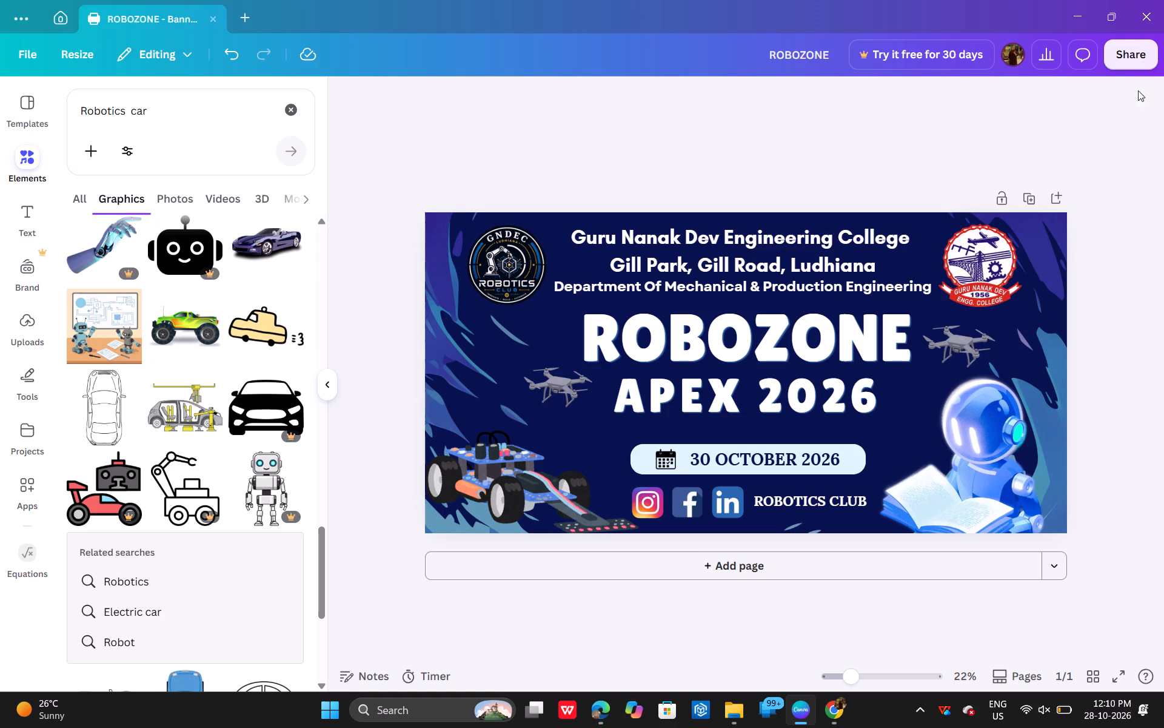
Open the sharing and export options for the finished ROBOZONE banner.
{"action": "left_click", "coordinate": [1144, 56]}
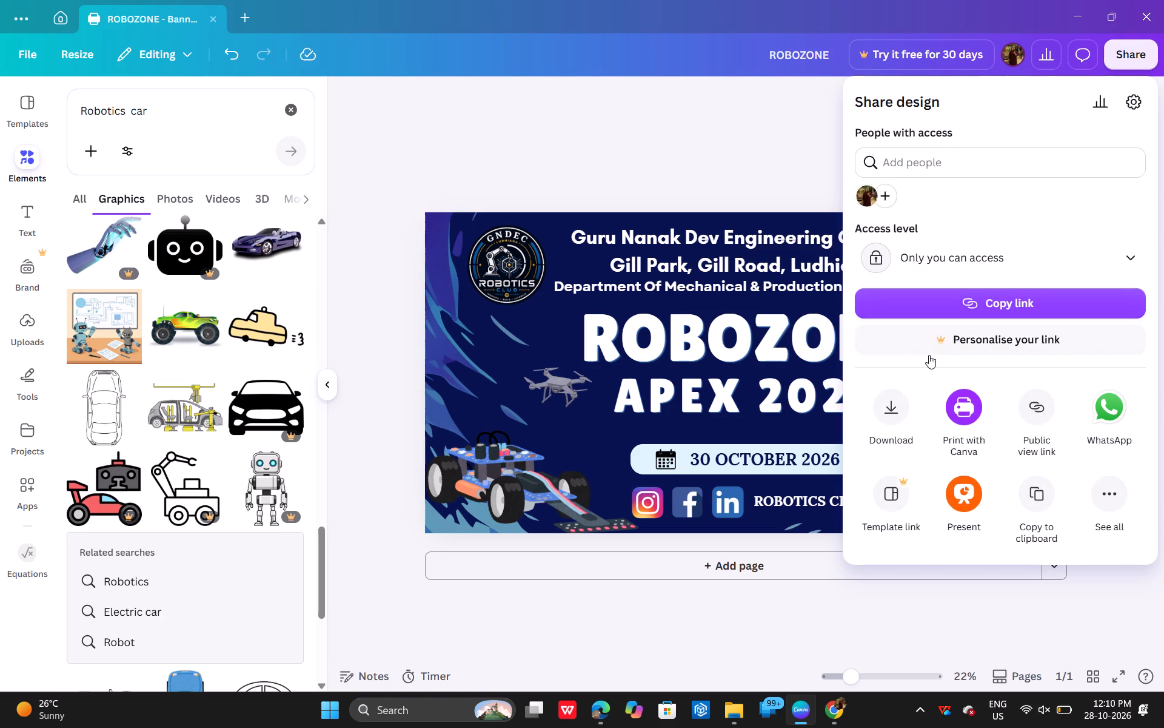
{"action": "left_click", "coordinate": [895, 428]}
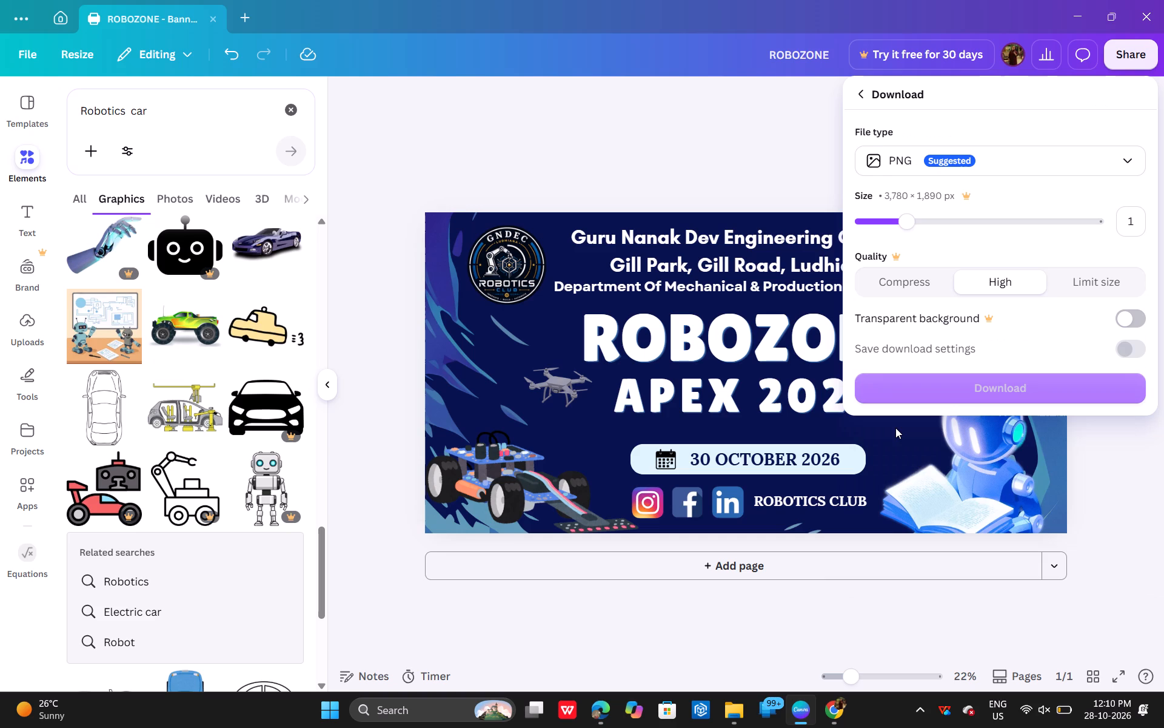